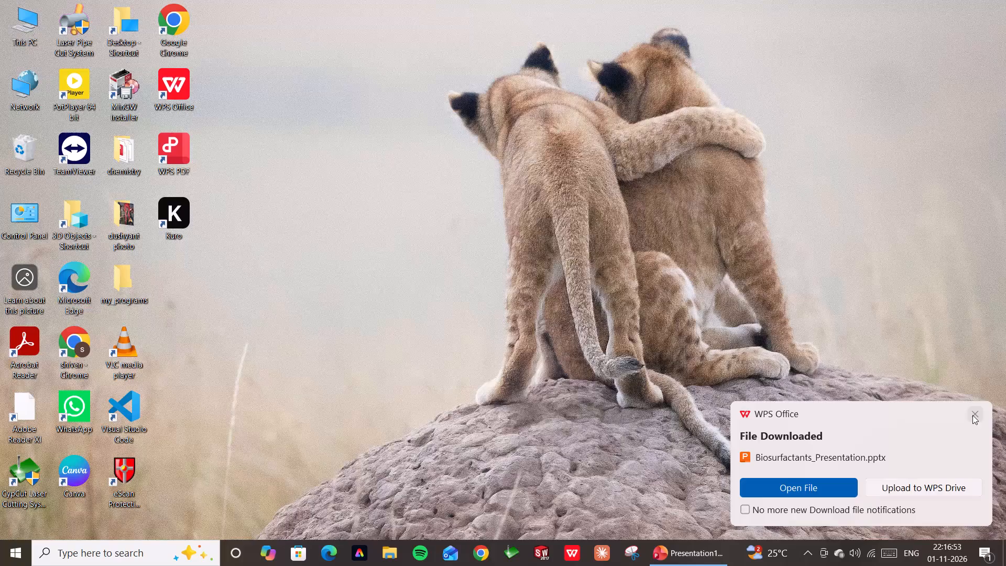
Dismiss the file download notification and switch to the open PowerPoint window.
left_click(972, 415)
left_click(686, 565)
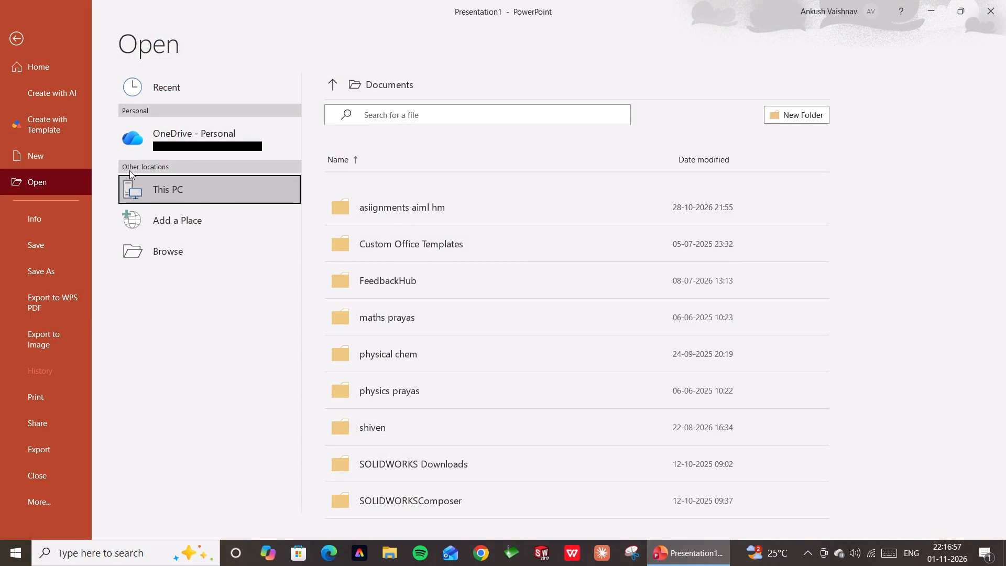
Search the Documents folder for "bio".
left_click(376, 116)
key("b")
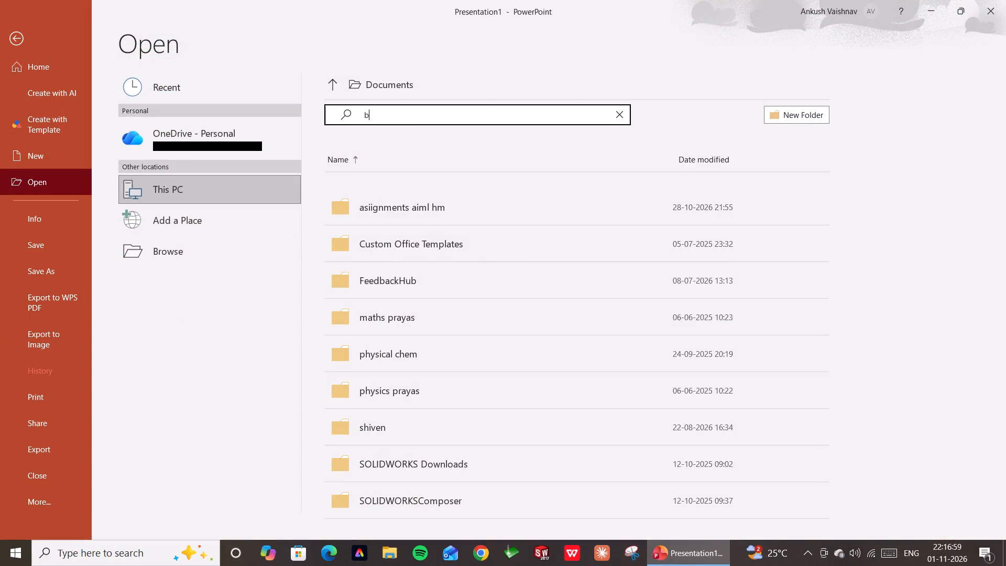
type("io")
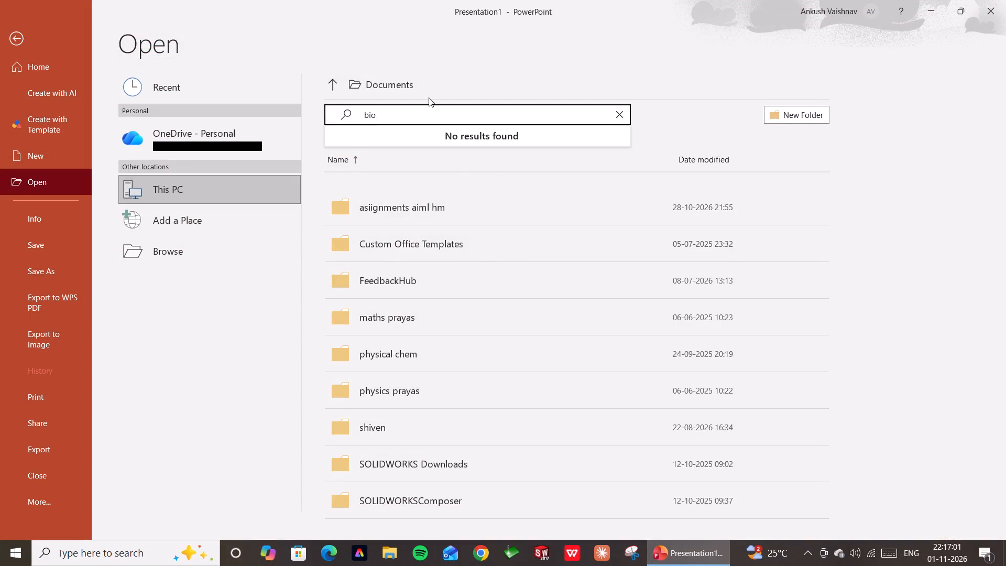
left_click(619, 107)
scroll(455, 288, "down", 5)
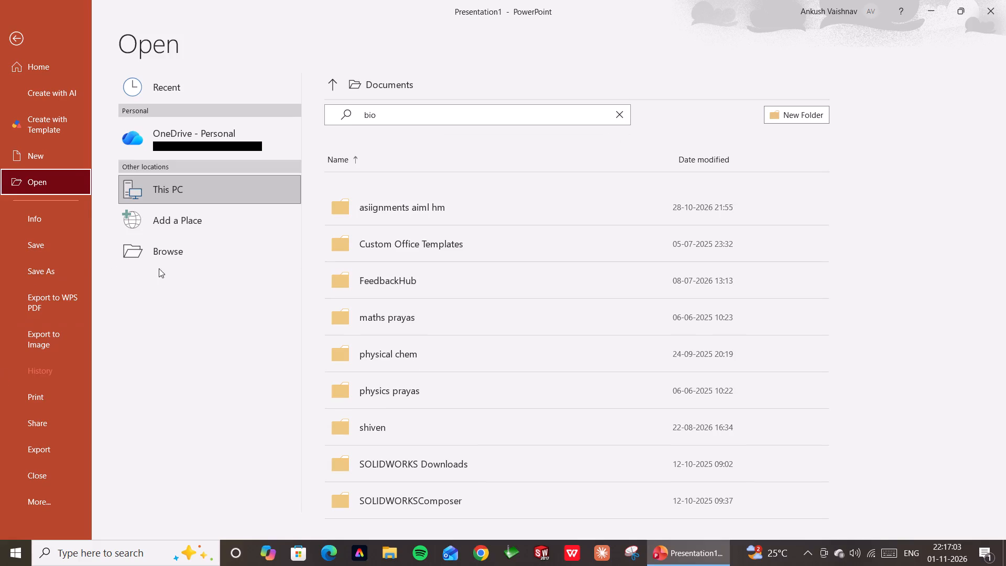
Browse to the Downloads folder and open the Biosurfactants_Presentation file.
left_click(168, 262)
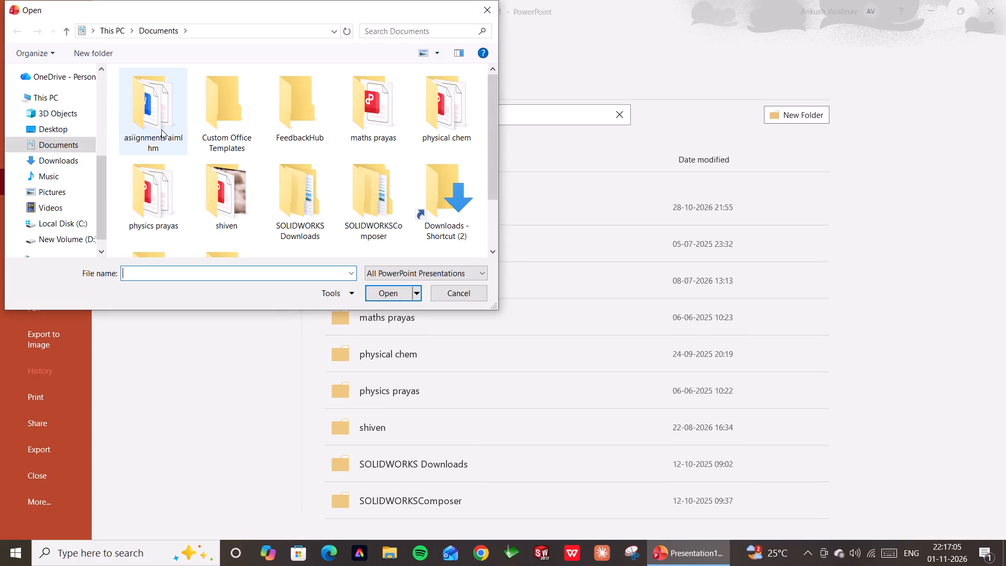
scroll(292, 184, "down", 5)
scroll(267, 188, "up", 3)
left_click(29, 160)
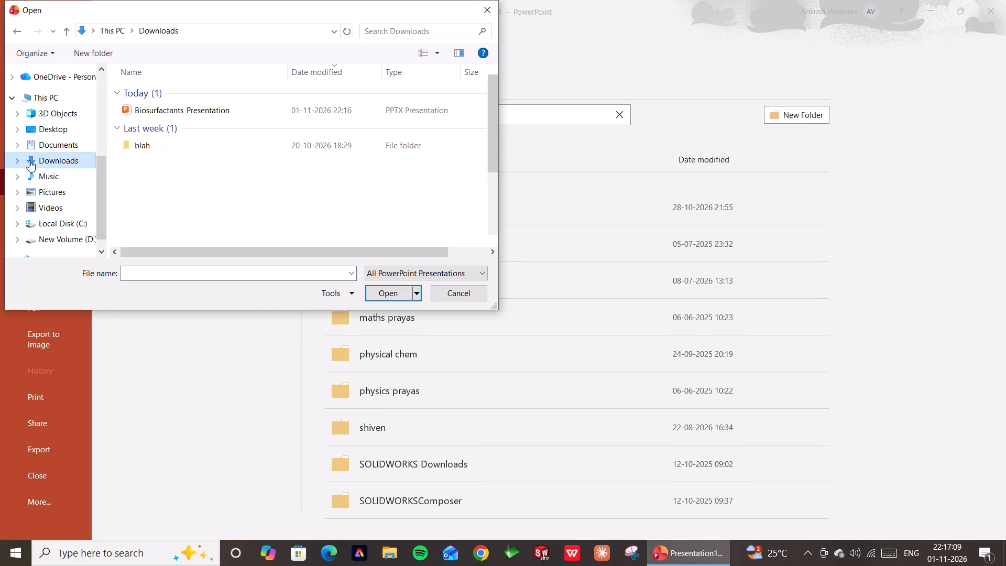
double_click(168, 114)
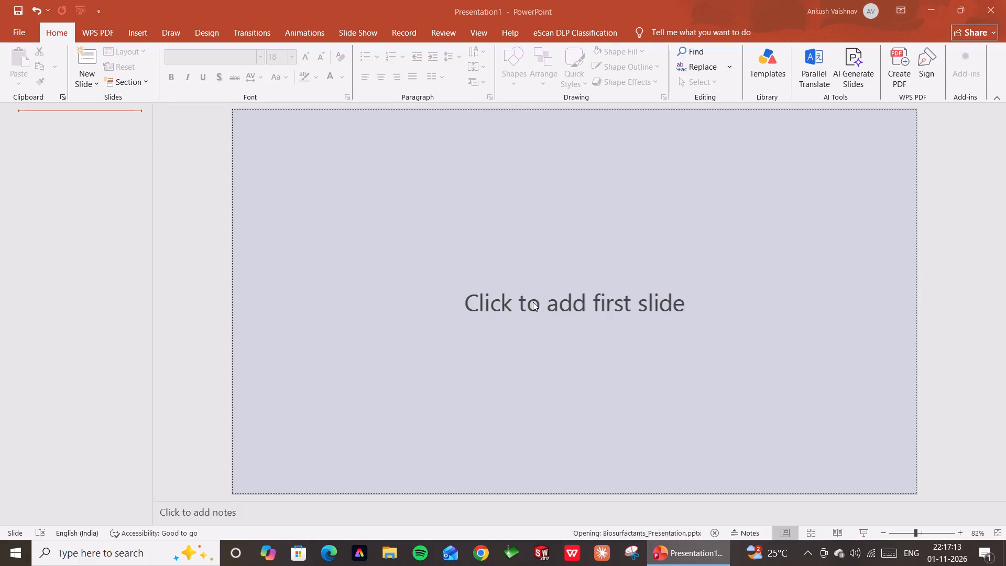
Look through the presentation's slides, from the introduction to Current Challenges & Future Scope, to examine their content and layout.
scroll(496, 308, "down", 7)
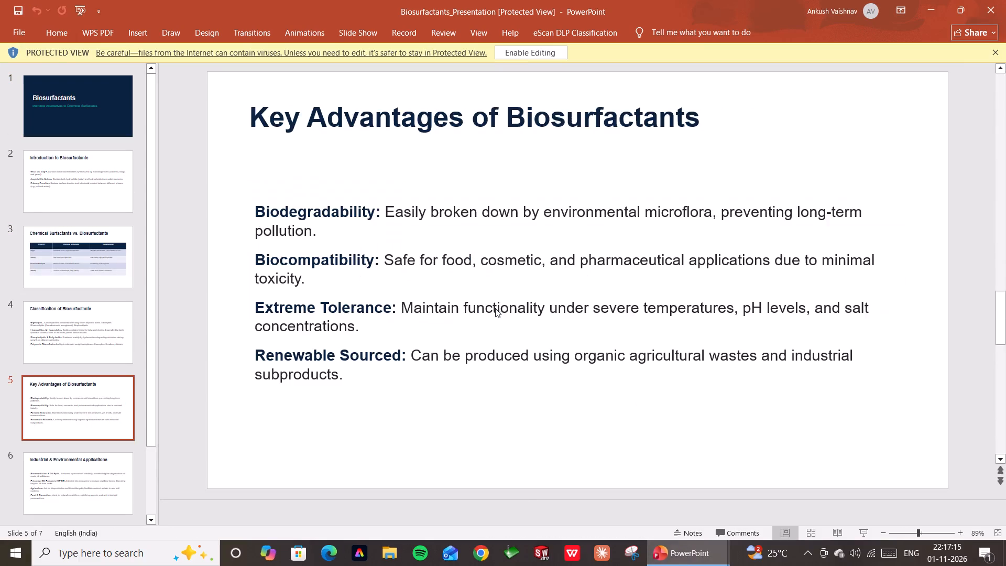
scroll(495, 308, "up", 16)
scroll(495, 308, "down", 2)
scroll(495, 308, "up", 1)
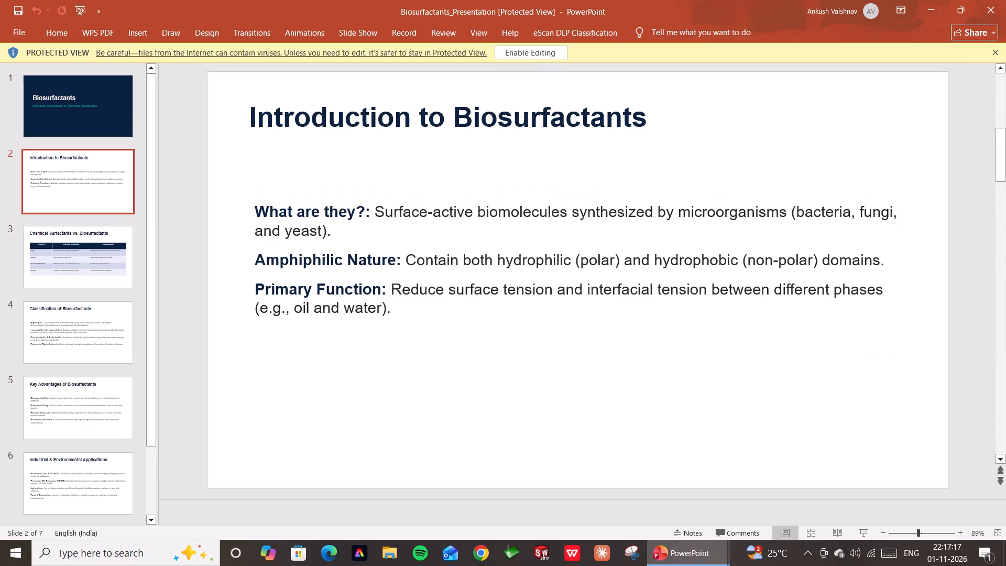
scroll(495, 308, "down", 1)
scroll(495, 308, "up", 1)
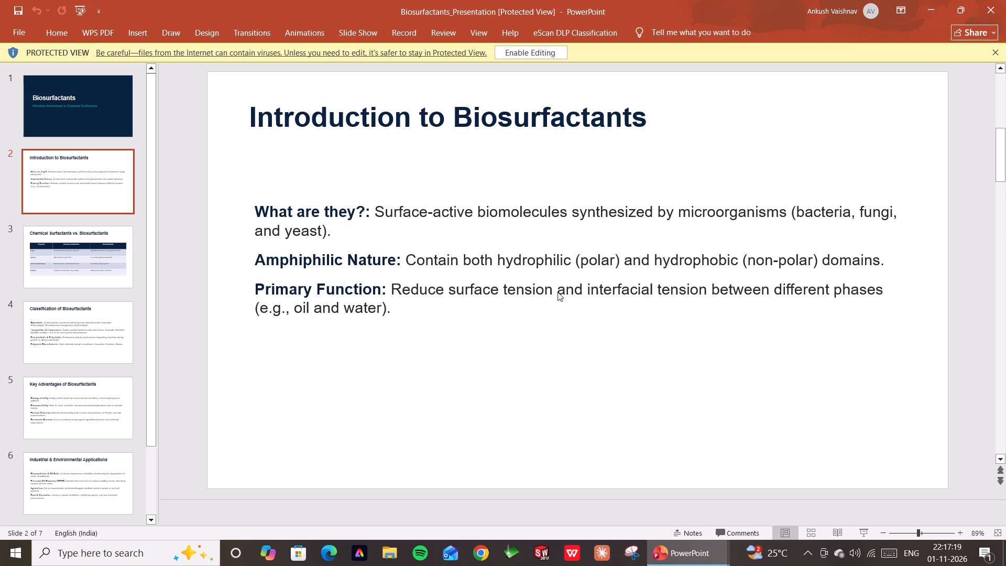
left_click(557, 292)
left_click(554, 293)
left_click(495, 336)
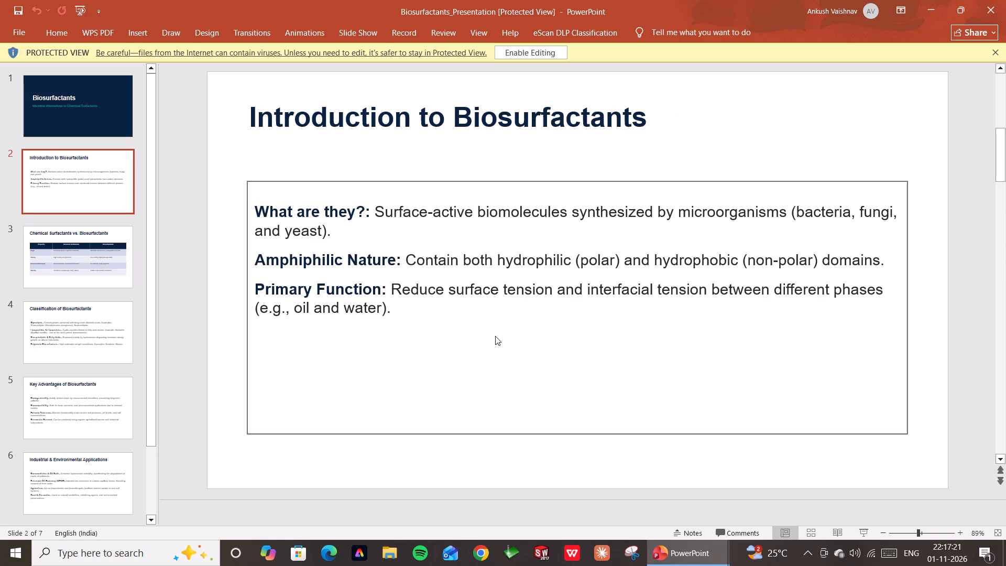
scroll(495, 336, "down", 17)
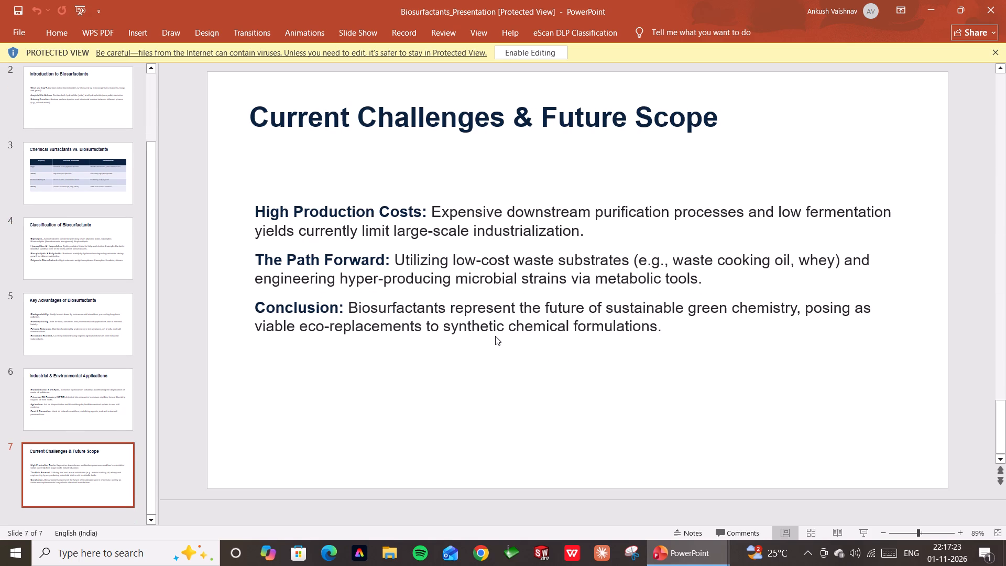
scroll(495, 336, "up", 1)
scroll(495, 336, "down", 2)
scroll(84, 444, "down", 5)
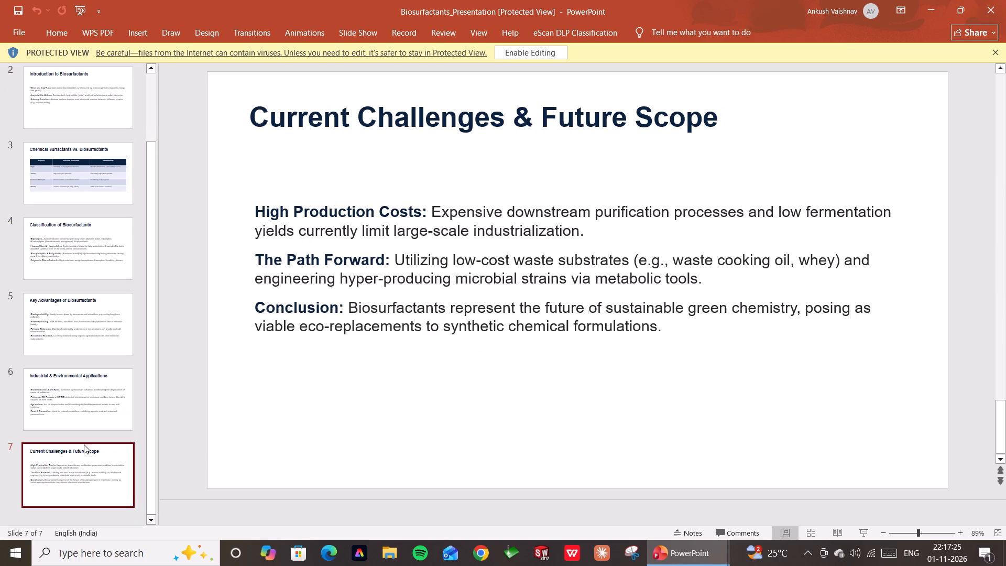
scroll(48, 185, "up", 15)
scroll(48, 218, "down", 8)
scroll(49, 223, "up", 2)
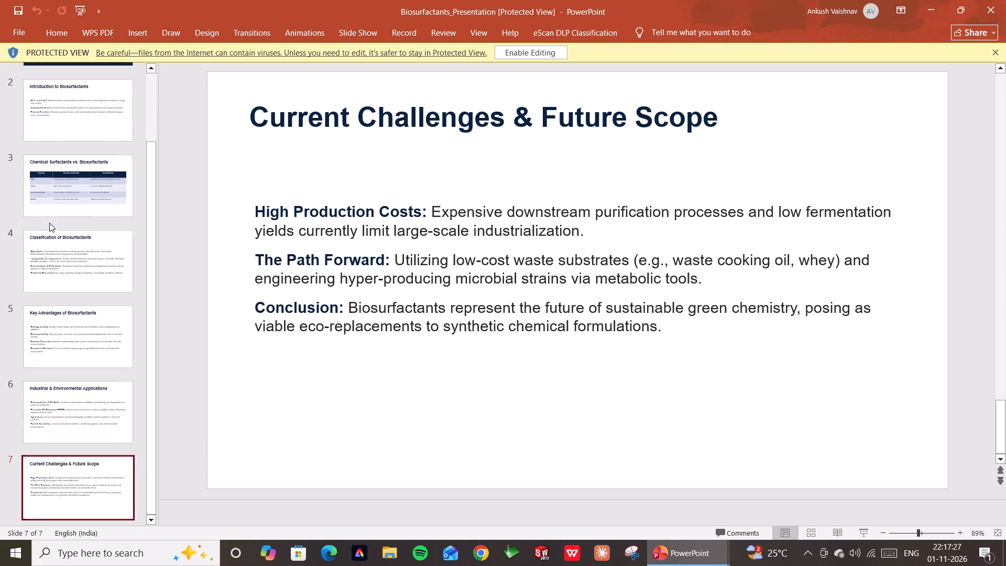
scroll(49, 223, "up", 4)
scroll(51, 225, "down", 6)
Take the presentation out of Protected View by enabling editing.
left_click(516, 58)
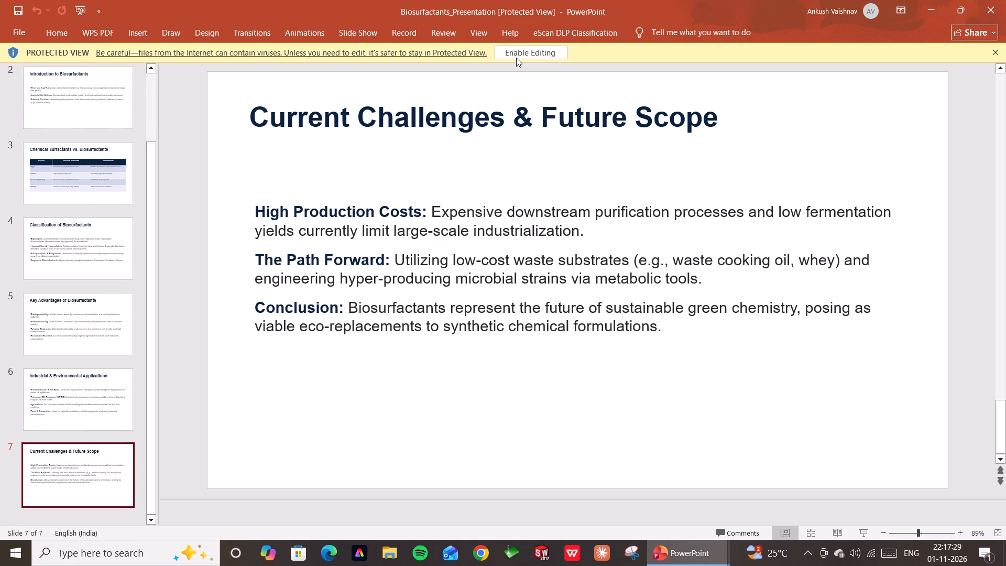
Review the slides again in the editable presentation, ending at the Biosurfactants title slide.
scroll(287, 314, "up", 4)
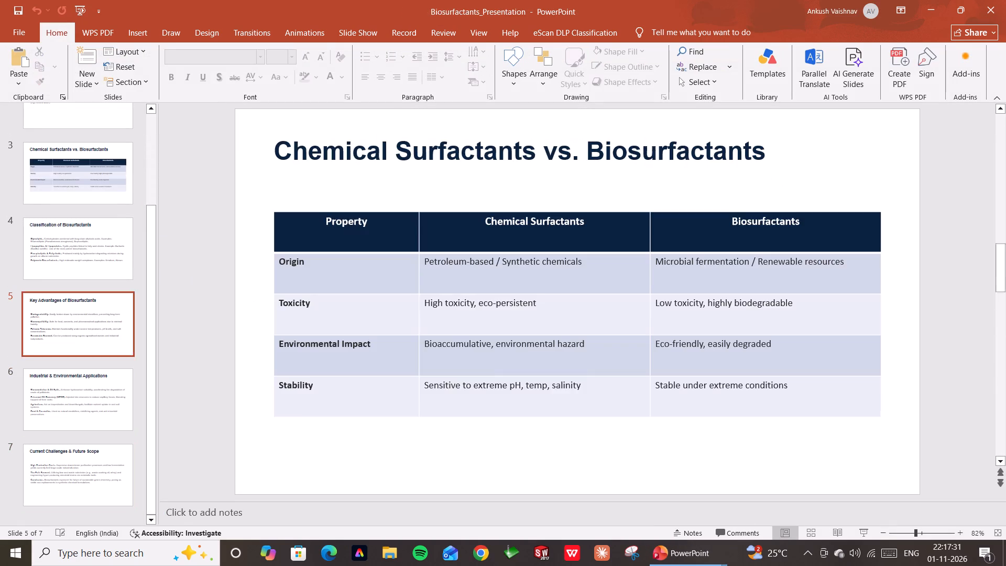
scroll(287, 314, "down", 13)
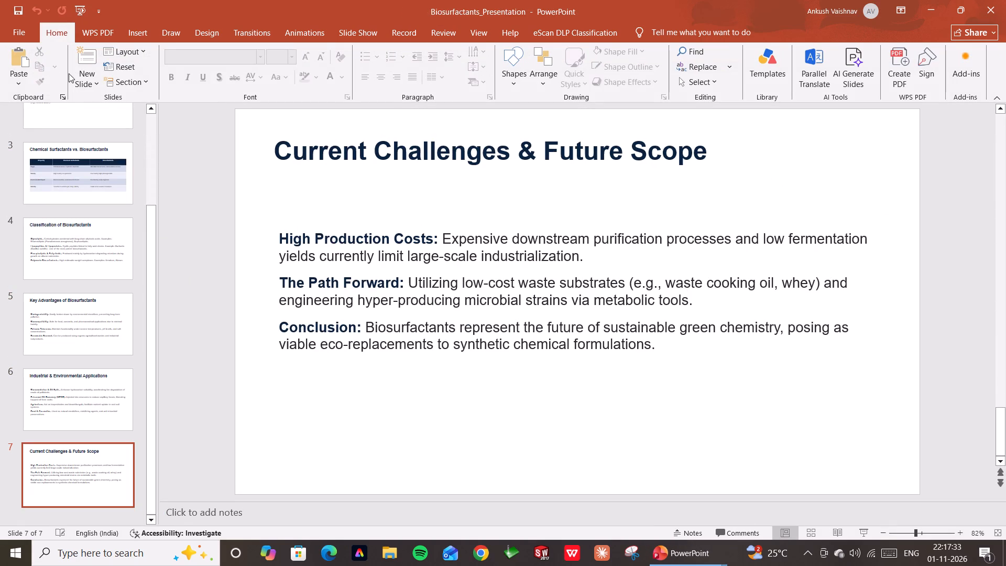
scroll(70, 221, "up", 20)
scroll(70, 221, "up", 2)
scroll(71, 222, "down", 16)
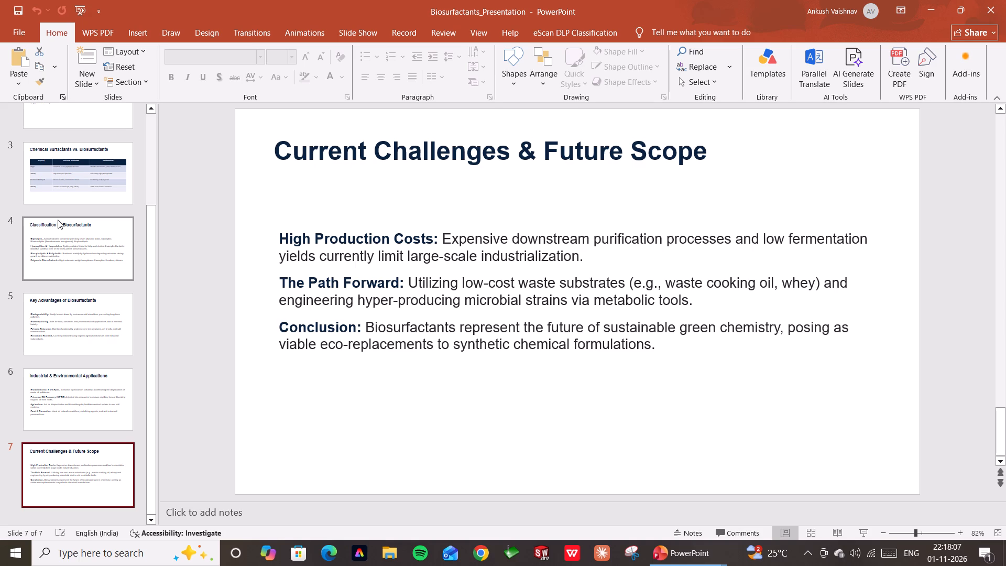
scroll(0, 264, "up", 20)
scroll(0, 264, "up", 16)
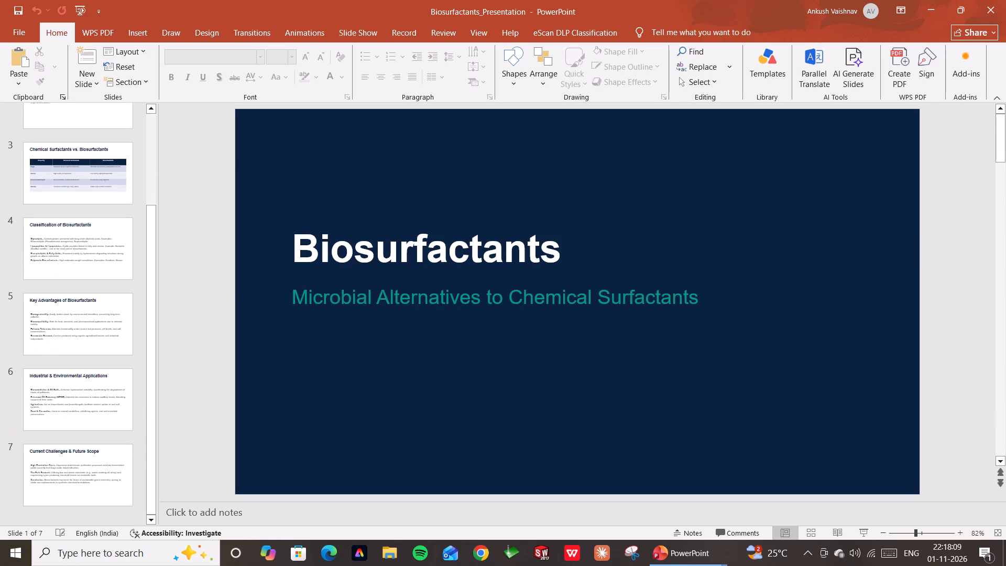
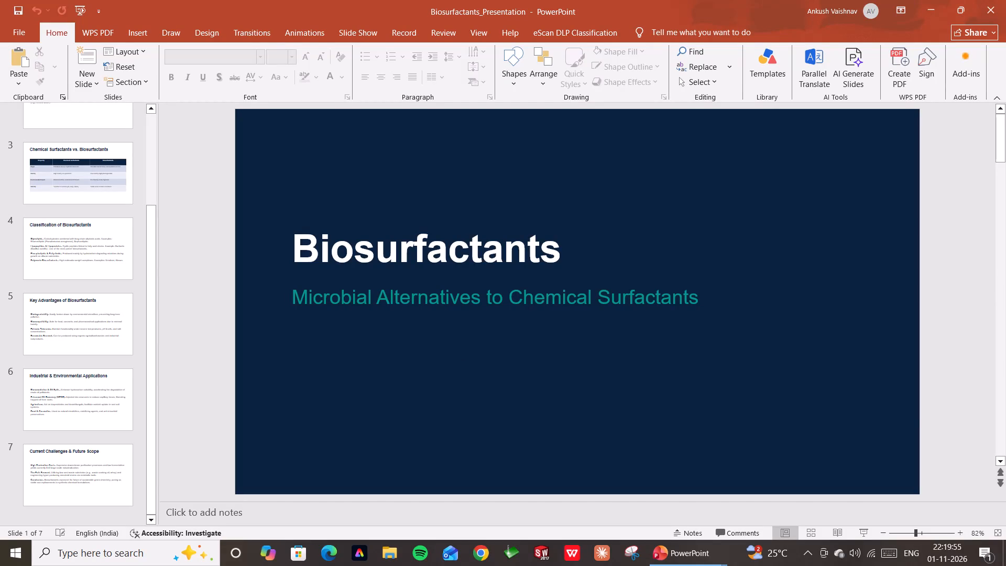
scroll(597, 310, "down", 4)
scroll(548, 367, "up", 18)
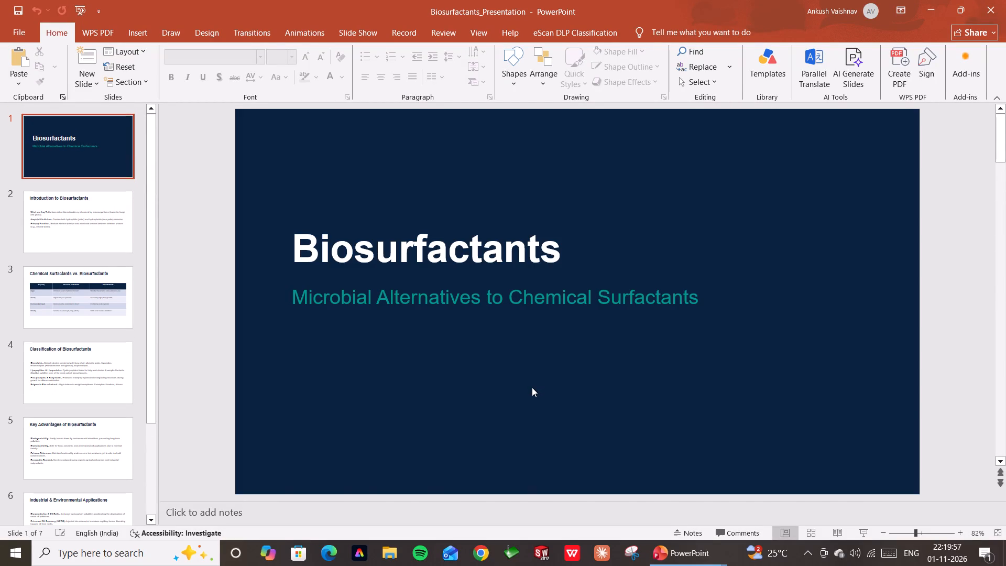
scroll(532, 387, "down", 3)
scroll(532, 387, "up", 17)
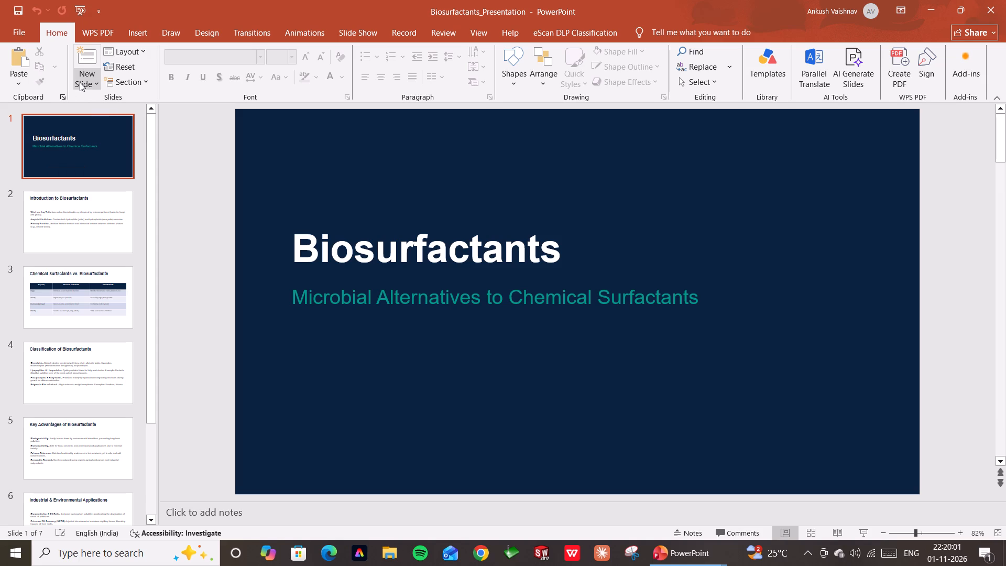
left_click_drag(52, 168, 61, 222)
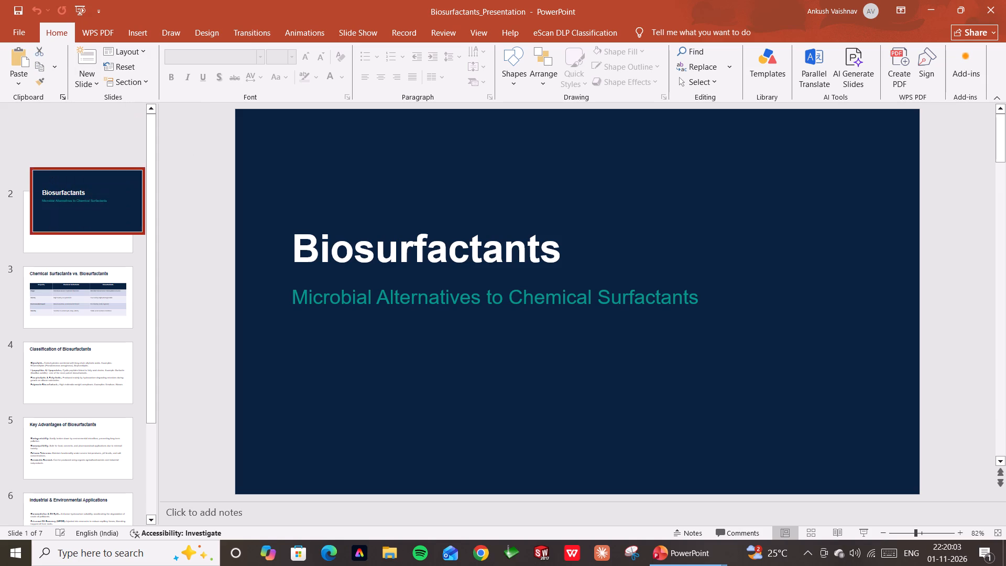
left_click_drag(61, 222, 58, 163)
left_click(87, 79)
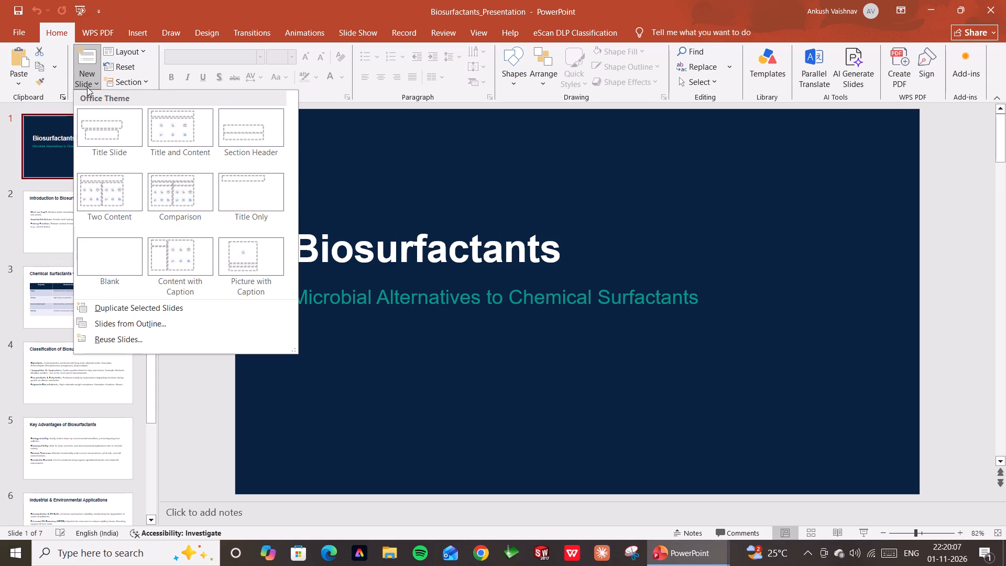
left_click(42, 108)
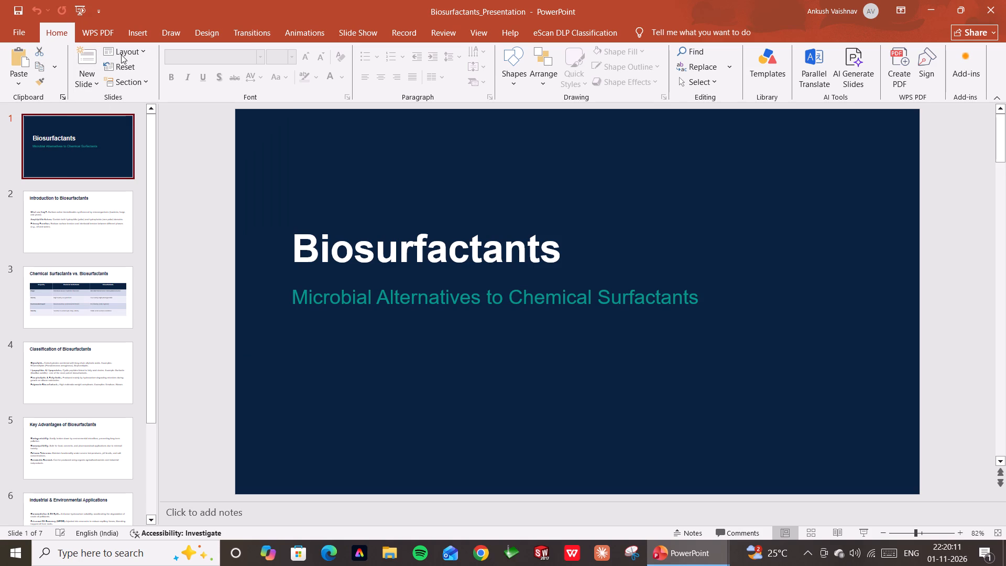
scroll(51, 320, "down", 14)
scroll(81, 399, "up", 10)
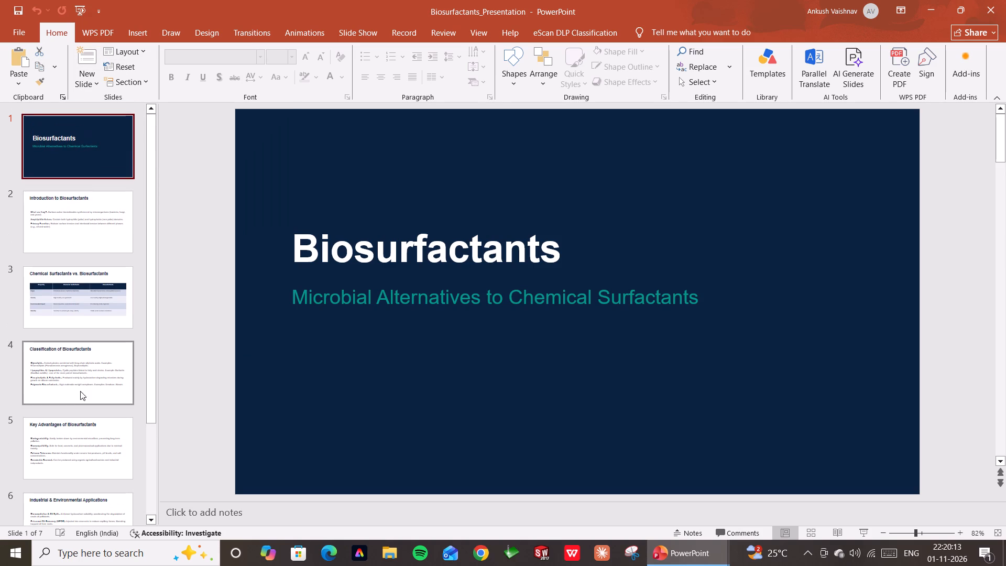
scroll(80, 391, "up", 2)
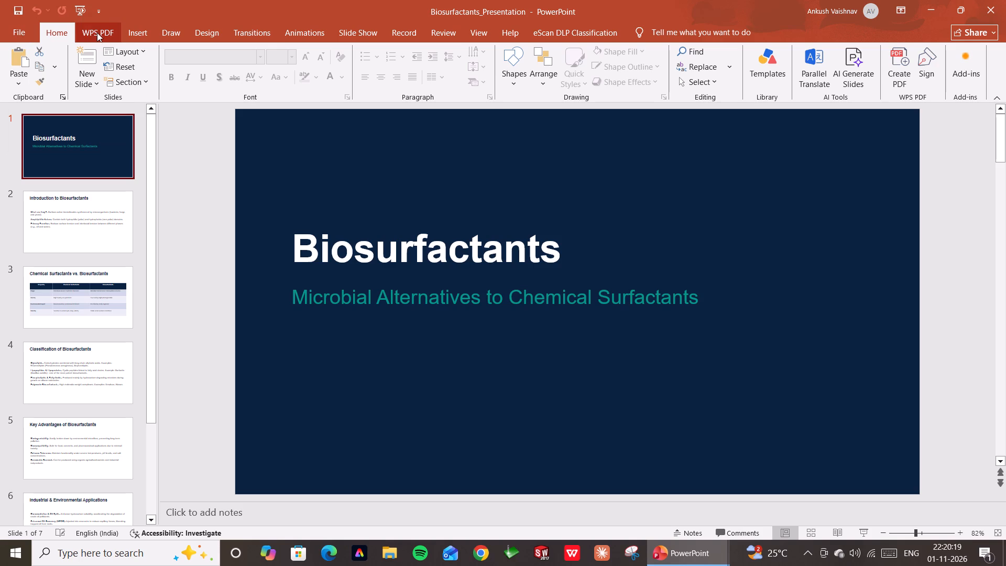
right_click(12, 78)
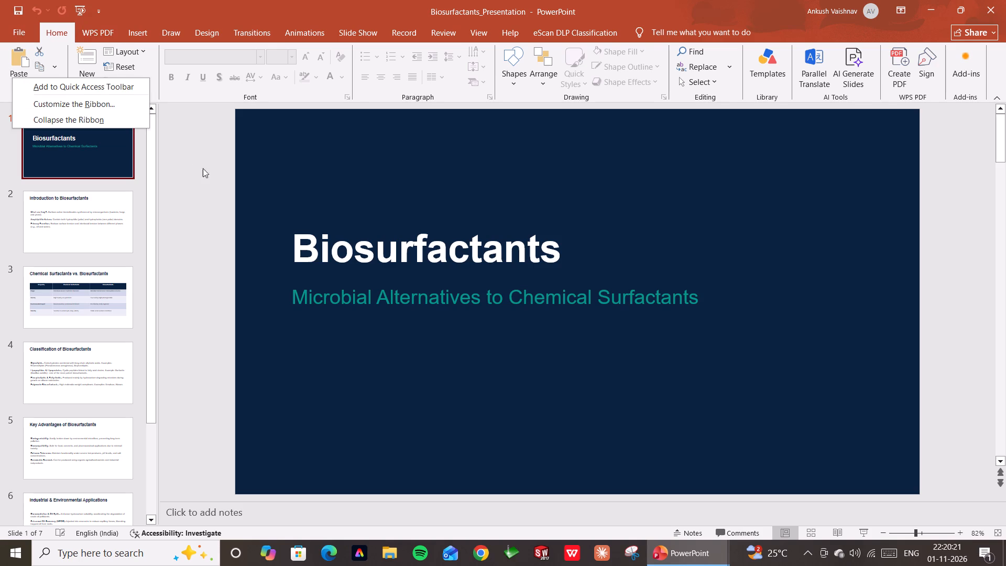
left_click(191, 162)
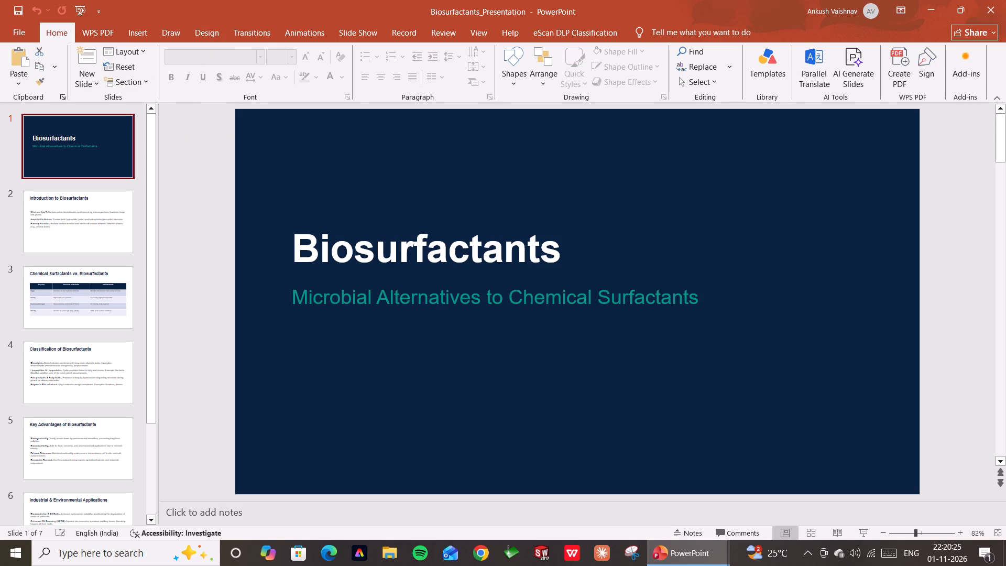
Move the title slide's text box with the Biosurfactants title and subtitle up to the top of the slide, shifted toward the right.
left_click_drag(288, 248, 365, 145)
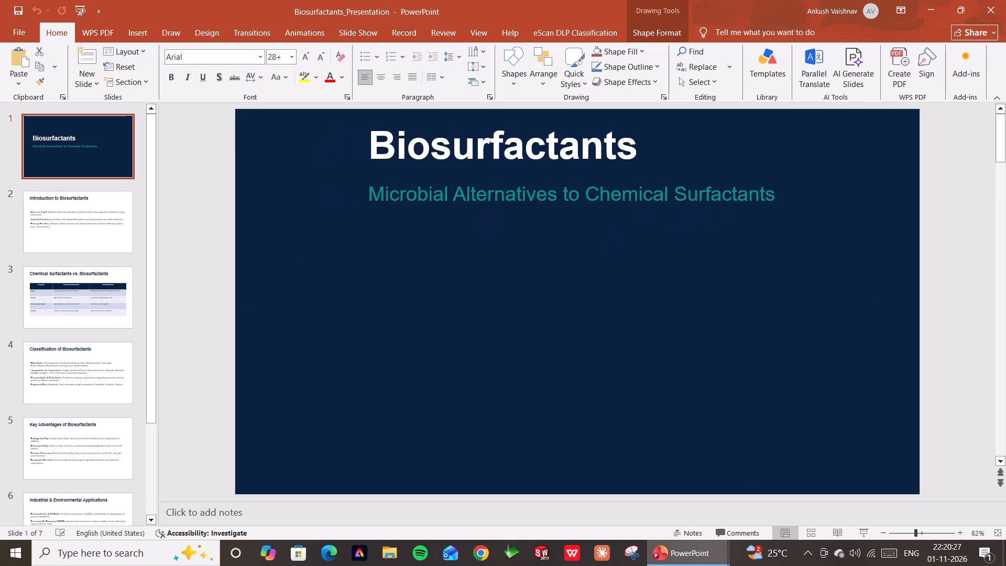
left_click_drag(365, 145, 384, 140)
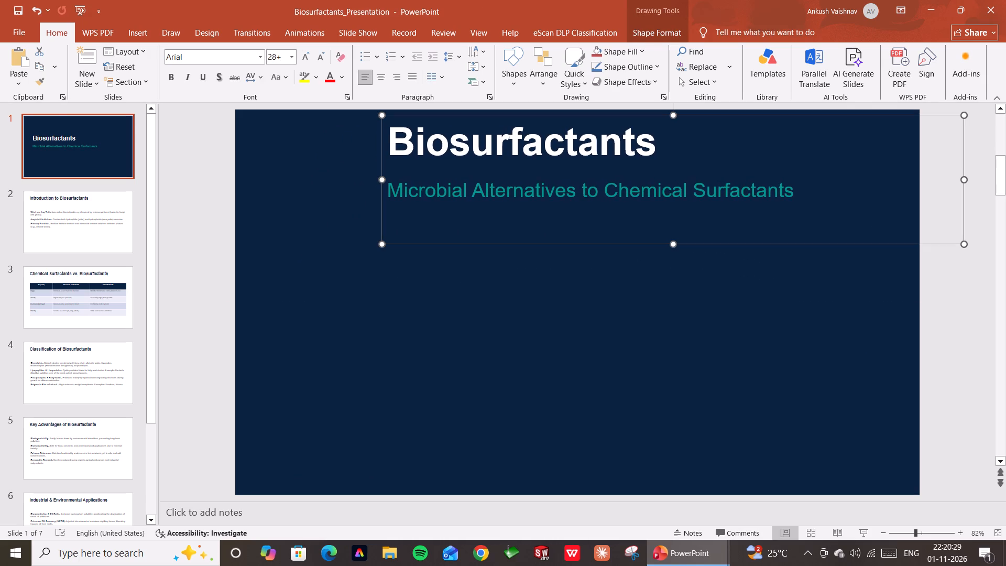
left_click(317, 285)
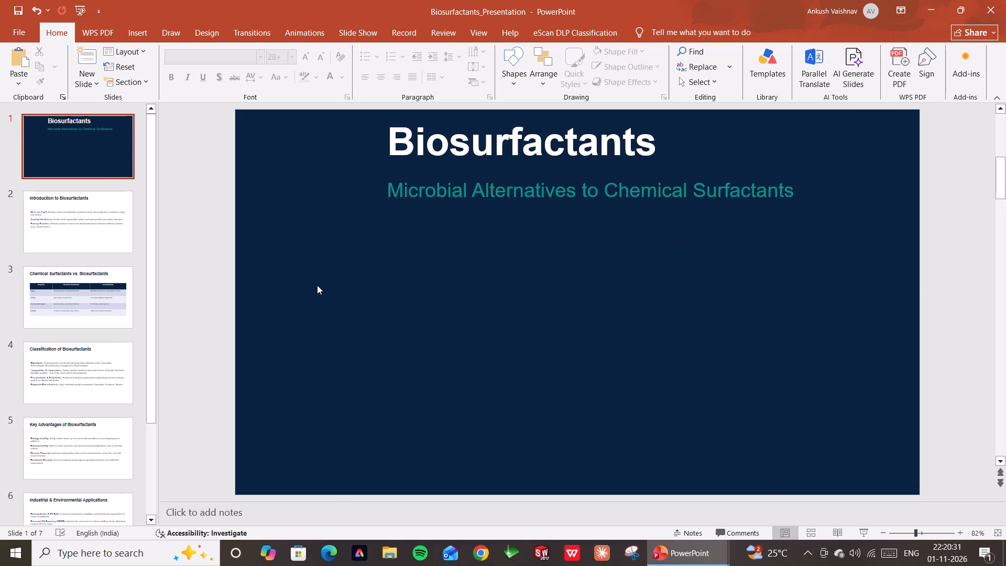
Insert a new blank slide directly after the Biosurfactants title slide.
left_click(110, 166)
right_click(103, 156)
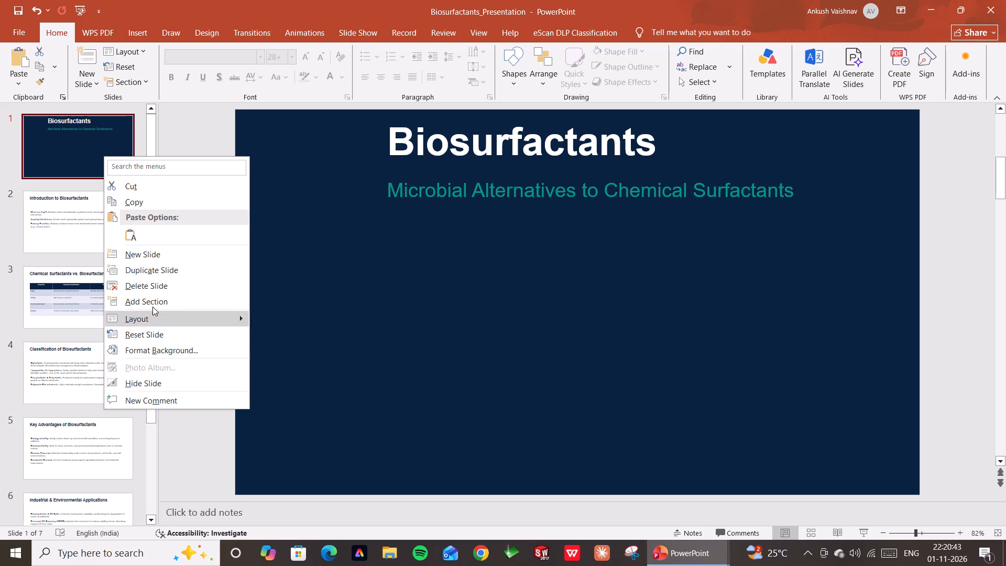
left_click(155, 256)
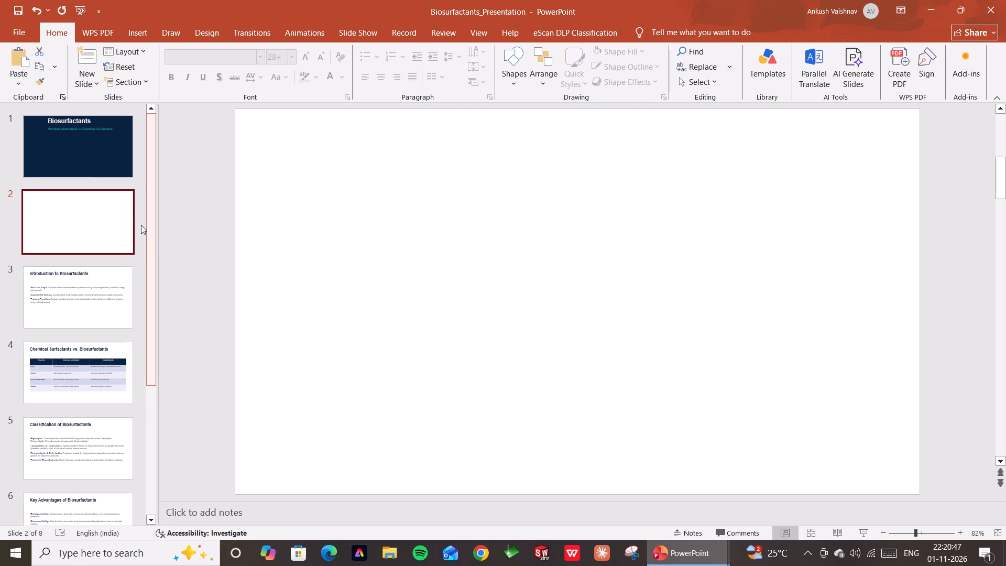
Minimize both open presentation windows and launch WhatsApp from the desktop.
left_click(936, 9)
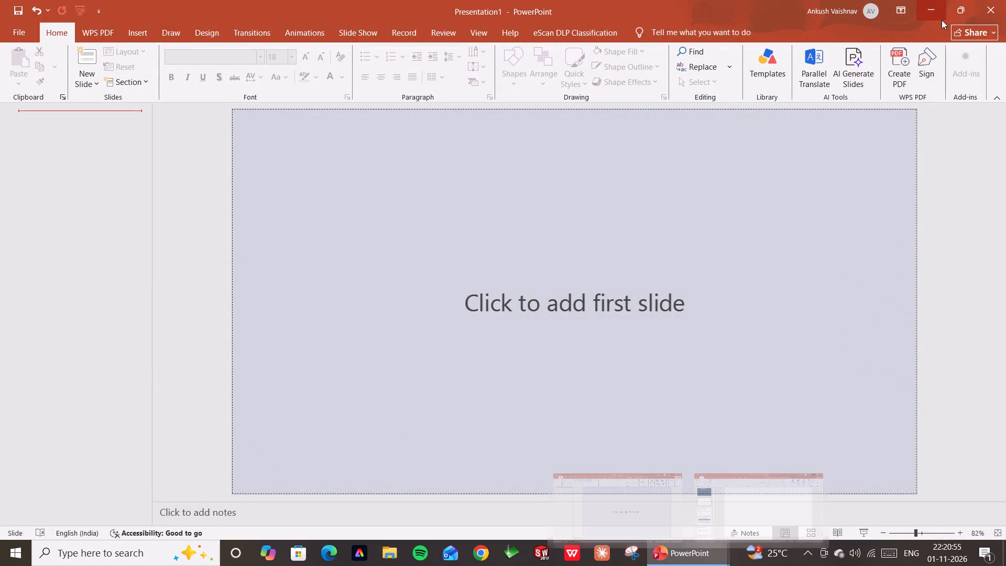
left_click(931, 10)
double_click(88, 419)
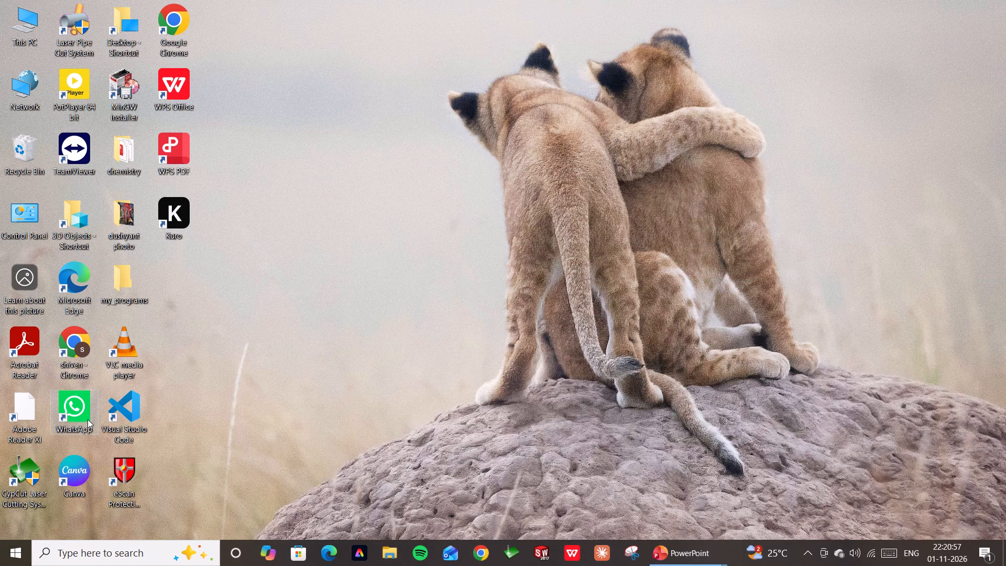
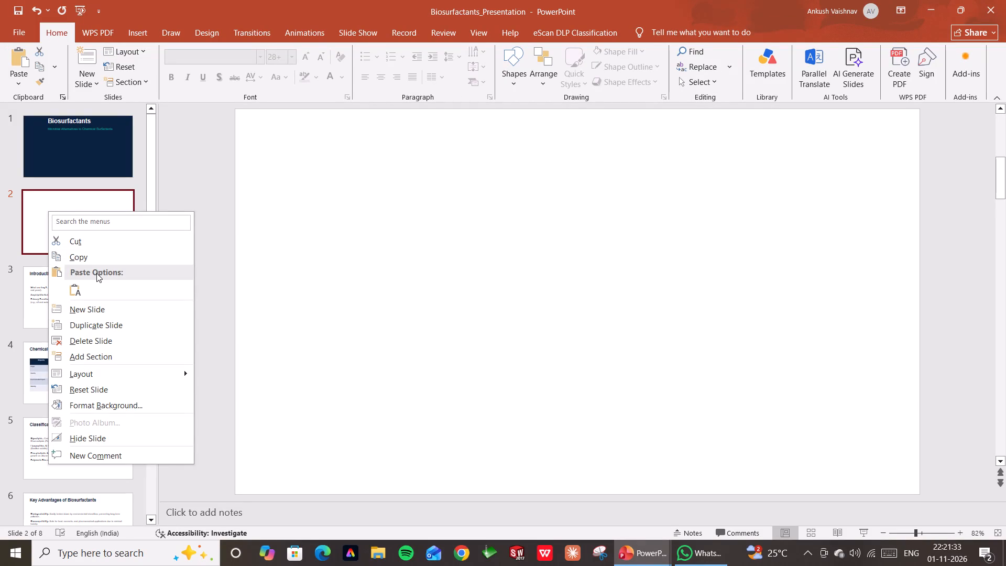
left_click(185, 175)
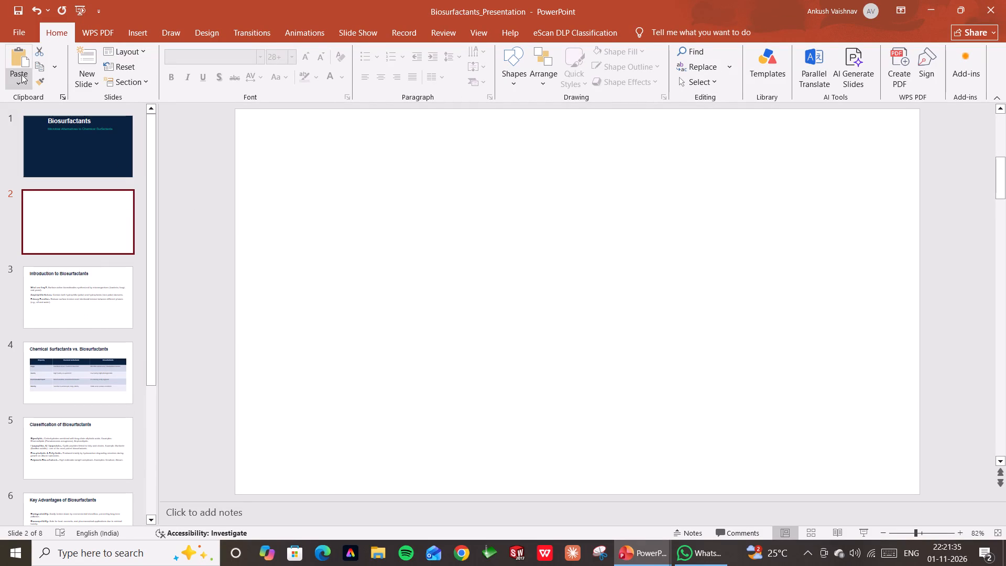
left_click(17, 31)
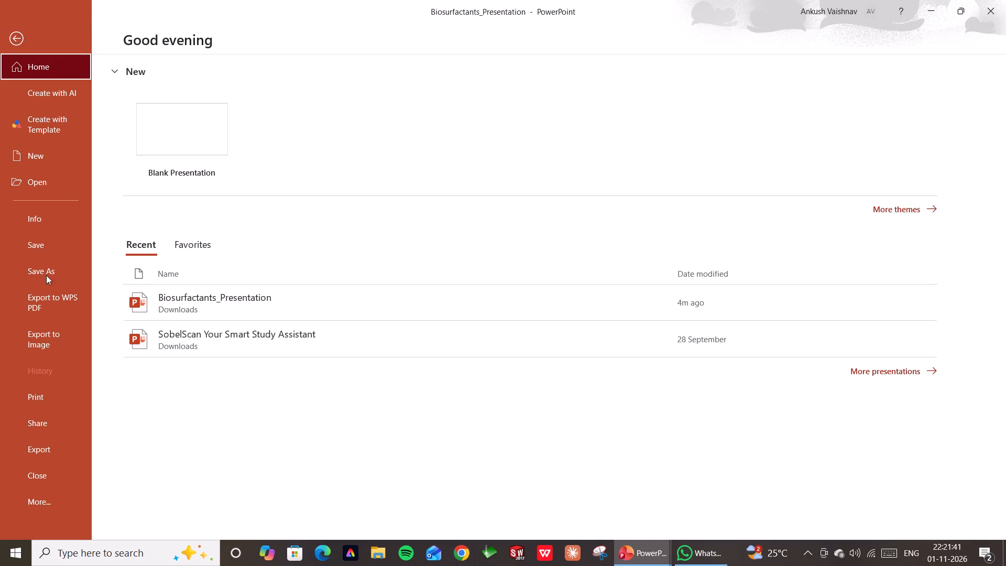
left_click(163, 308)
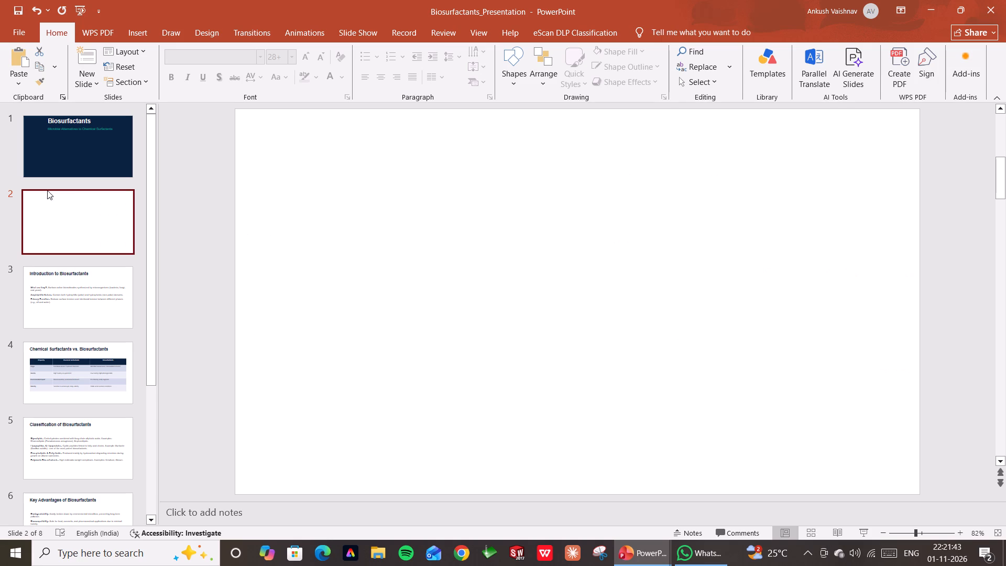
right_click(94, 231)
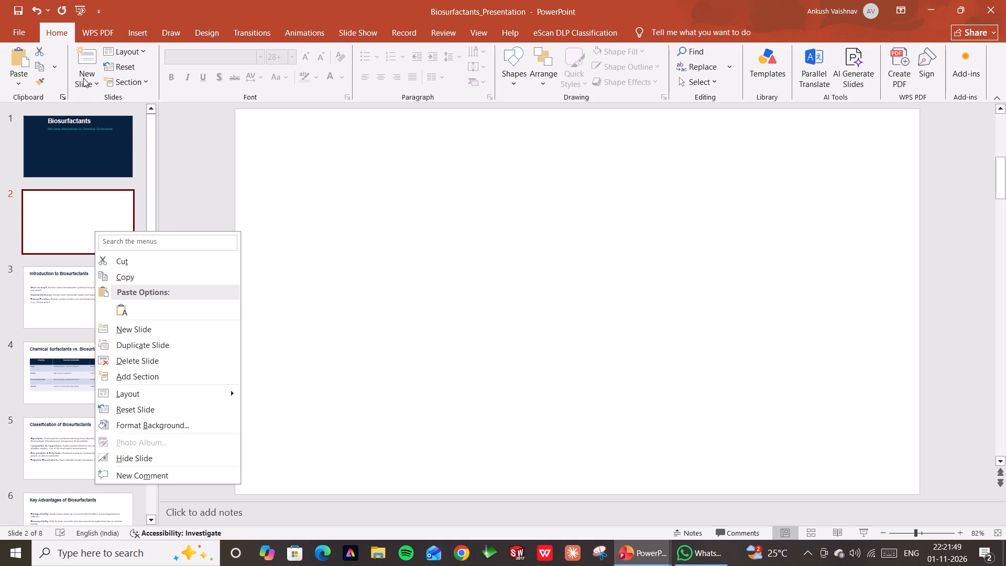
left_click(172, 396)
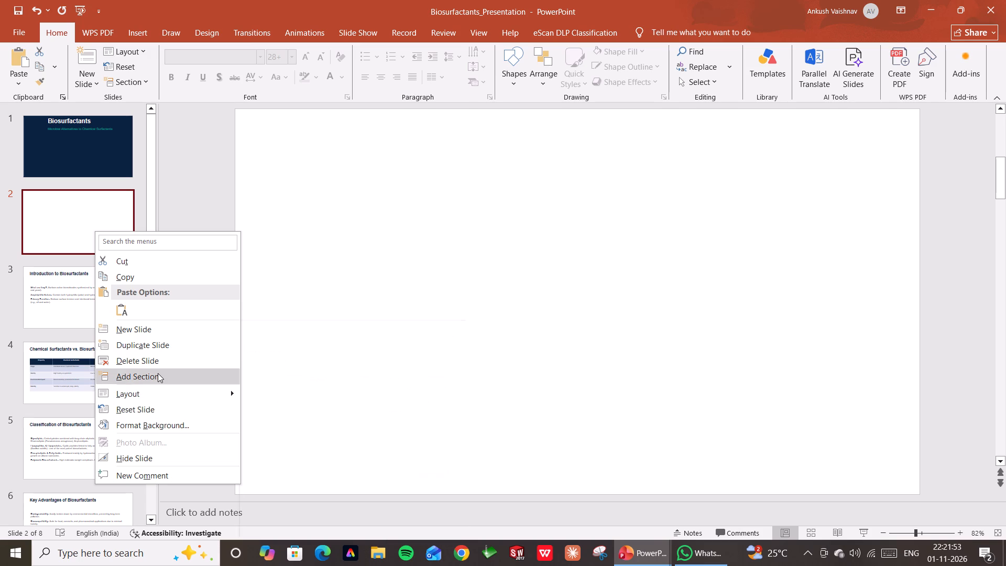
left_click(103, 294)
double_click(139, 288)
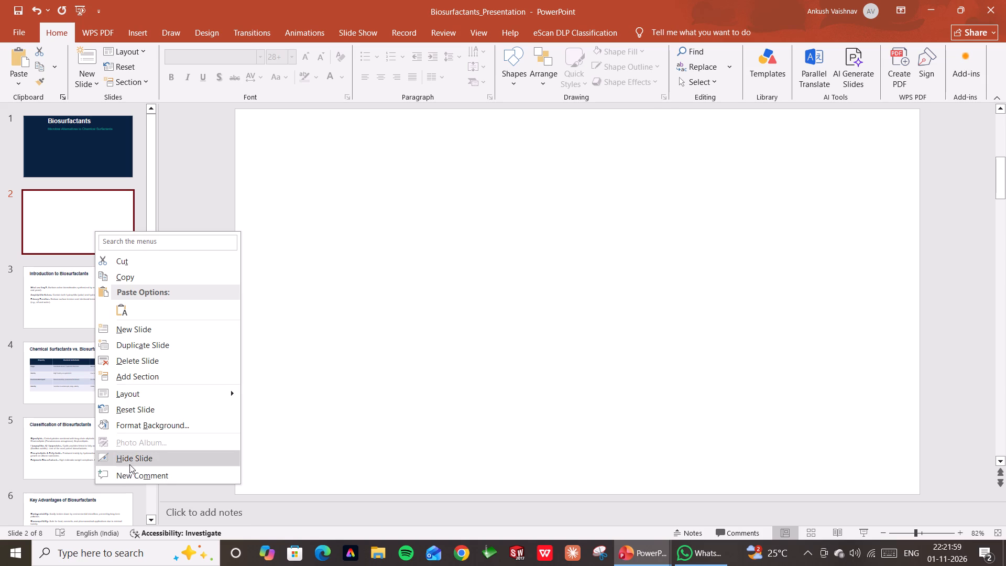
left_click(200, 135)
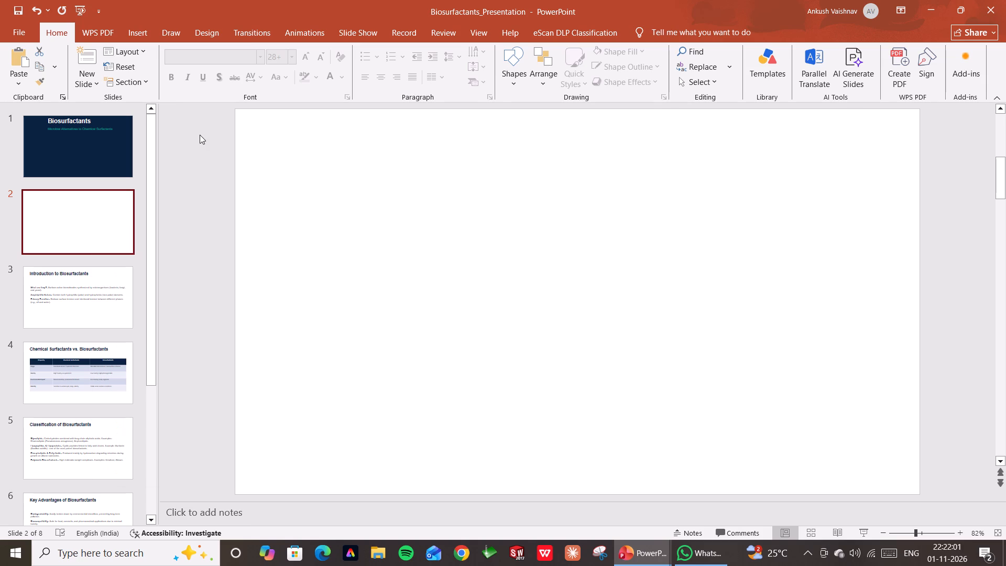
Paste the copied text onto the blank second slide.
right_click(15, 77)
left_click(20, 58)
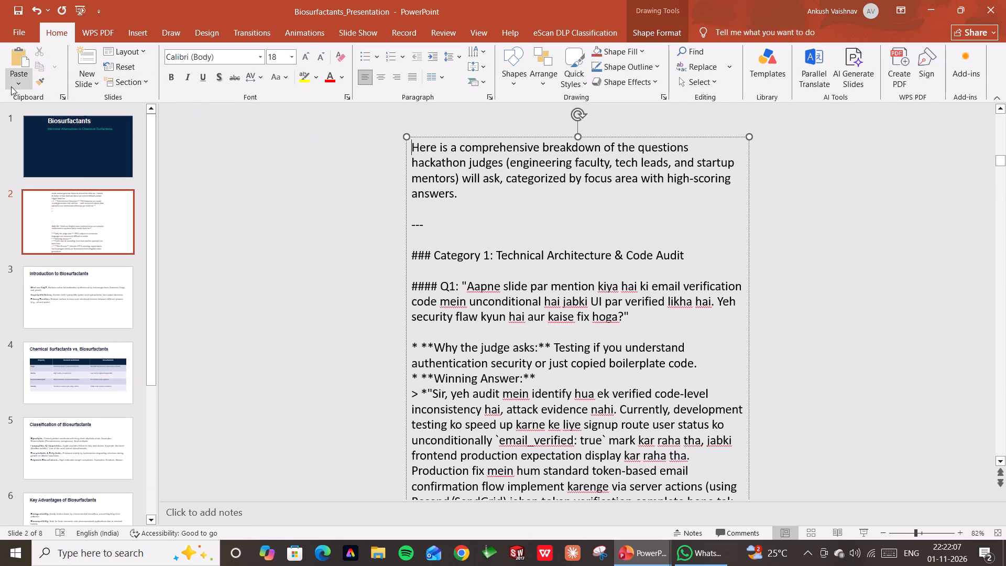
Delete the second slide containing the pasted hackathon question text.
scroll(114, 311, "up", 4)
right_click(82, 238)
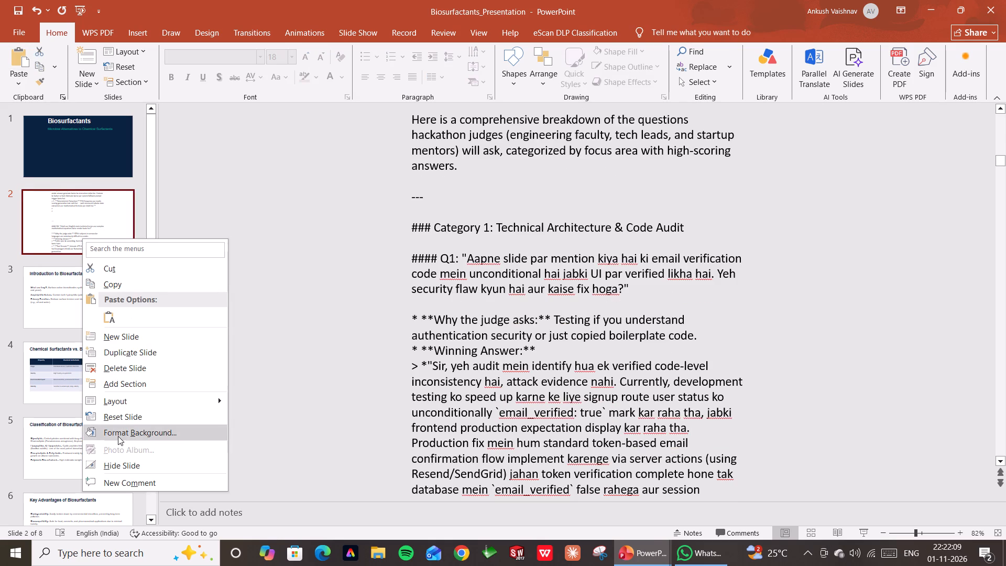
left_click(138, 368)
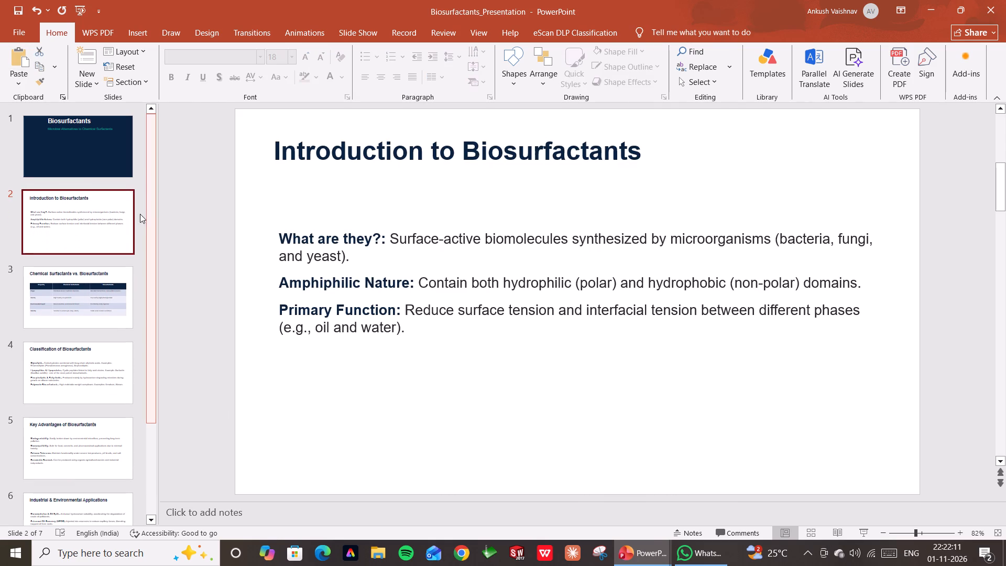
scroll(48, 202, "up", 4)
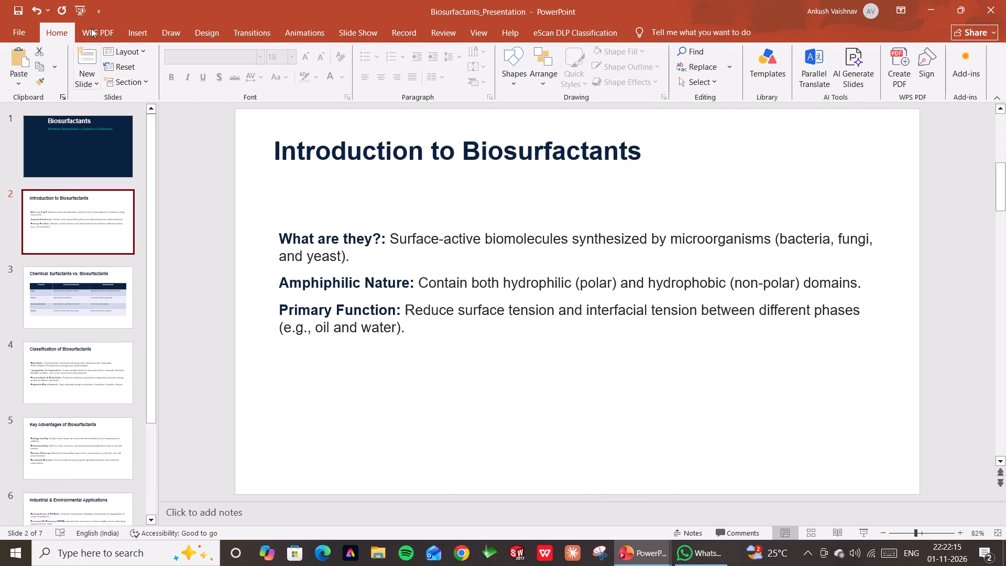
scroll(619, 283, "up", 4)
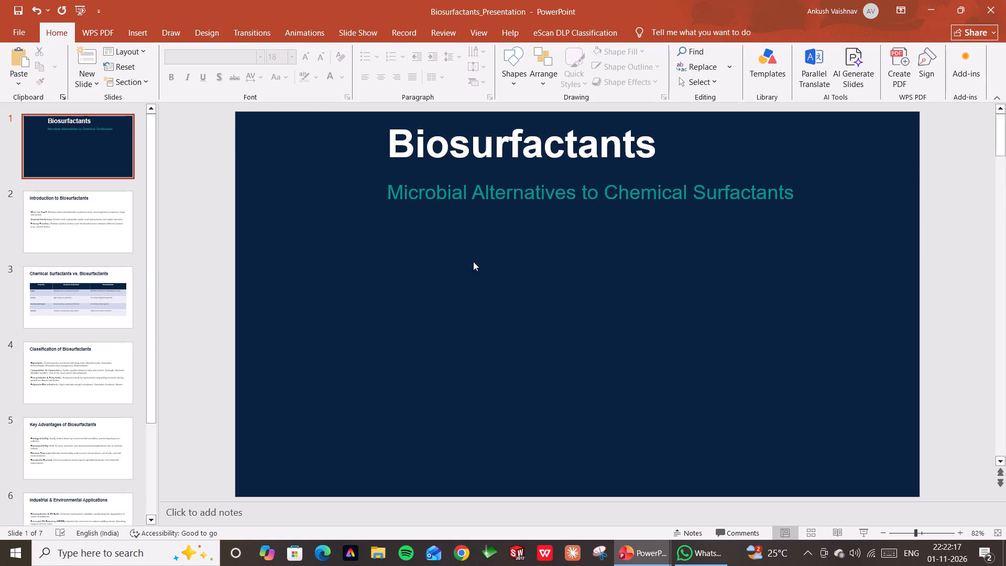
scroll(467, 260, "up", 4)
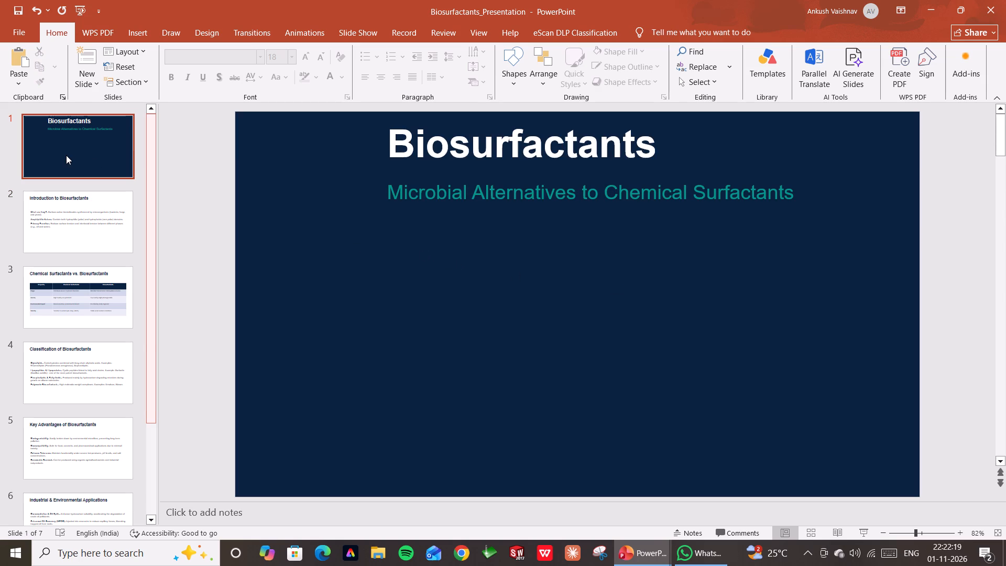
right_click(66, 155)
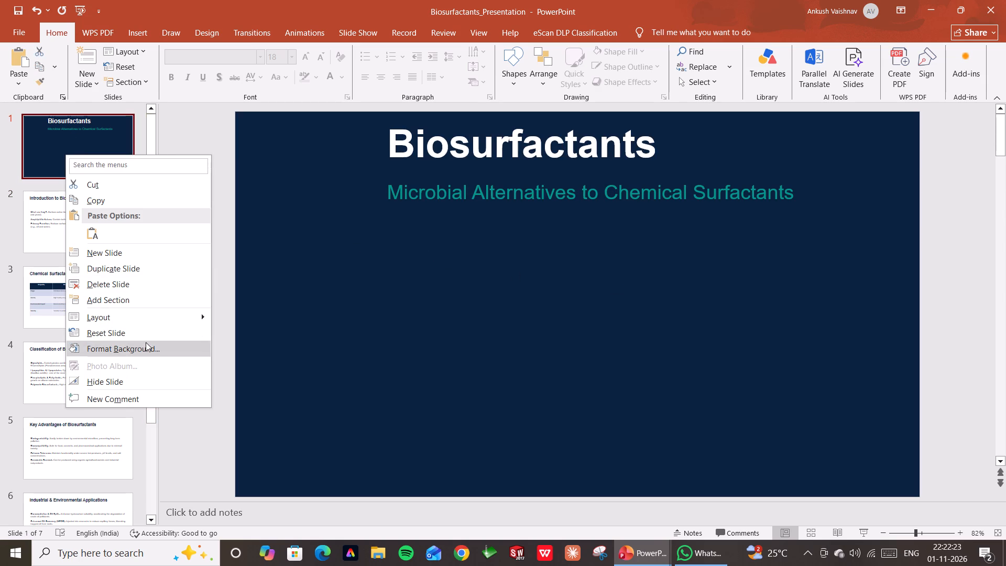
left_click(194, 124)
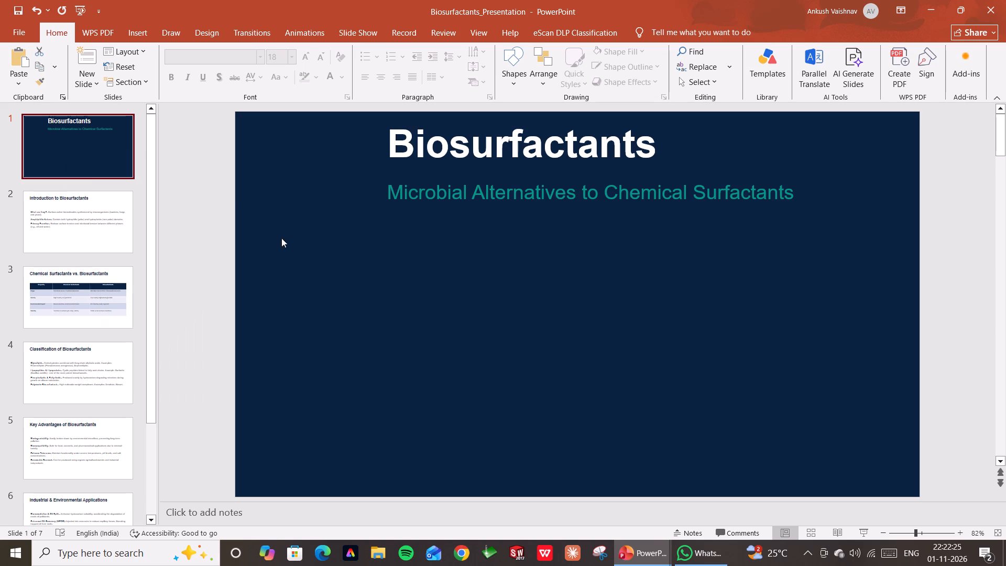
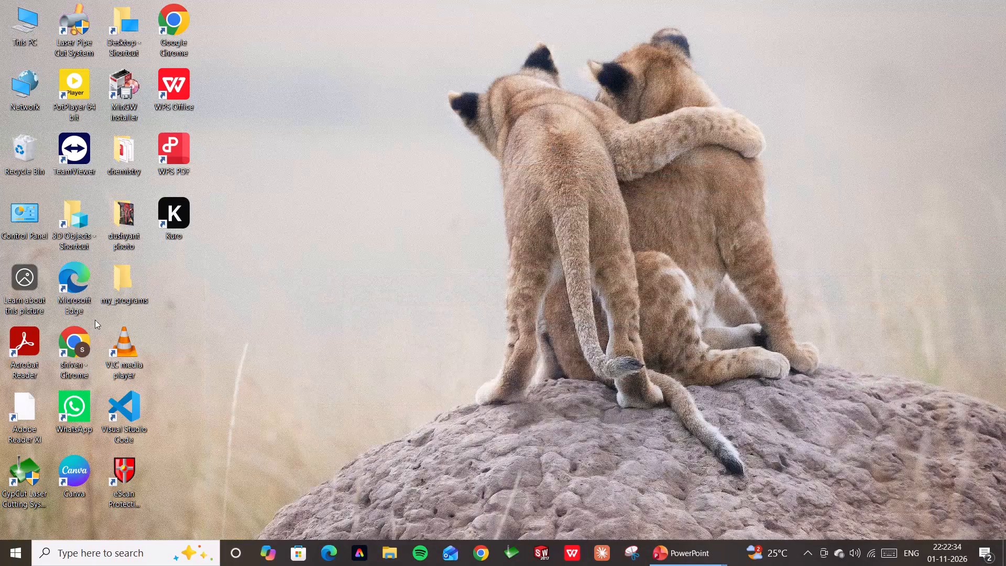
Open the Downloads folder and arrange the Biosurfactants_Presentation window beside it so the BIOSURFACTANTS file stays reachable.
double_click(12, 42)
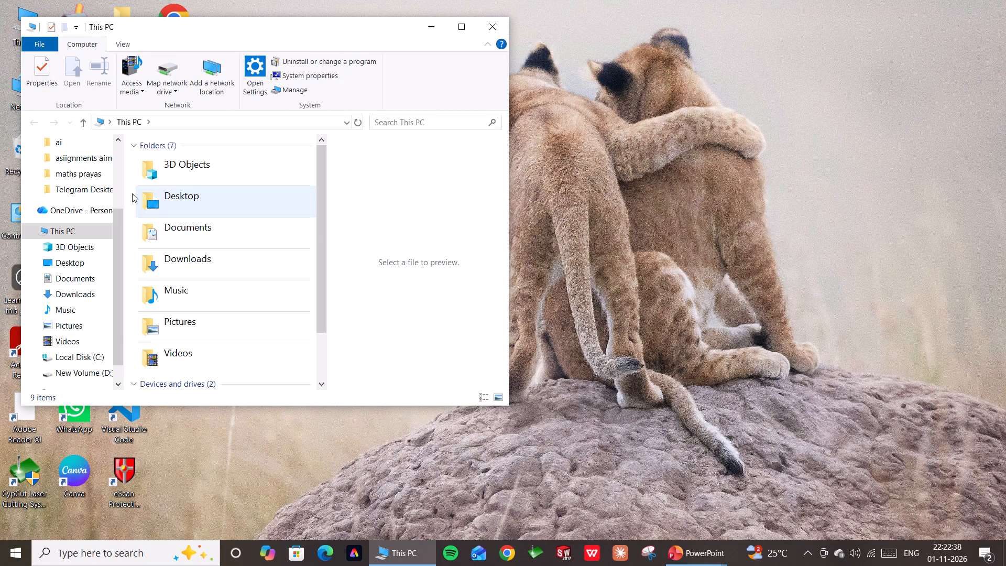
left_click(82, 297)
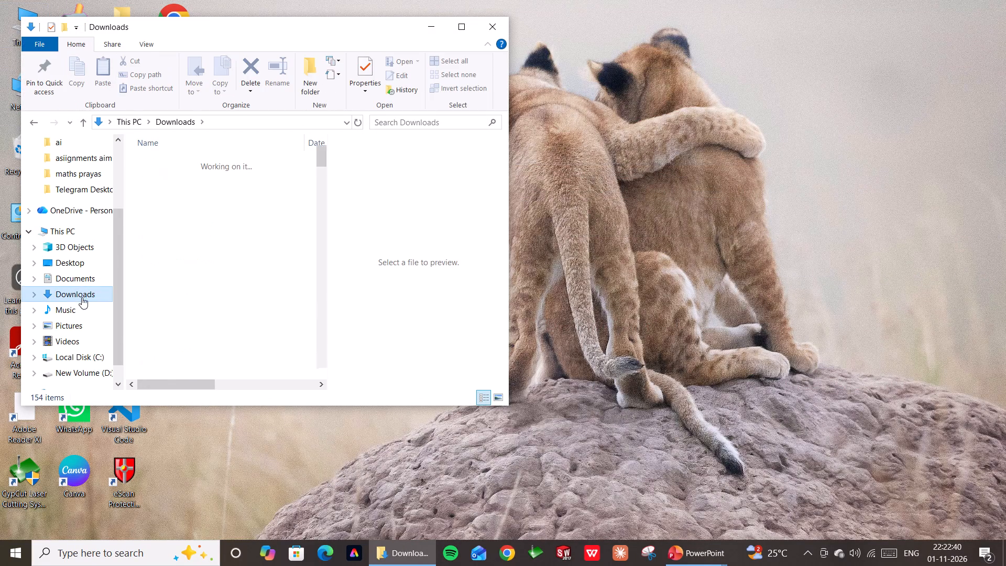
left_click_drag(203, 176, 357, 423)
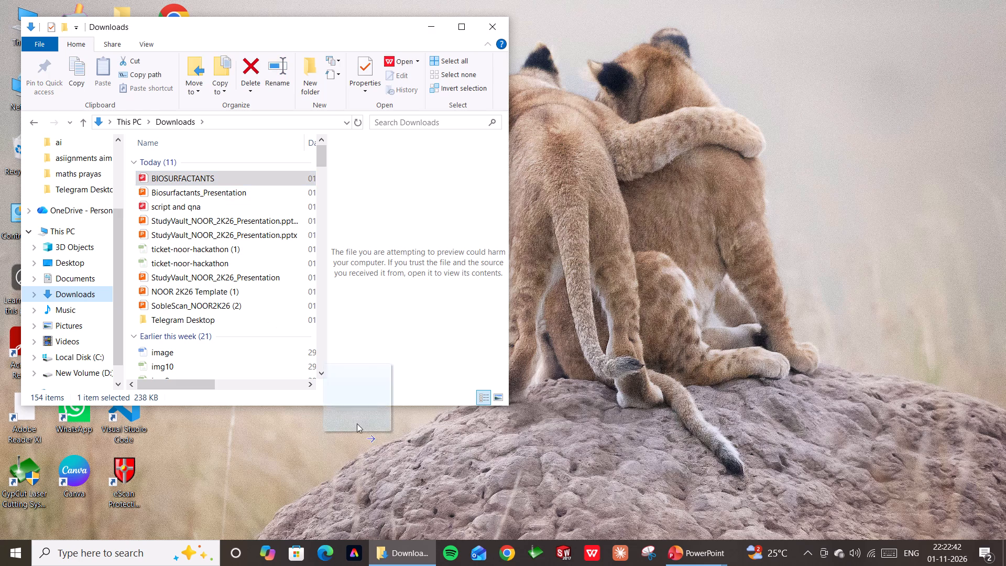
left_click_drag(357, 423, 694, 562)
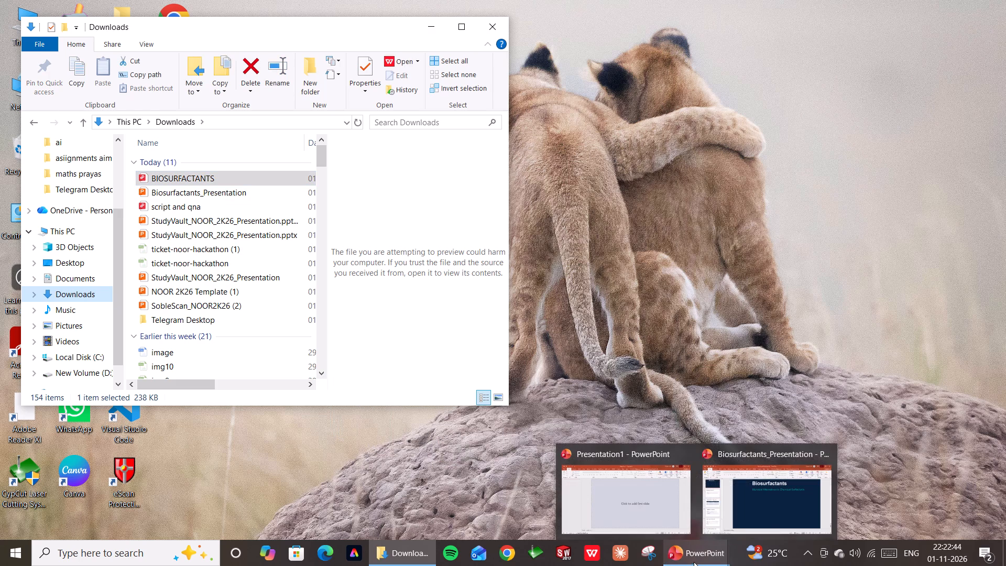
left_click_drag(694, 562, 749, 505)
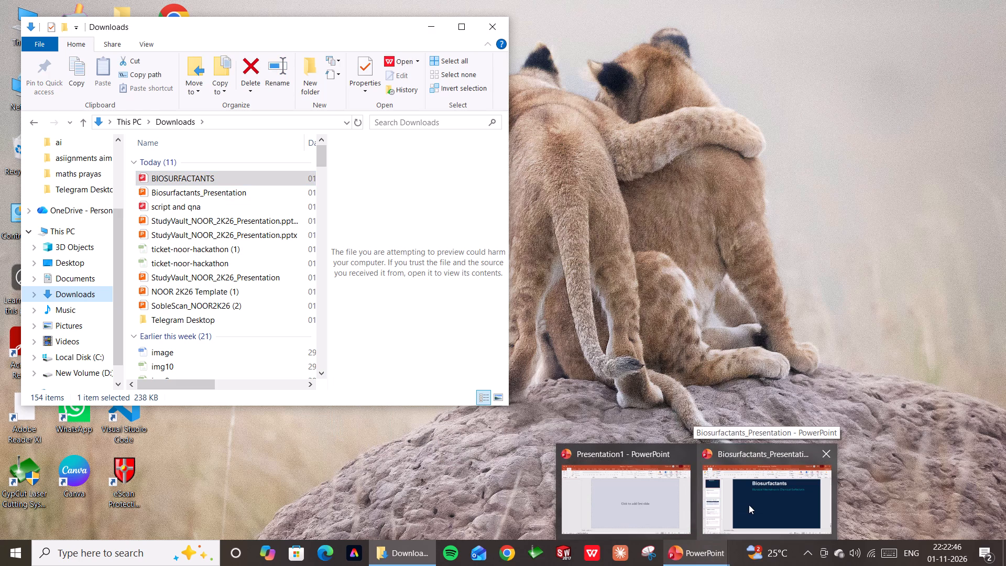
left_click(749, 504)
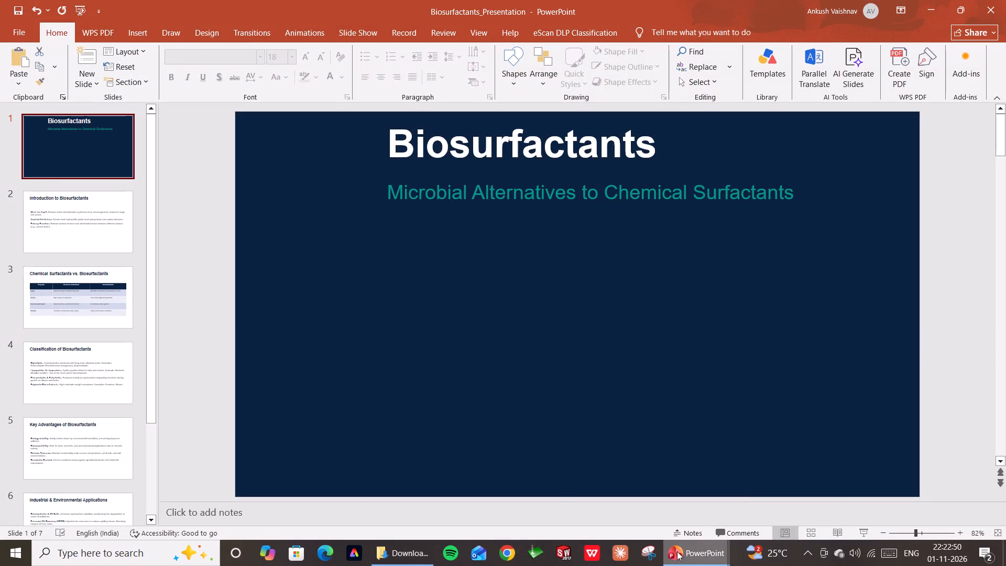
left_click(953, 7)
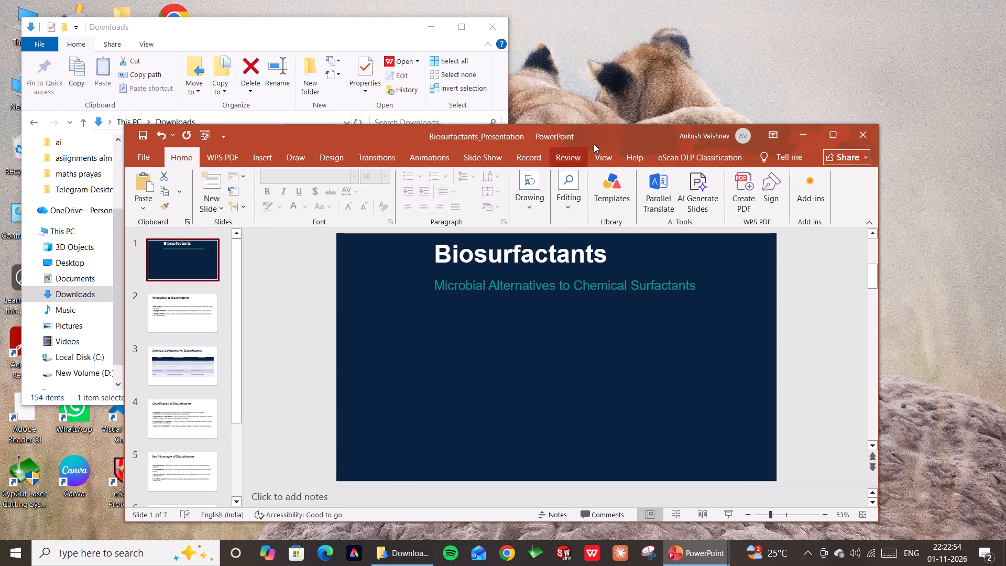
left_click_drag(603, 129, 727, 59)
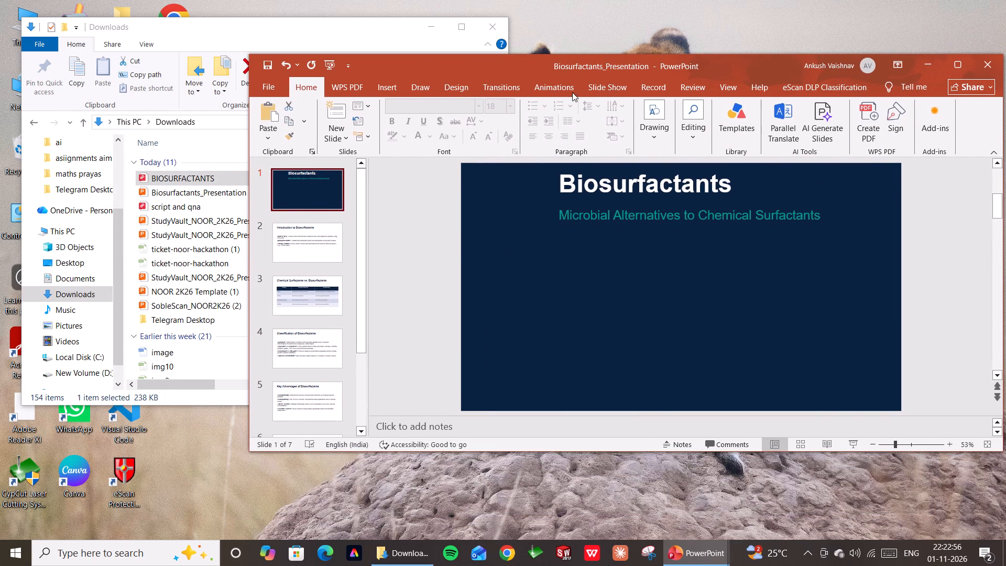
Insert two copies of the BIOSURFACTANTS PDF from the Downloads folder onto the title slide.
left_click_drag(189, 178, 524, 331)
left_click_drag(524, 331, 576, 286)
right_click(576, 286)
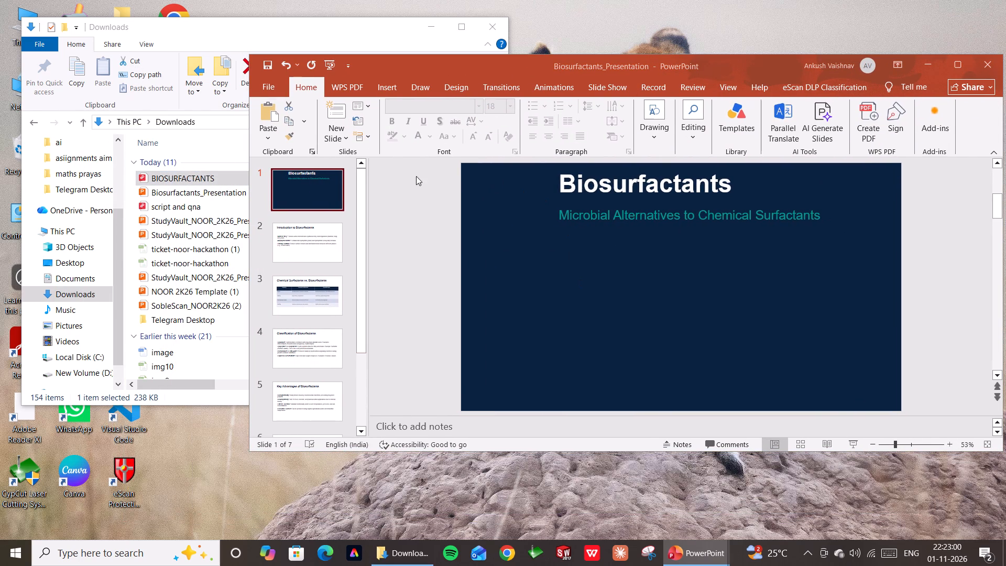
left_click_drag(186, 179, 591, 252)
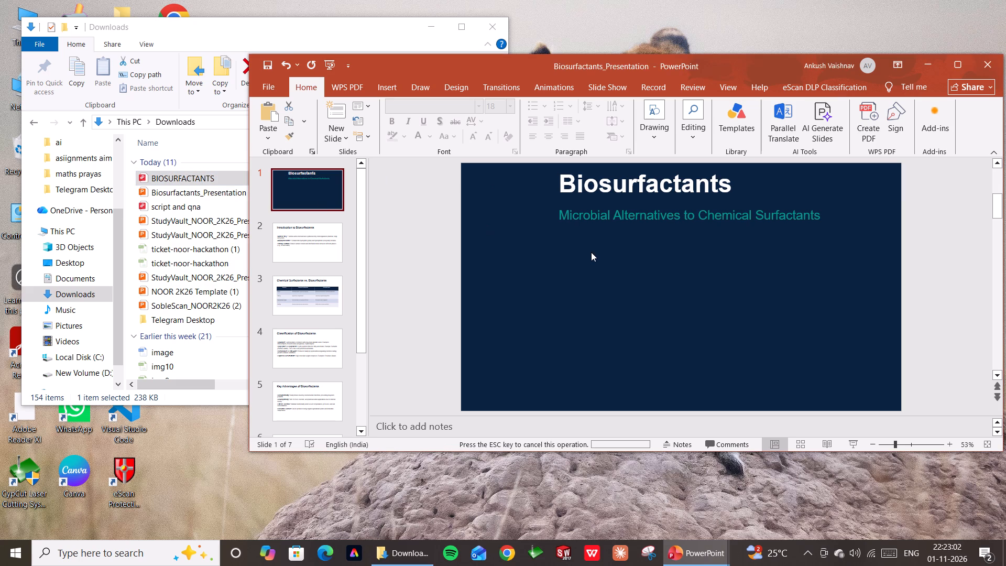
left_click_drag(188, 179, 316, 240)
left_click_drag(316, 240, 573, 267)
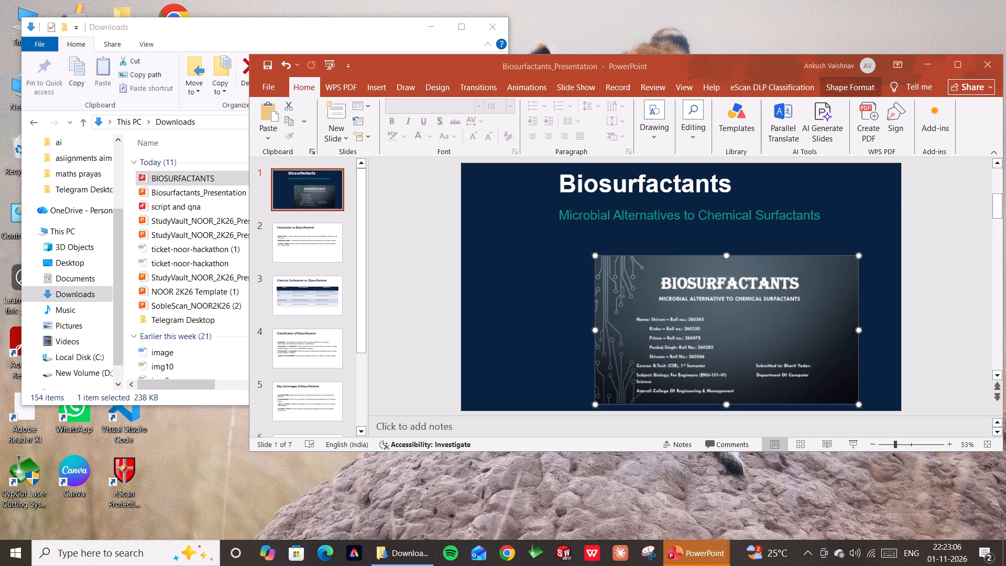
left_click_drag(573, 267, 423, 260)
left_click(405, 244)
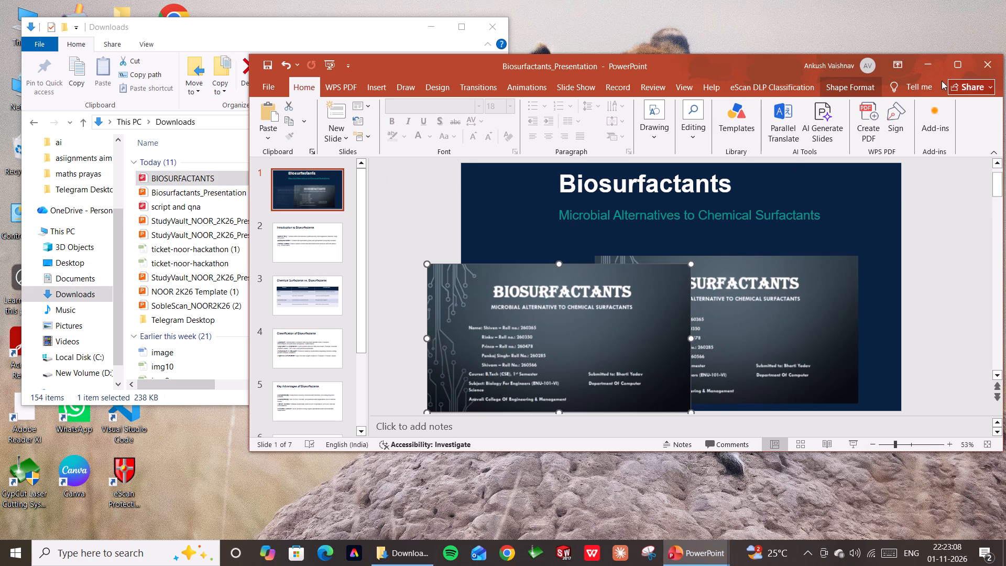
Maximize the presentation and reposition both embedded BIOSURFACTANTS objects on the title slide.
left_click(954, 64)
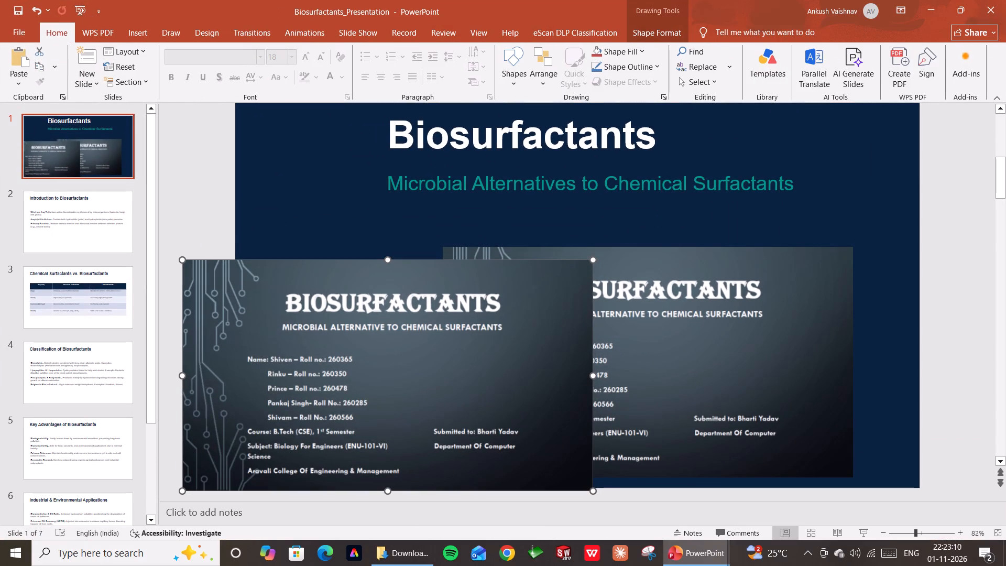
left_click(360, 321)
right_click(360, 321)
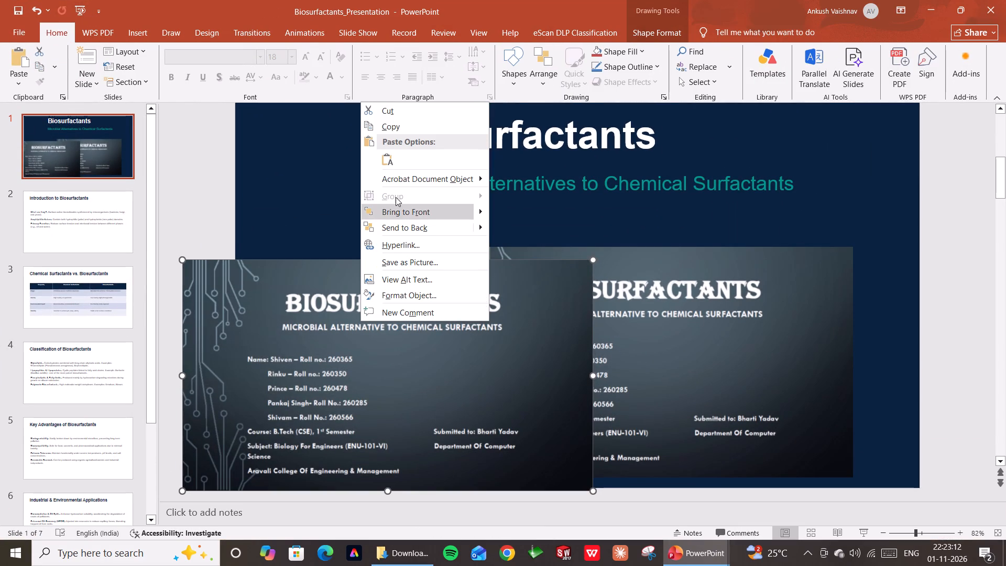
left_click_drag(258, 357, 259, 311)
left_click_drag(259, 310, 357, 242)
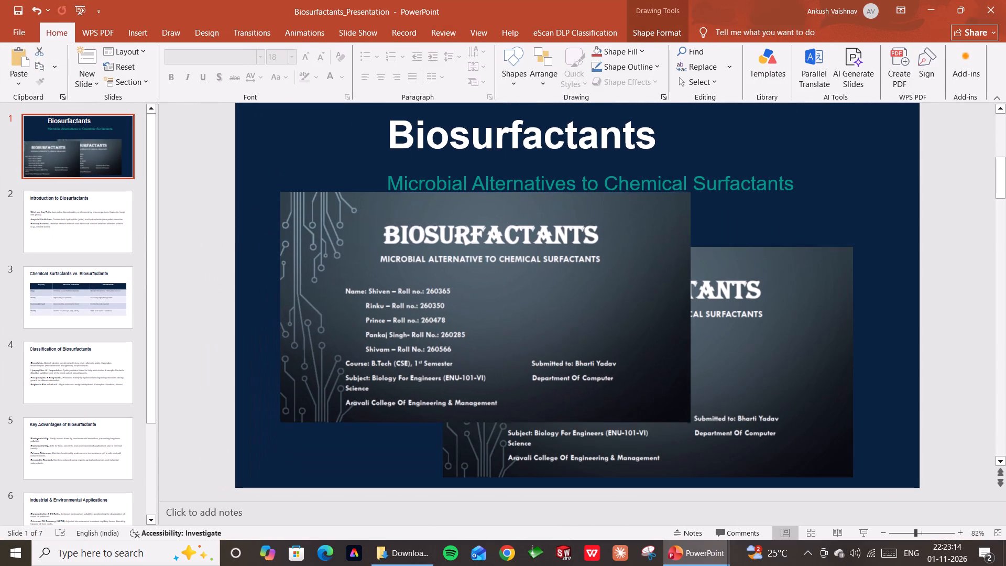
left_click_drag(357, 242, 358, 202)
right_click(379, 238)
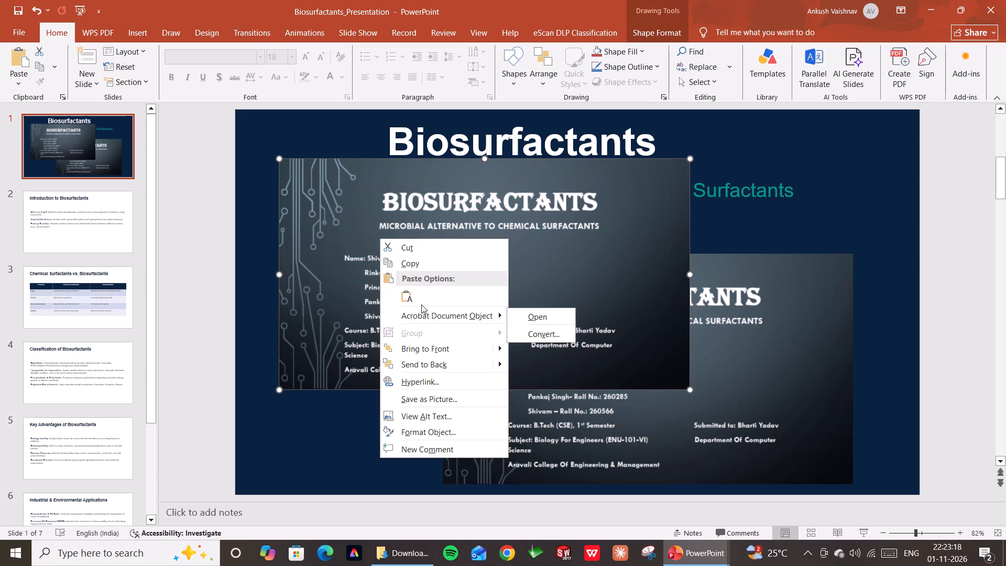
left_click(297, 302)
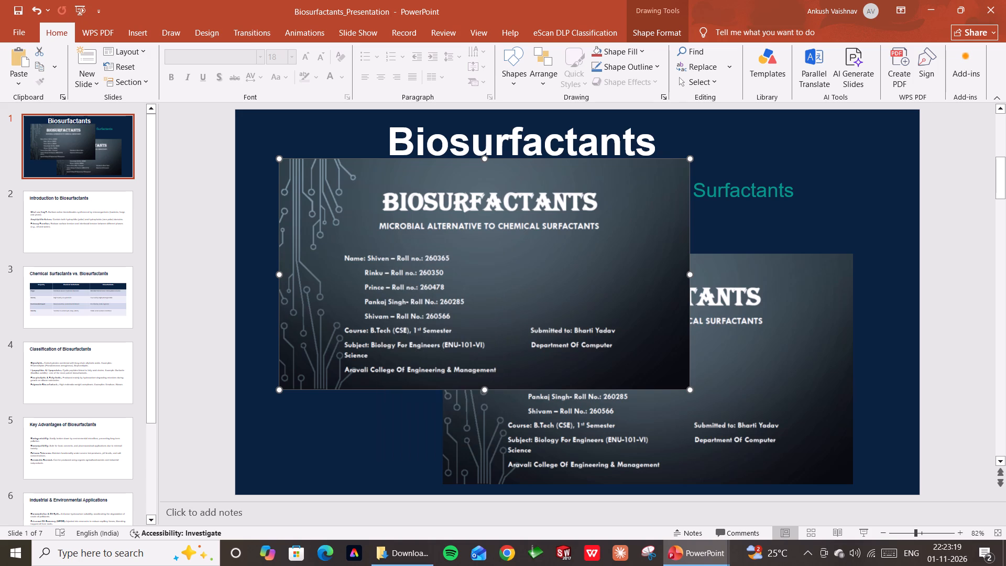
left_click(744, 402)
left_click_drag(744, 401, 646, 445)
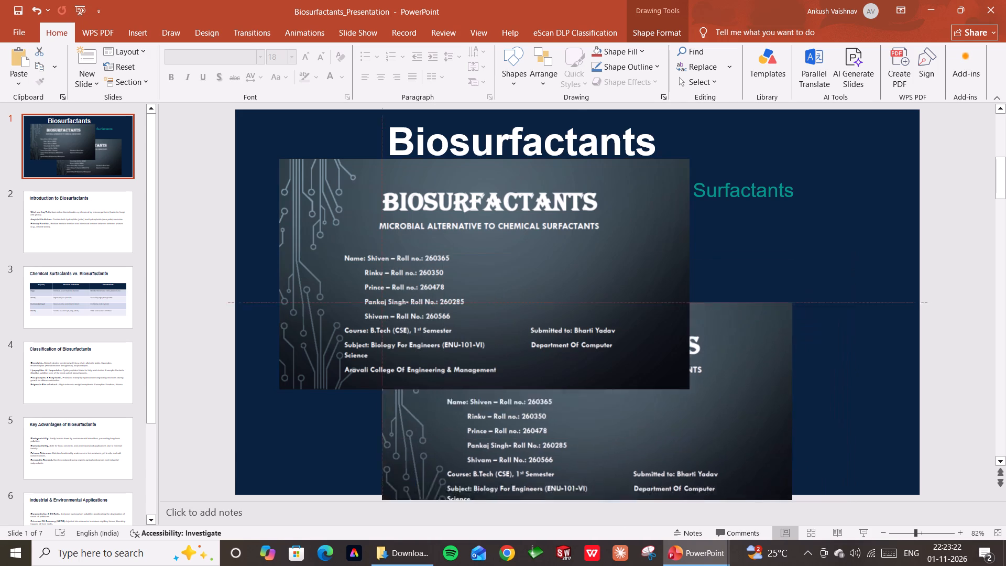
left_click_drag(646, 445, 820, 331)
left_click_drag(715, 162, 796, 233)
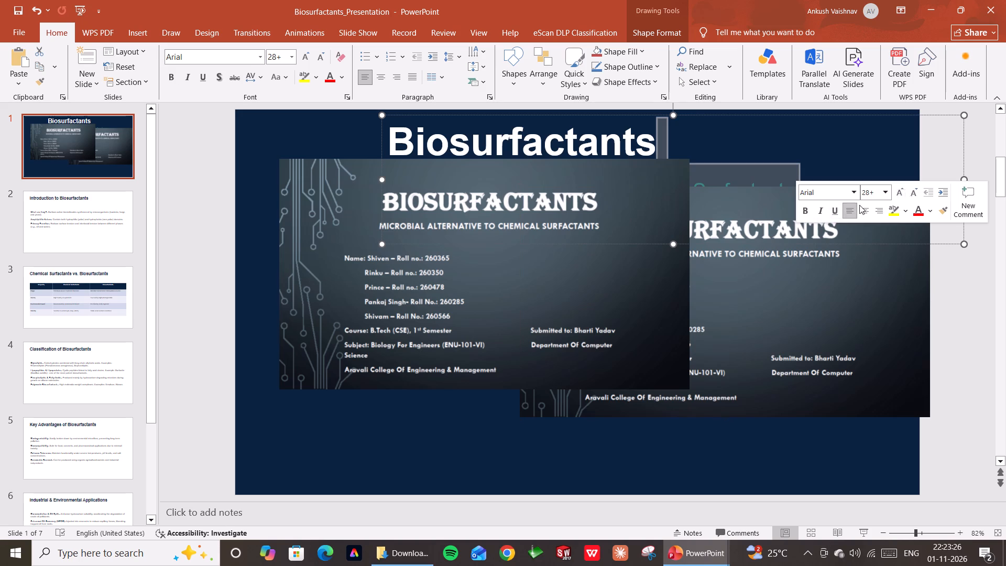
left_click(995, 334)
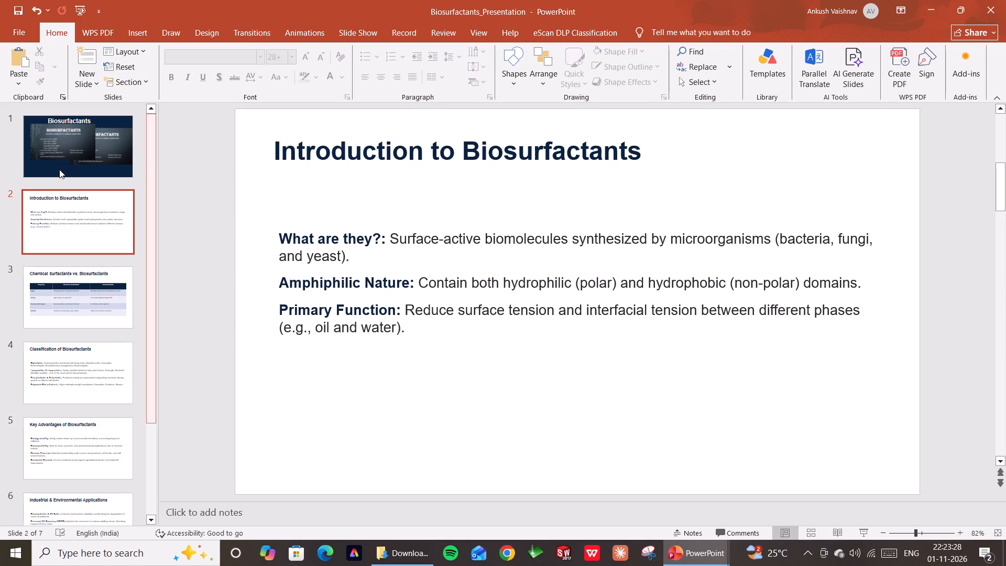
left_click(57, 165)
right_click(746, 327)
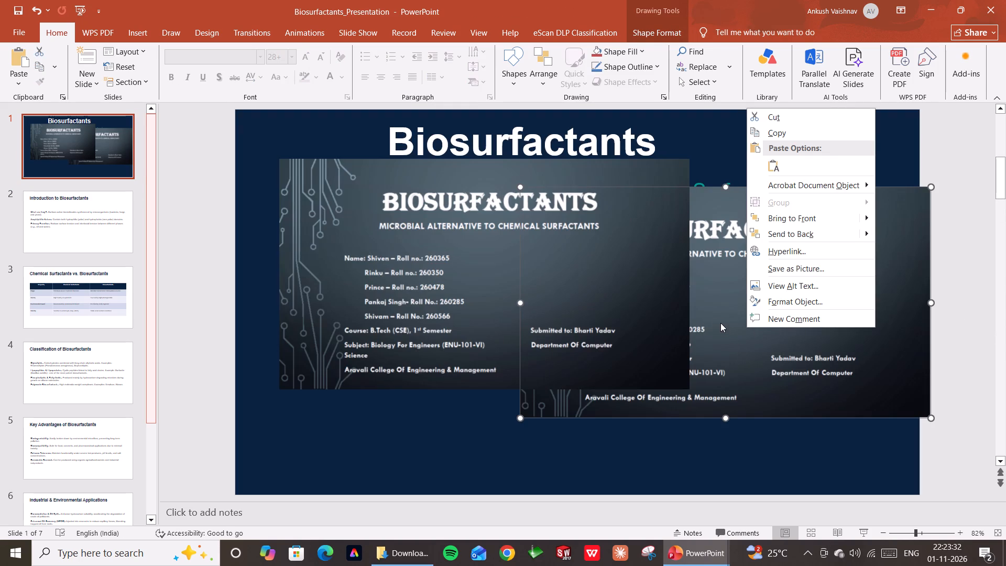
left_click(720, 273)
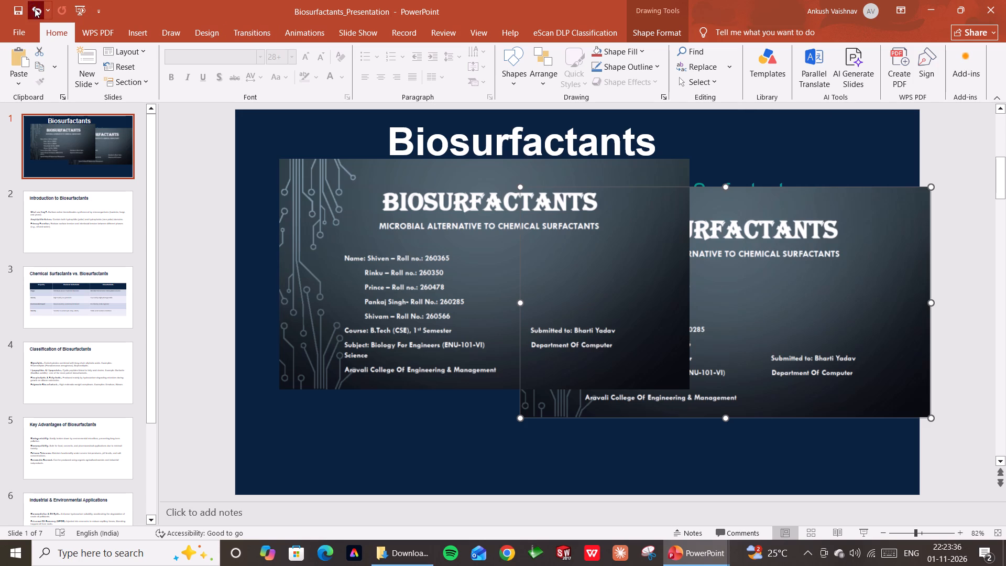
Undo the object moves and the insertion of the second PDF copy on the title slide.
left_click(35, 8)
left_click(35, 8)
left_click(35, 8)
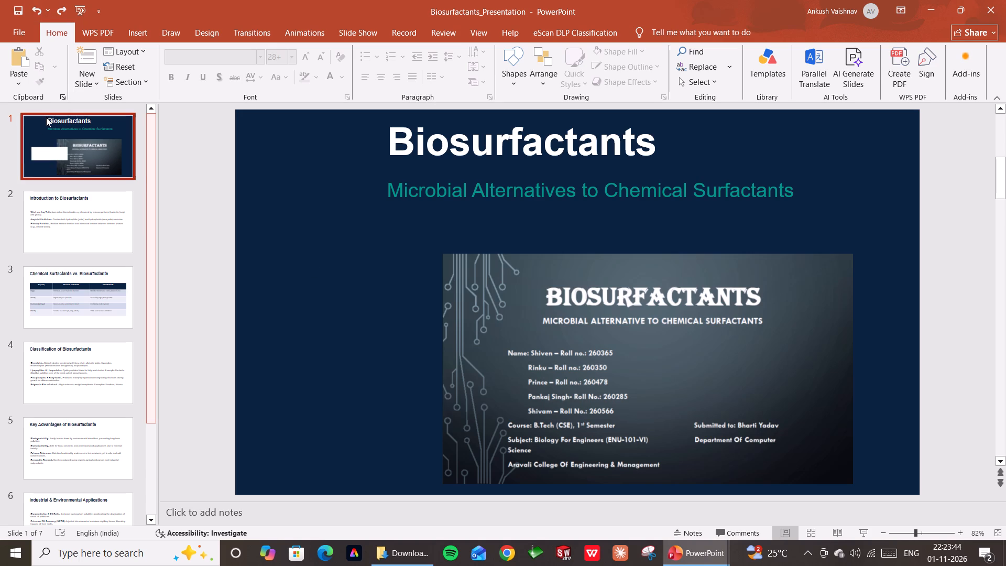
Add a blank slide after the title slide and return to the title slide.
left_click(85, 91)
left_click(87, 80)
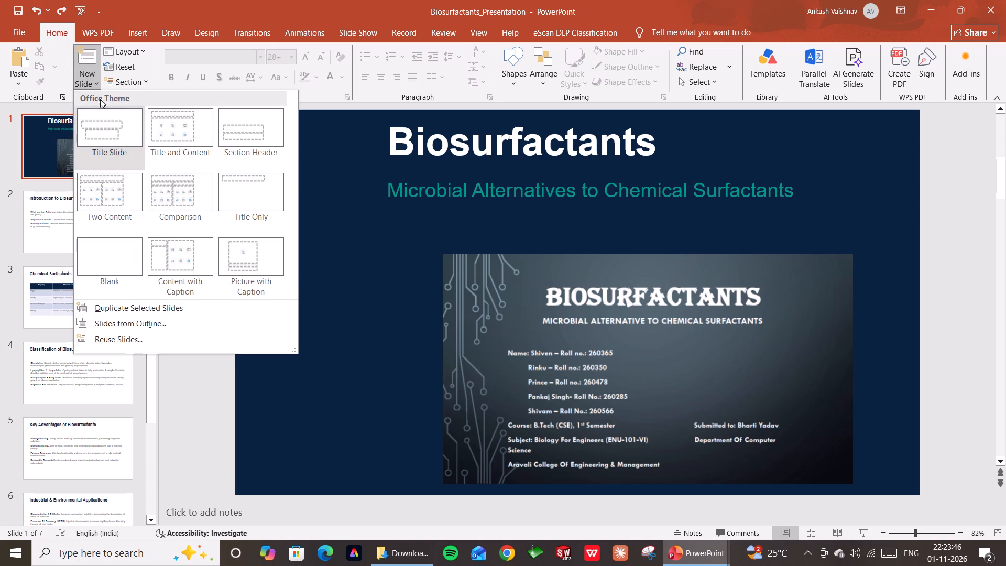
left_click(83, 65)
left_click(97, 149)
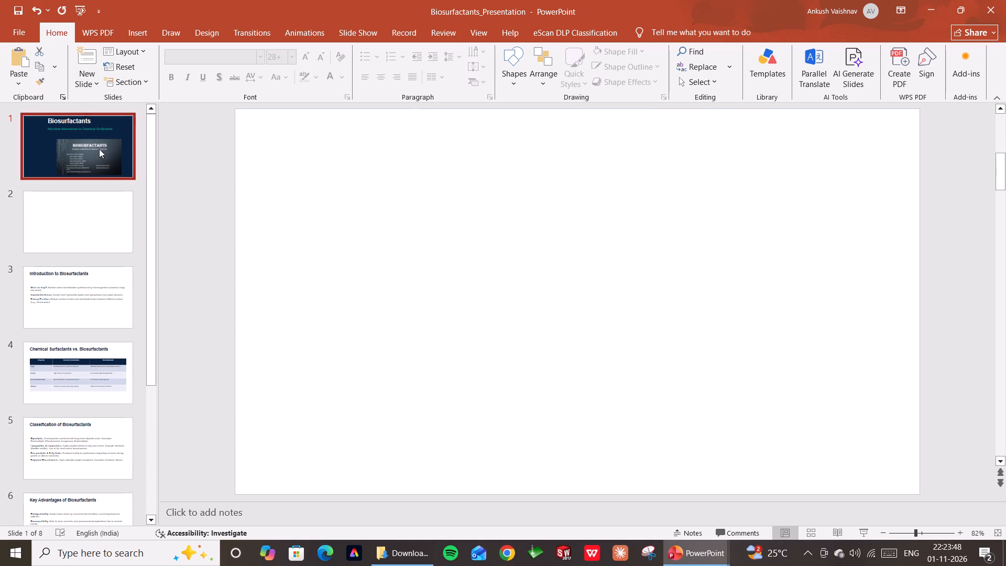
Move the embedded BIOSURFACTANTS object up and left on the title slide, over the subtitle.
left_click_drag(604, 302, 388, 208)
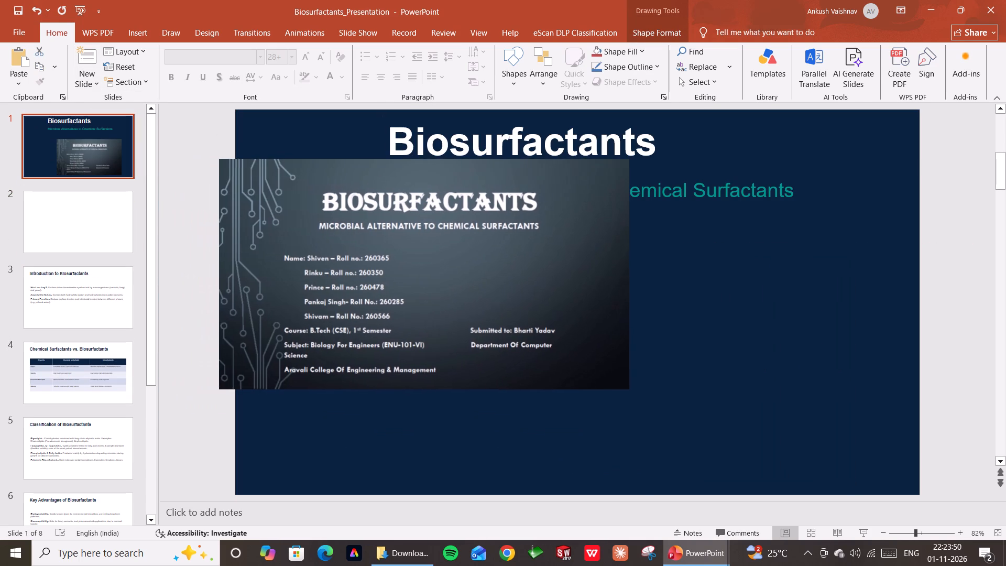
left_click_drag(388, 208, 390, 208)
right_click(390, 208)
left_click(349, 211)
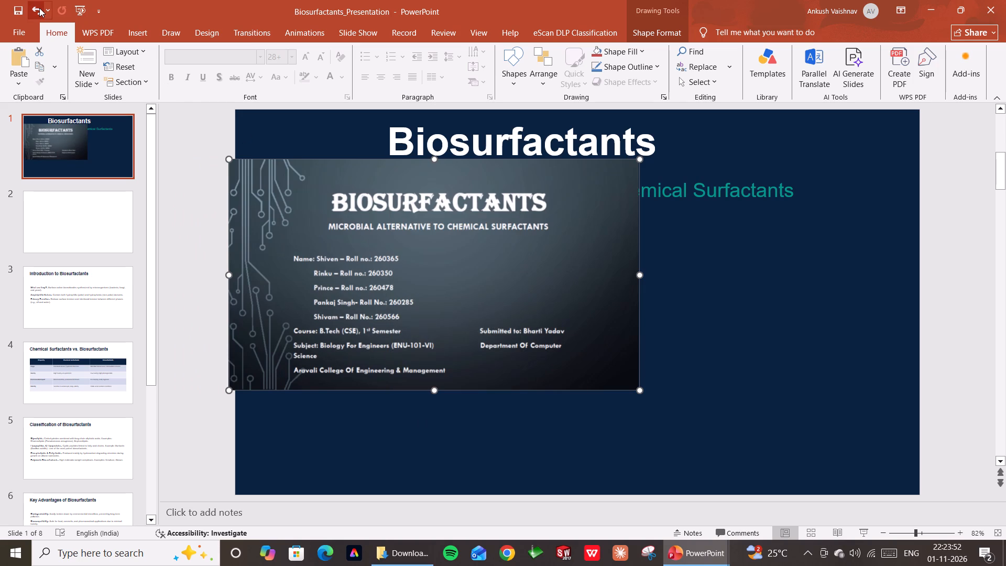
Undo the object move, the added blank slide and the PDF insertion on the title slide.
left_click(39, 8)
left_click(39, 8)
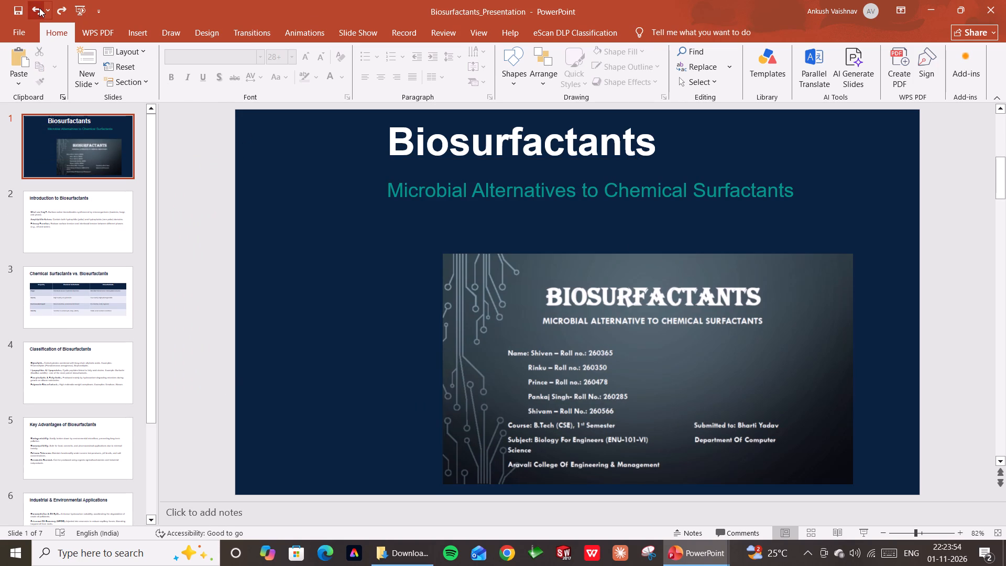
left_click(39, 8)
Add a new blank slide directly after the title slide.
left_click(89, 62)
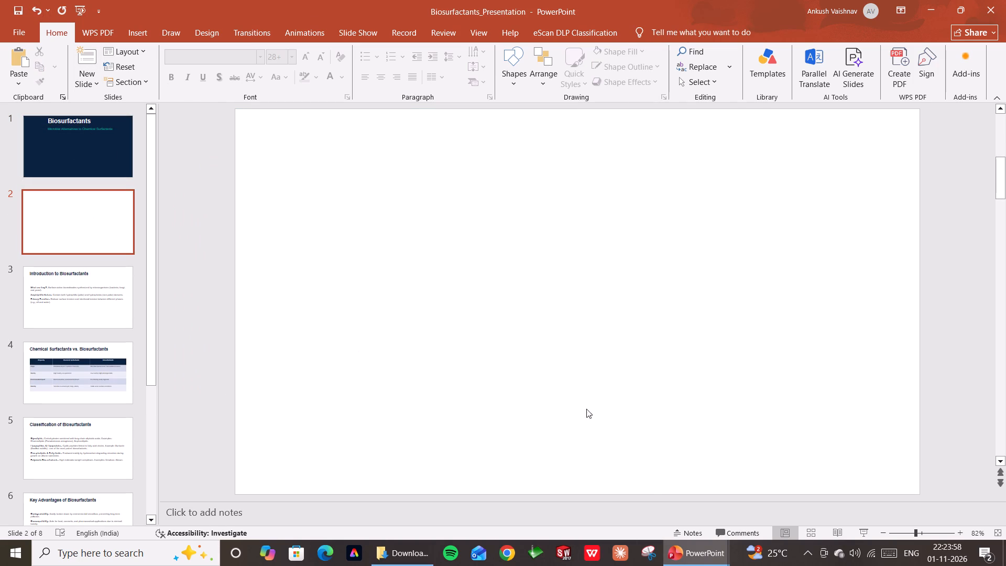
Insert the BIOSURFACTANTS PDF from the Downloads folder onto the blank second slide.
left_click(934, 2)
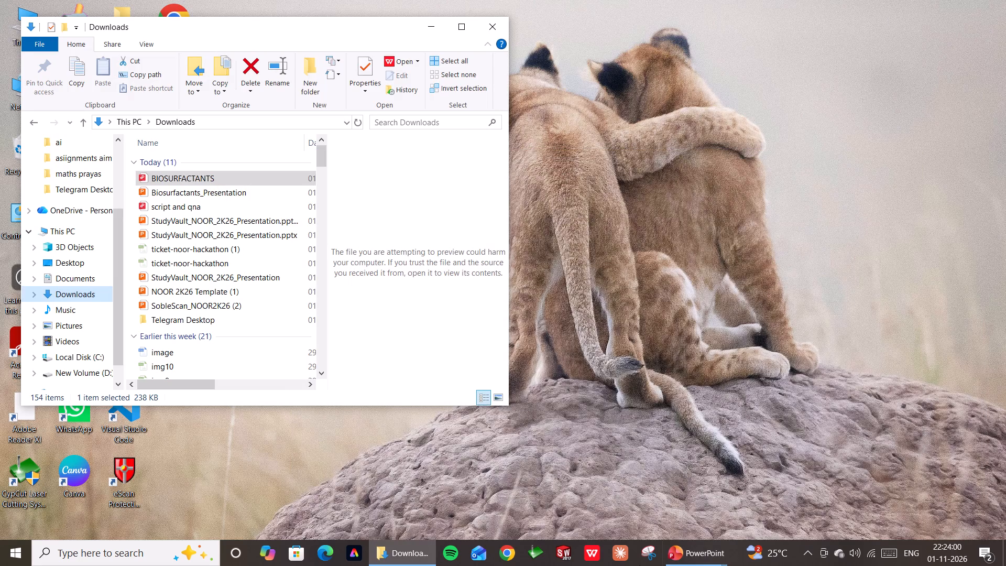
left_click(695, 547)
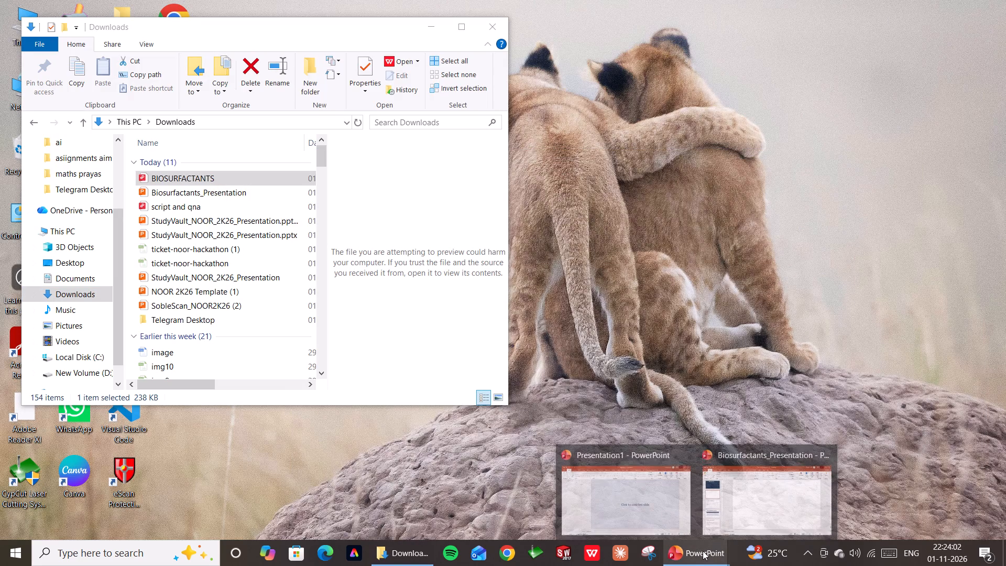
left_click(763, 499)
left_click(959, 9)
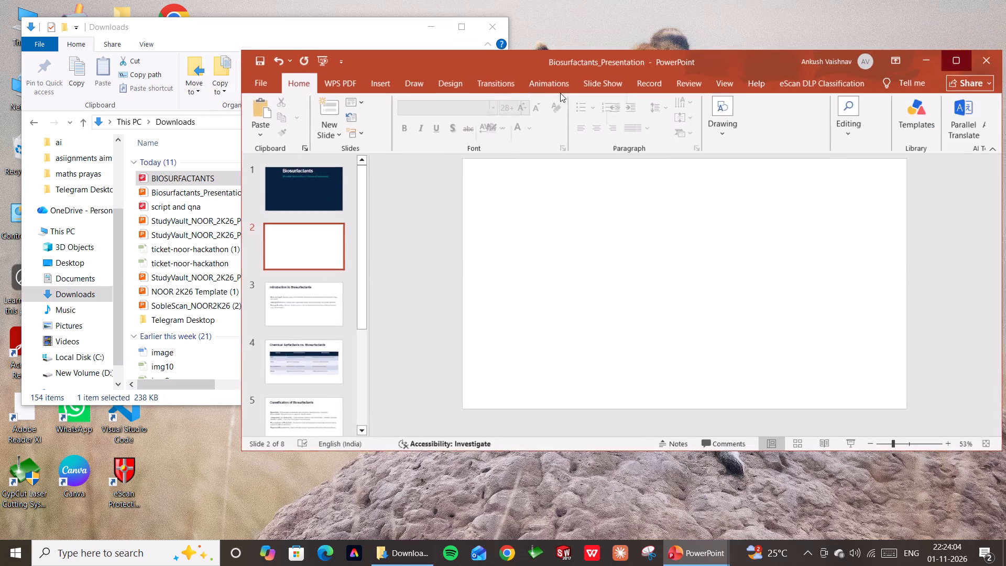
left_click_drag(176, 182, 615, 286)
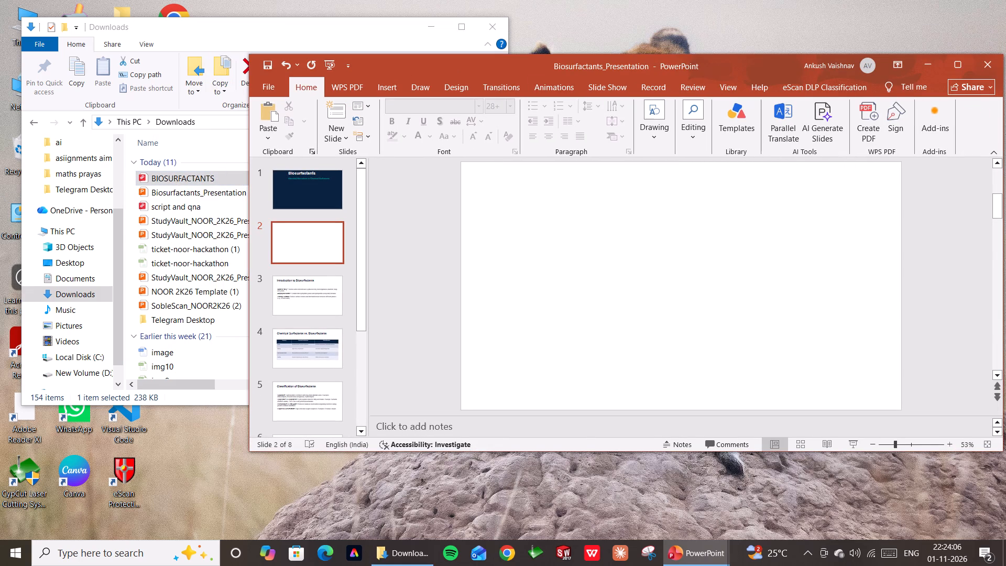
Maximize the presentation window and enlarge the inserted BIOSURFACTANTS object from its upper-left corner to cover slide 2.
left_click_drag(615, 286, 628, 277)
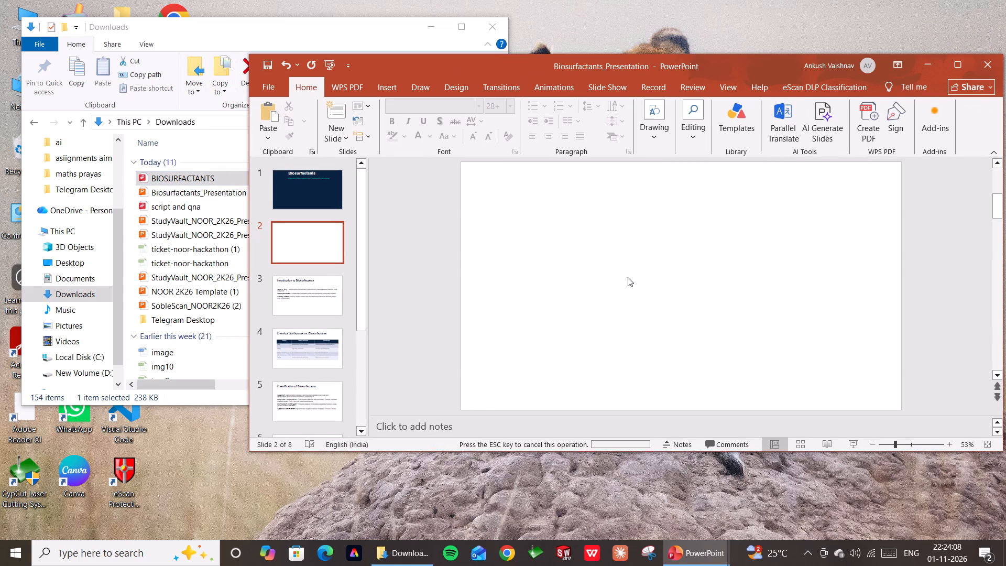
left_click(957, 69)
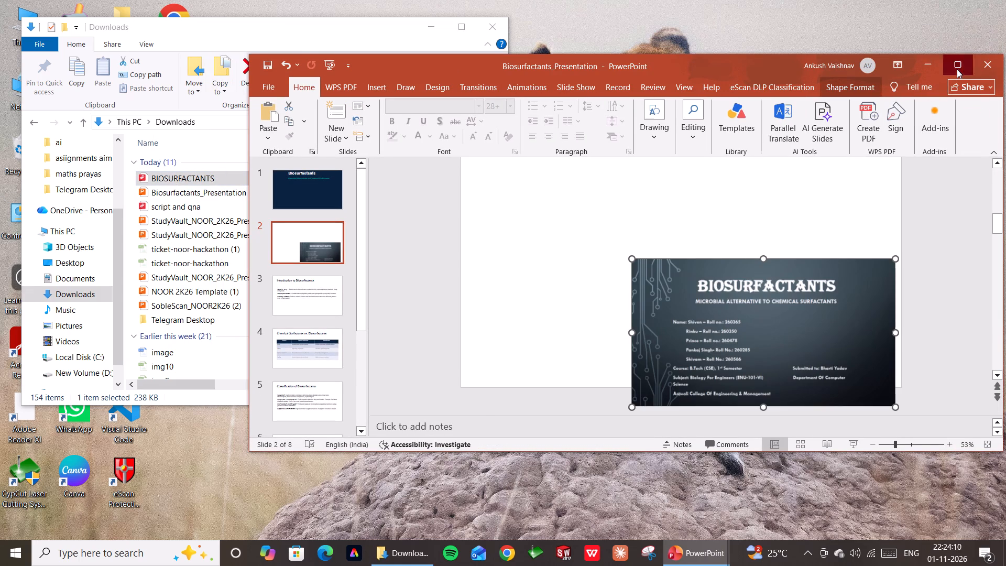
left_click_drag(502, 262, 469, 232)
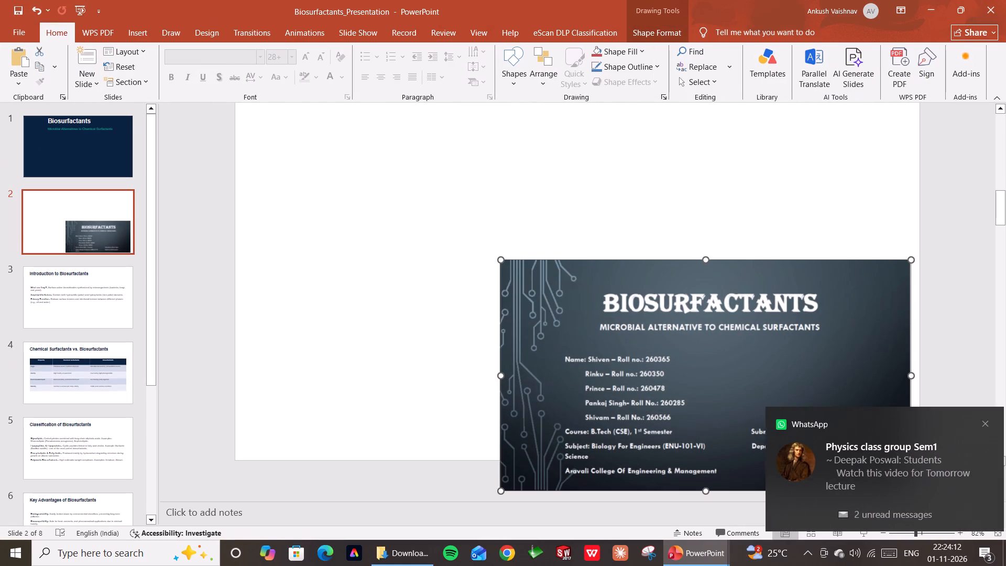
left_click_drag(469, 232, 295, 132)
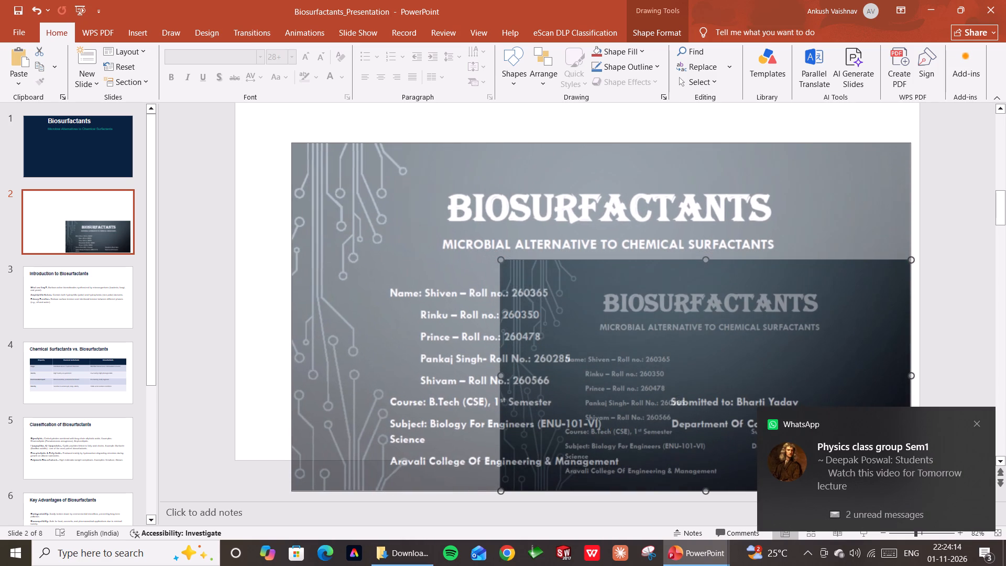
left_click_drag(295, 132, 249, 104)
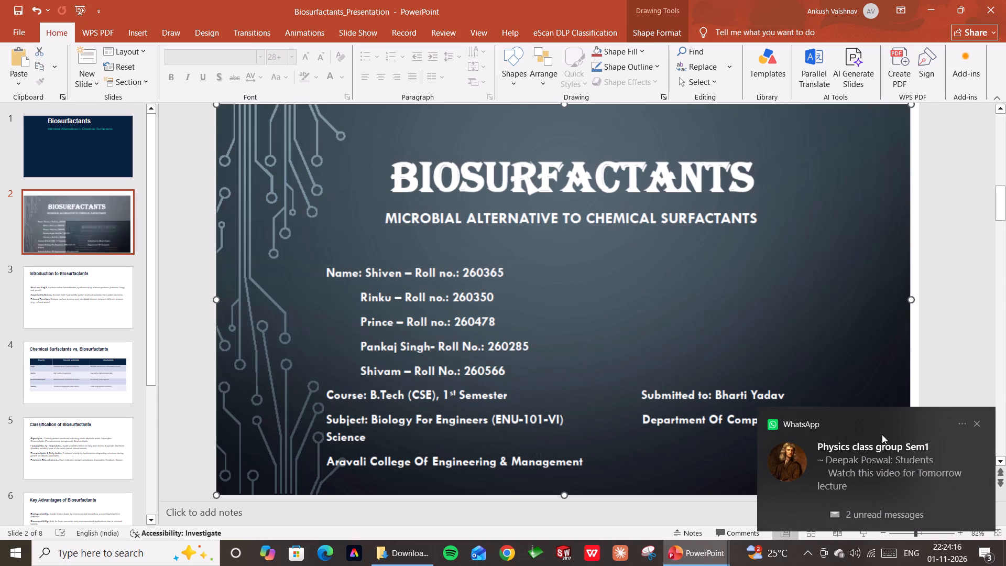
Move the enlarged BIOSURFACTANTS object on slide 2 to line up its left edge with the slide's left edge.
scroll(177, 351, "down", 3)
scroll(177, 351, "up", 4)
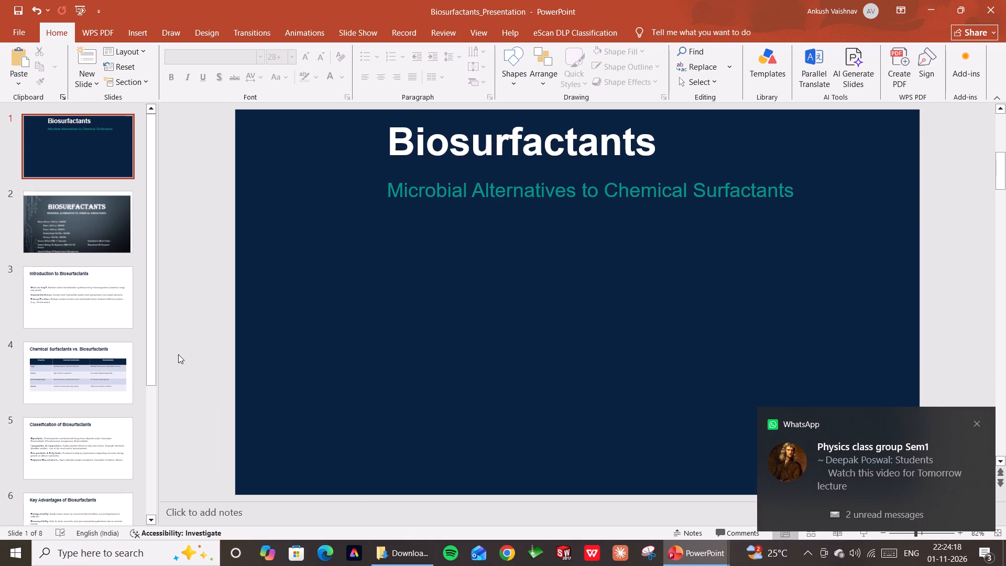
left_click(94, 223)
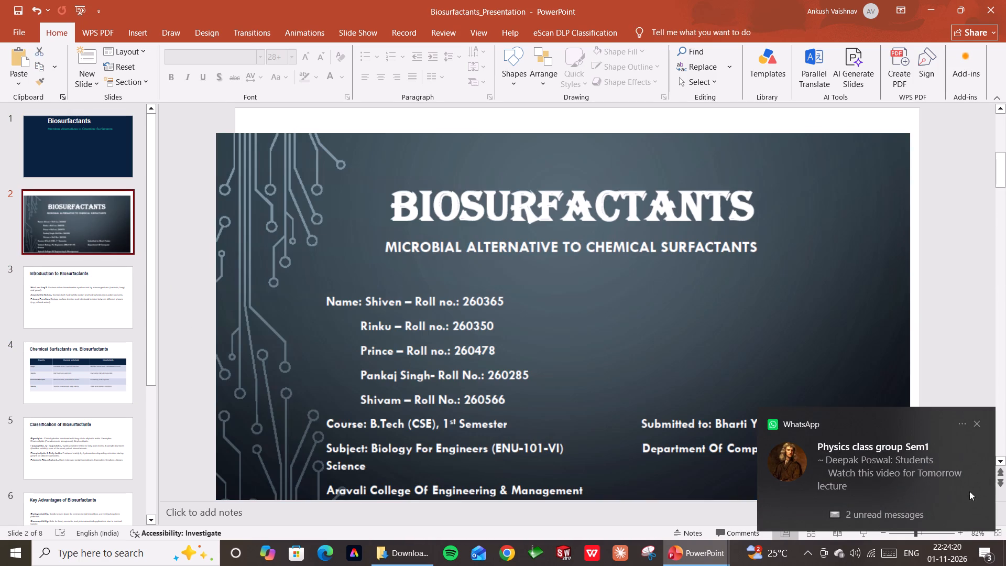
left_click(979, 422)
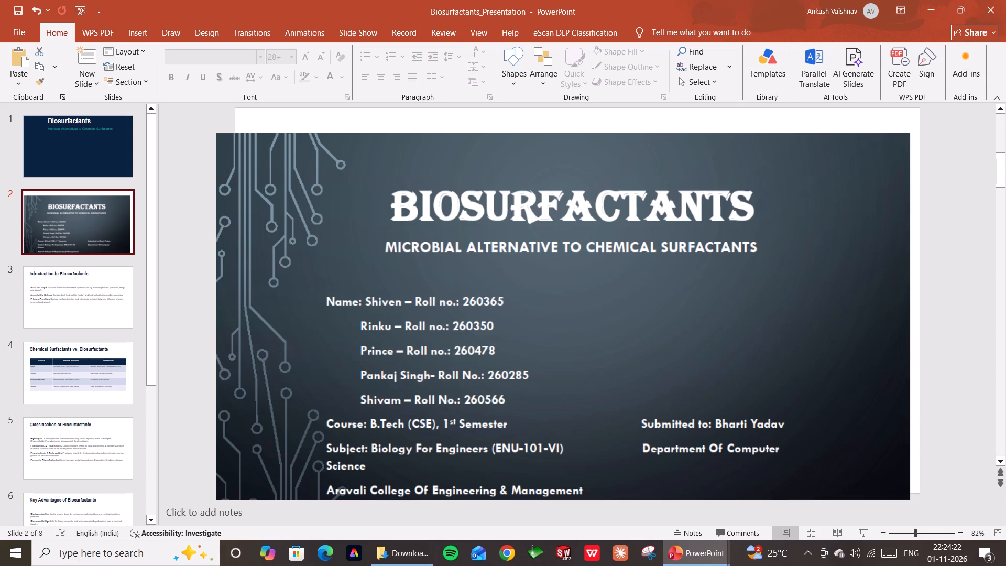
left_click_drag(340, 173, 363, 147)
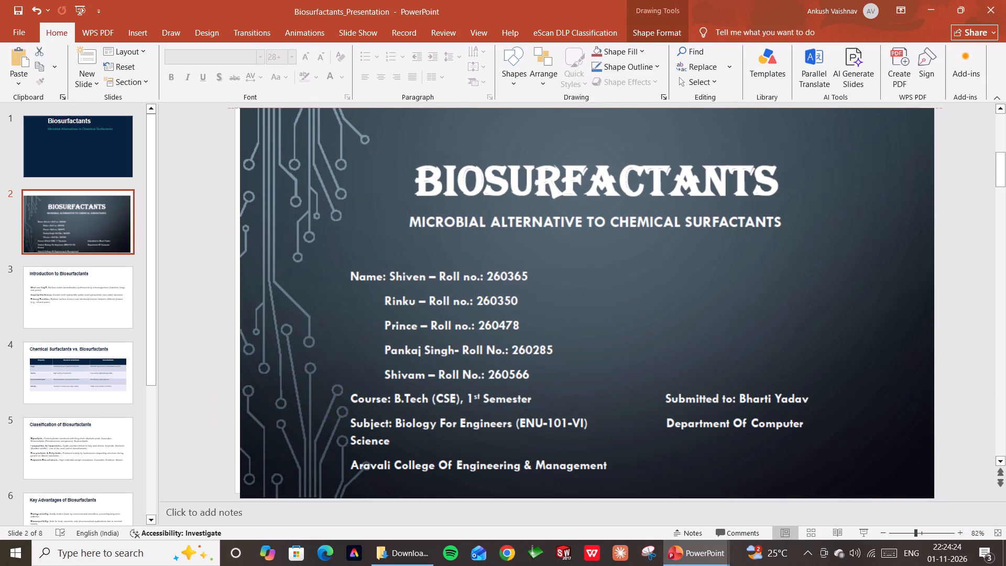
left_click_drag(363, 147, 359, 147)
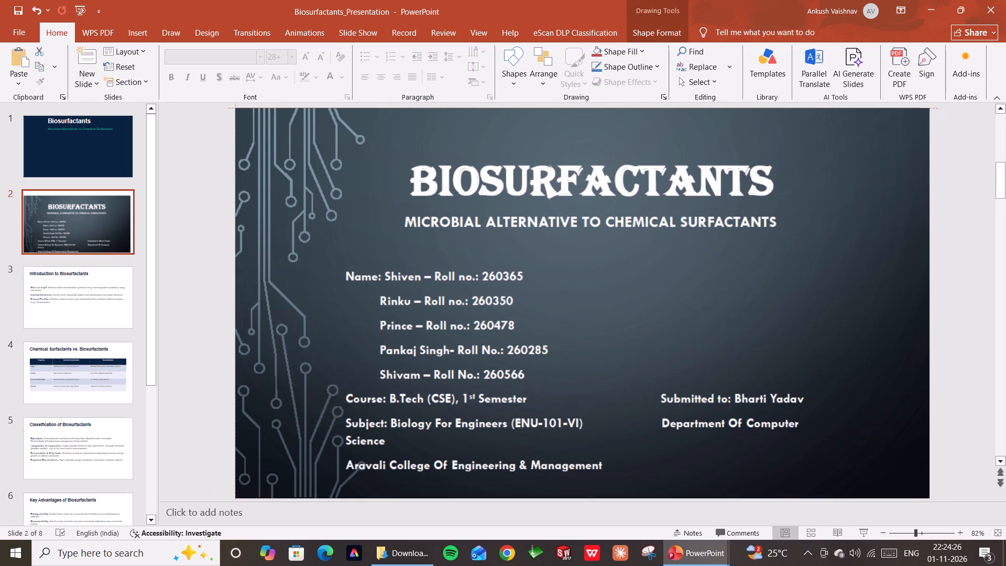
Resize the BIOSURFACTANTS object from its lower-left corner to fit the left and bottom edges of slide 2.
left_click_drag(236, 496, 244, 478)
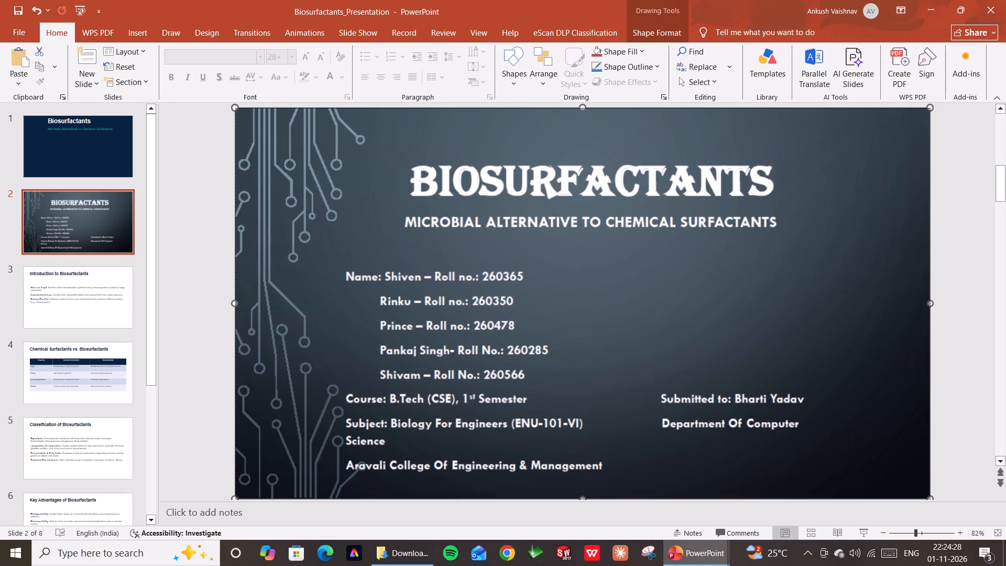
left_click_drag(244, 478, 279, 457)
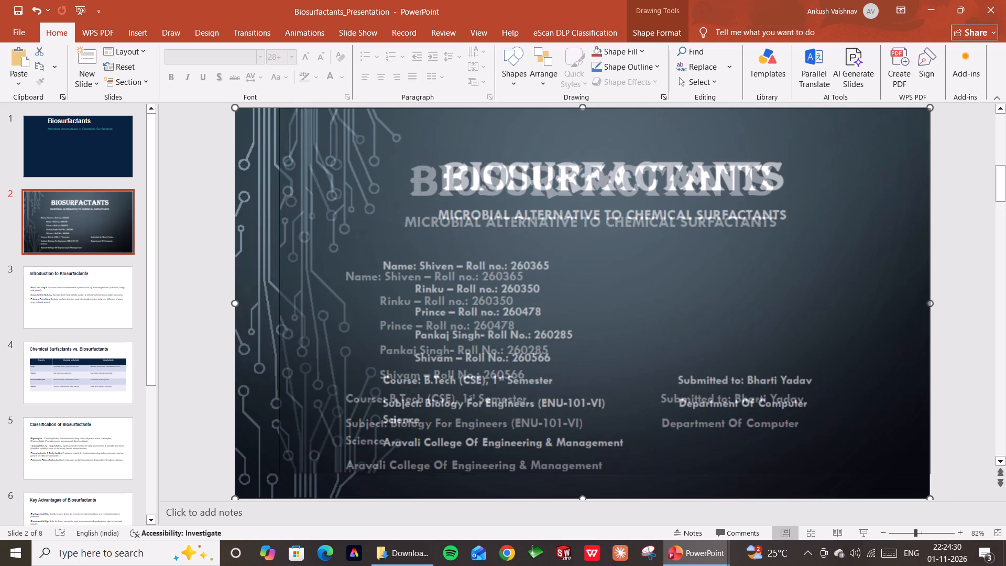
left_click_drag(279, 457, 267, 462)
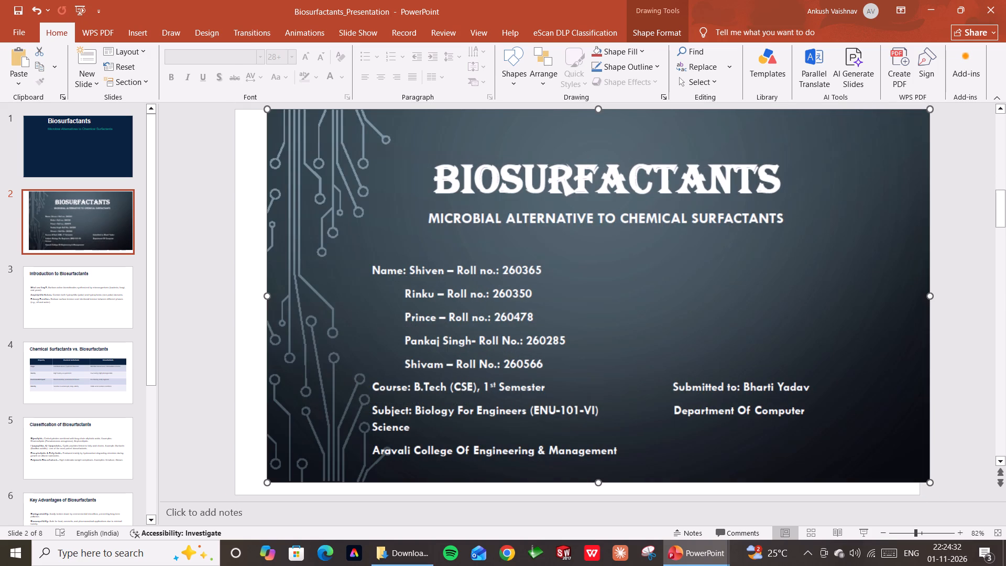
left_click_drag(267, 483, 256, 488)
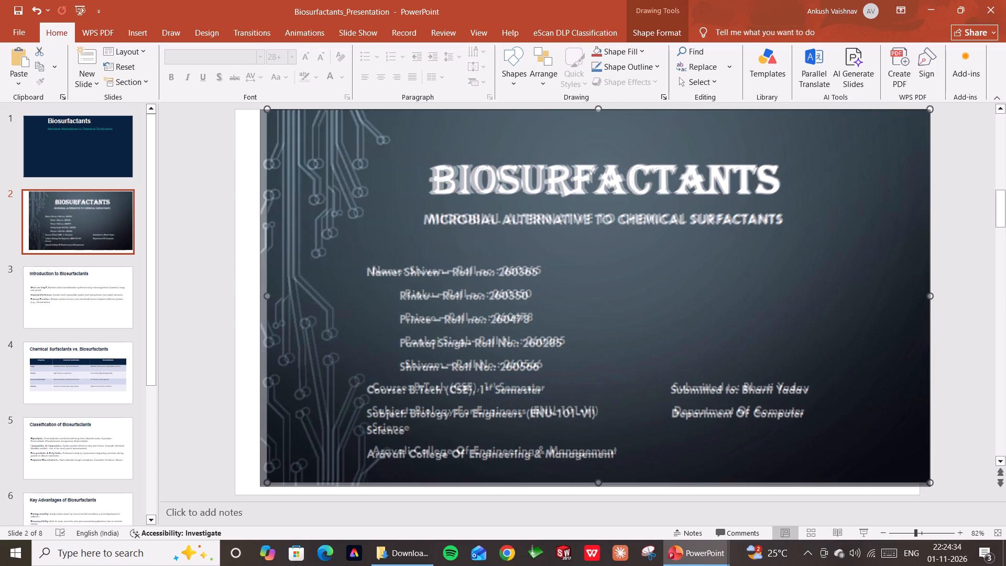
left_click_drag(256, 488, 239, 491)
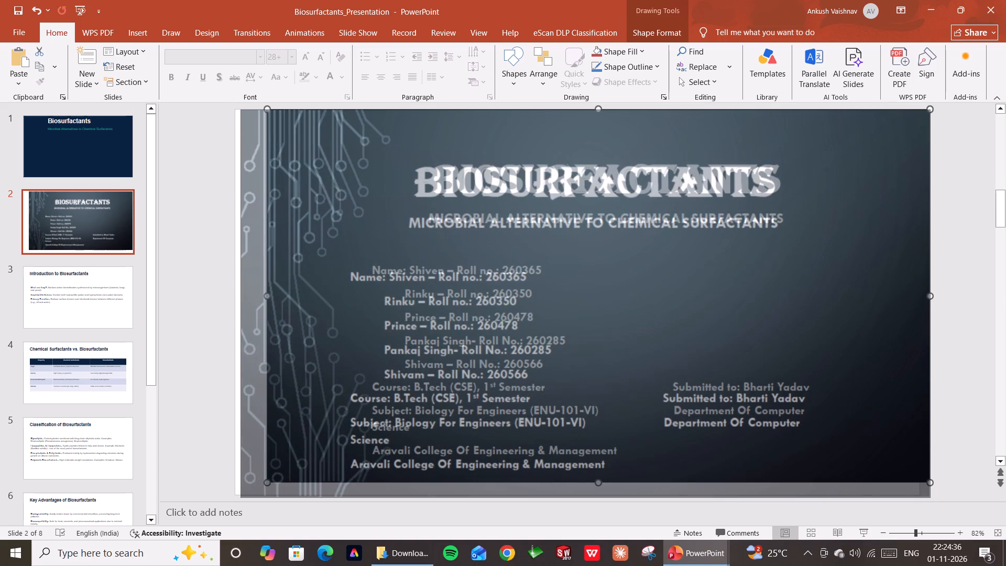
left_click_drag(239, 491, 235, 493)
Compare the resized cover on slide 2 with the original title slide and the Introduction to Biosurfactants slide.
scroll(386, 407, "up", 5)
scroll(386, 407, "down", 5)
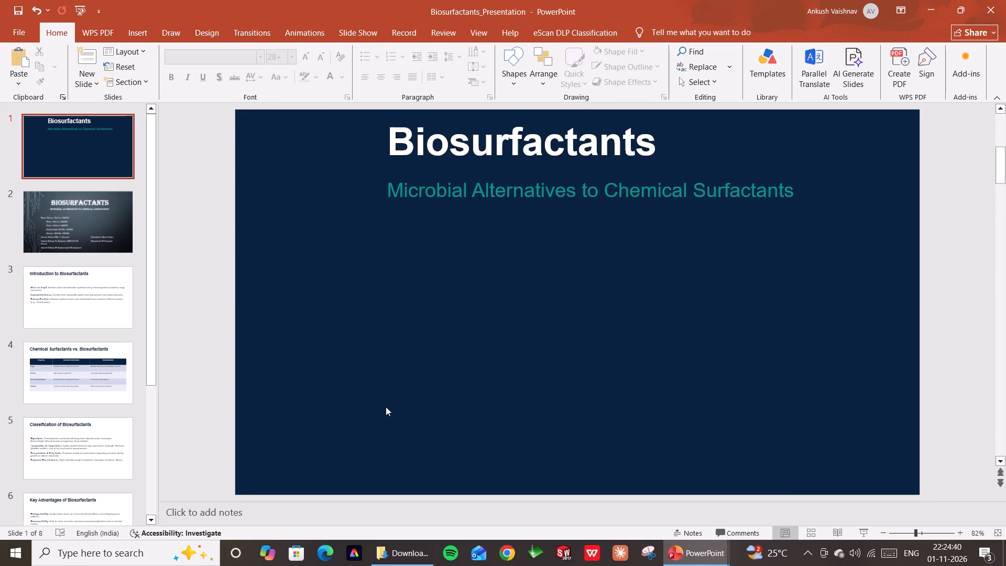
scroll(386, 406, "up", 5)
scroll(388, 275, "down", 3)
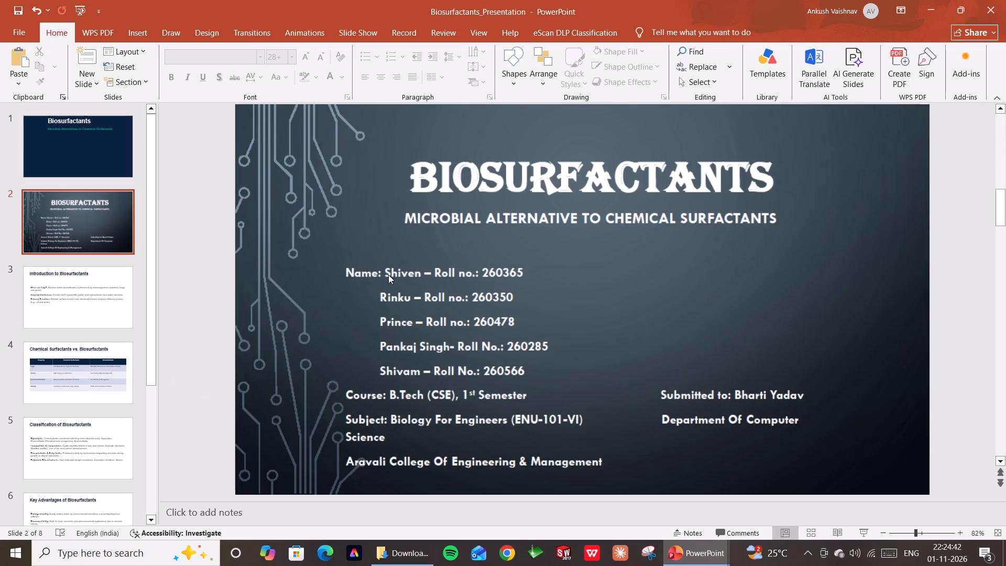
scroll(376, 303, "down", 3)
scroll(376, 303, "up", 3)
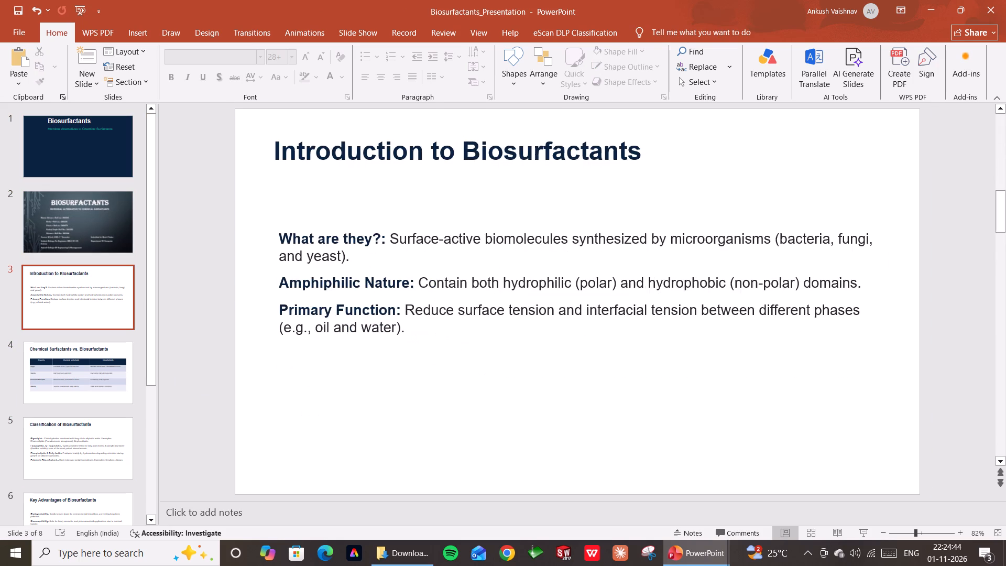
Open the slide options for the original Biosurfactants title slide.
scroll(376, 303, "up", 8)
right_click(51, 128)
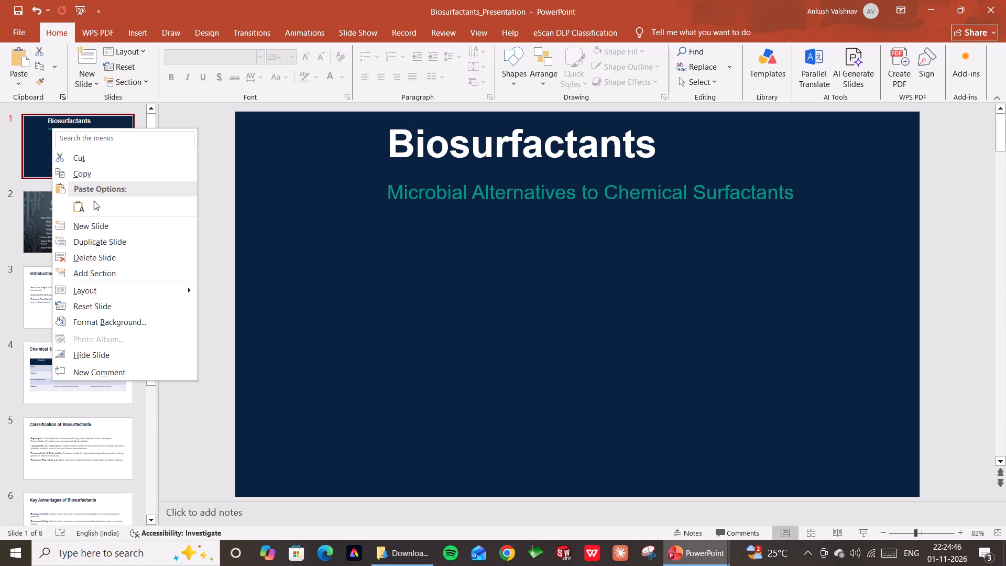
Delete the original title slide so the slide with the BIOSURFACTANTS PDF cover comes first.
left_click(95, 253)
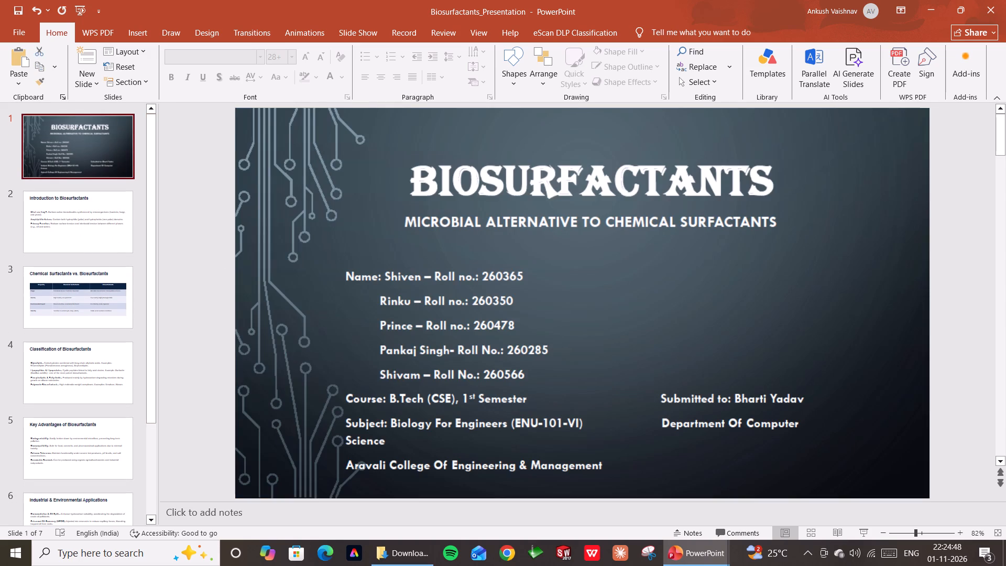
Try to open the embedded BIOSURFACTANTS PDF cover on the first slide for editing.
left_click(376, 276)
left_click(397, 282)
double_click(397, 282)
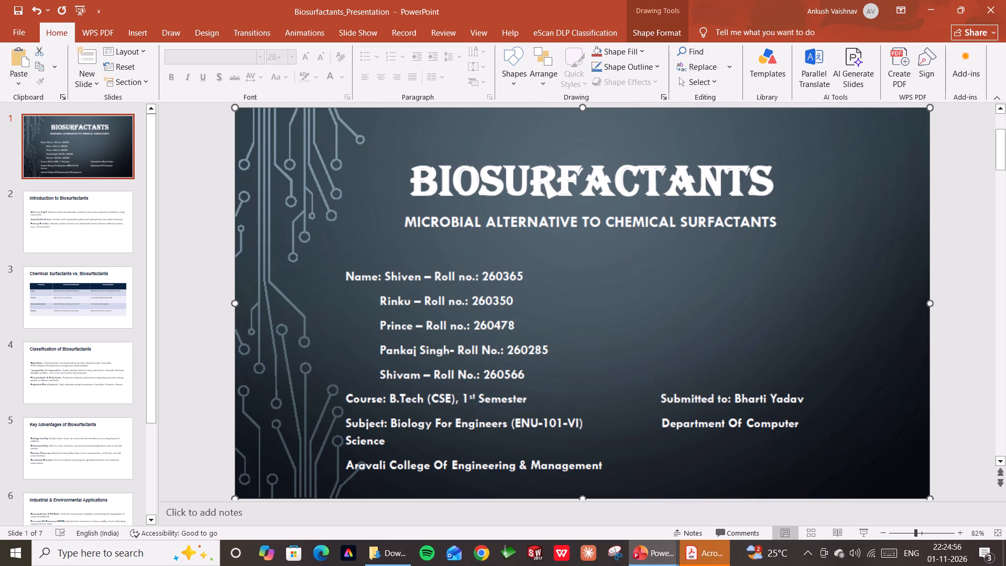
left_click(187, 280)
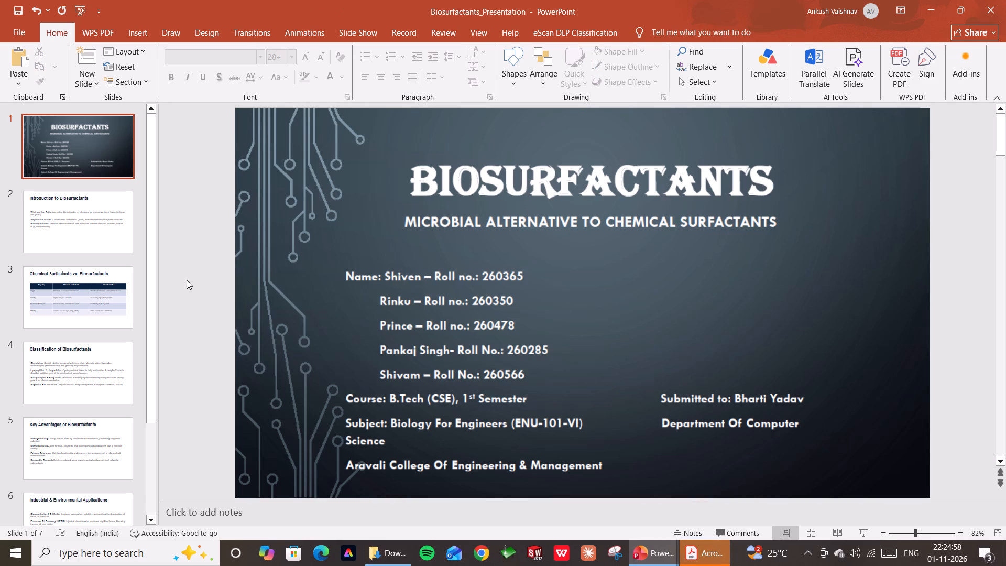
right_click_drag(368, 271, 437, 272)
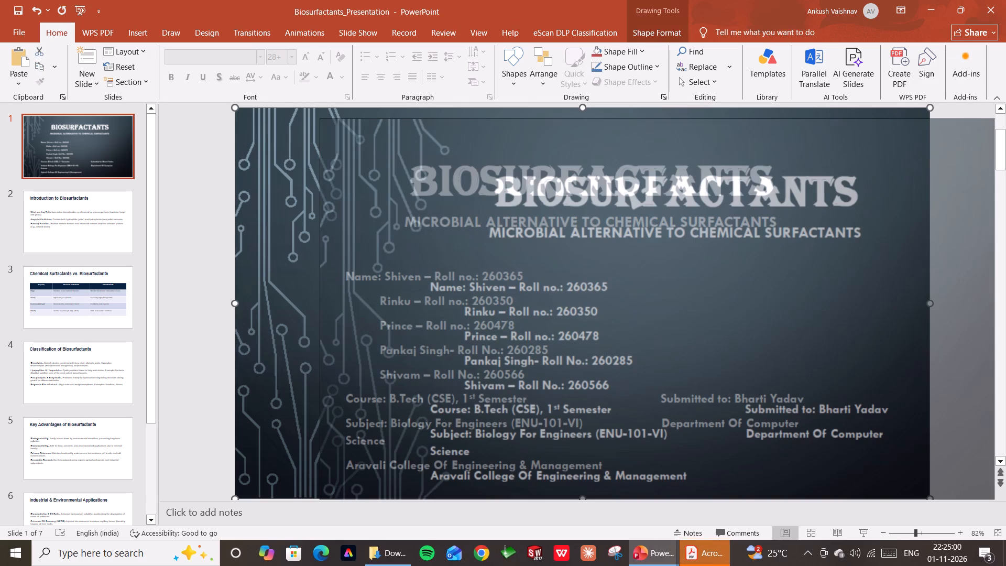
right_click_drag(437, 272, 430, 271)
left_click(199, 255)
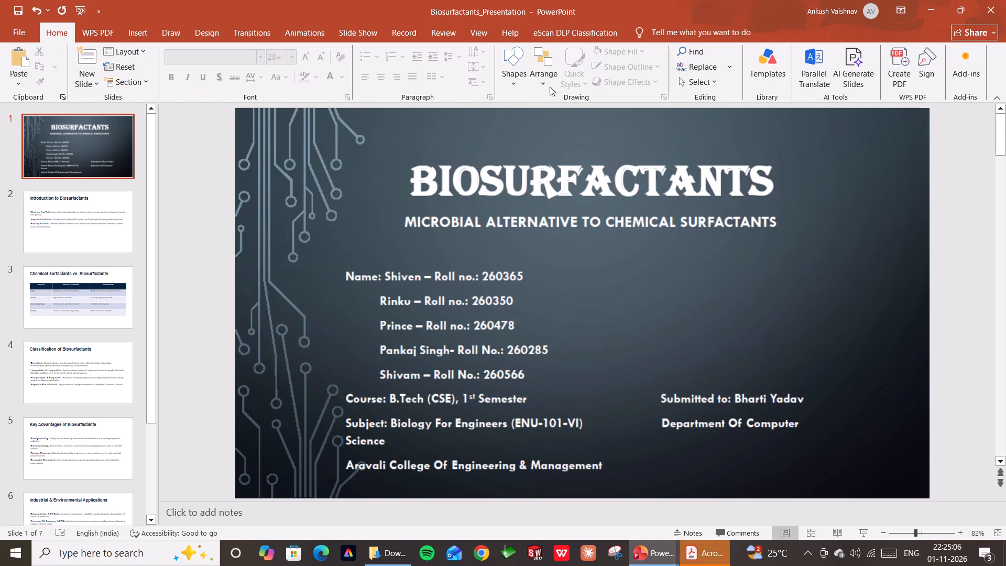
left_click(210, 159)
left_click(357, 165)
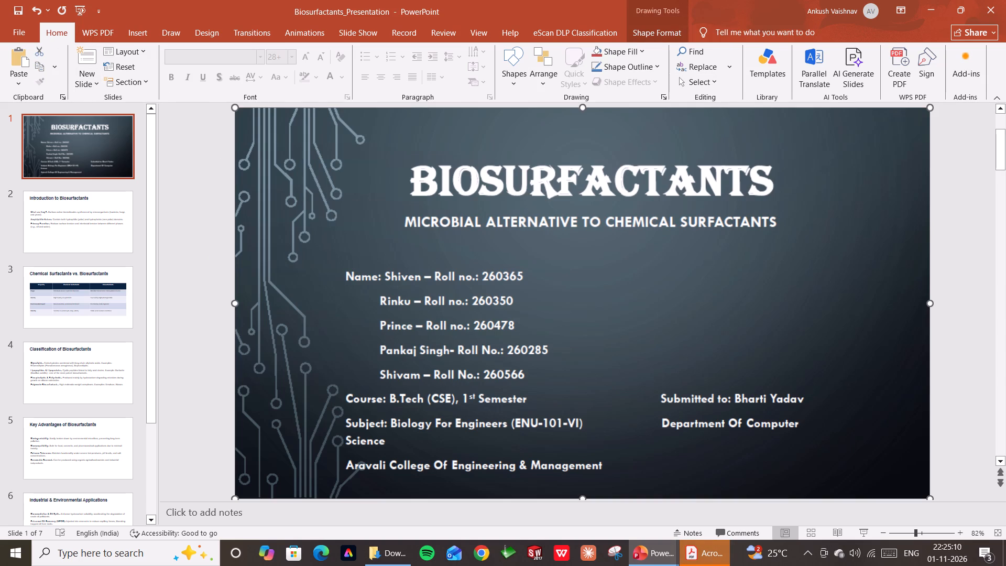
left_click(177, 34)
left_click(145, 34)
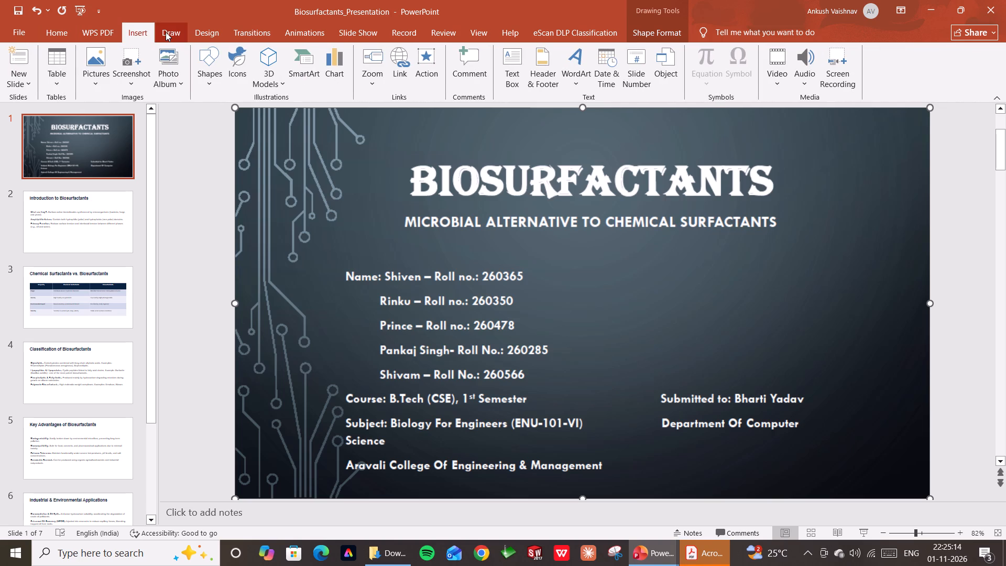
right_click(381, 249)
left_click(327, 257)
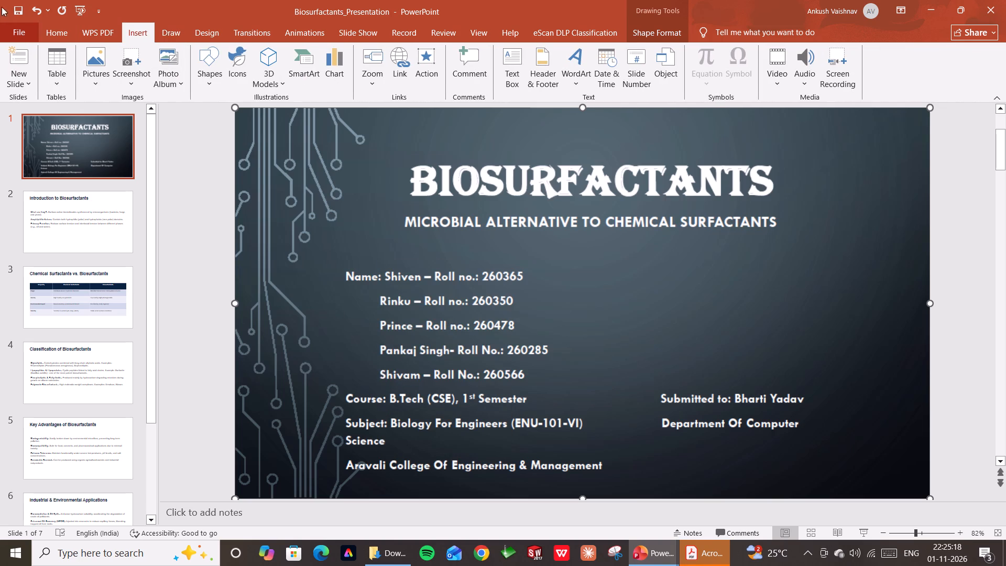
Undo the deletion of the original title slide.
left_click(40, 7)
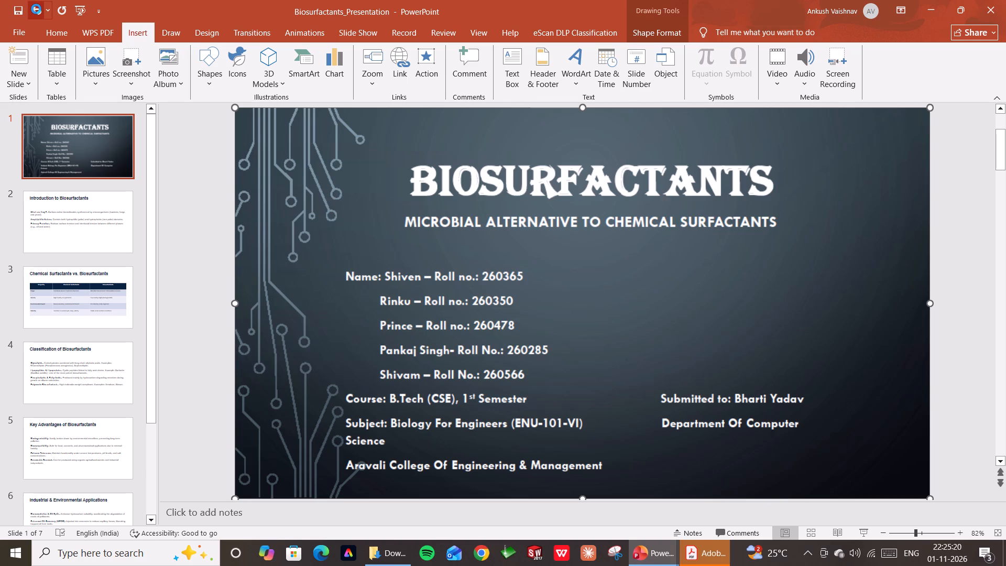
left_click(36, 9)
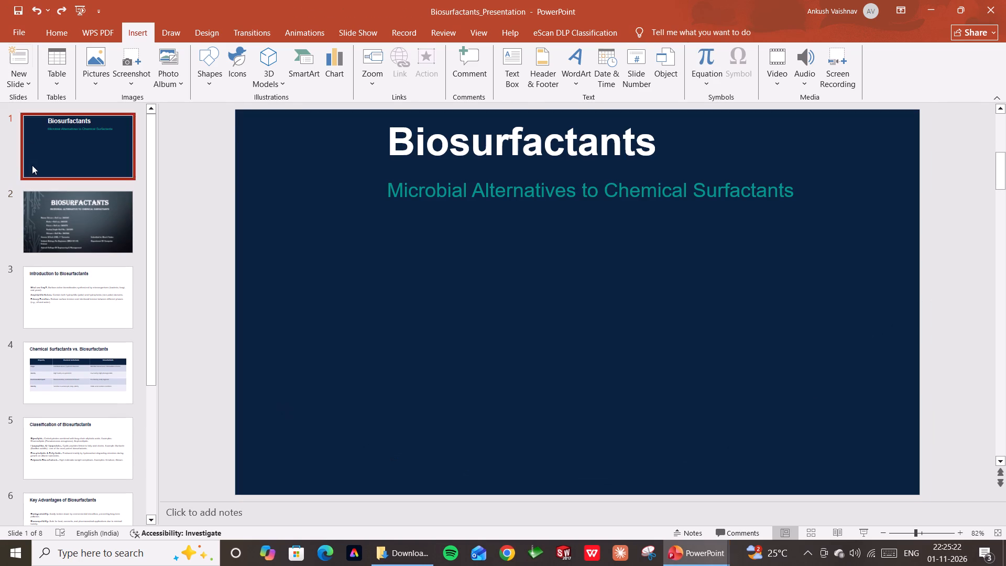
Undo the placement and insertion of the BIOSURFACTANTS PDF object, leaving the second slide blank.
left_click(42, 10)
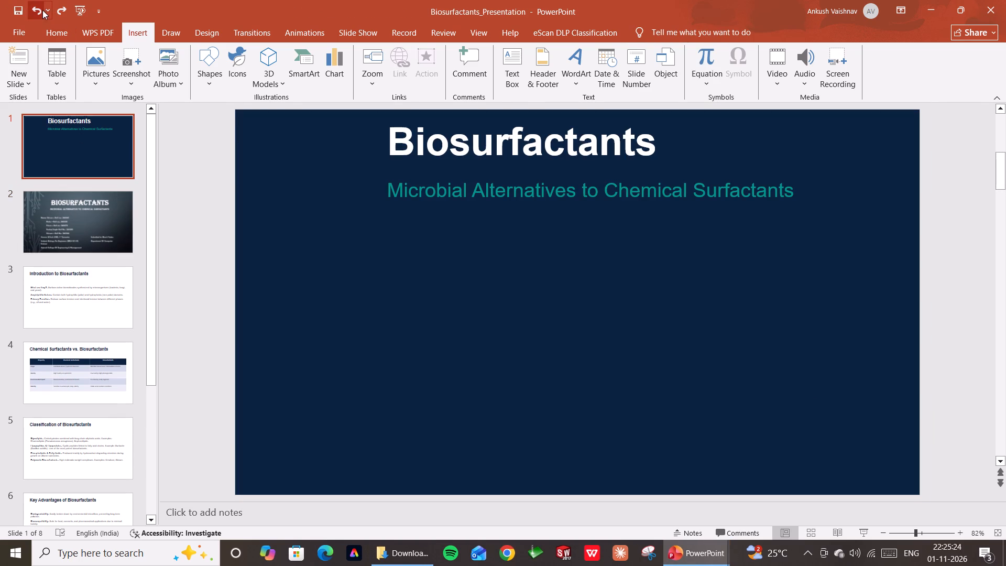
left_click(38, 7)
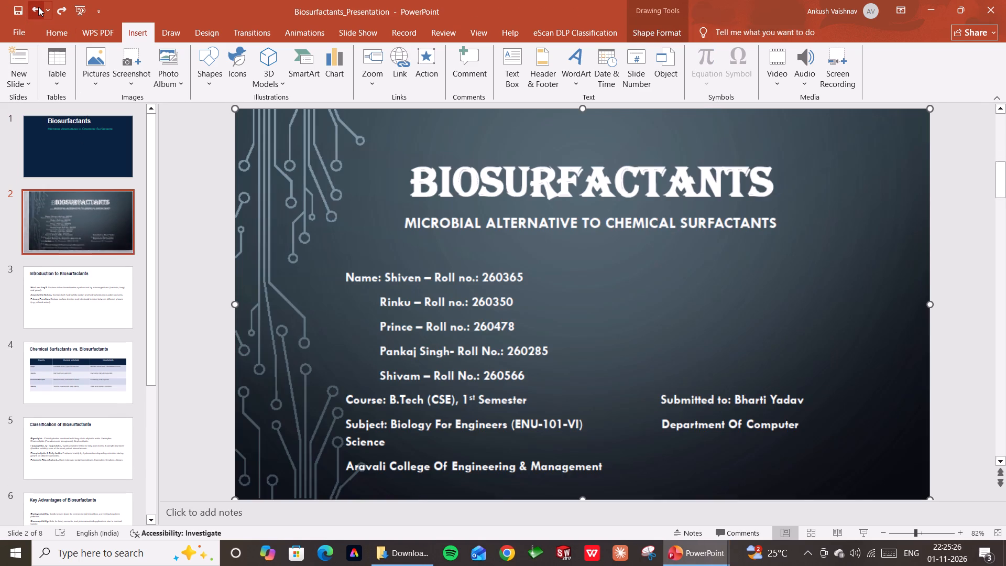
left_click(38, 7)
left_click(38, 7)
left_click(38, 7)
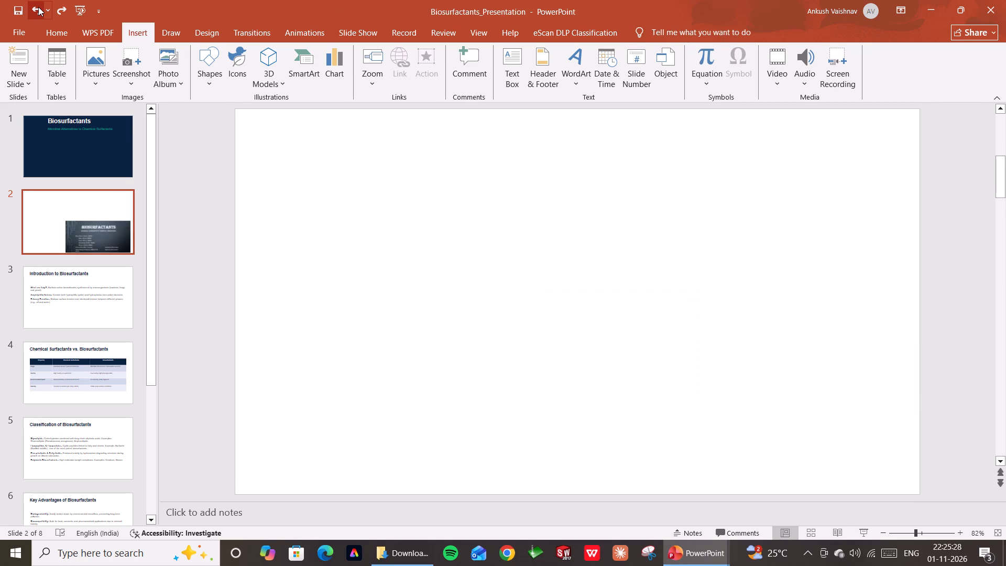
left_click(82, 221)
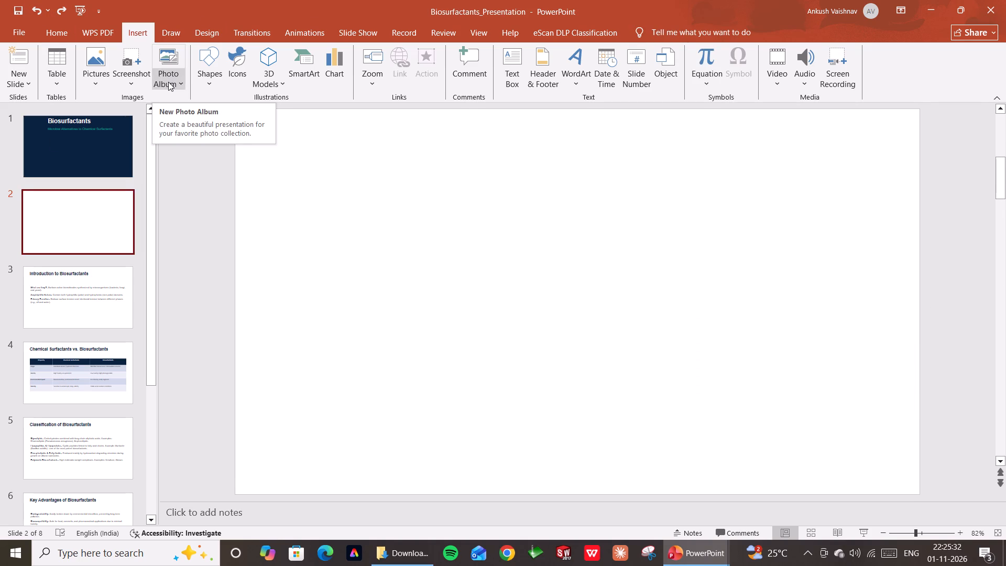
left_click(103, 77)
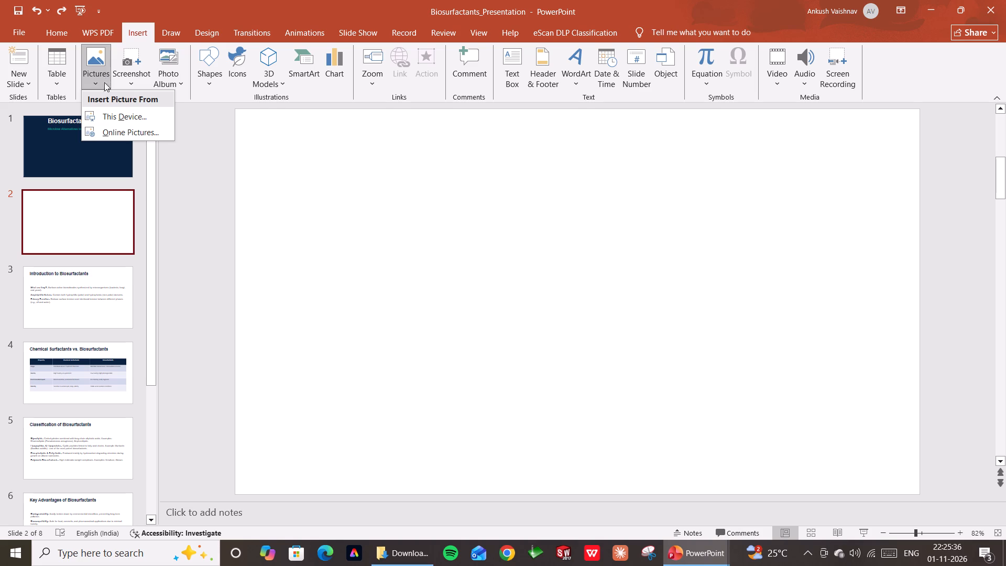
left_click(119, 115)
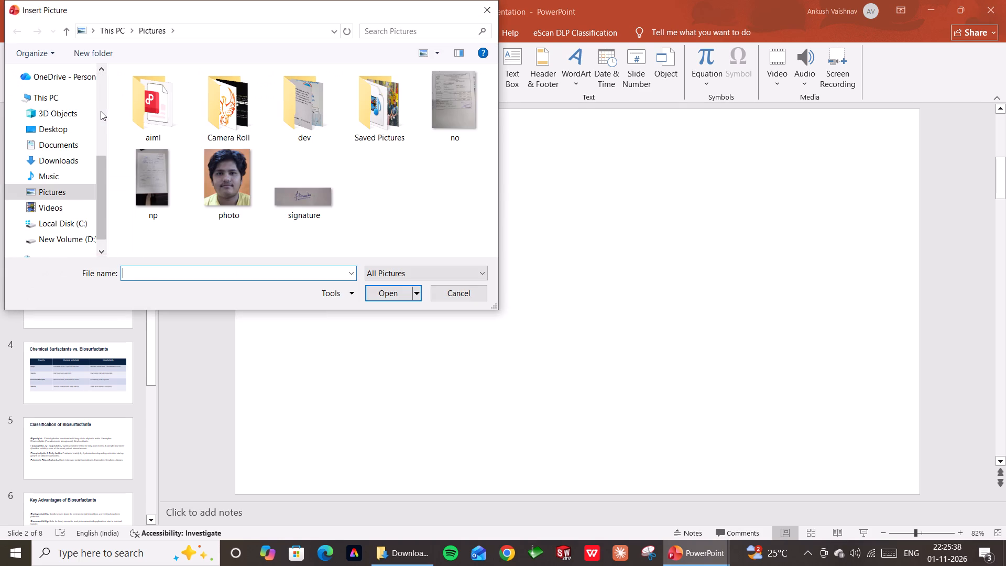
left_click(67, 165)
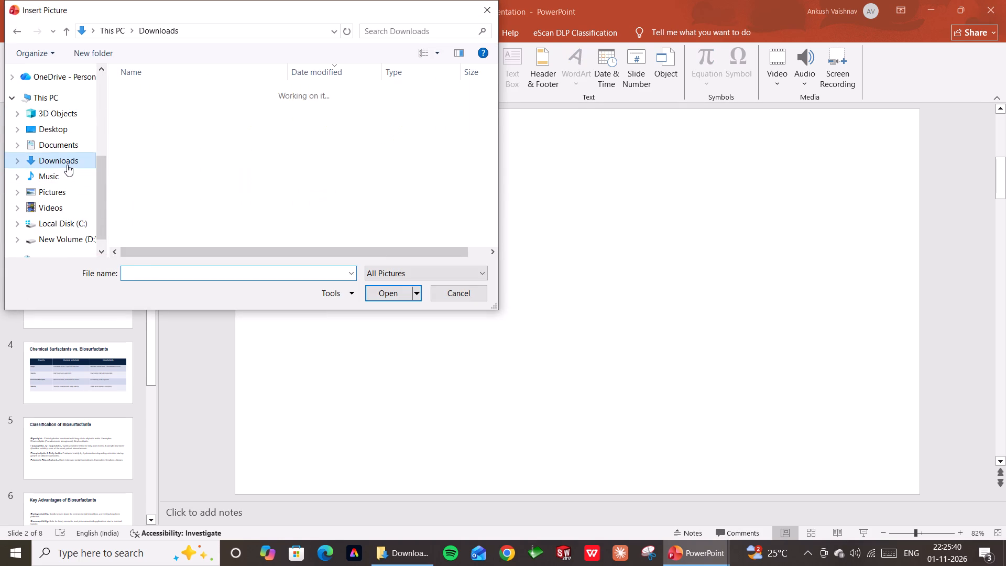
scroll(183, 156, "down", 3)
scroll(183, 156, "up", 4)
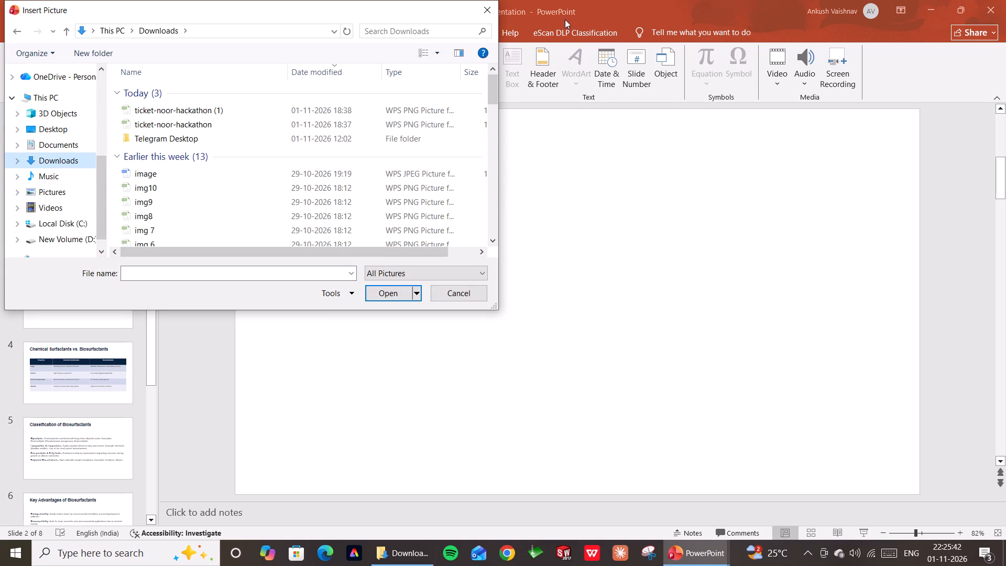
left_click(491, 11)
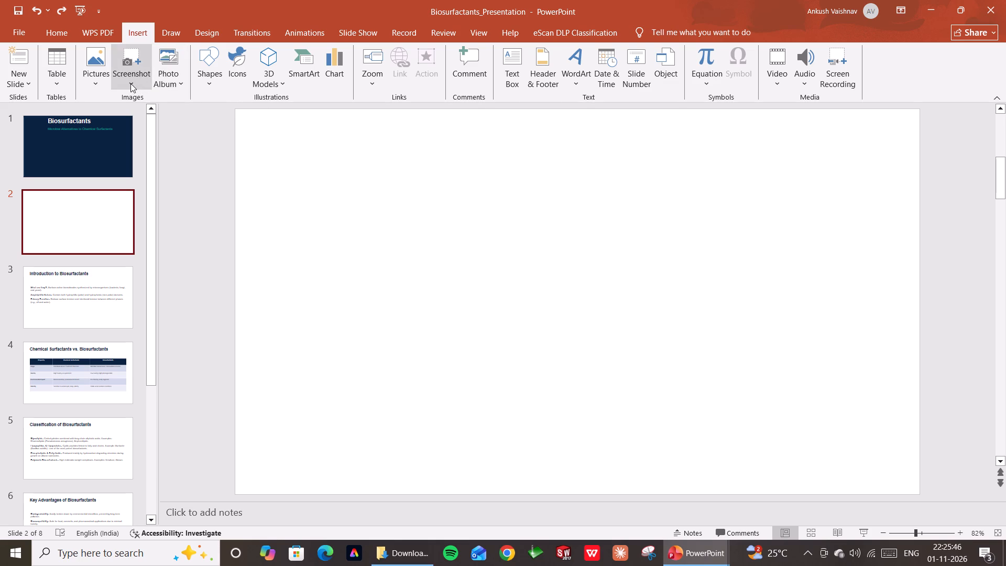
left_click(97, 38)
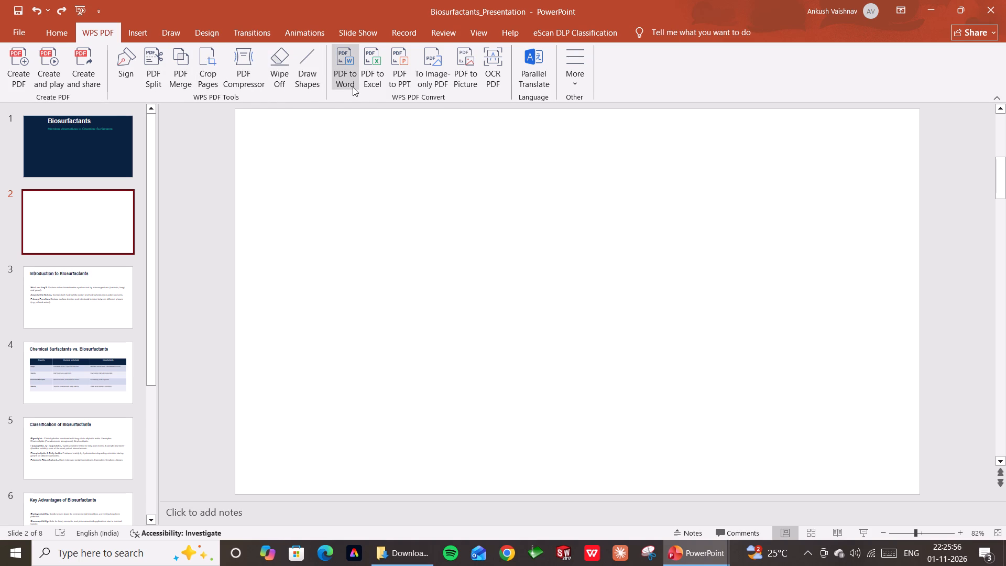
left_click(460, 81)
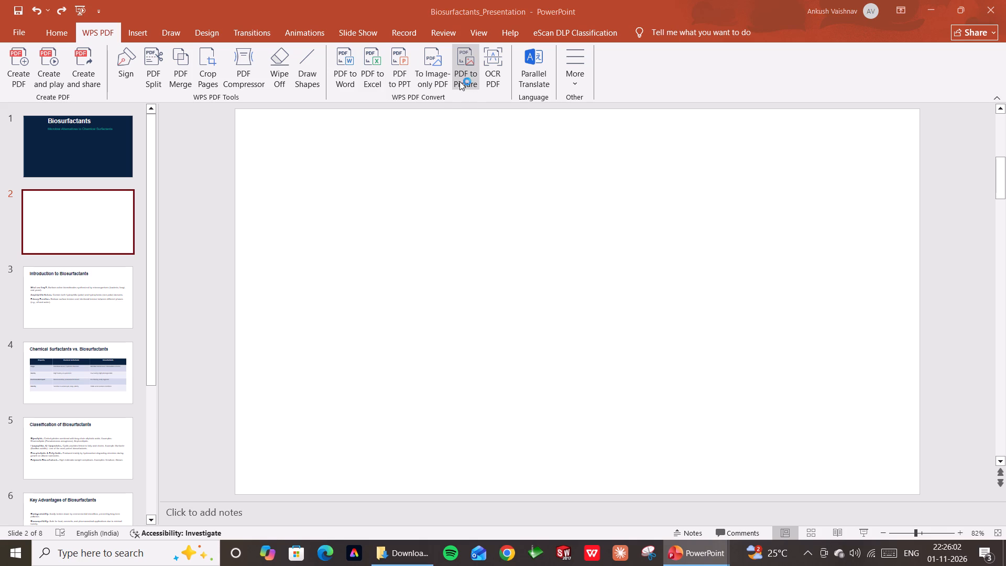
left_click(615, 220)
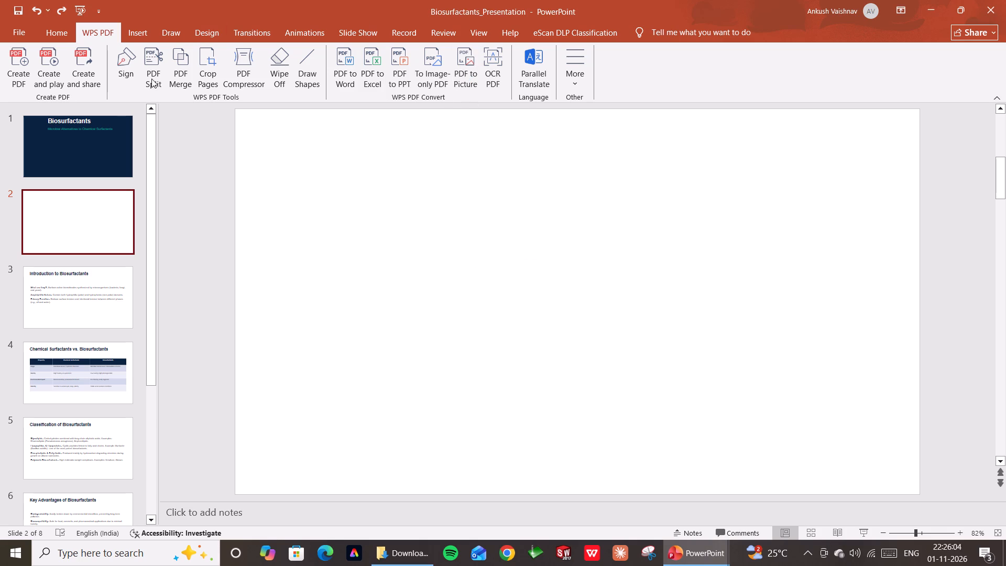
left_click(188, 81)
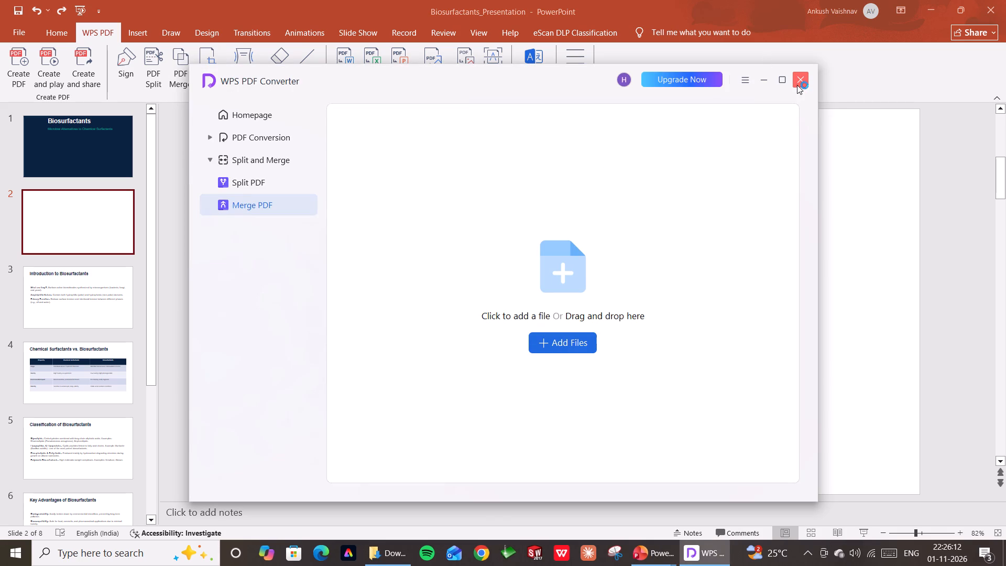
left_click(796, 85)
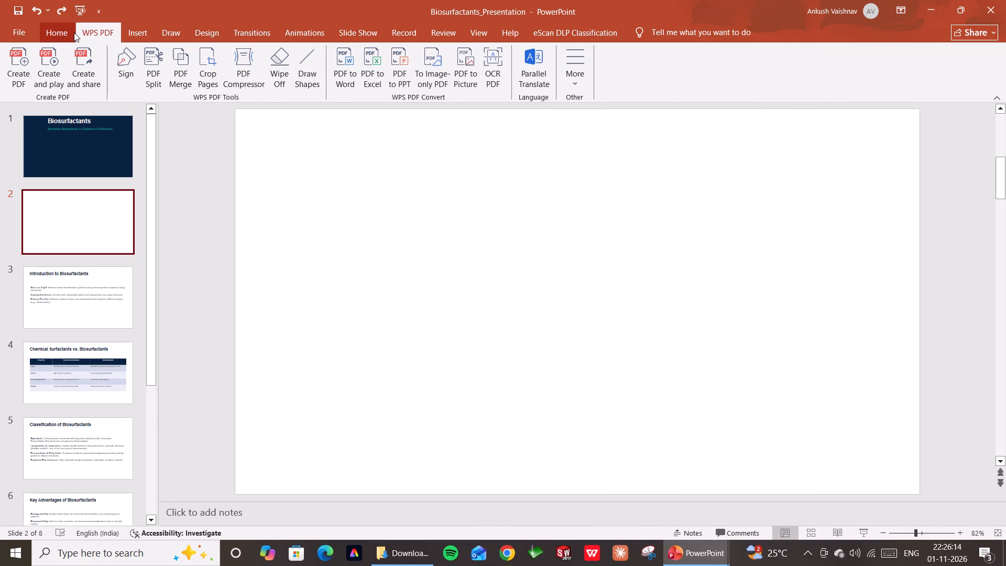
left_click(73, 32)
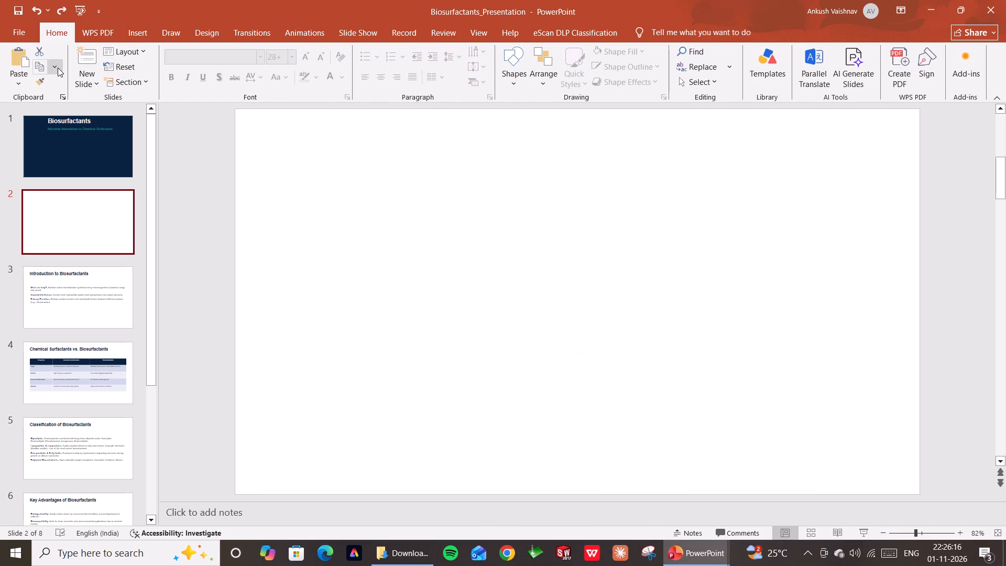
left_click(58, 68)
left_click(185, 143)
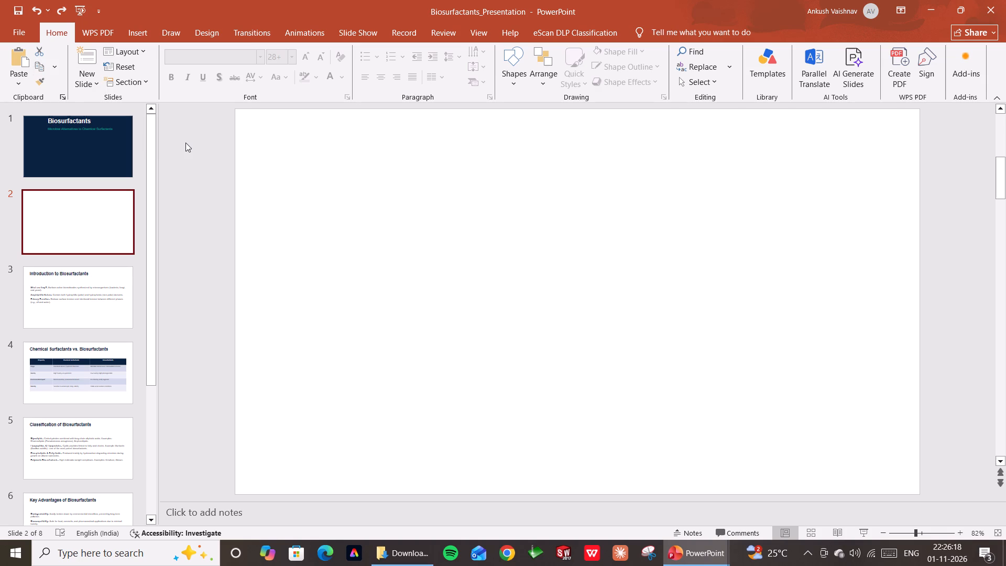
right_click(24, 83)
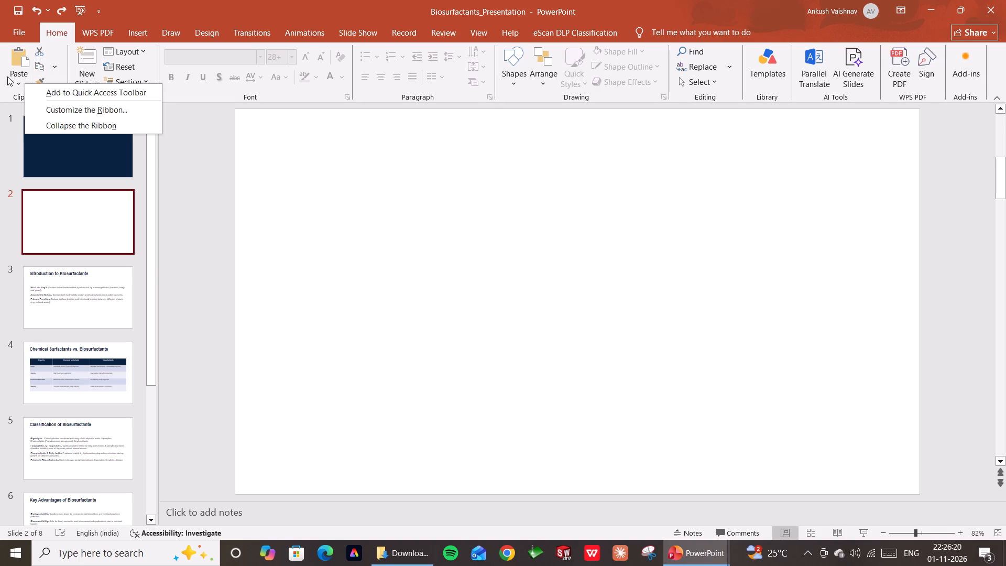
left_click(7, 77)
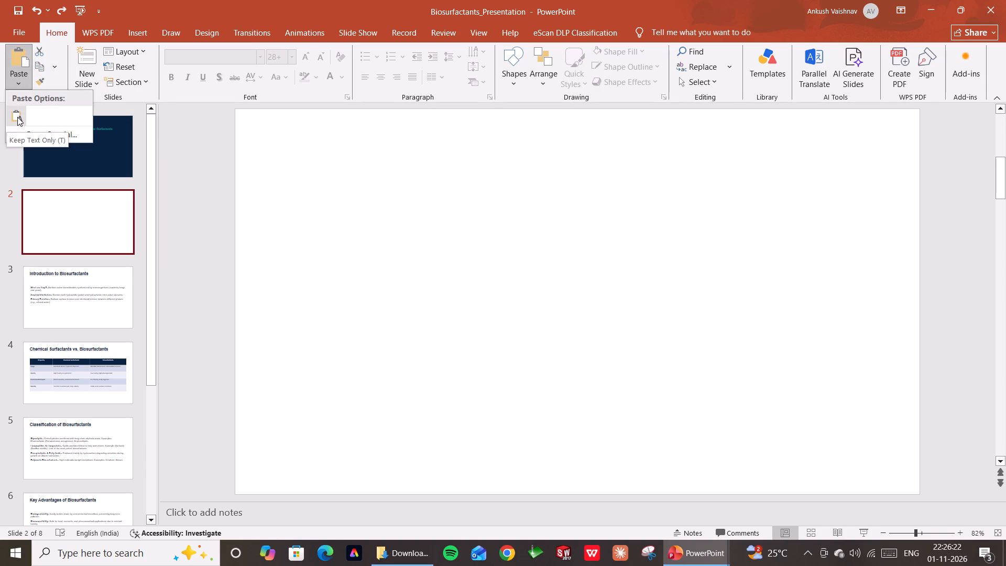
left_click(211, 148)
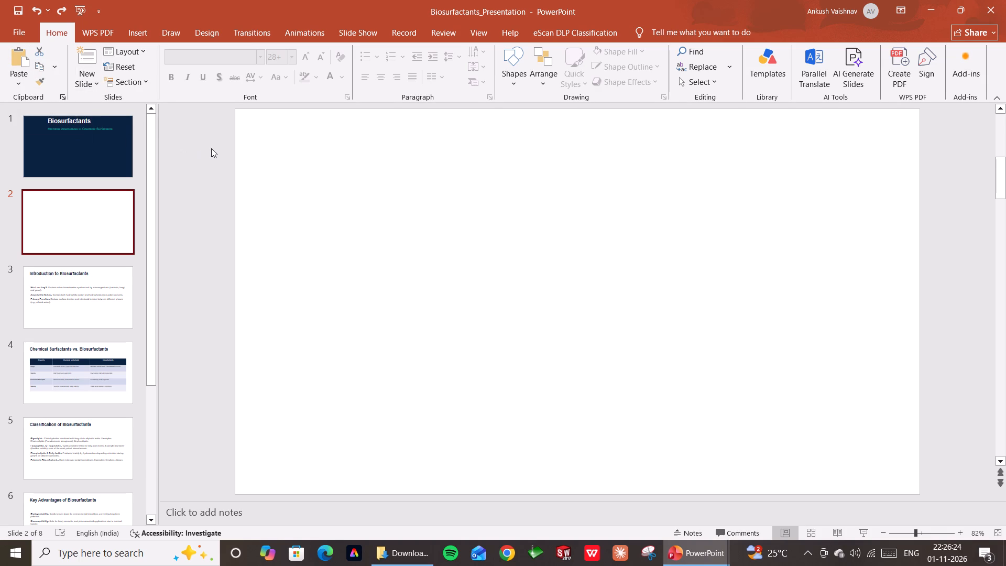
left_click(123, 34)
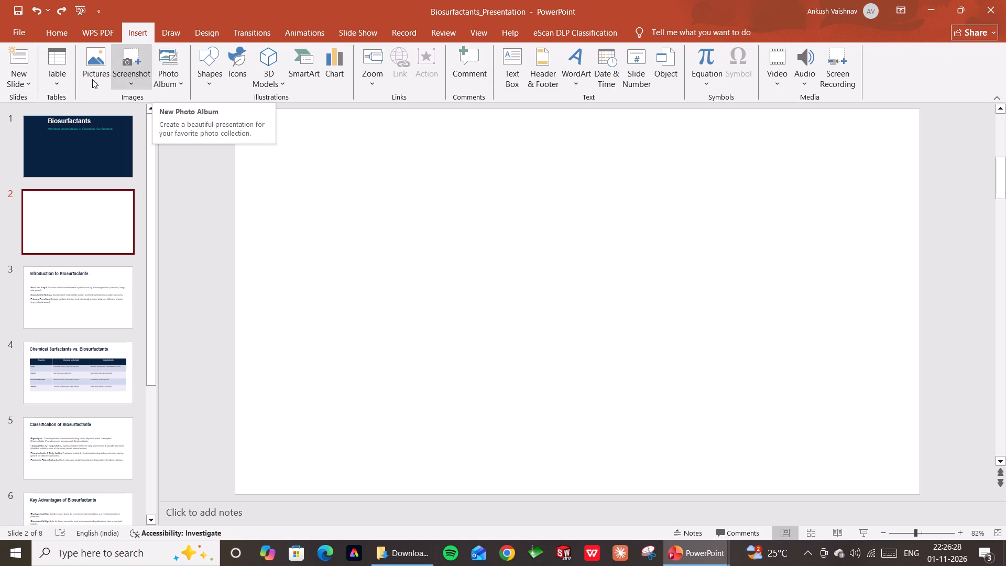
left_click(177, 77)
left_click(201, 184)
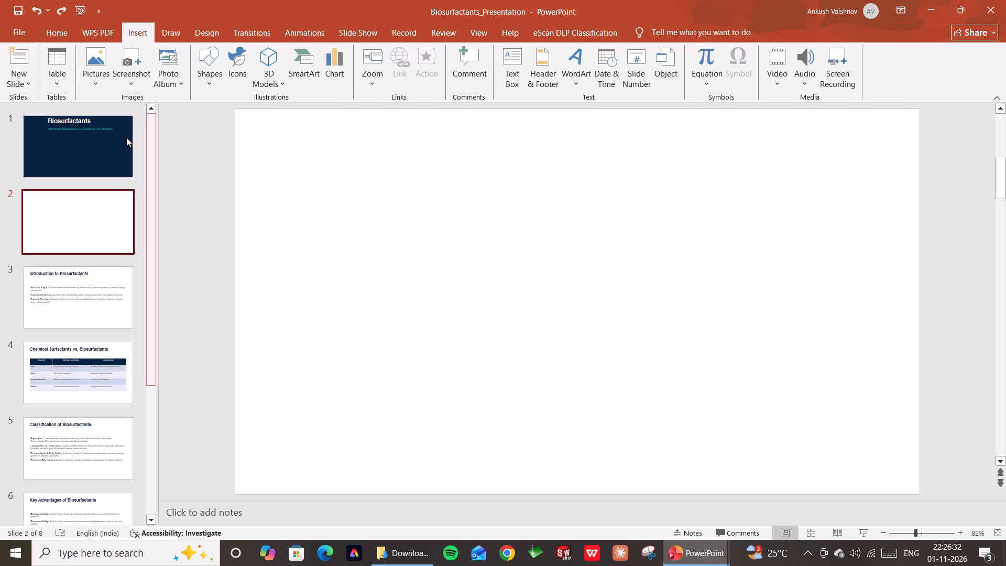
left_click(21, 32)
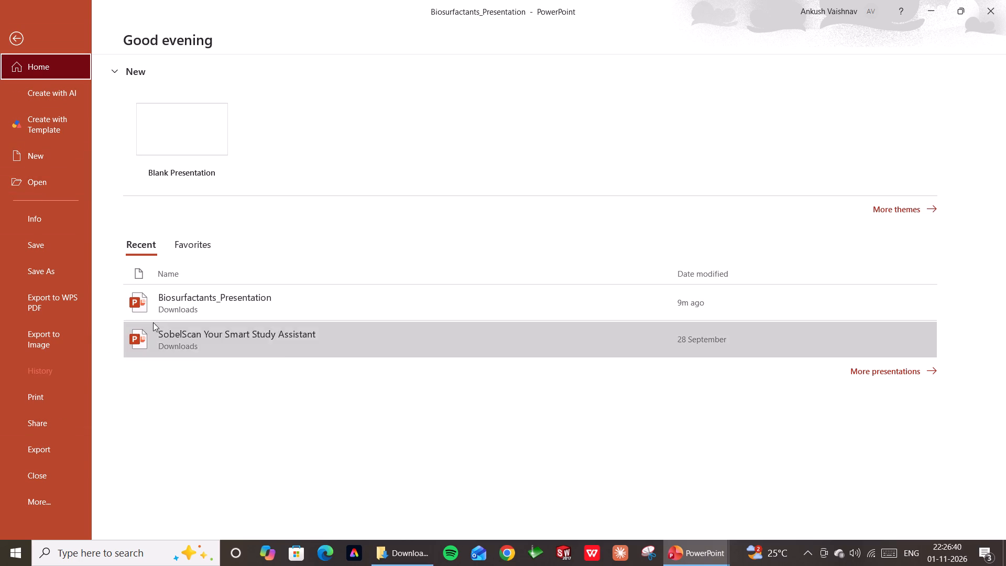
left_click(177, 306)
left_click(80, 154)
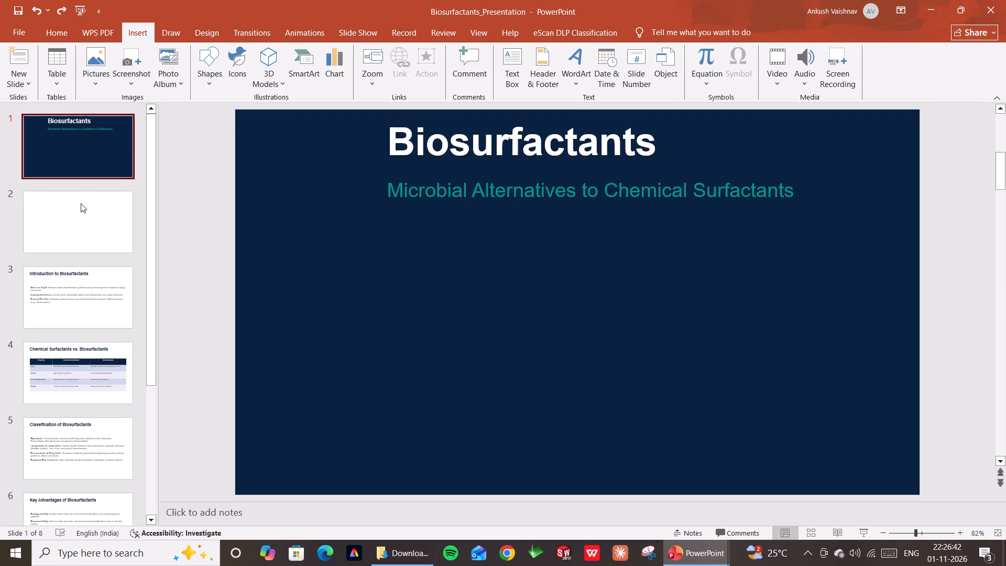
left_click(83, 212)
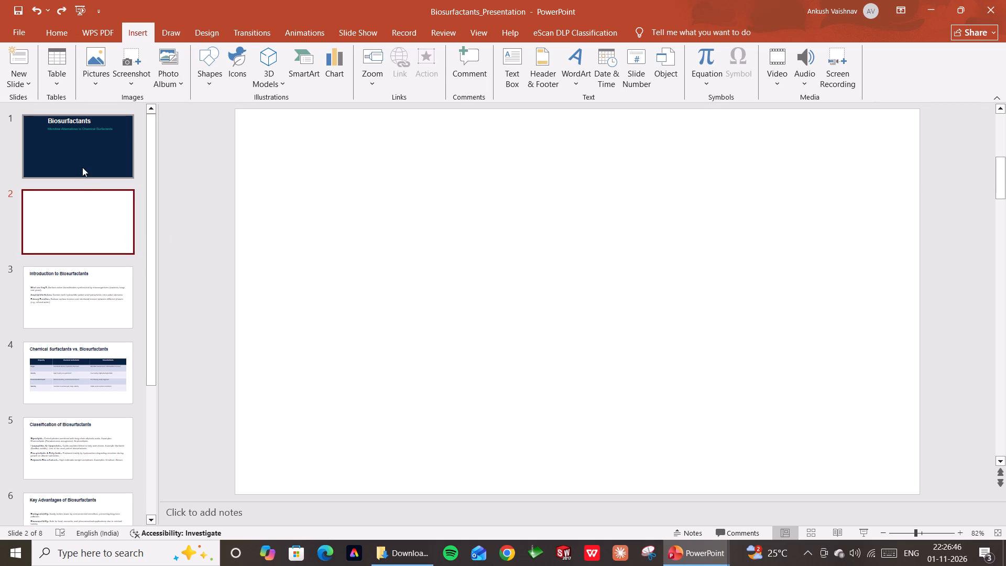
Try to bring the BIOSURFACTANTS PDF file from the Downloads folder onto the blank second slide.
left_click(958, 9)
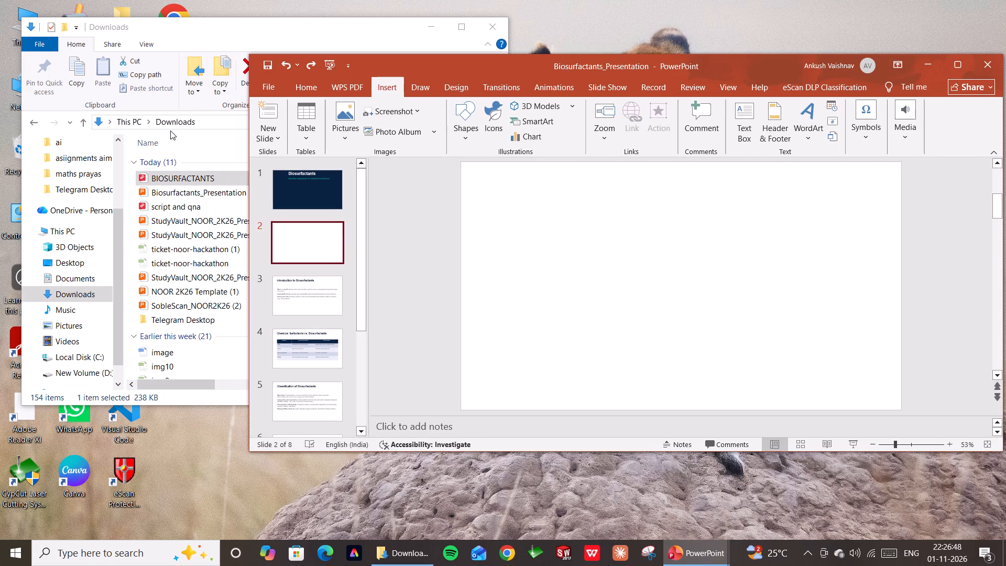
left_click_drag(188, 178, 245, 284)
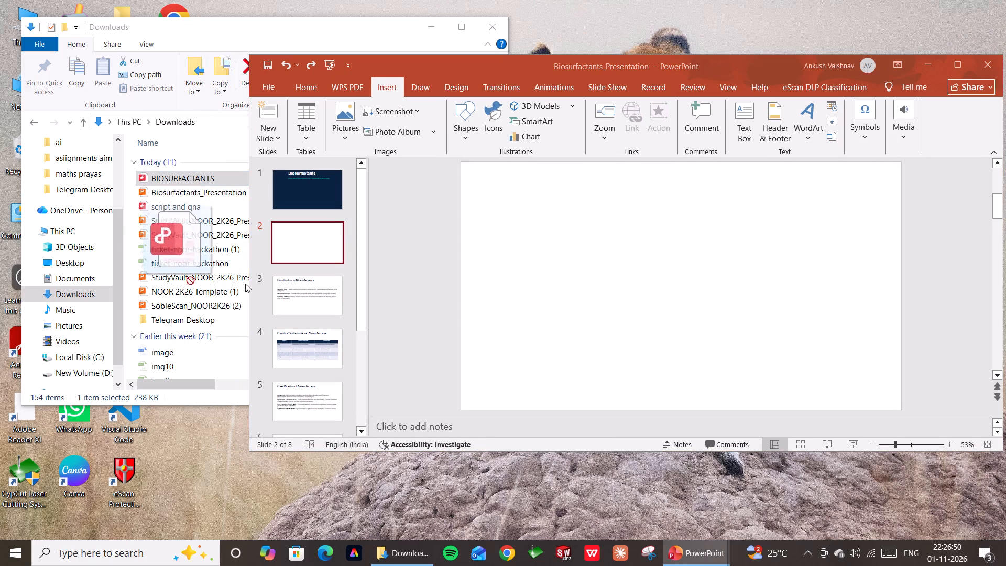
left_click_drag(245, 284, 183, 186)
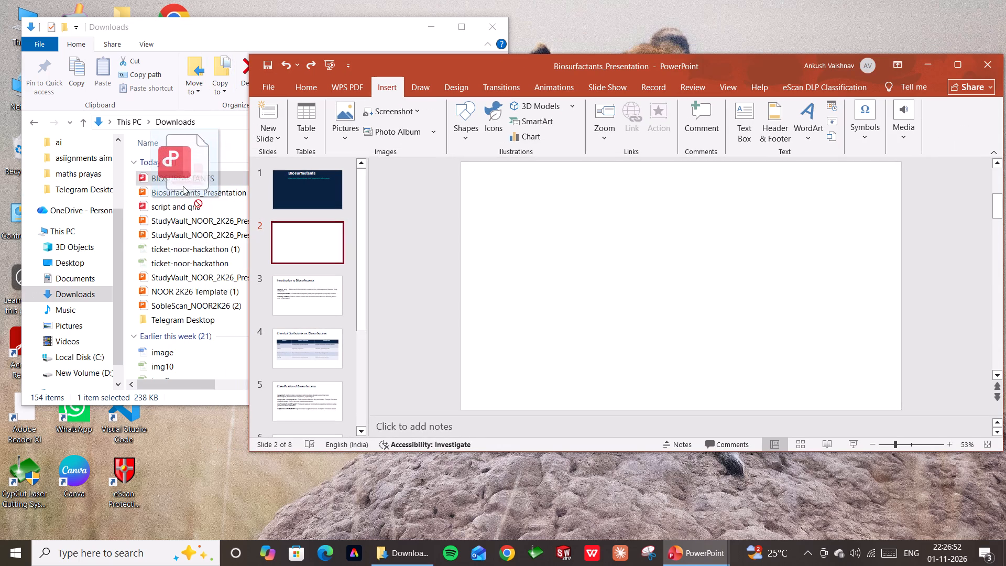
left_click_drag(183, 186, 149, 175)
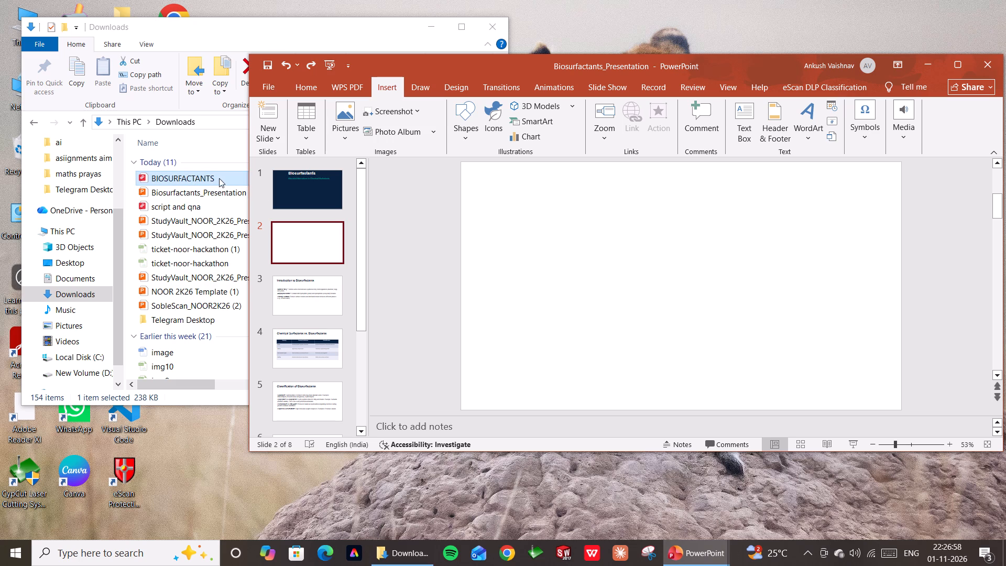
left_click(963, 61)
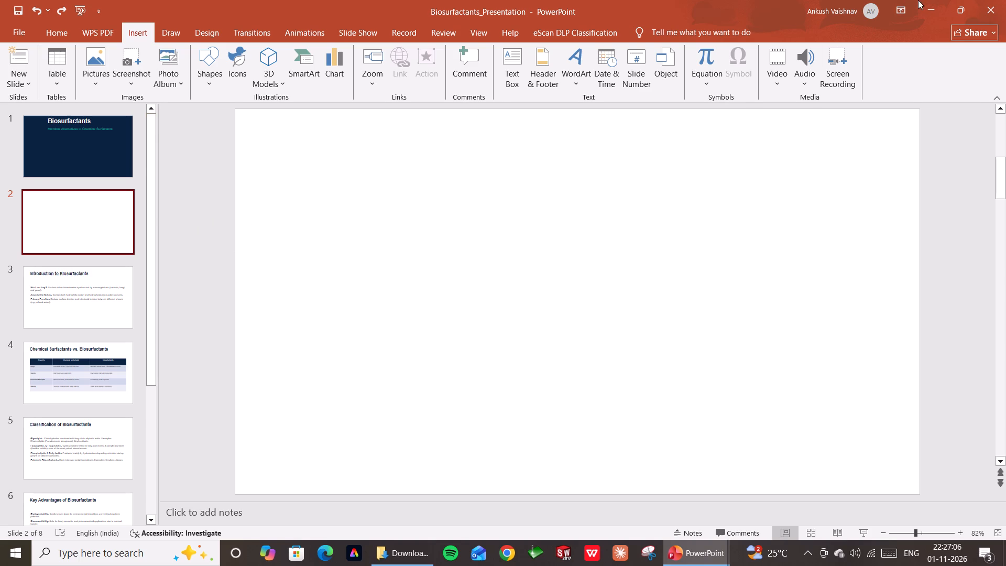
Open the BIOSURFACTANTS PDF from Downloads in WPS Office and examine its cover page and title text.
left_click(945, 4)
double_click(216, 176)
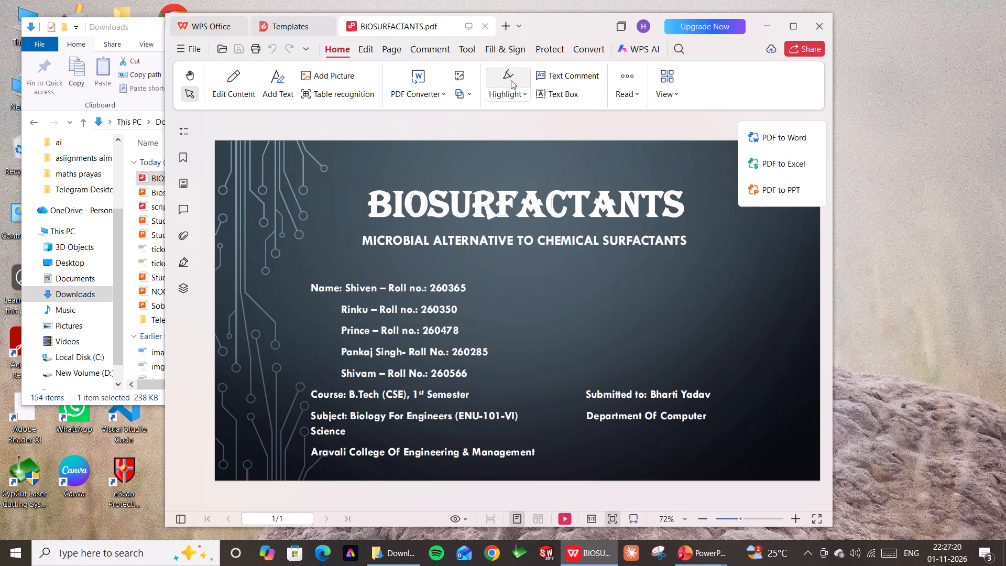
left_click(588, 127)
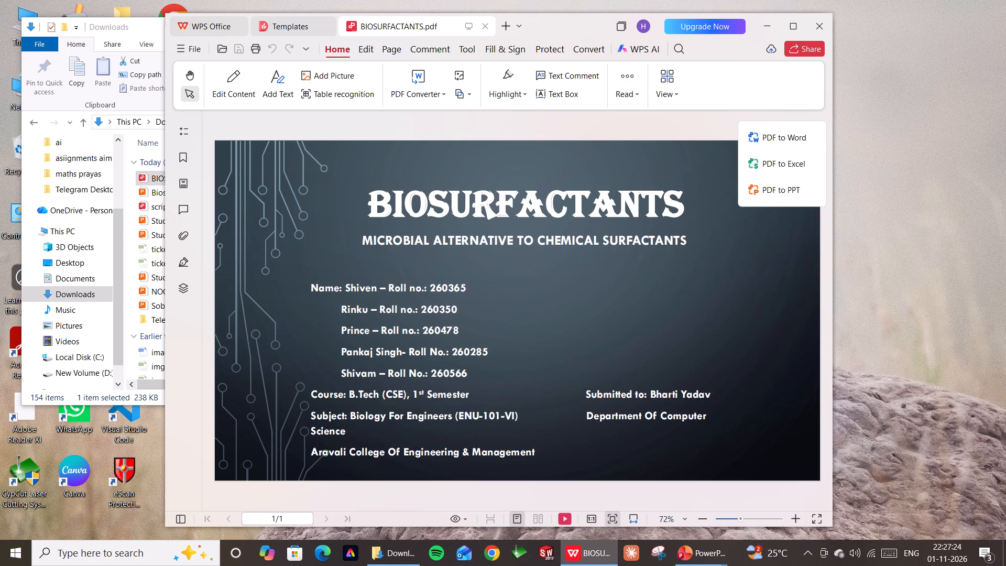
left_click(372, 206)
left_click(678, 207)
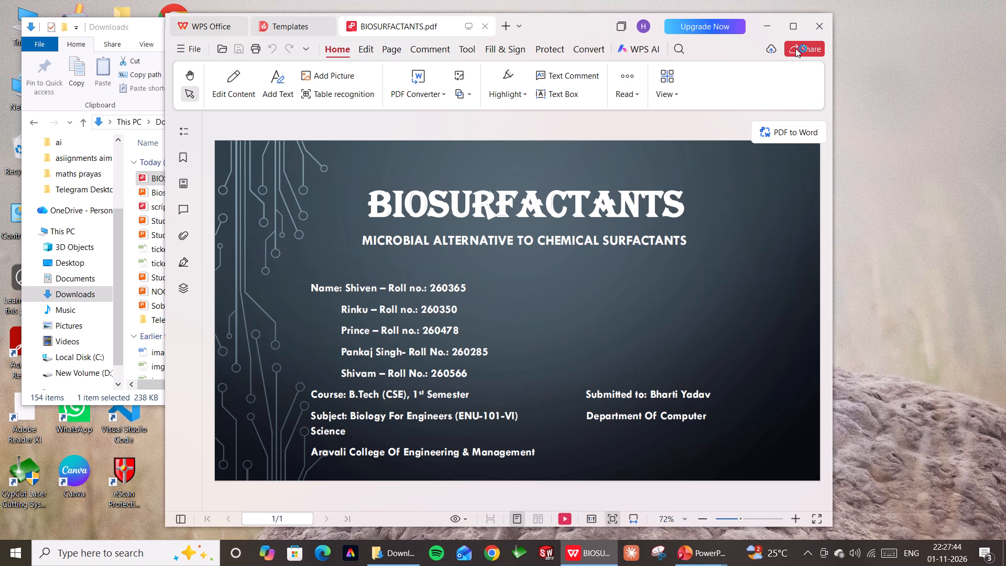
left_click(760, 31)
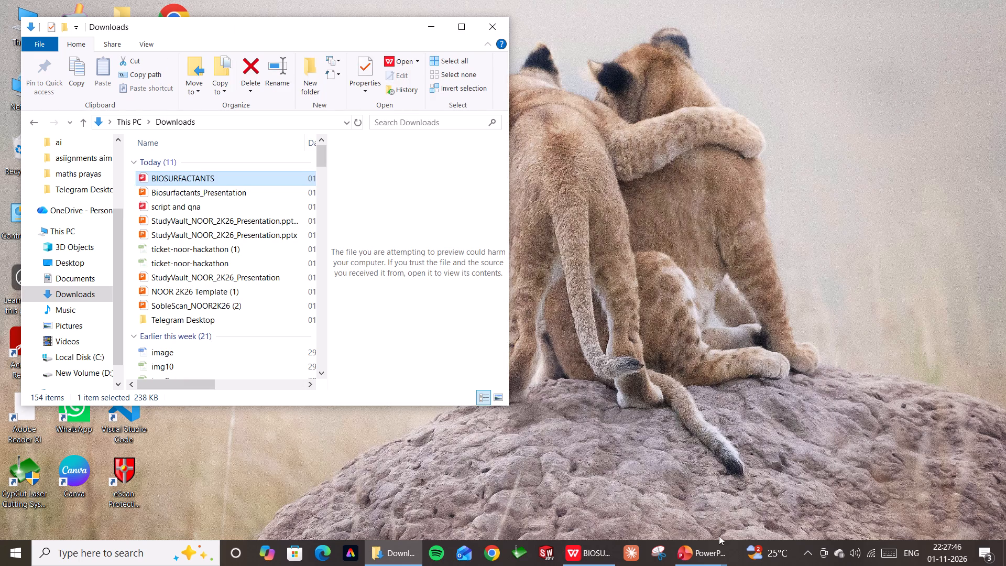
Return to the Biosurfactants presentation in PowerPoint and review its slides from the title to Current Challenges & Future Scope.
left_click(700, 565)
left_click(778, 513)
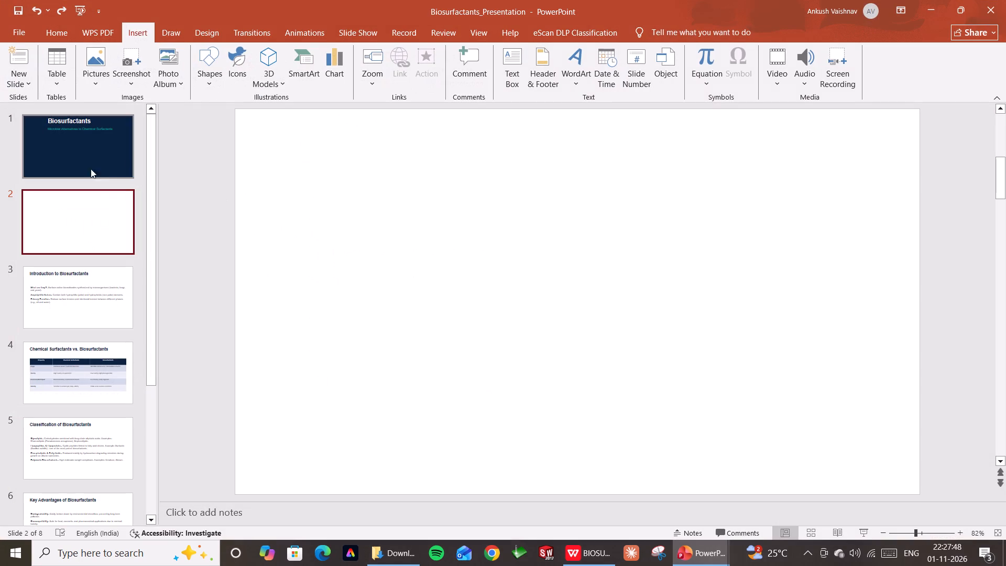
left_click(102, 160)
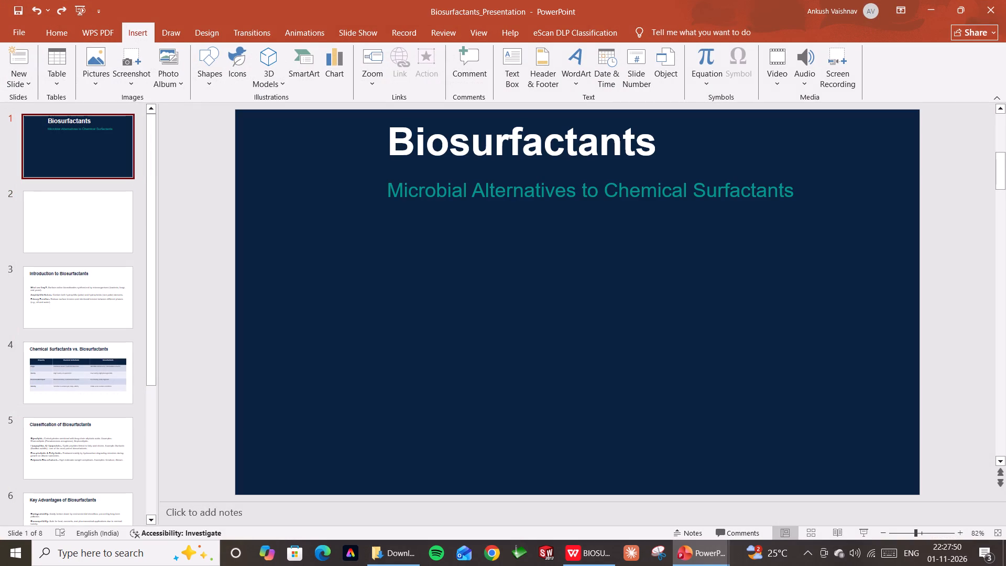
left_click(653, 144)
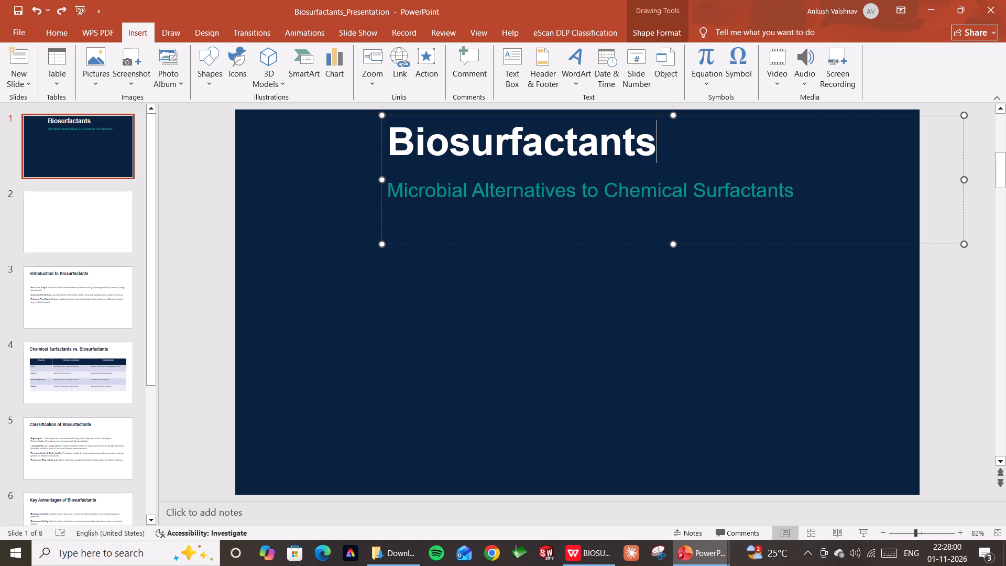
left_click(90, 217)
left_click(82, 303)
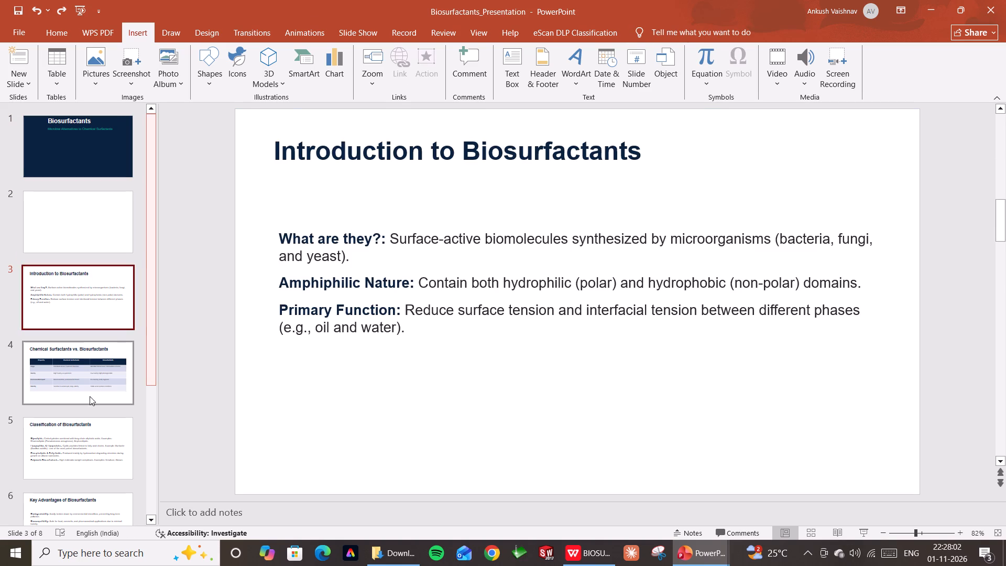
left_click(90, 396)
left_click(97, 443)
scroll(98, 440, "down", 3)
left_click(97, 436)
scroll(97, 435, "down", 3)
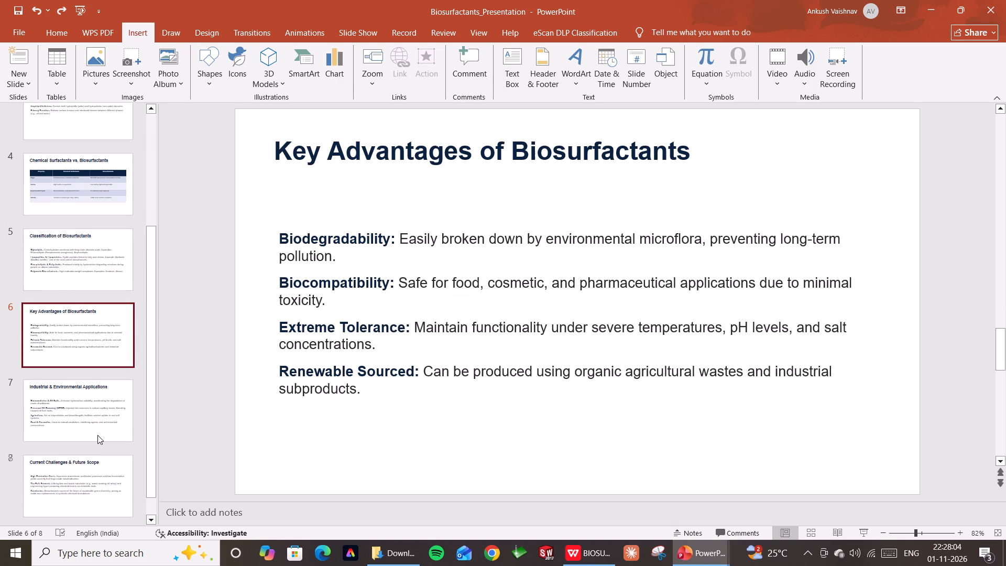
left_click(97, 433)
left_click(101, 460)
scroll(105, 411, "down", 7)
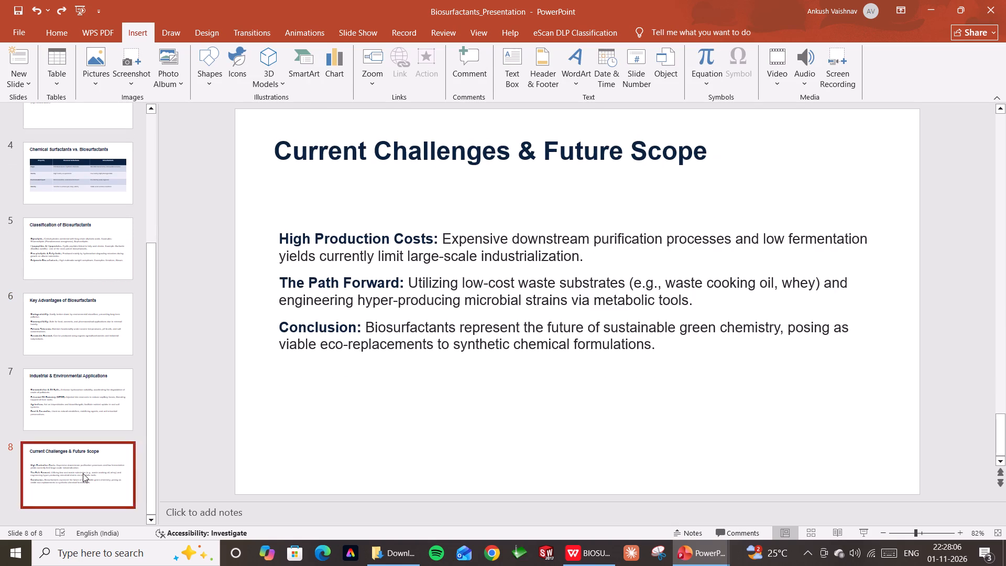
left_click(100, 388)
left_click(92, 318)
left_click(59, 221)
scroll(95, 285, "up", 4)
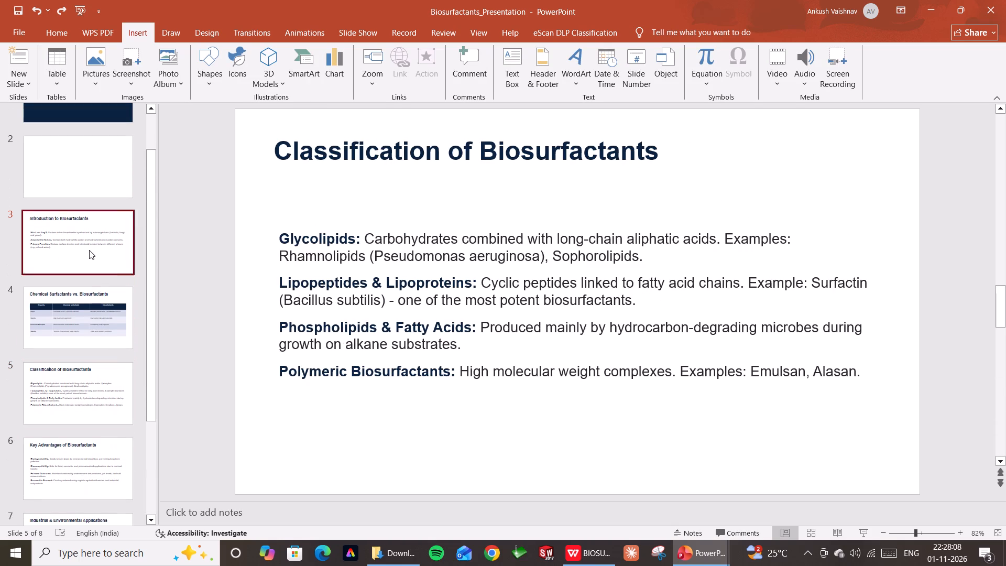
left_click(89, 250)
left_click(87, 319)
left_click(94, 230)
left_click(84, 220)
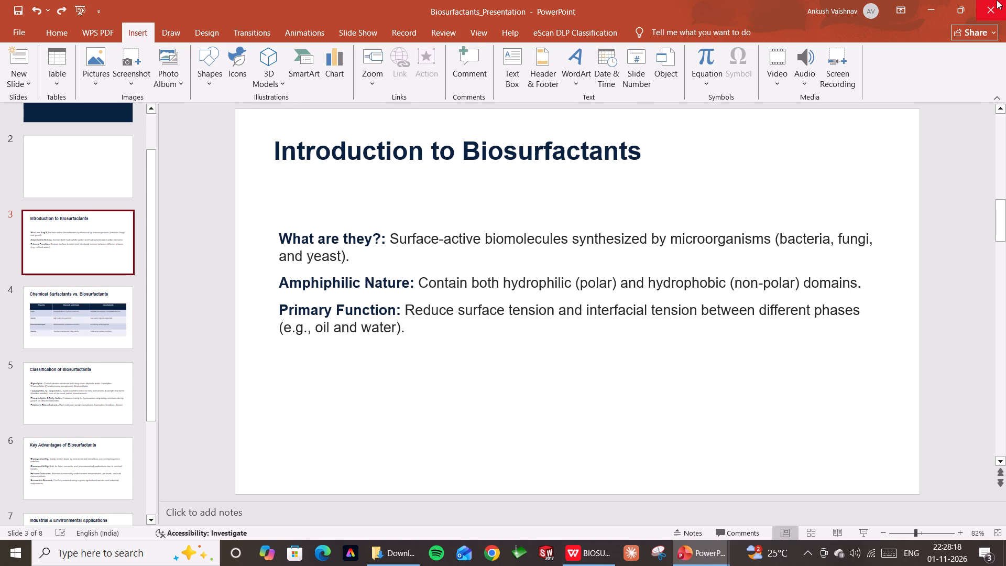
left_click(928, 7)
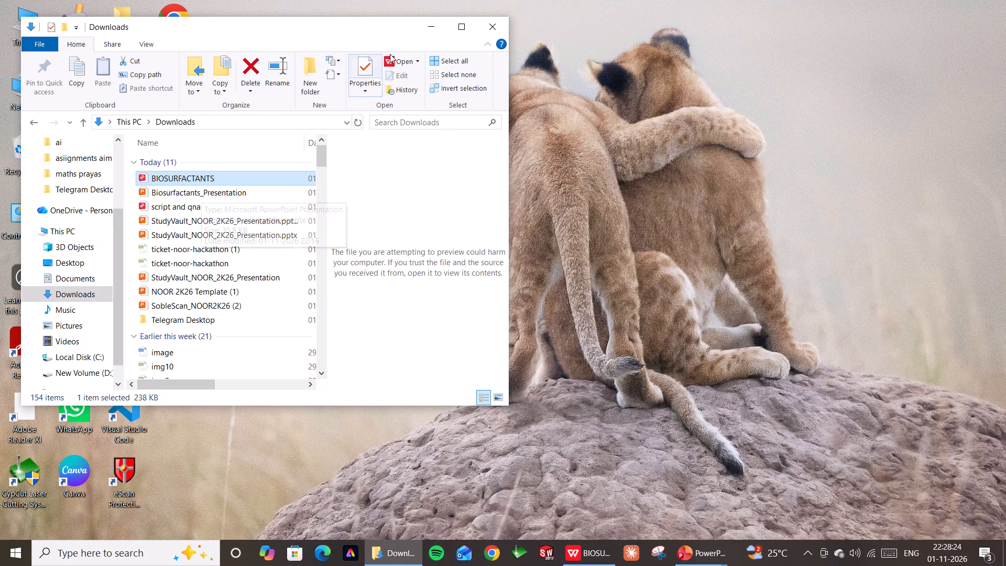
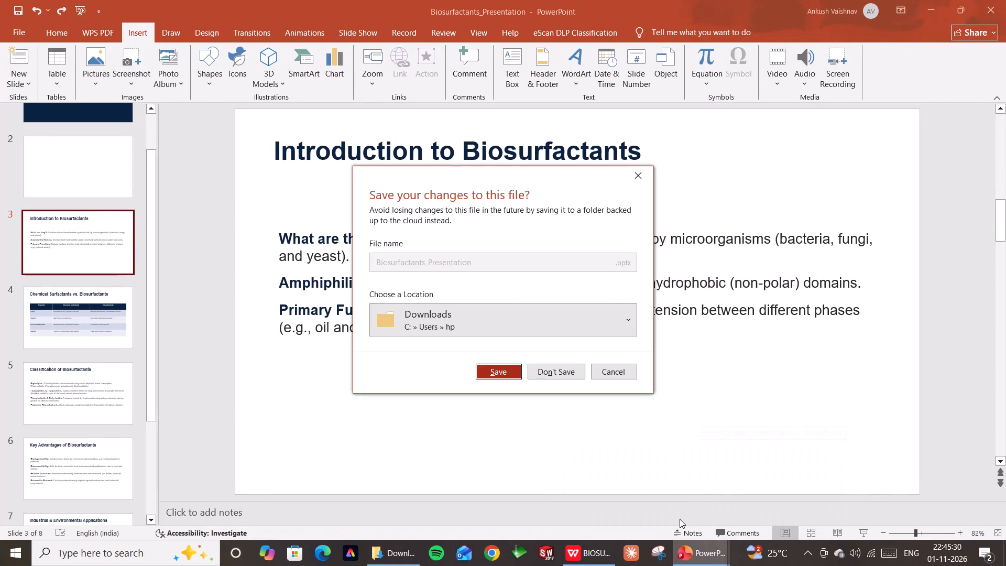
left_click(638, 172)
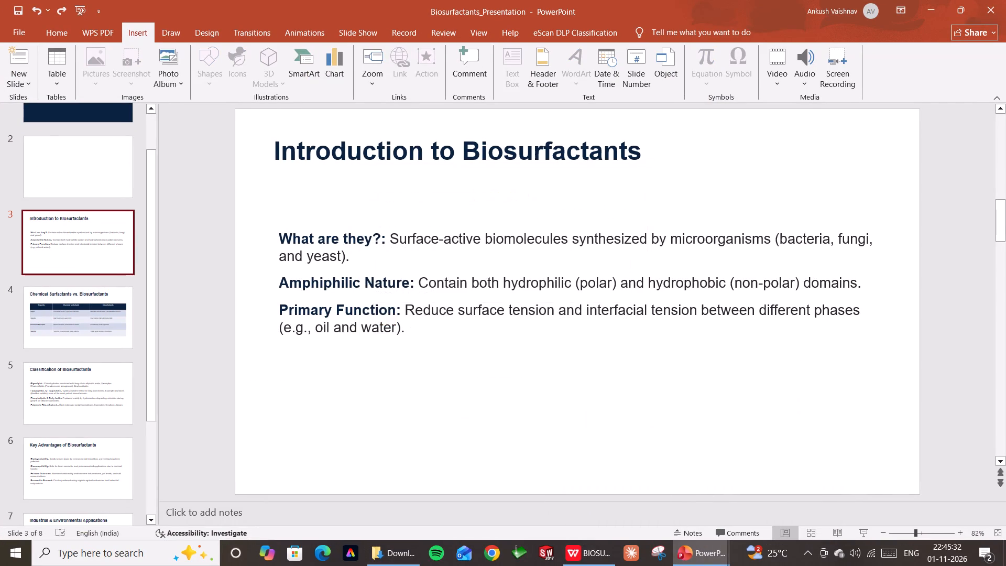
left_click(30, 32)
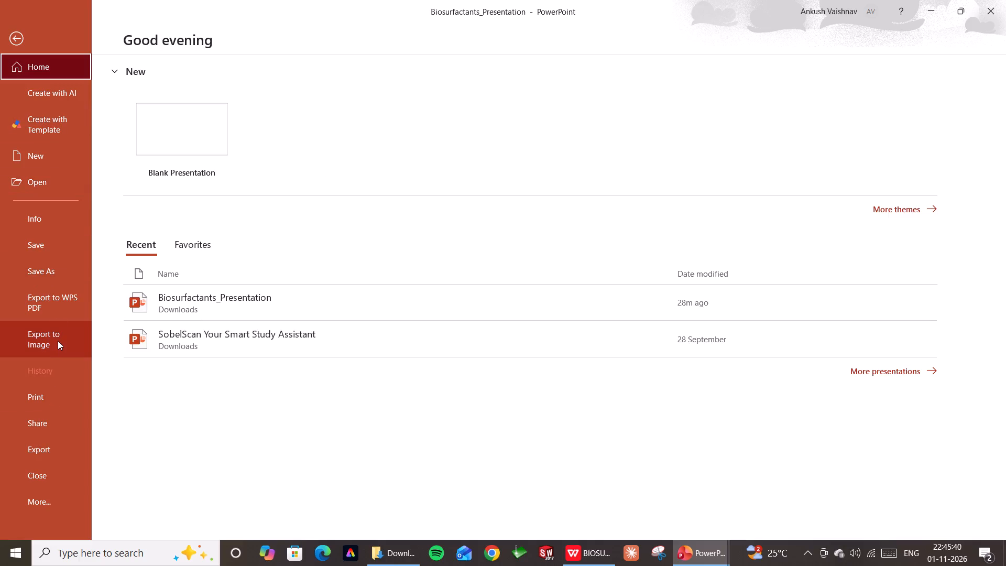
left_click(58, 176)
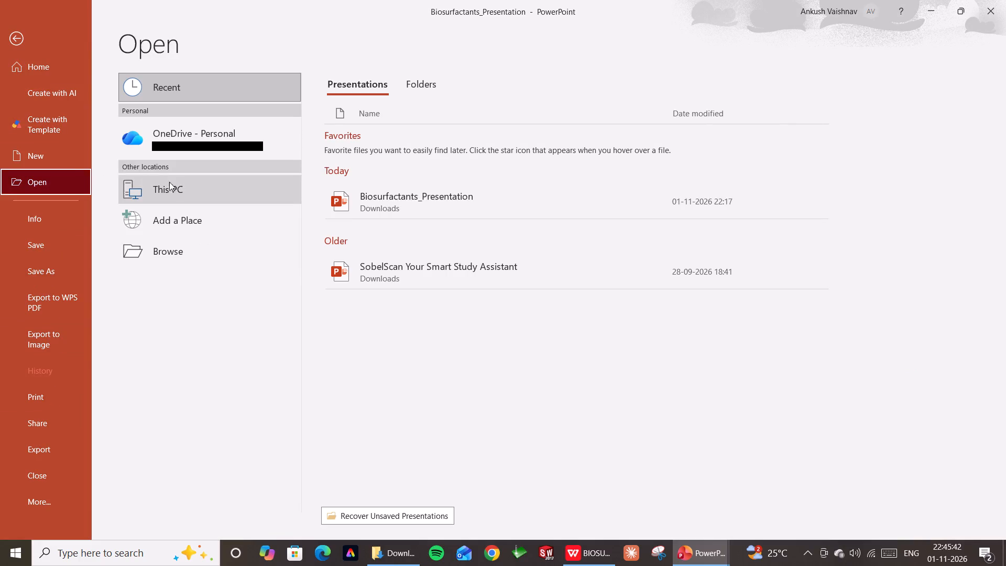
left_click(181, 185)
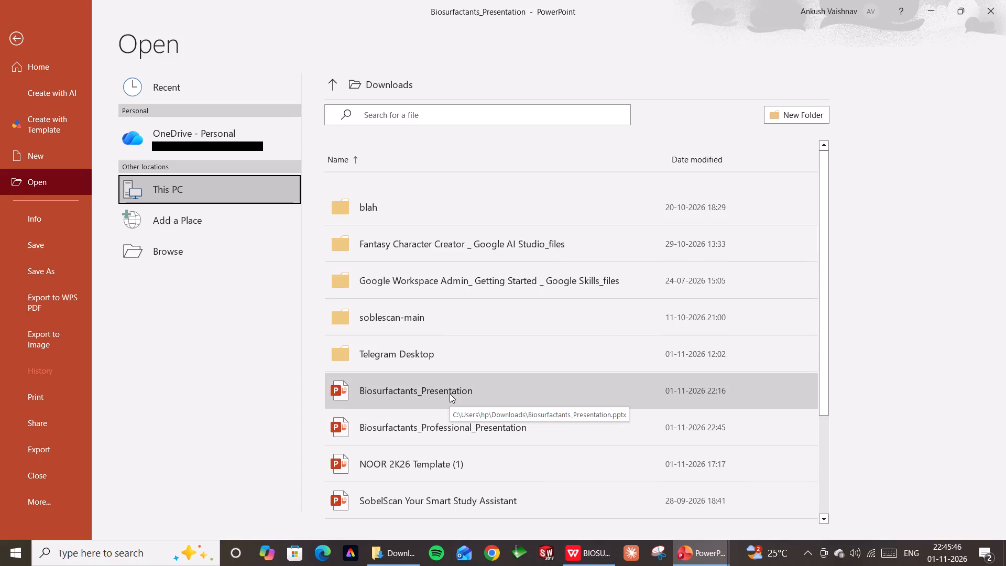
left_click(203, 252)
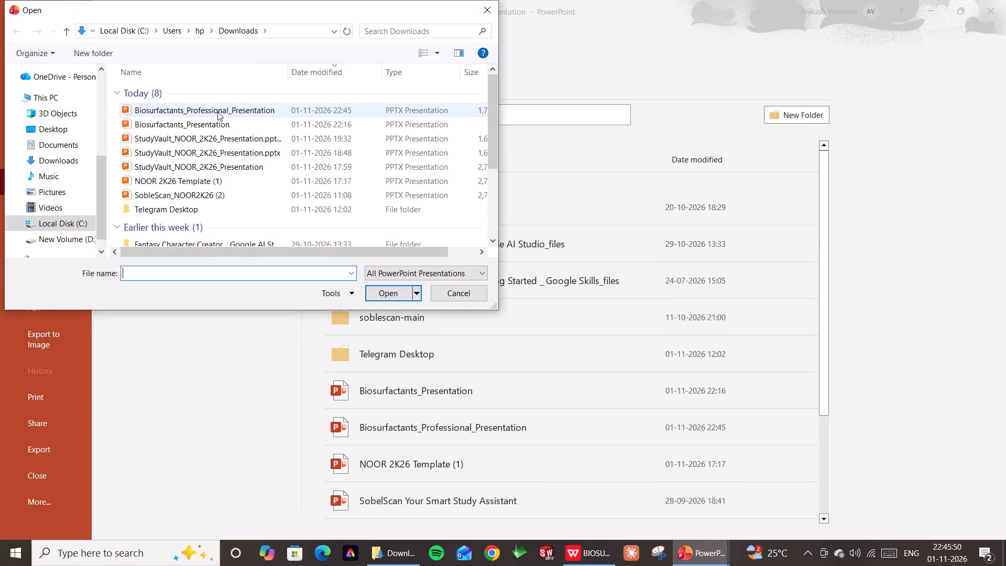
left_click(217, 112)
double_click(217, 112)
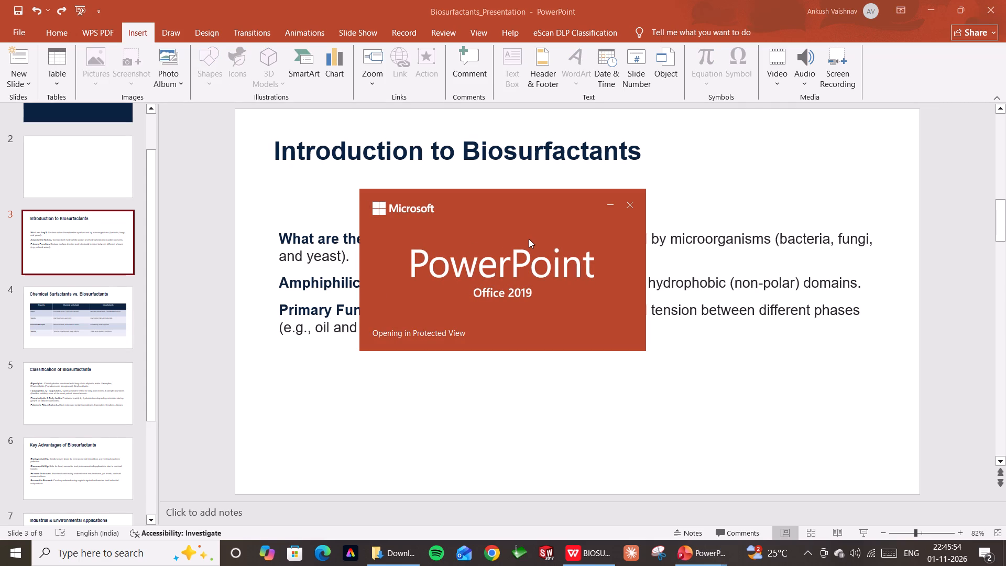
scroll(364, 299, "down", 4)
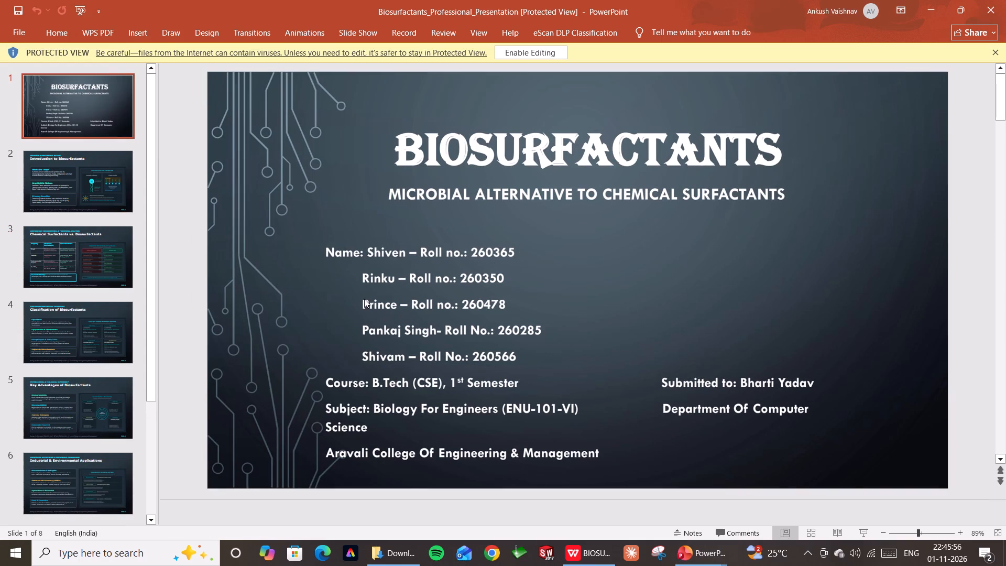
scroll(364, 299, "down", 4)
scroll(409, 327, "up", 15)
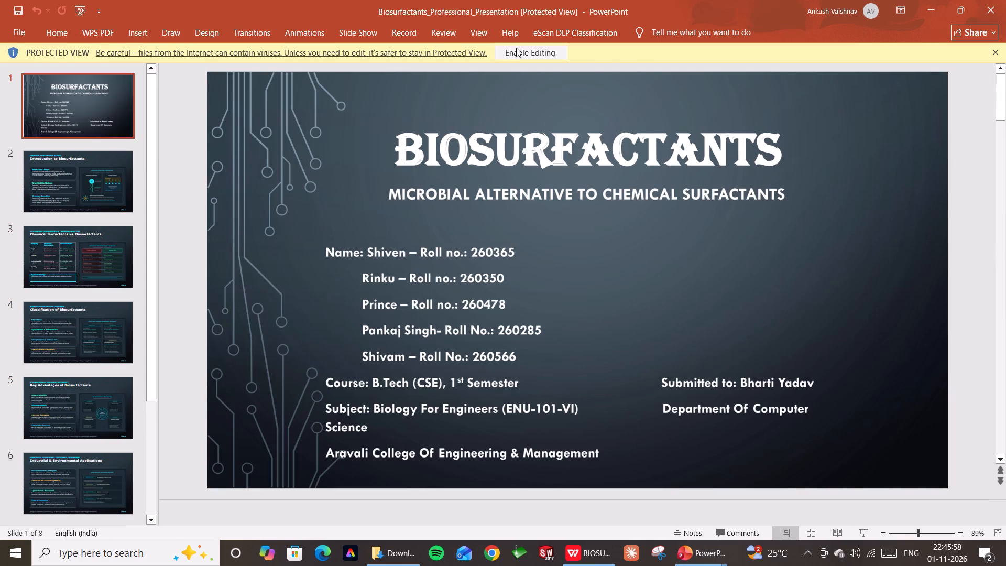
left_click(516, 50)
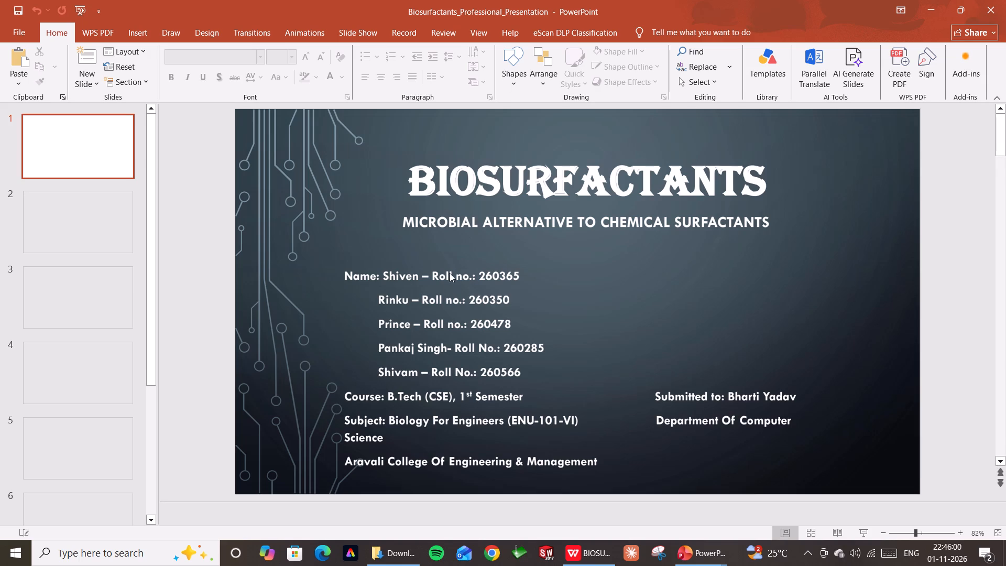
Examine the front page and the restyled slides with their diagrams in the professional presentation.
scroll(443, 288, "down", 6)
scroll(415, 355, "up", 3)
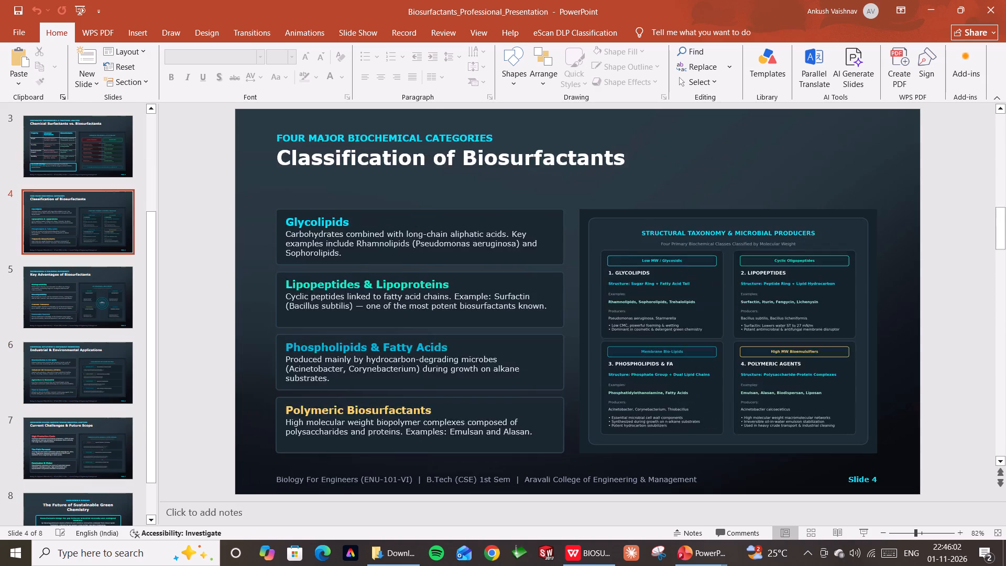
scroll(414, 355, "up", 13)
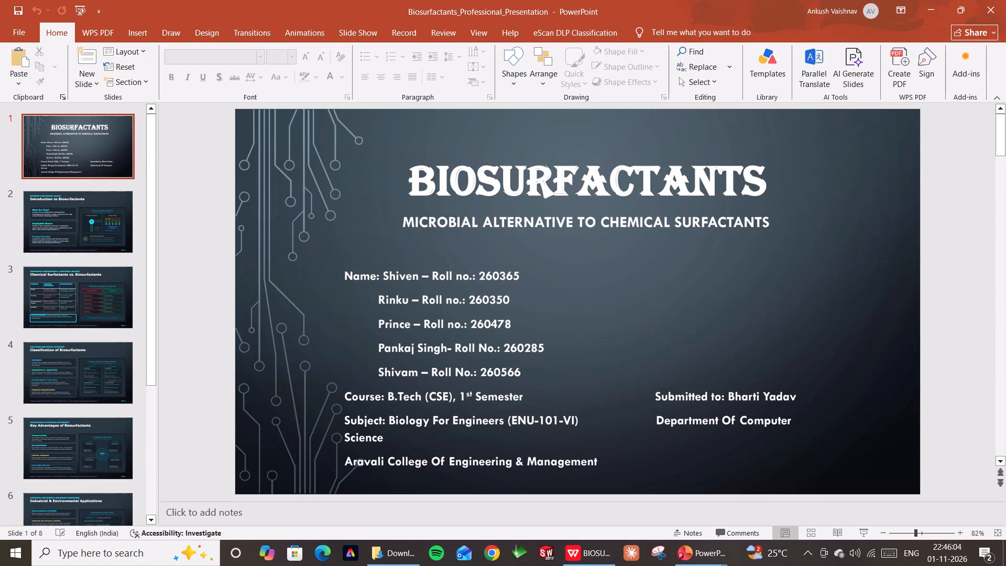
left_click(413, 188)
left_click(210, 190)
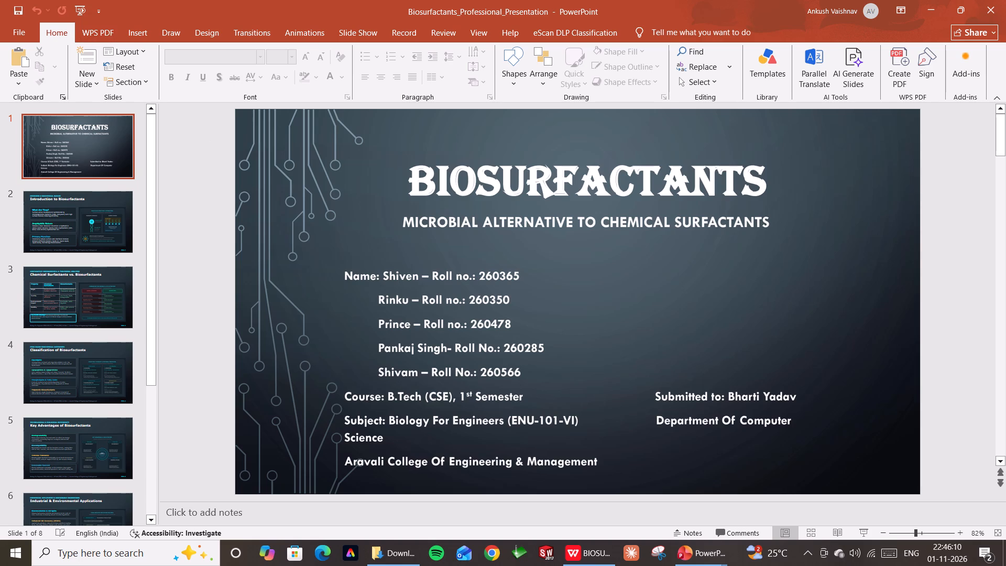
scroll(544, 186, "down", 5)
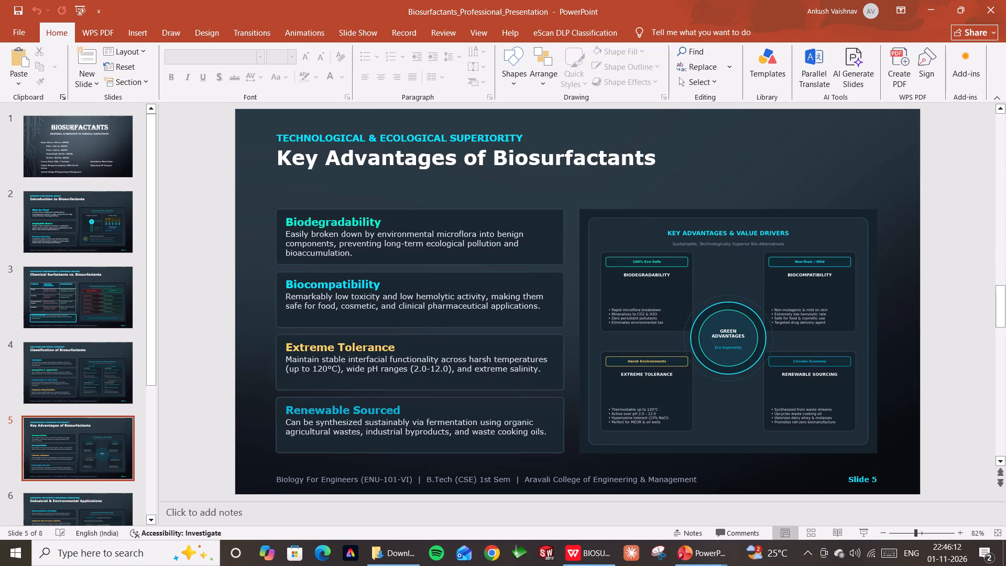
scroll(526, 238, "up", 15)
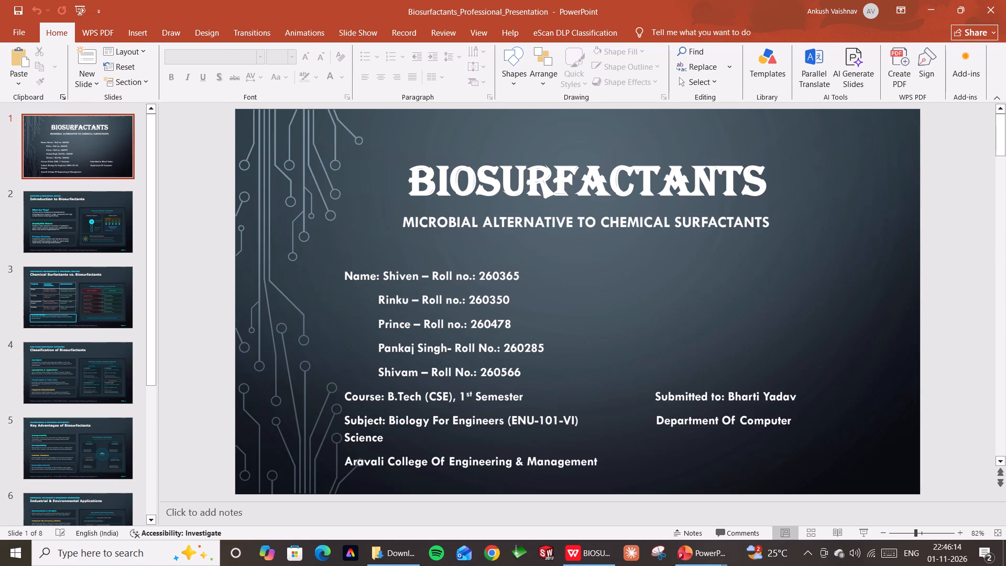
left_click(771, 182)
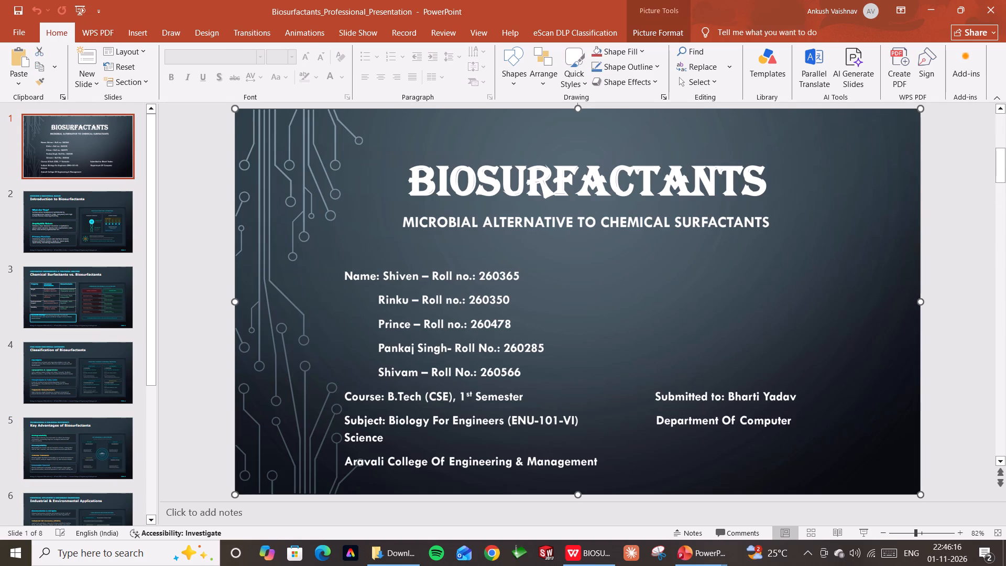
left_click(71, 223)
left_click(79, 144)
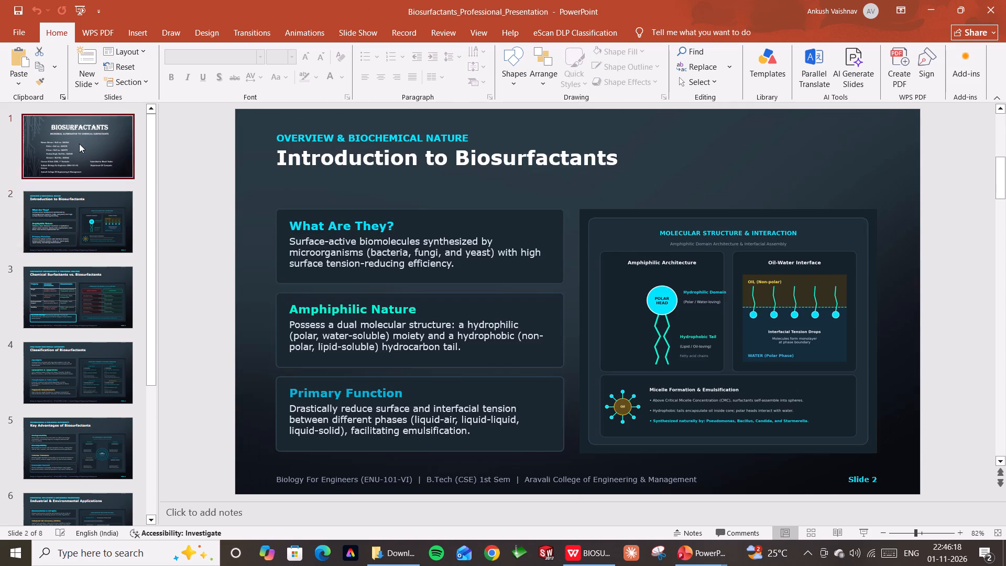
right_click(217, 248)
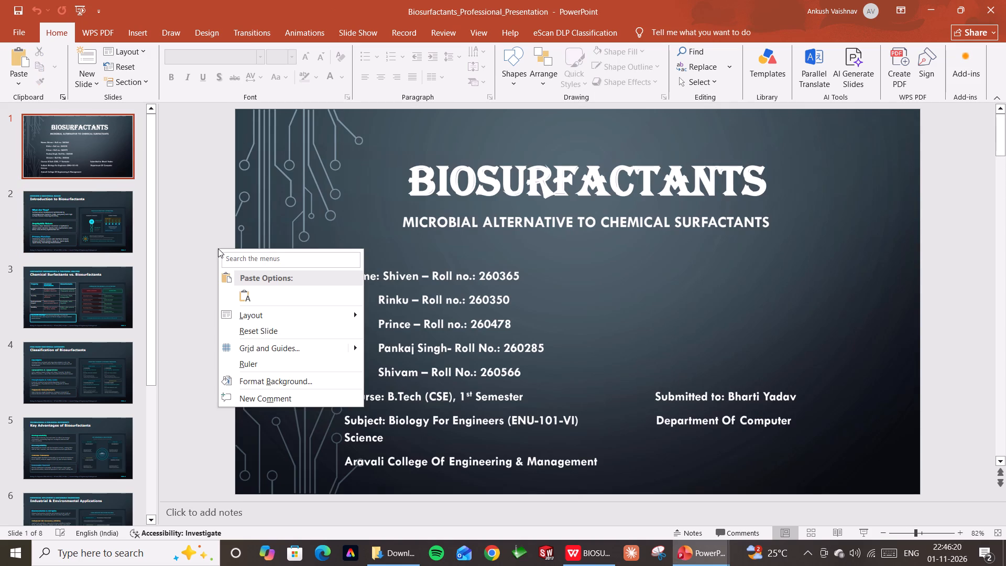
left_click(312, 225)
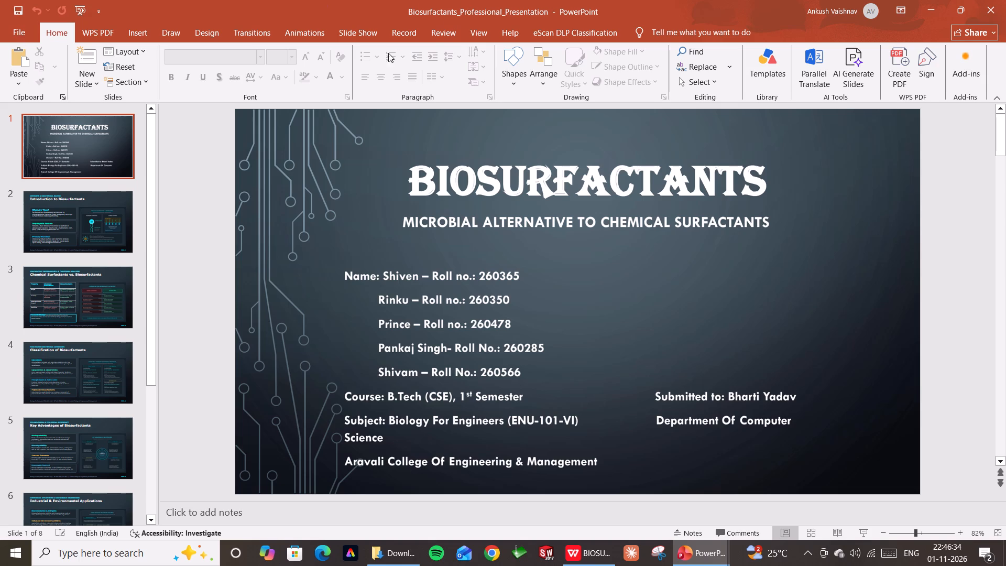
Close both Biosurfactants presentations, discarding the changes to Biosurfactants_Presentation.
left_click(1005, 0)
left_click(1005, 0)
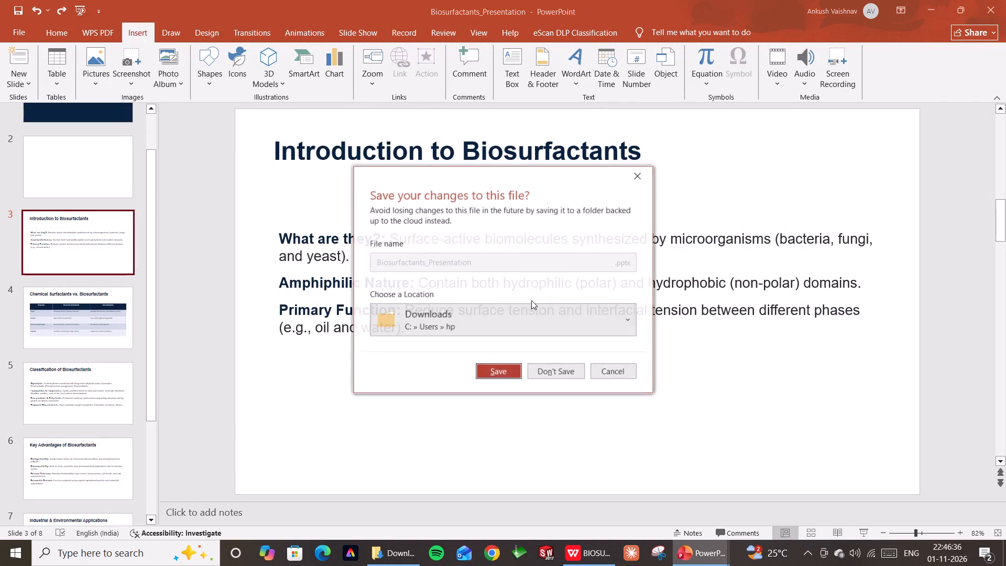
left_click(565, 371)
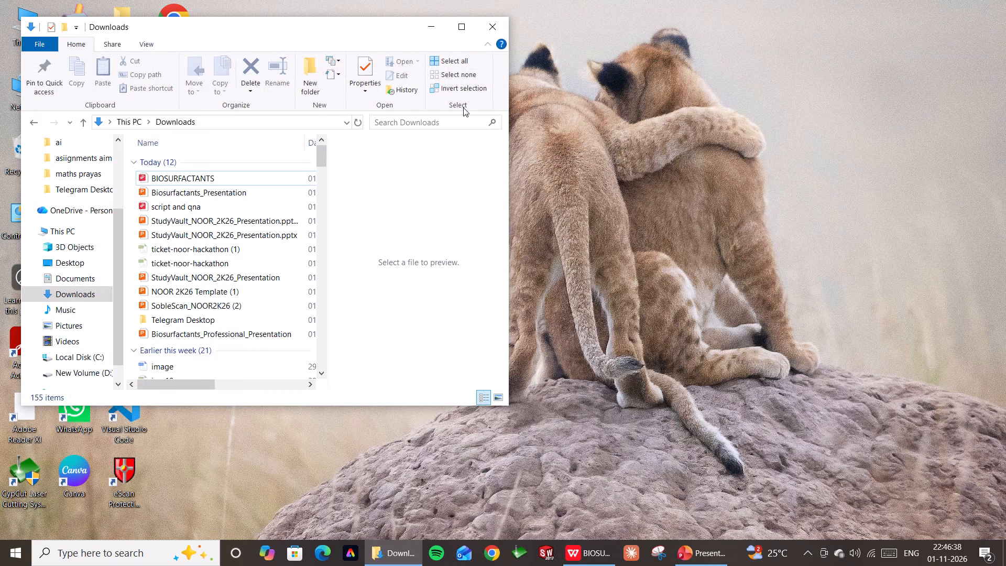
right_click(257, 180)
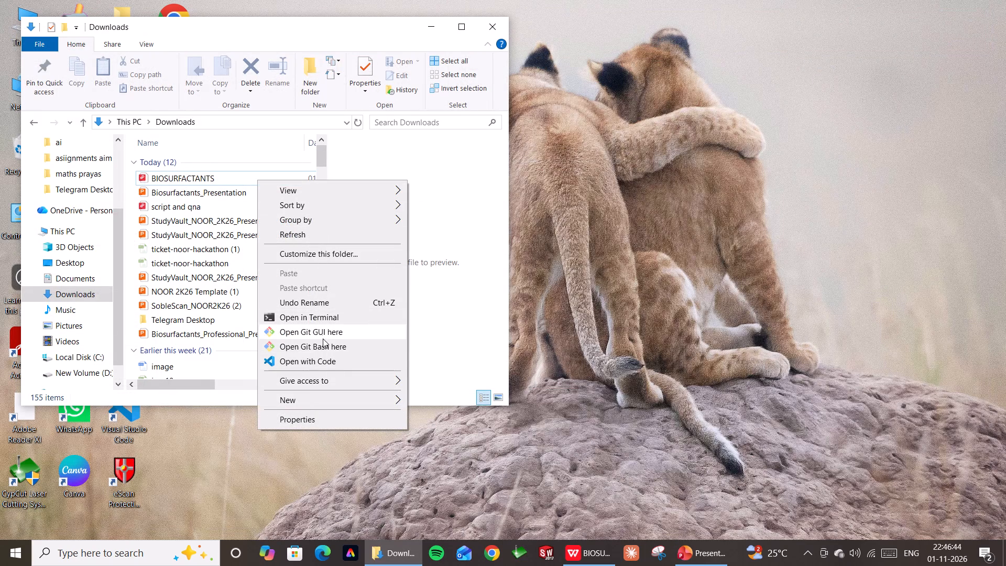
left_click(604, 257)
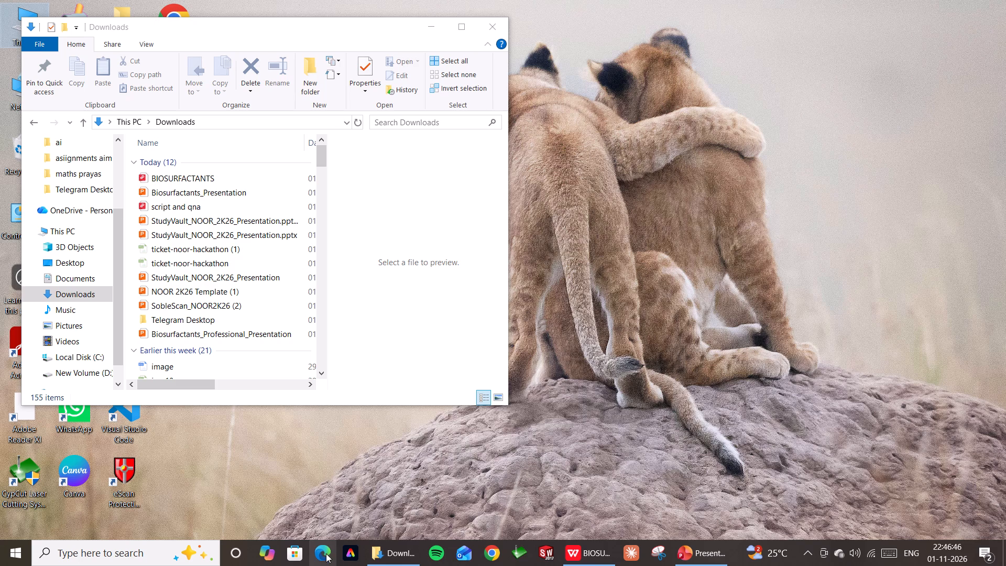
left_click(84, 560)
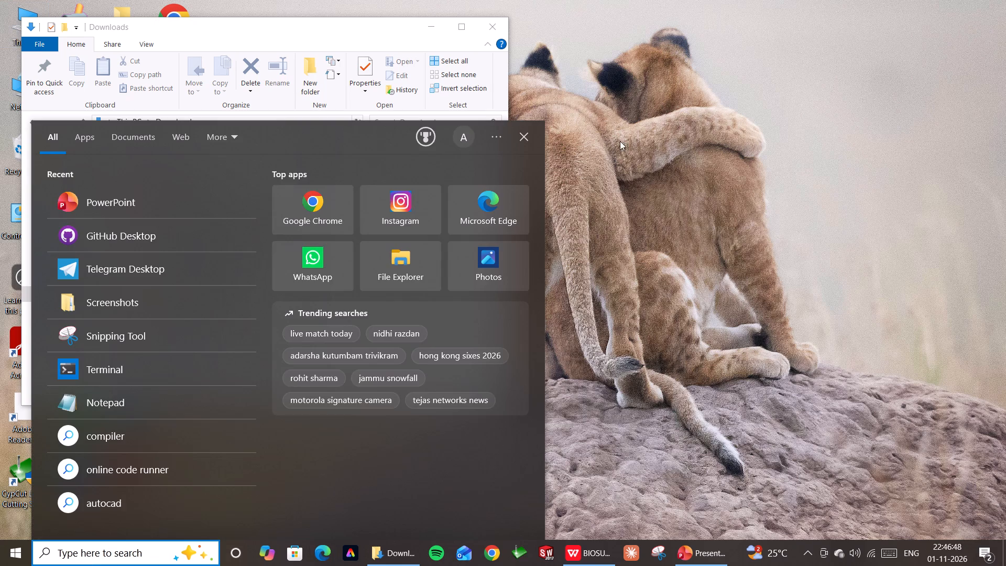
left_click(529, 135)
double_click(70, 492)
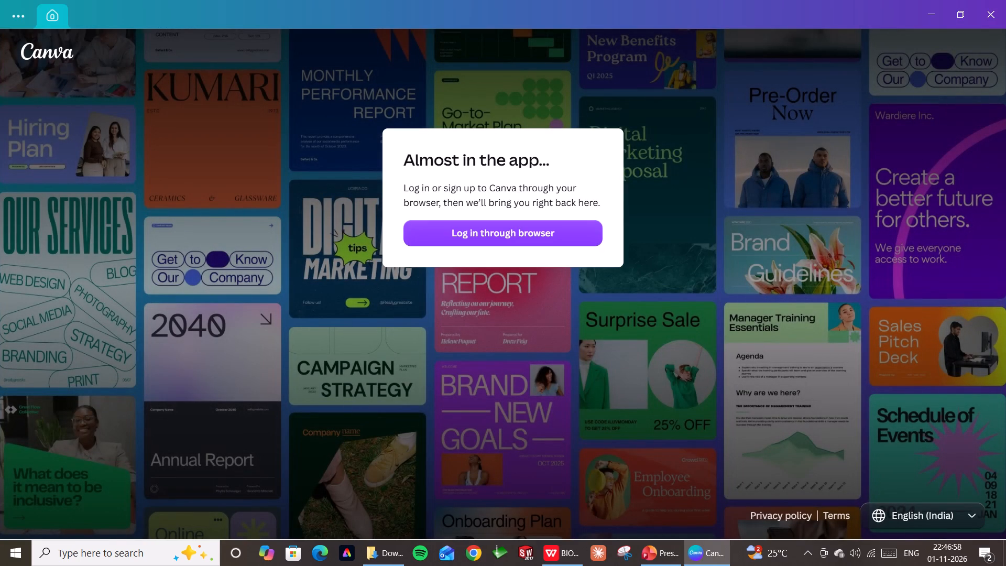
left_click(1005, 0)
Close the Downloads window, then find and open the Canva desktop app.
left_click(497, 27)
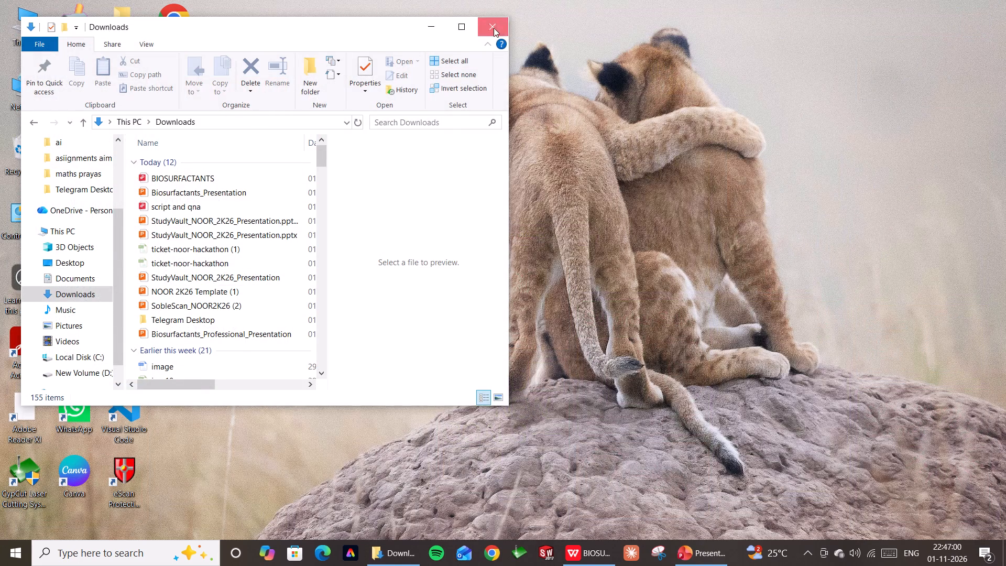
left_click(87, 565)
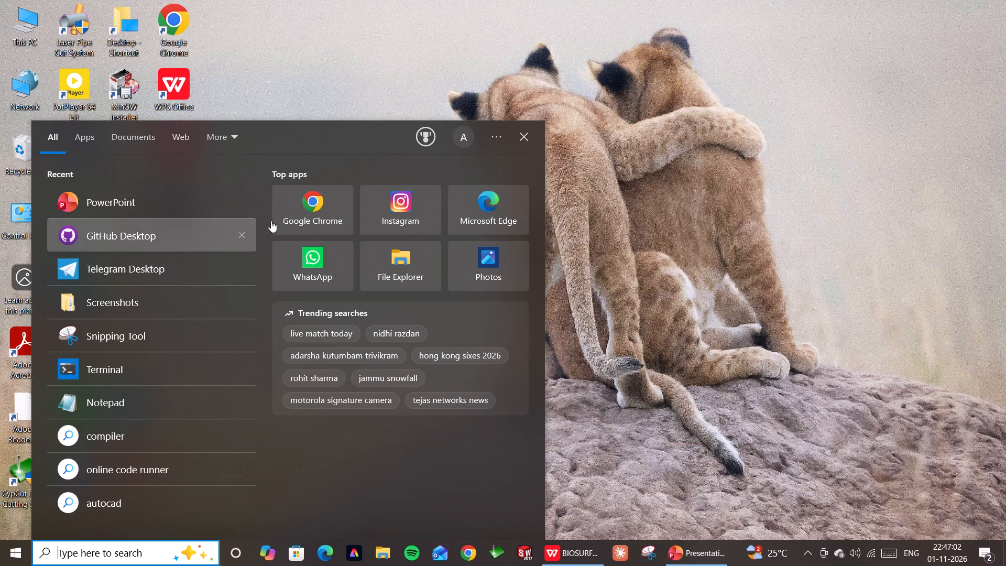
key("c")
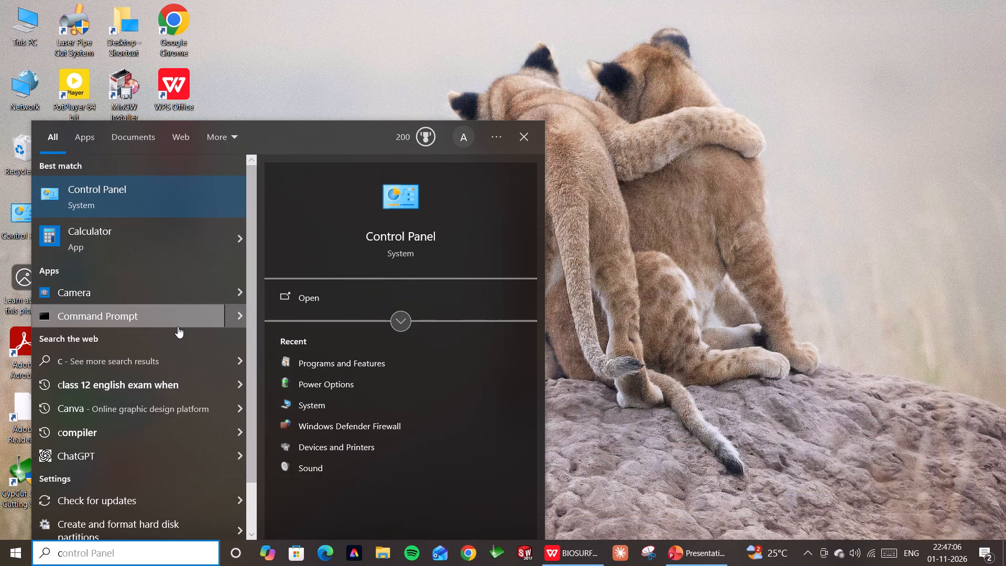
key("a")
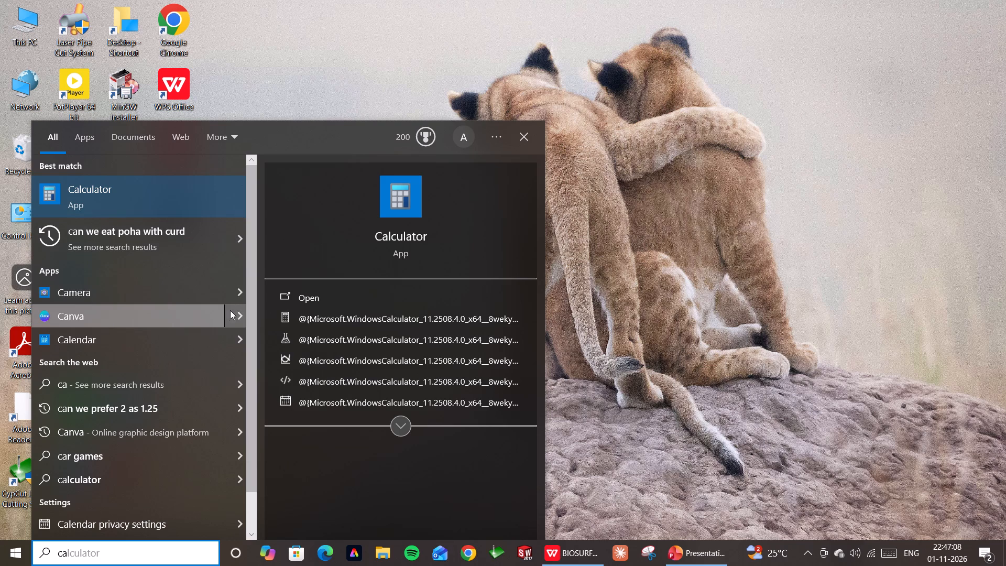
double_click(195, 318)
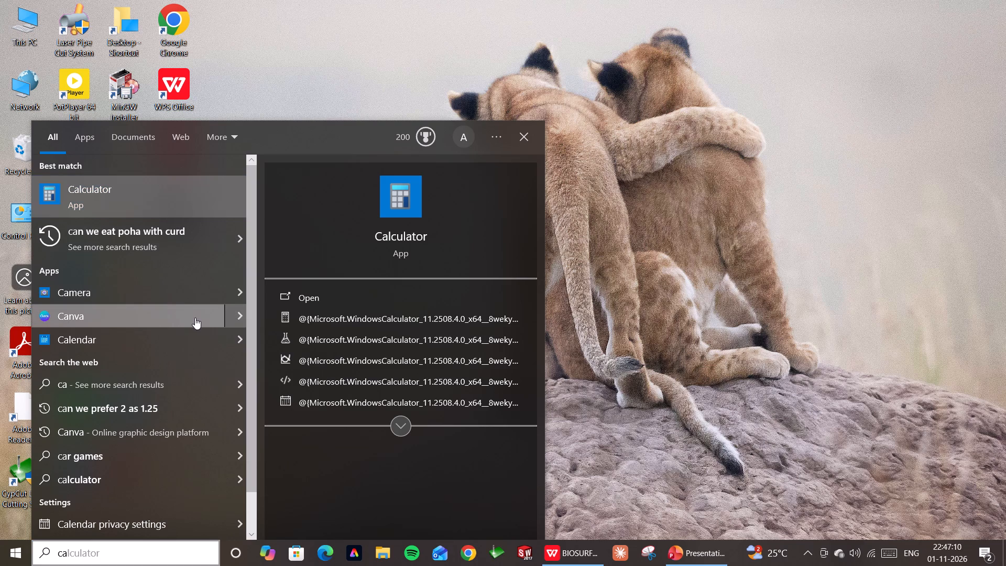
left_click(194, 318)
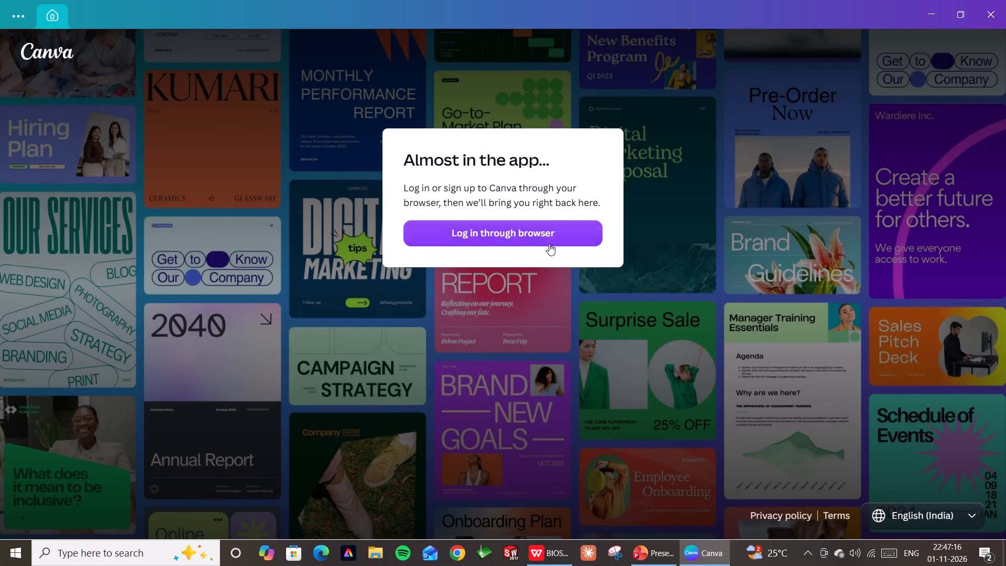
Start logging in to the Canva app through the browser.
left_click(539, 233)
left_click(524, 255)
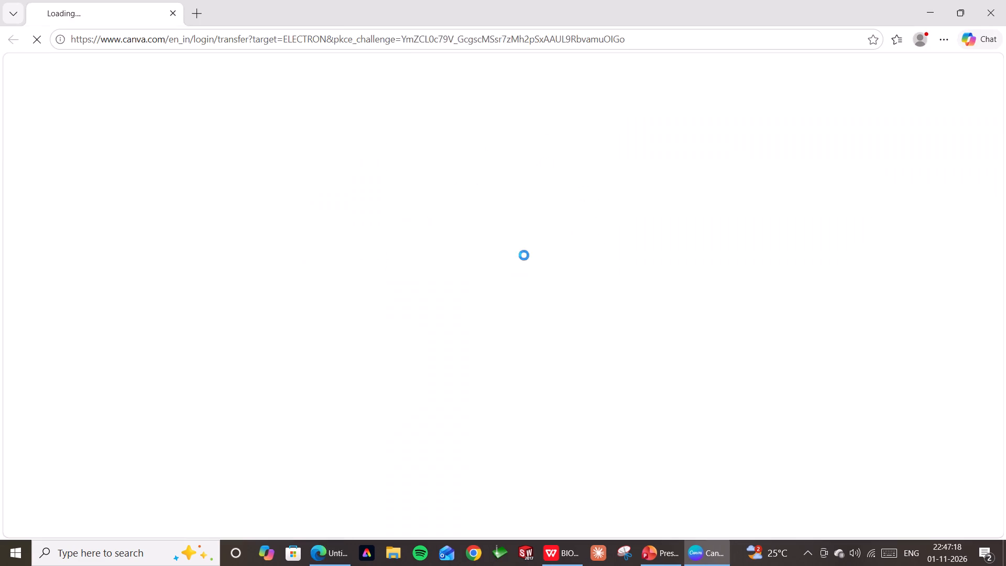
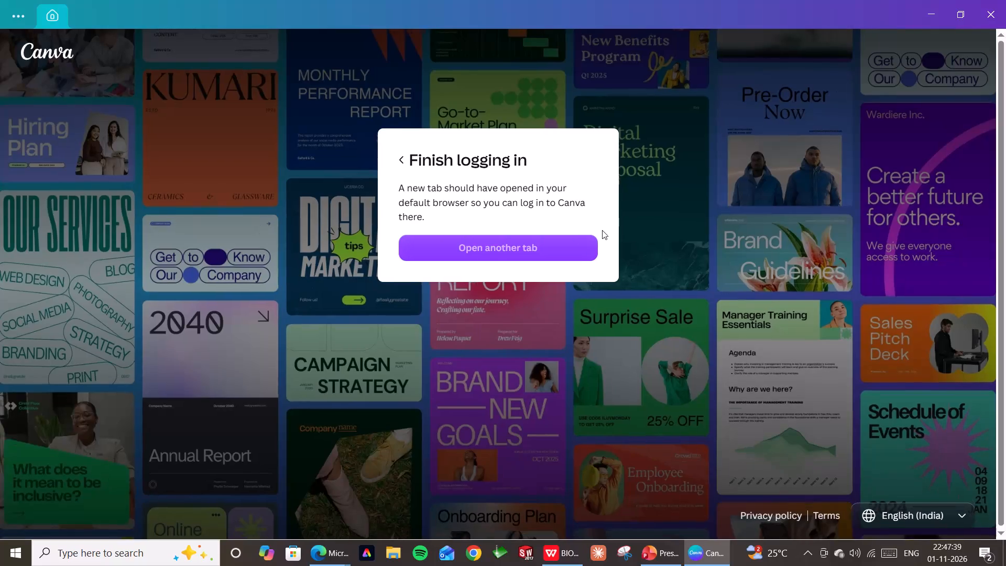
Restart the browser login from the Canva app and finish logging in.
left_click(526, 285)
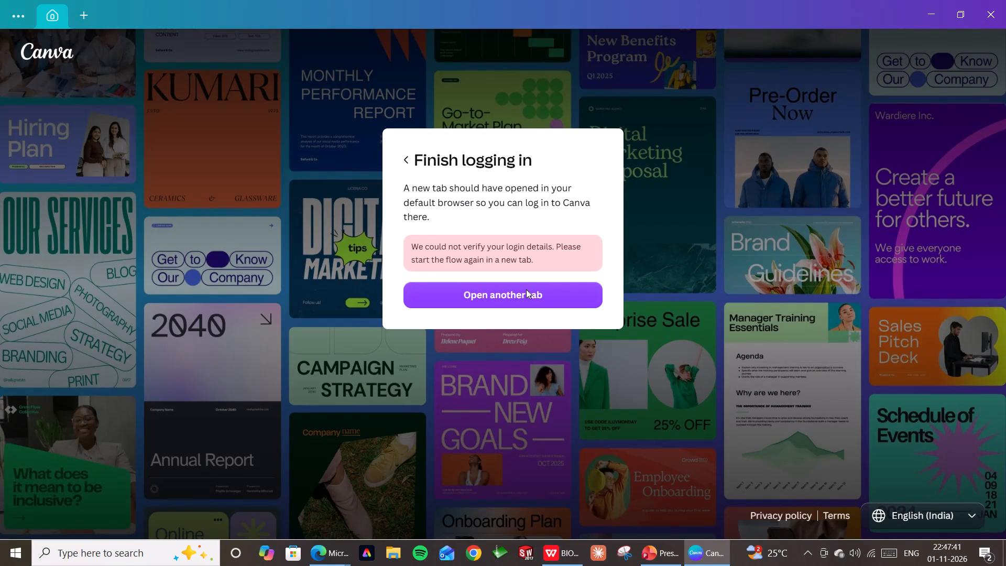
left_click(526, 293)
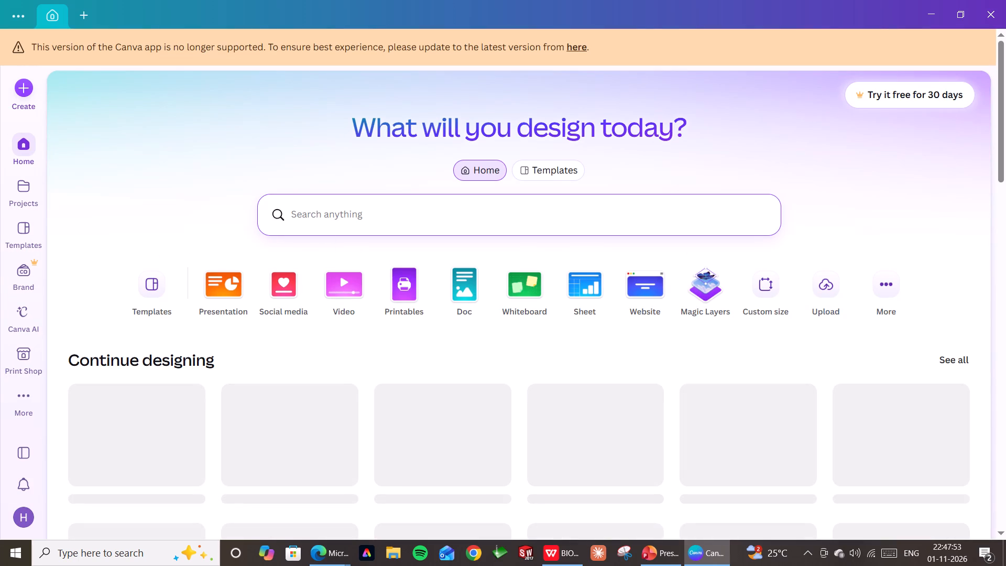
Upload the Biosurfactants_Professional_Presentation file from Downloads to Canva as a new design.
left_click(376, 218)
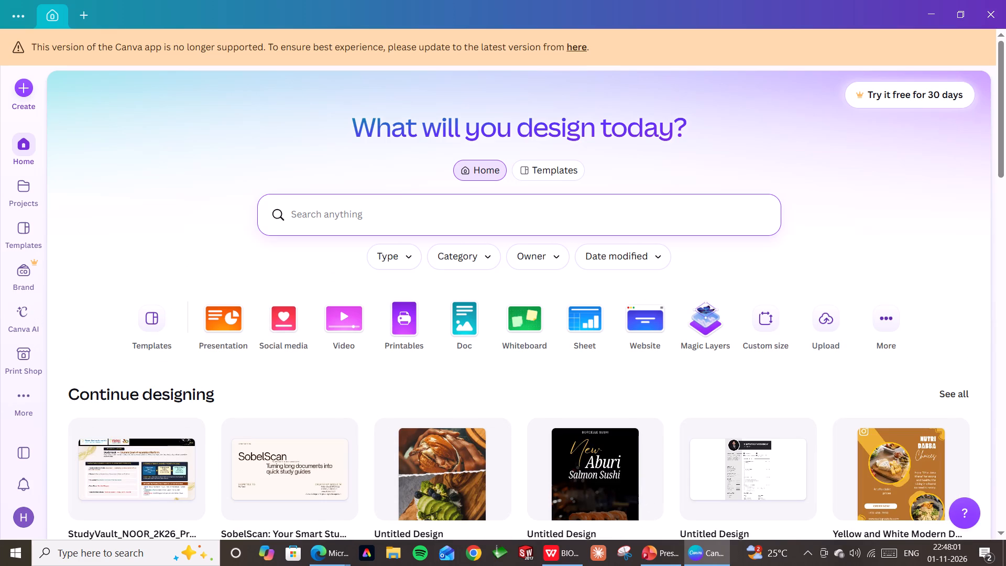
left_click(24, 93)
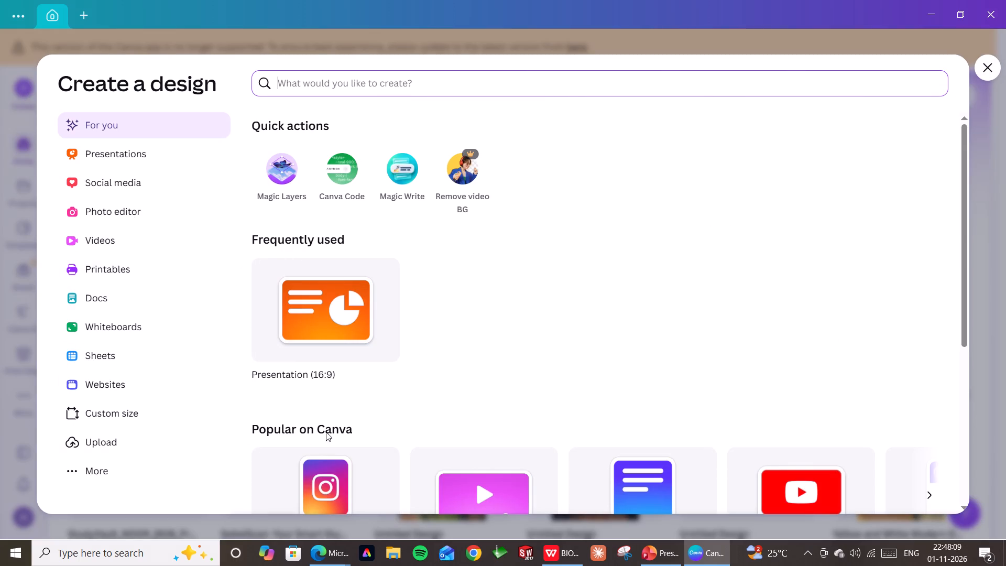
left_click(123, 443)
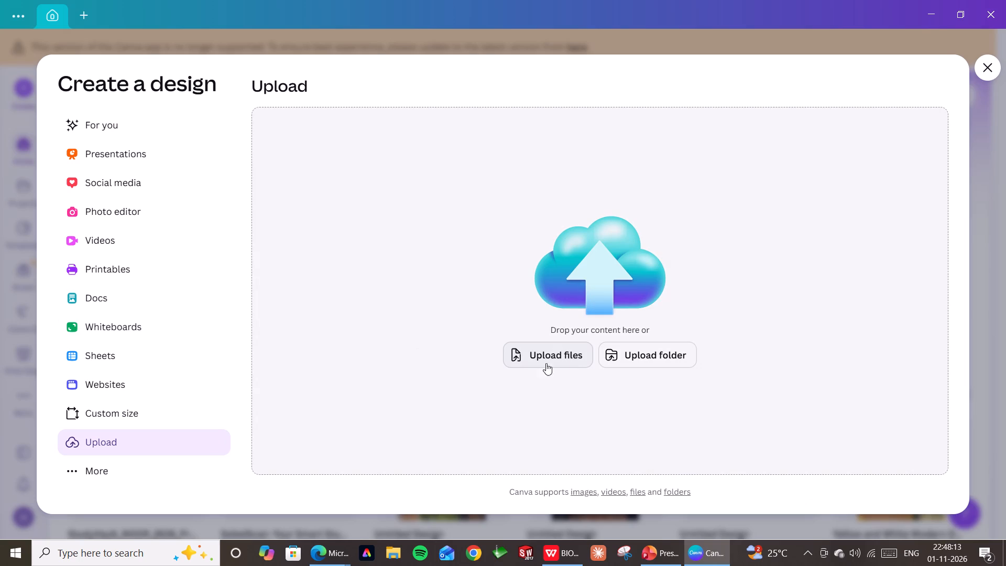
left_click(543, 357)
left_click(171, 113)
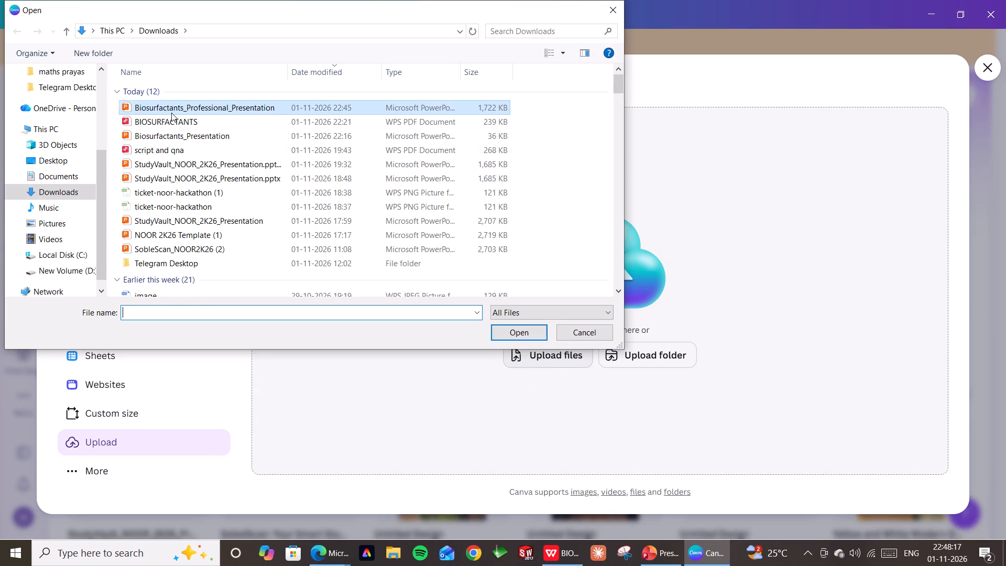
left_click(171, 113)
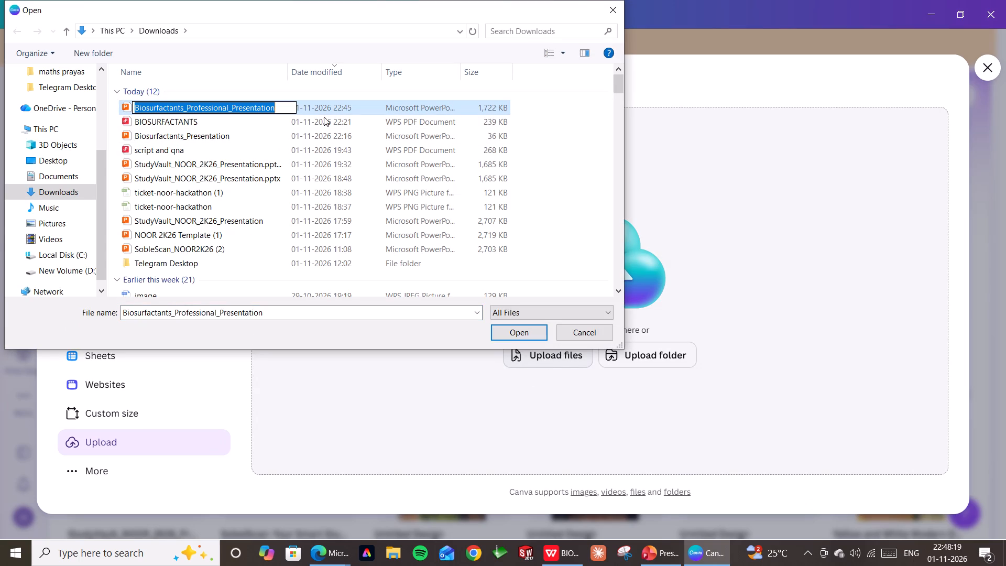
double_click(331, 107)
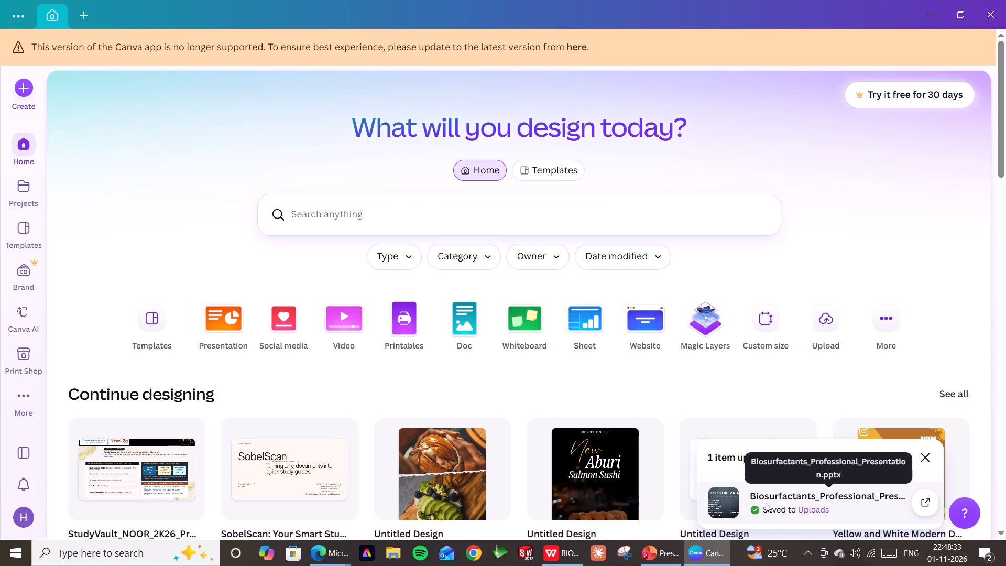
Open the uploaded Biosurfactants_Professional_Presentation in the editor.
left_click(919, 508)
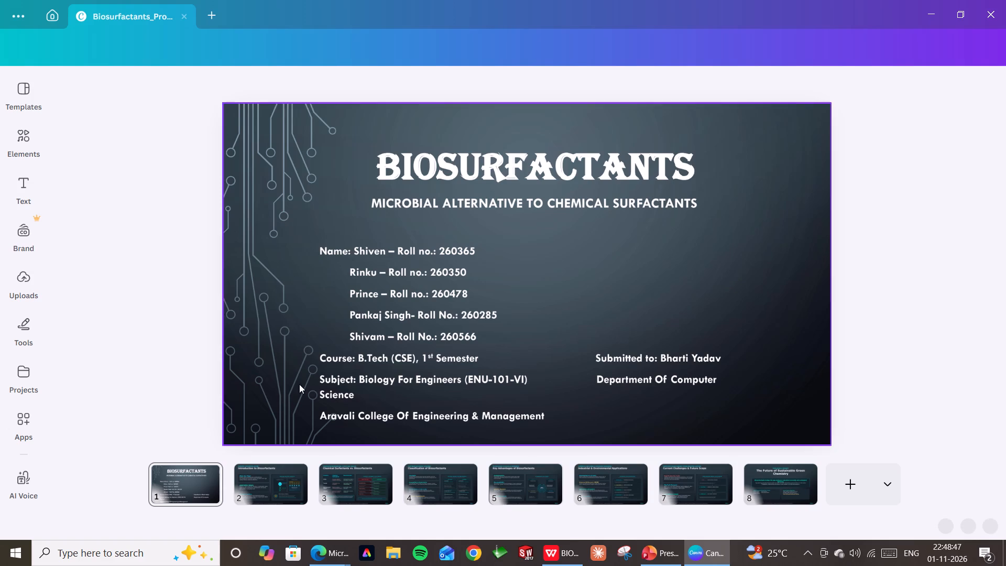
scroll(299, 384, "down", 3)
scroll(283, 330, "up", 5)
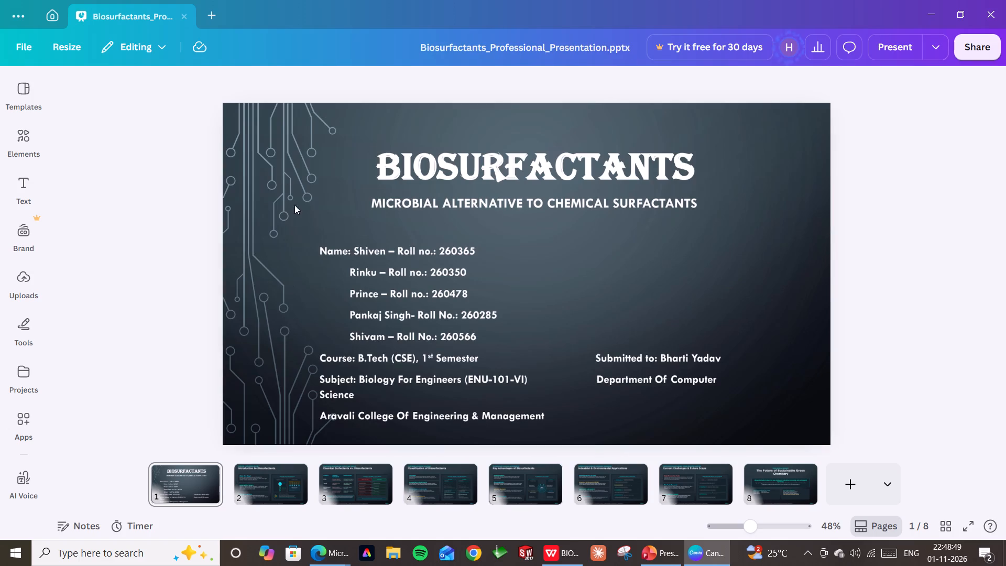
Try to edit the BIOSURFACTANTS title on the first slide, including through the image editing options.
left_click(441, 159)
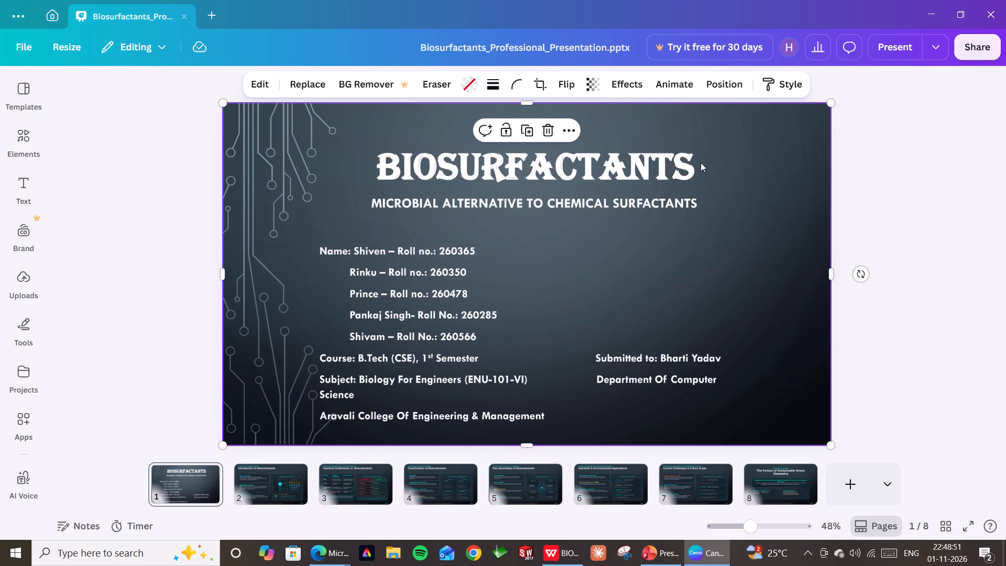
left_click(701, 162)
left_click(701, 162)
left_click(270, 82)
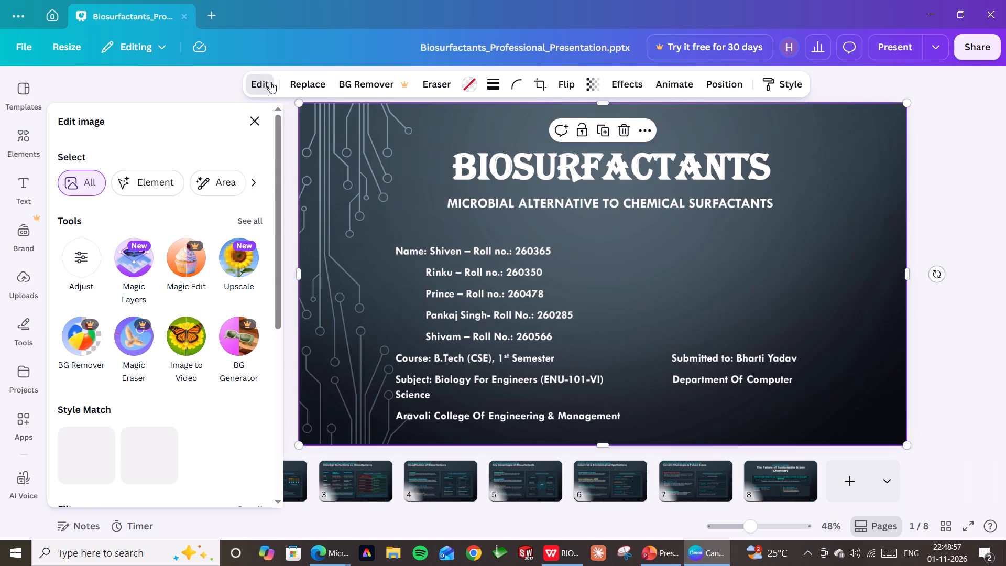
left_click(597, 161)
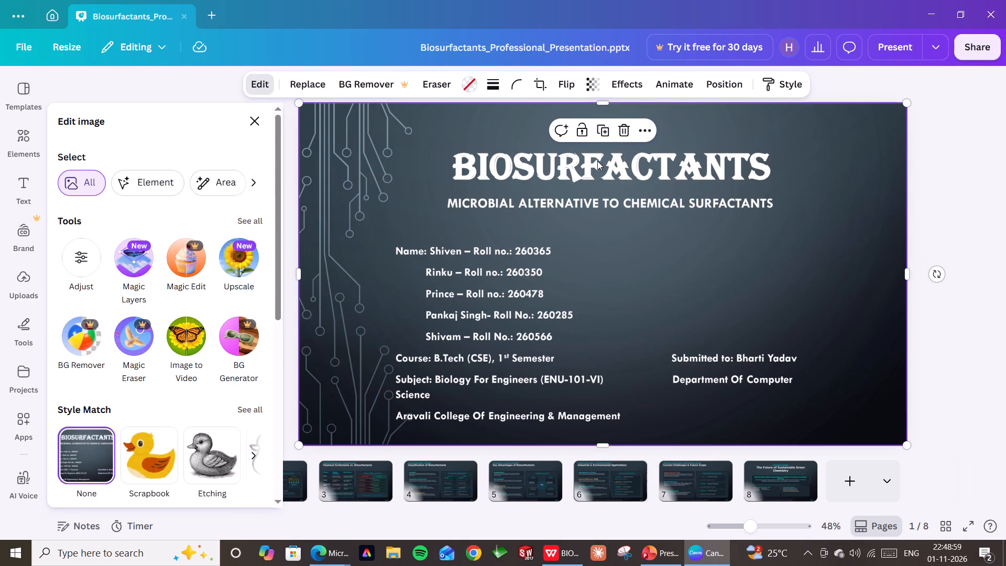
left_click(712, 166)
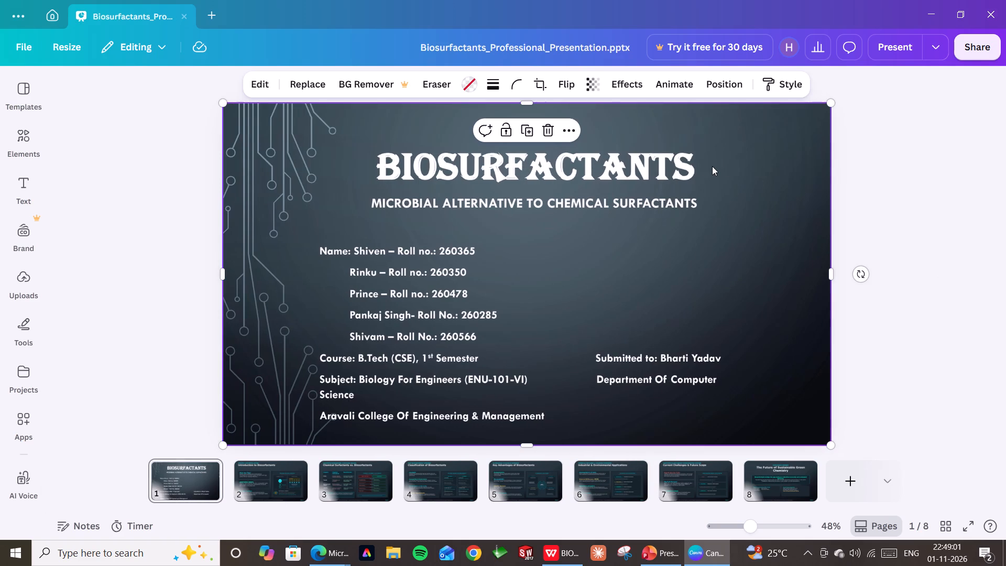
Open the text options for adding text to the first slide.
left_click(26, 191)
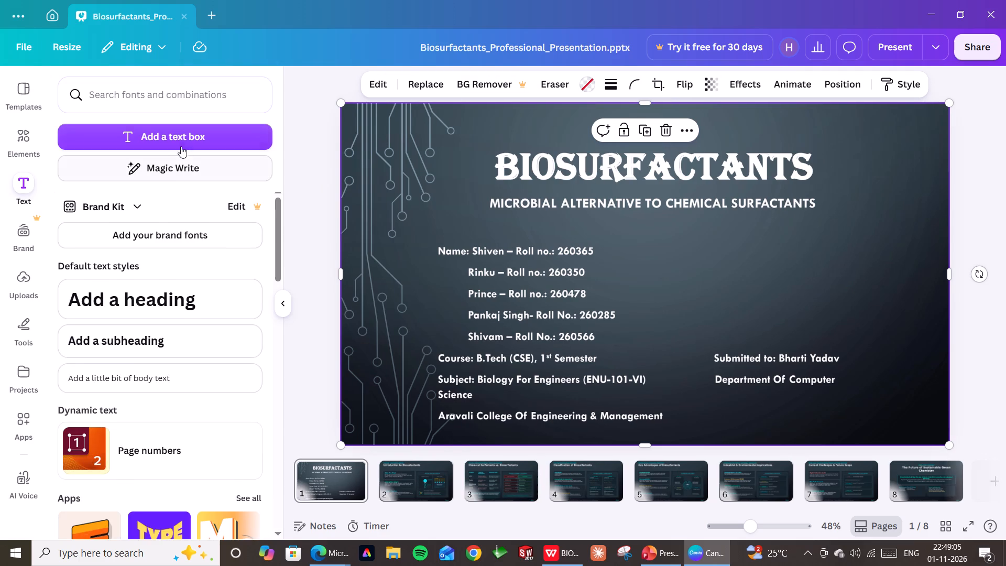
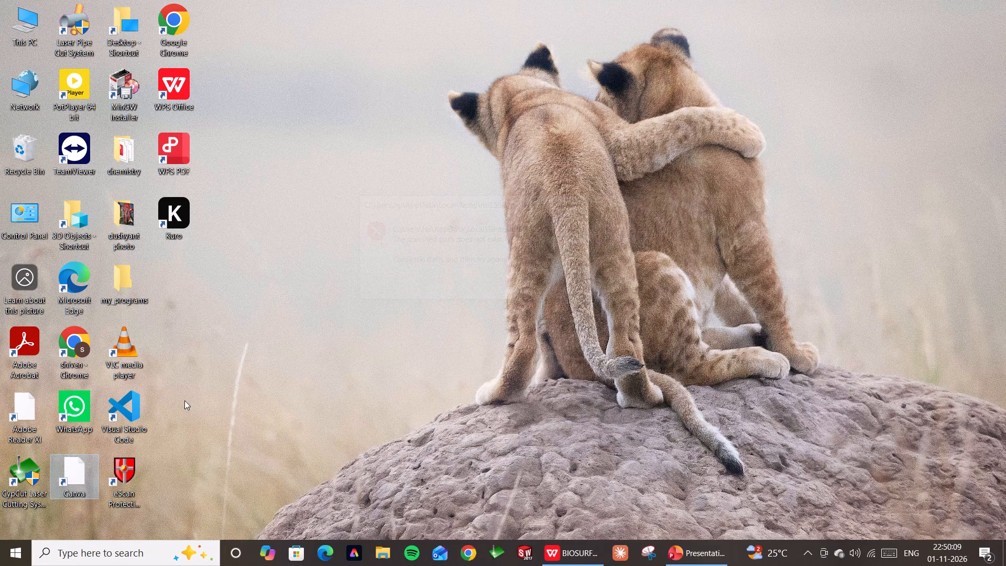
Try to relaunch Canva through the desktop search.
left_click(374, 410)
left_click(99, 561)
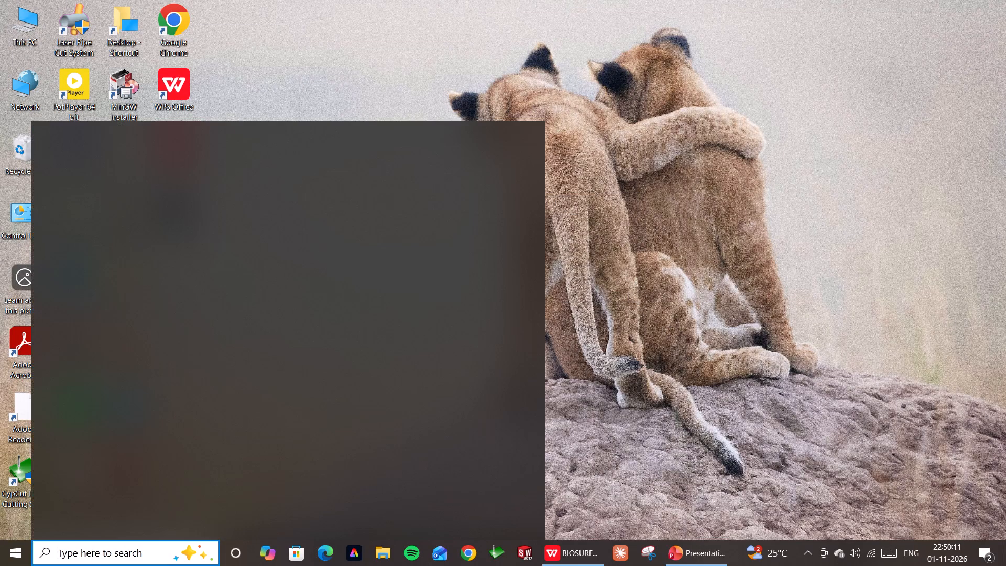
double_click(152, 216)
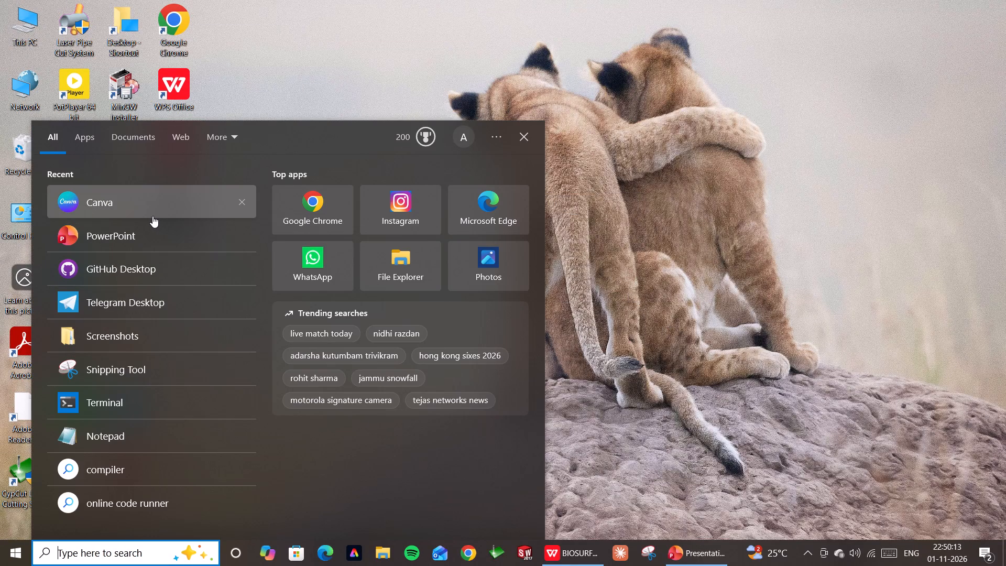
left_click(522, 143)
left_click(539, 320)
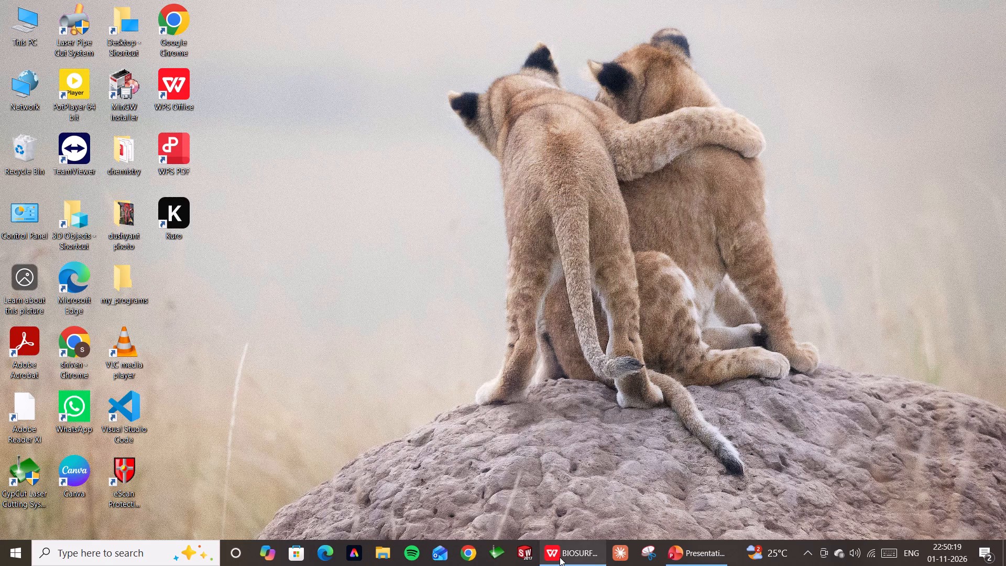
Switch to WPS Office and check whether the title in BIOSURFACTANTS.pdf is selectable text, closing the file when done.
left_click(560, 557)
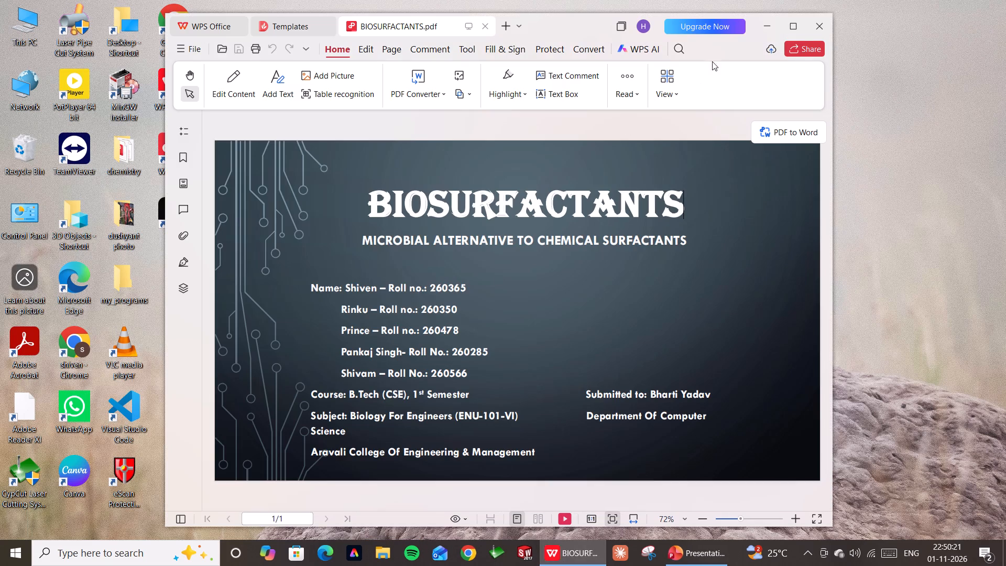
left_click(798, 23)
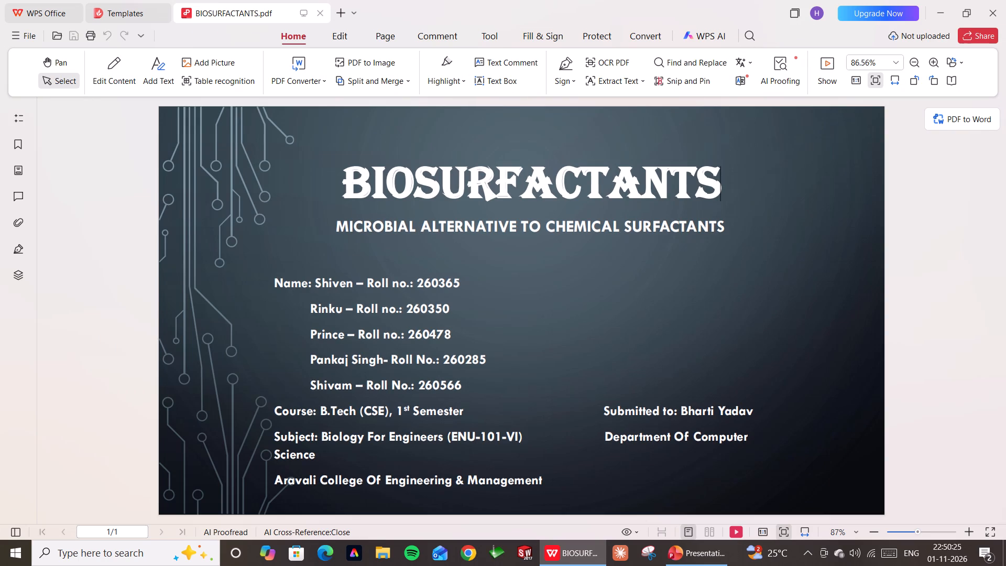
left_click(354, 181)
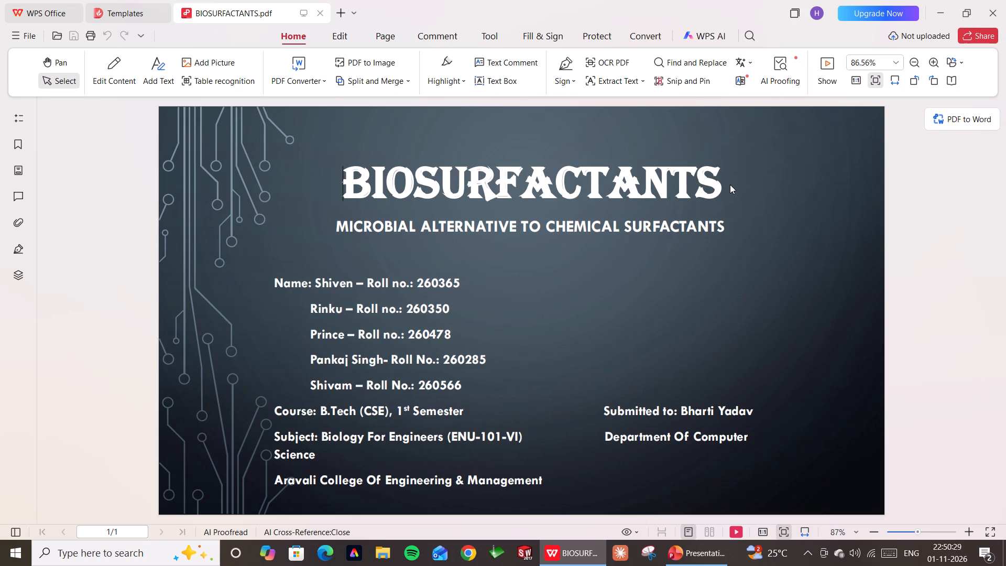
left_click(730, 184)
left_click(725, 186)
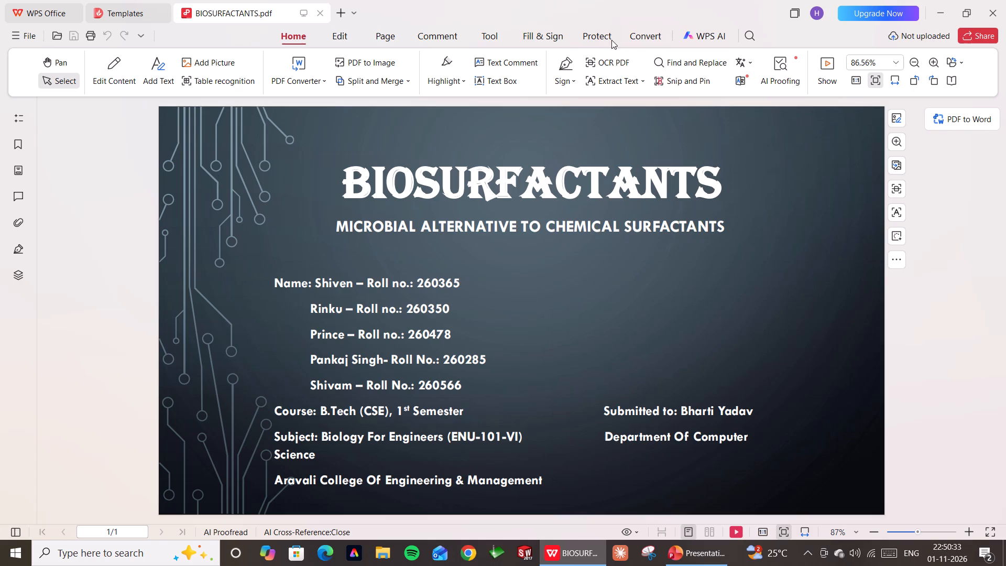
left_click(1005, 0)
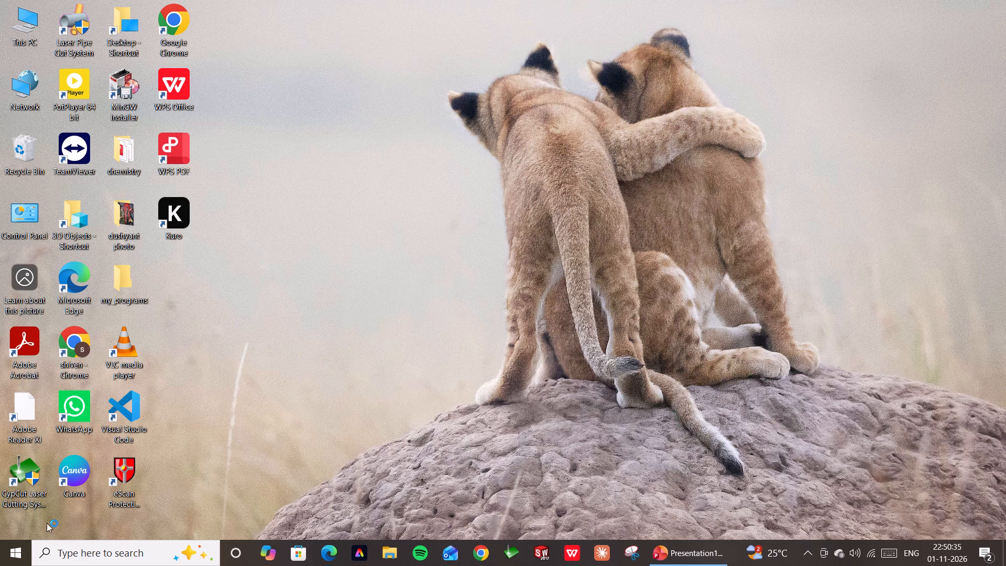
Launch Canva with the Biosurfactants presentation.
double_click(73, 481)
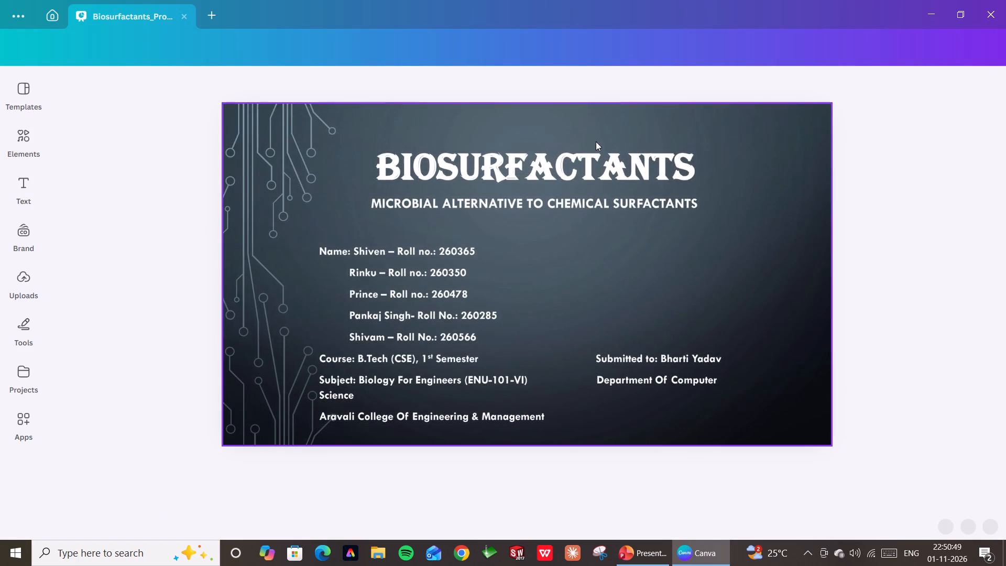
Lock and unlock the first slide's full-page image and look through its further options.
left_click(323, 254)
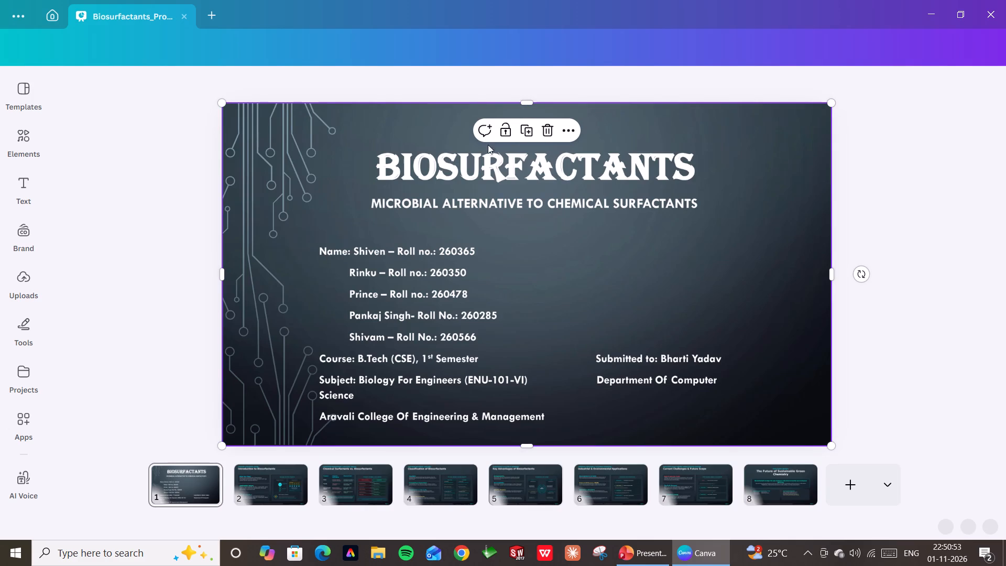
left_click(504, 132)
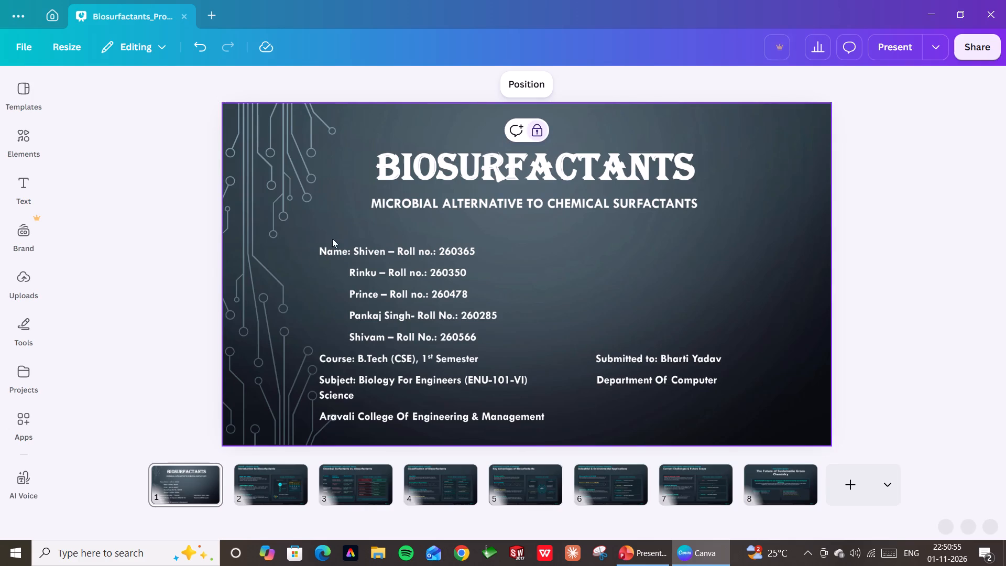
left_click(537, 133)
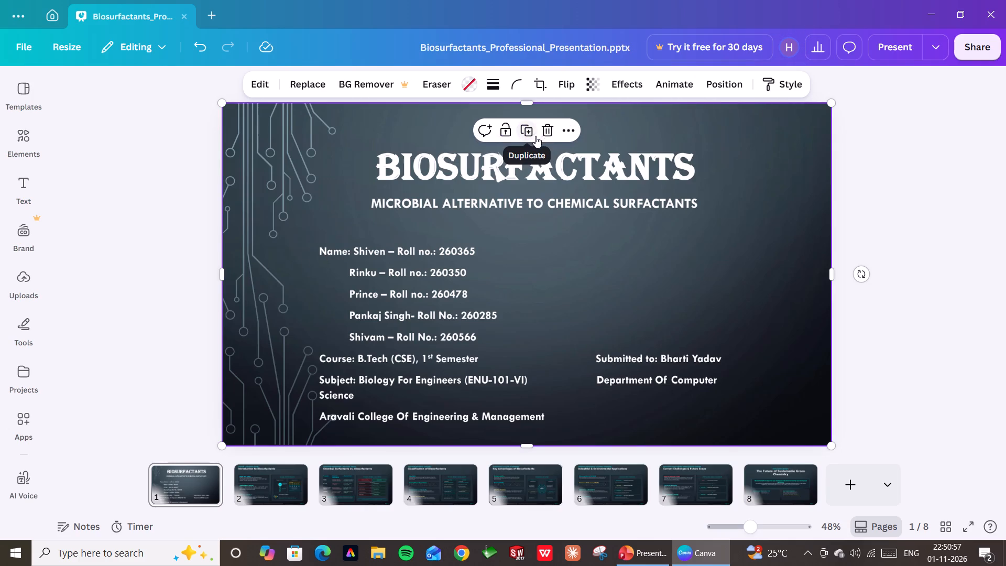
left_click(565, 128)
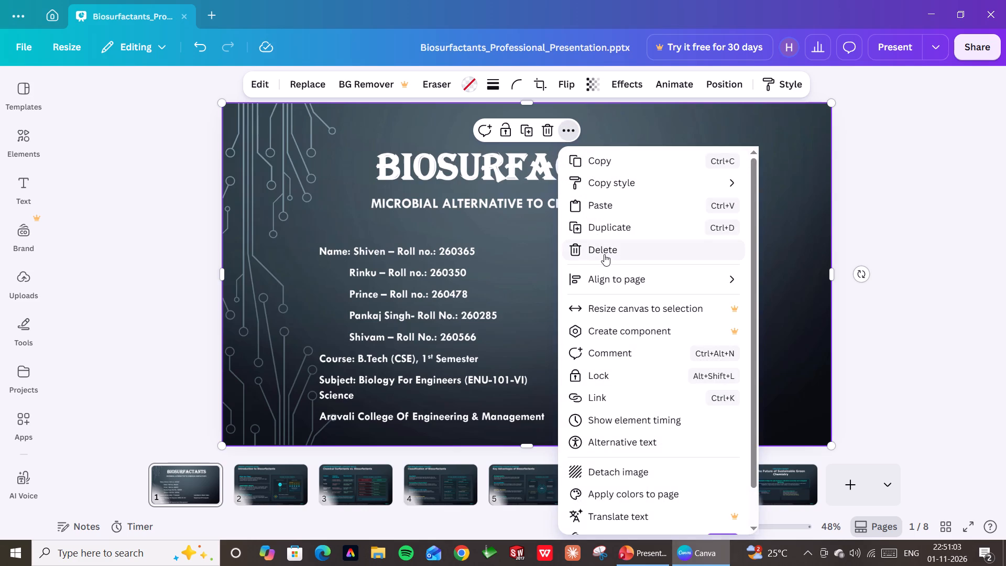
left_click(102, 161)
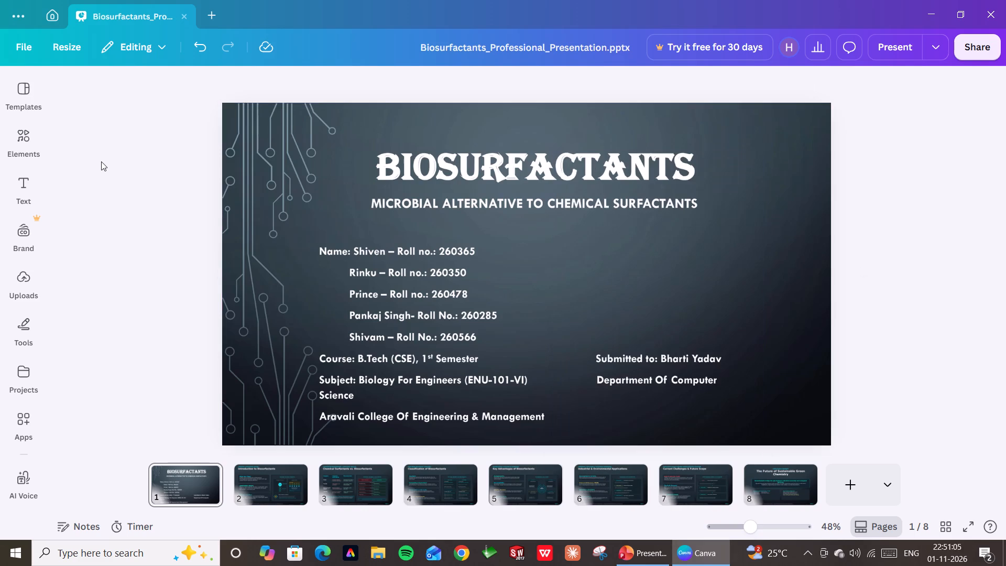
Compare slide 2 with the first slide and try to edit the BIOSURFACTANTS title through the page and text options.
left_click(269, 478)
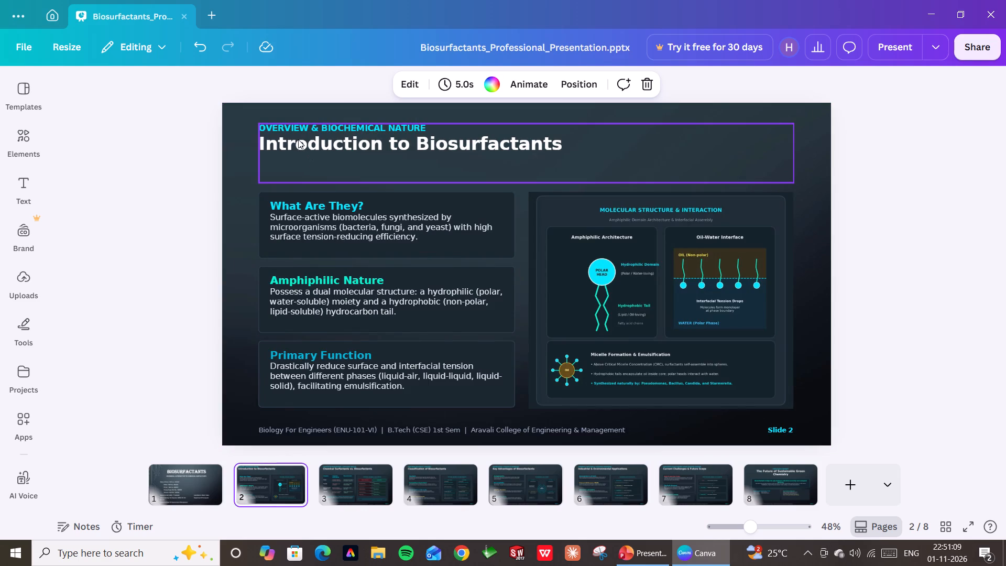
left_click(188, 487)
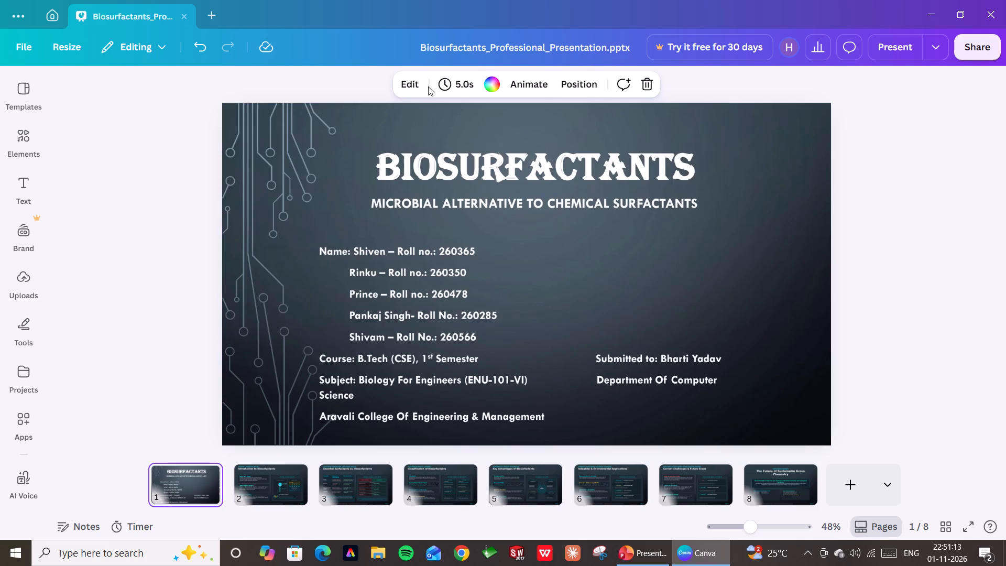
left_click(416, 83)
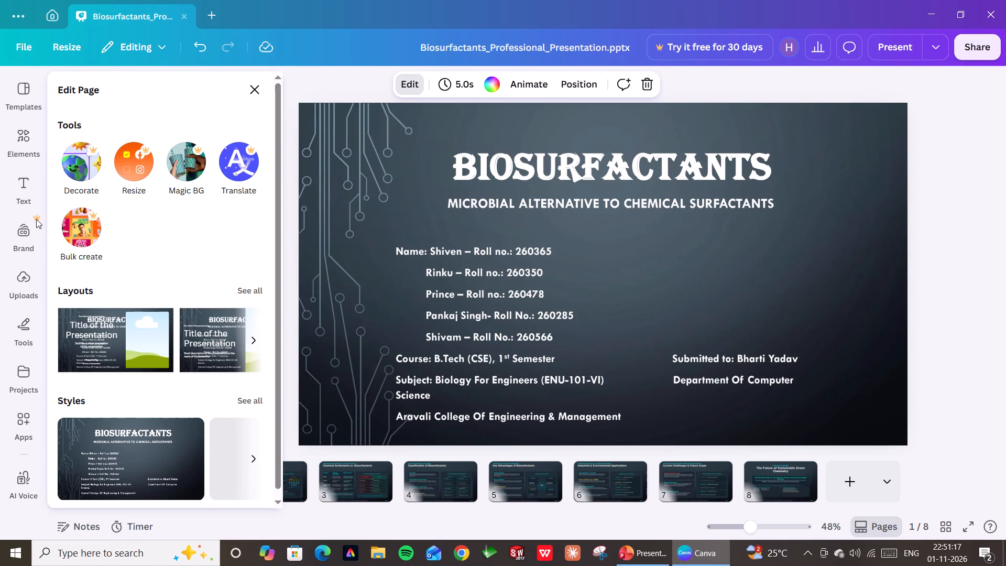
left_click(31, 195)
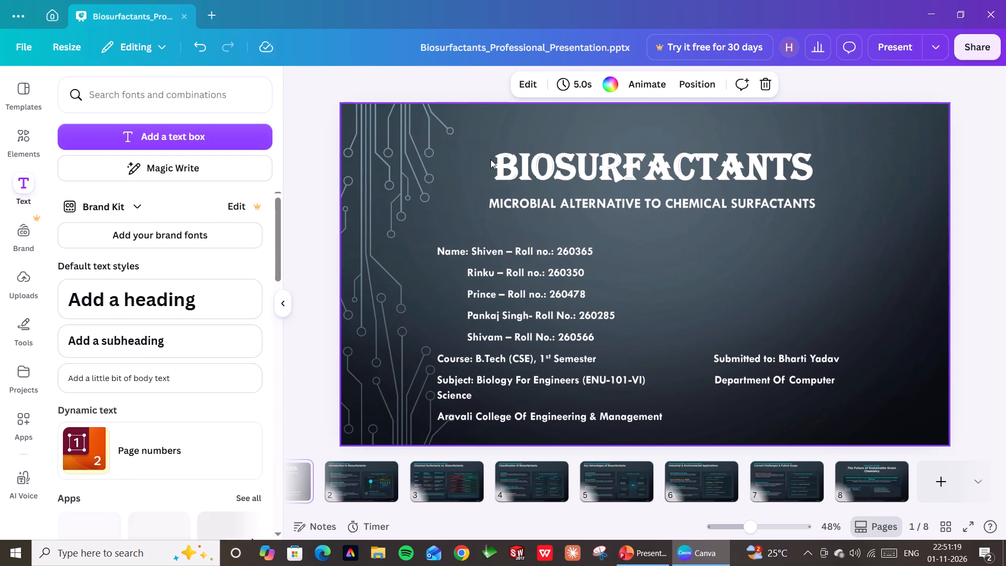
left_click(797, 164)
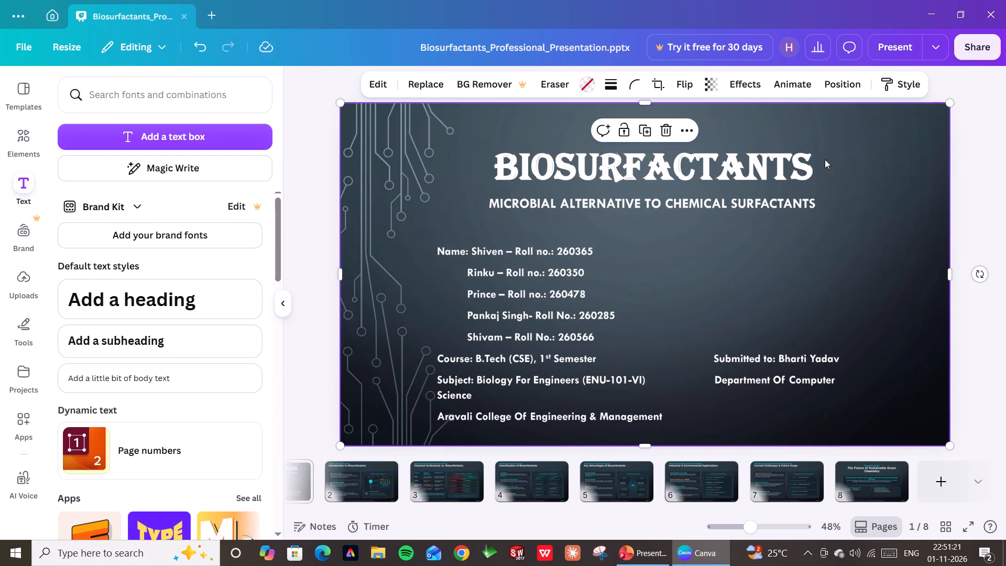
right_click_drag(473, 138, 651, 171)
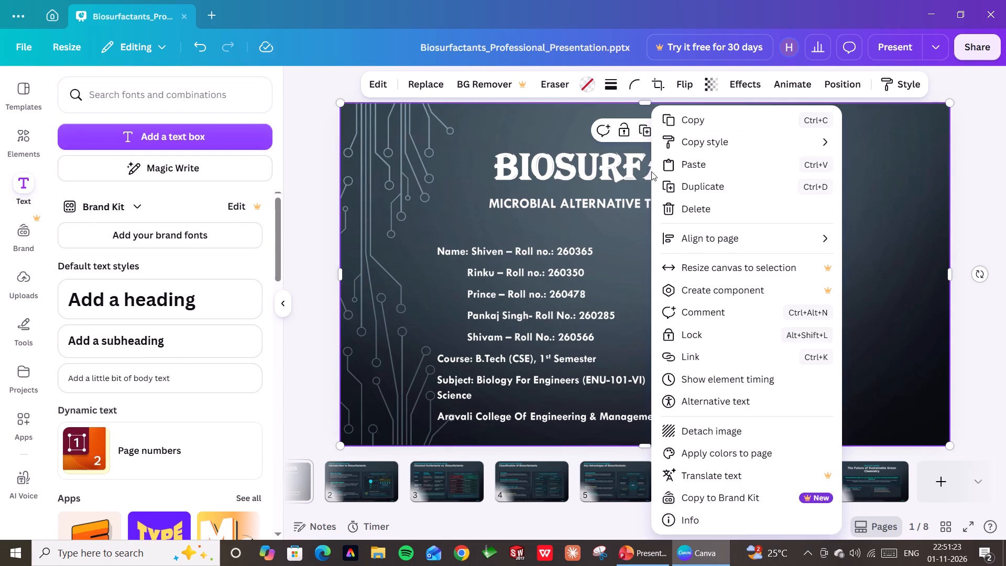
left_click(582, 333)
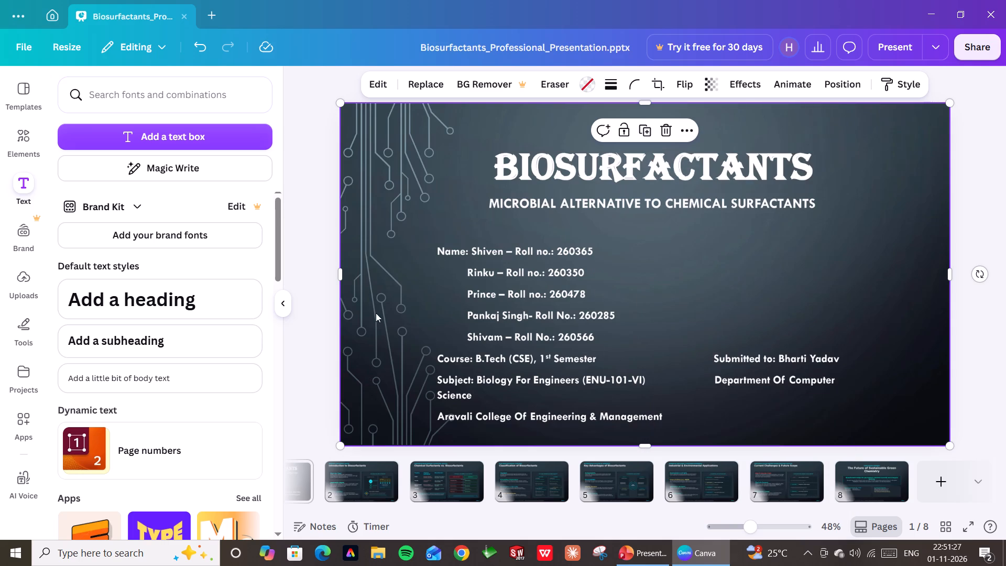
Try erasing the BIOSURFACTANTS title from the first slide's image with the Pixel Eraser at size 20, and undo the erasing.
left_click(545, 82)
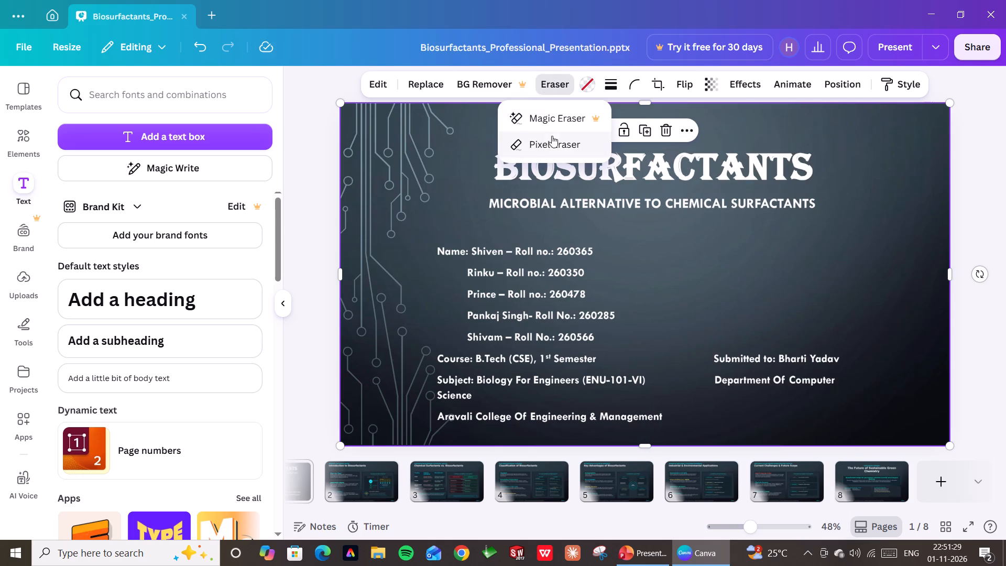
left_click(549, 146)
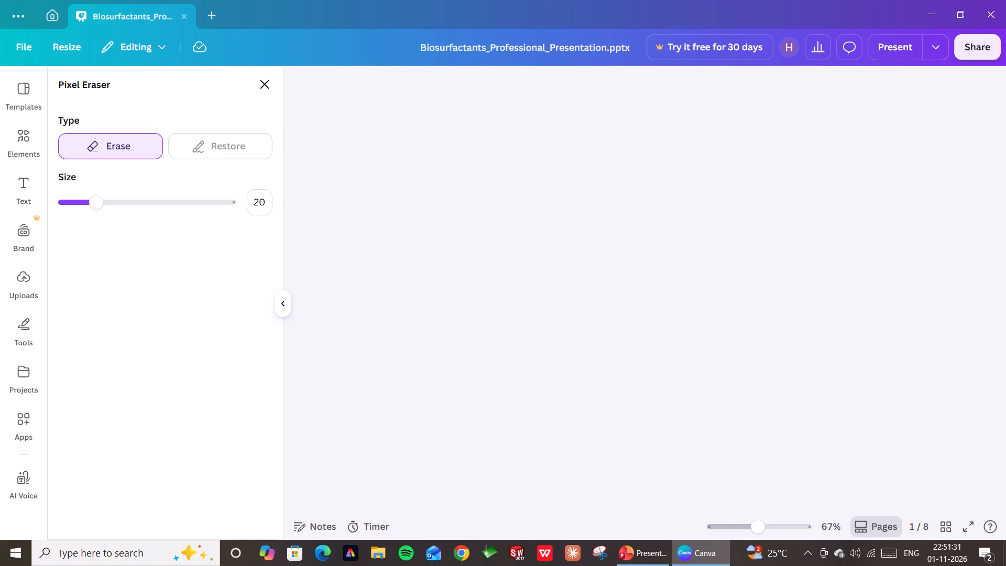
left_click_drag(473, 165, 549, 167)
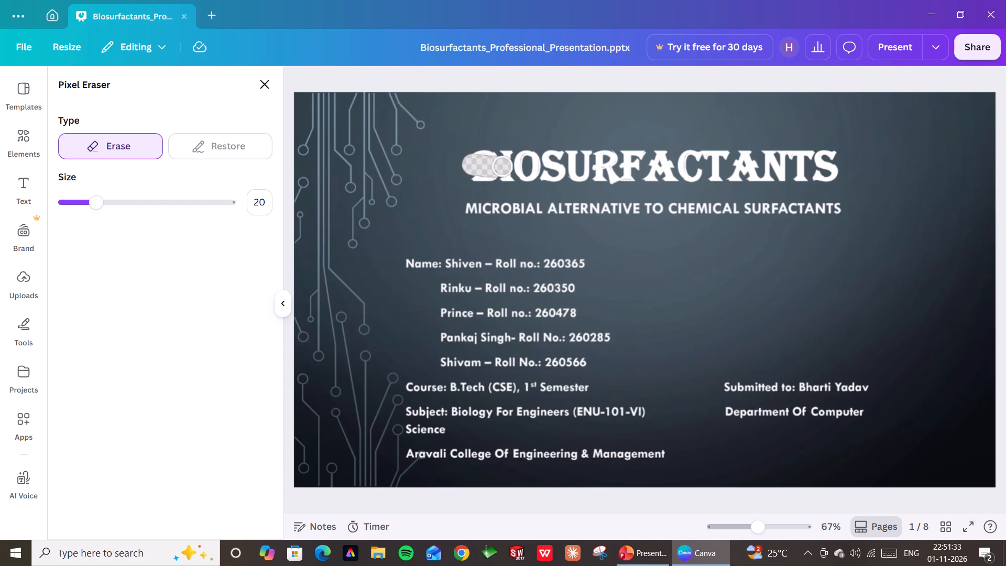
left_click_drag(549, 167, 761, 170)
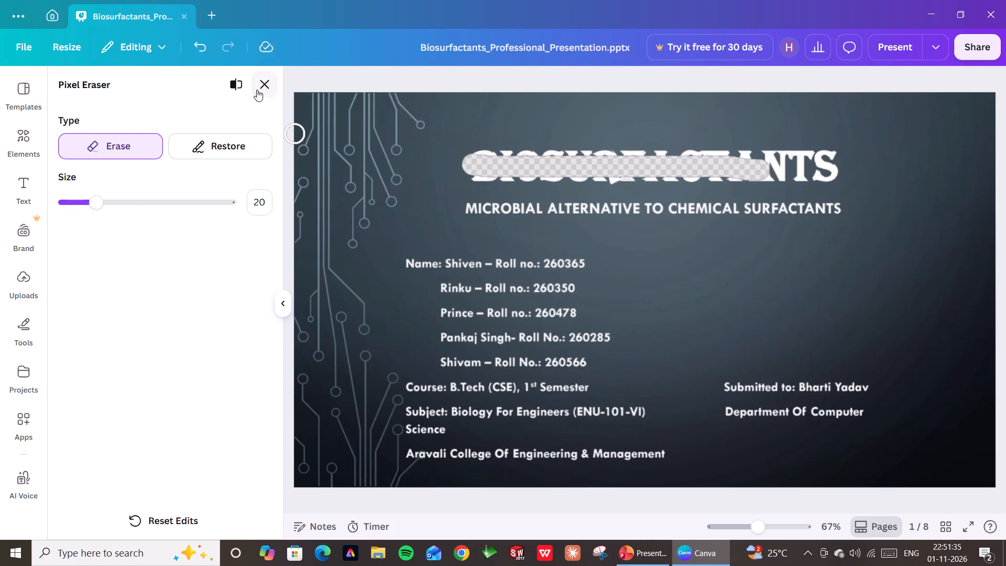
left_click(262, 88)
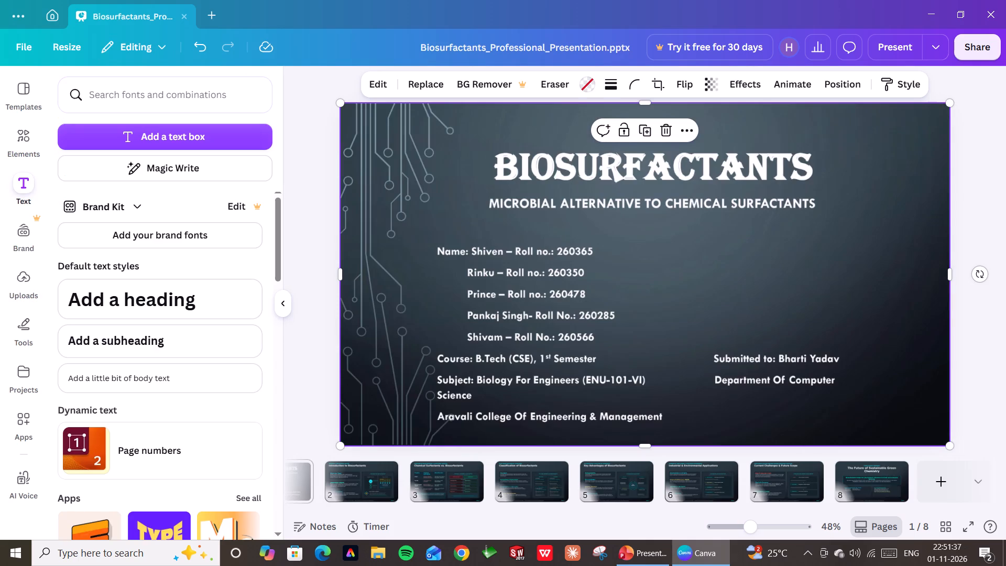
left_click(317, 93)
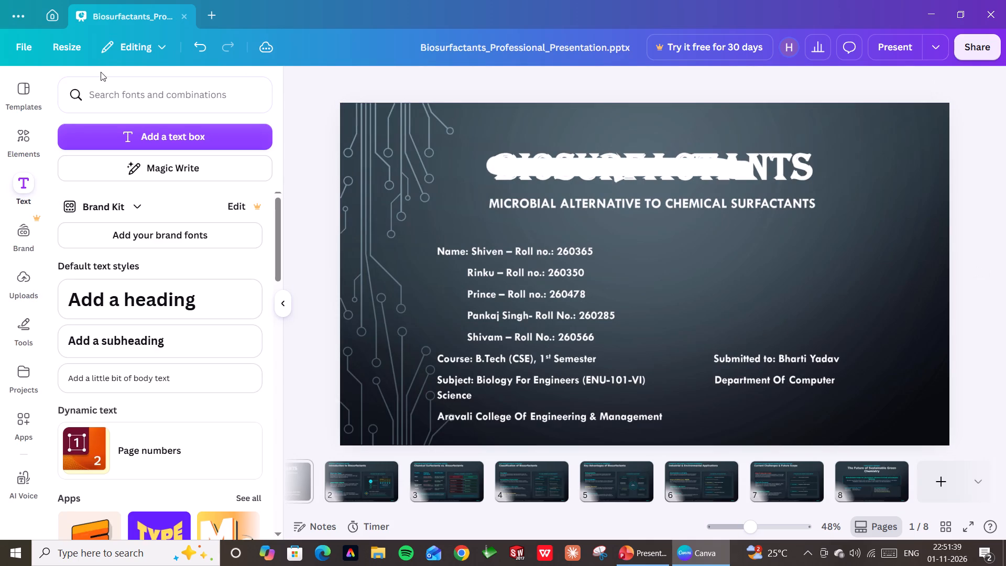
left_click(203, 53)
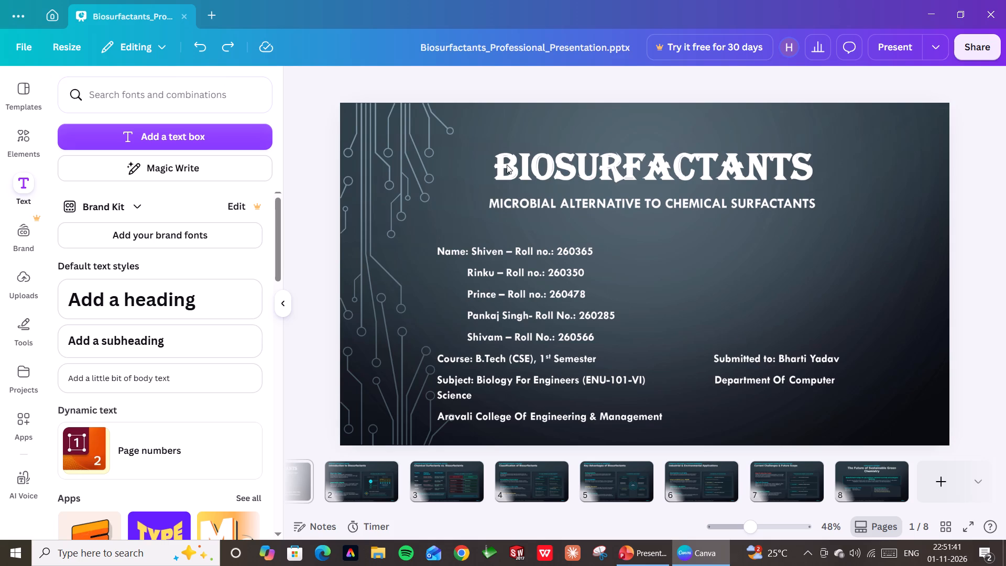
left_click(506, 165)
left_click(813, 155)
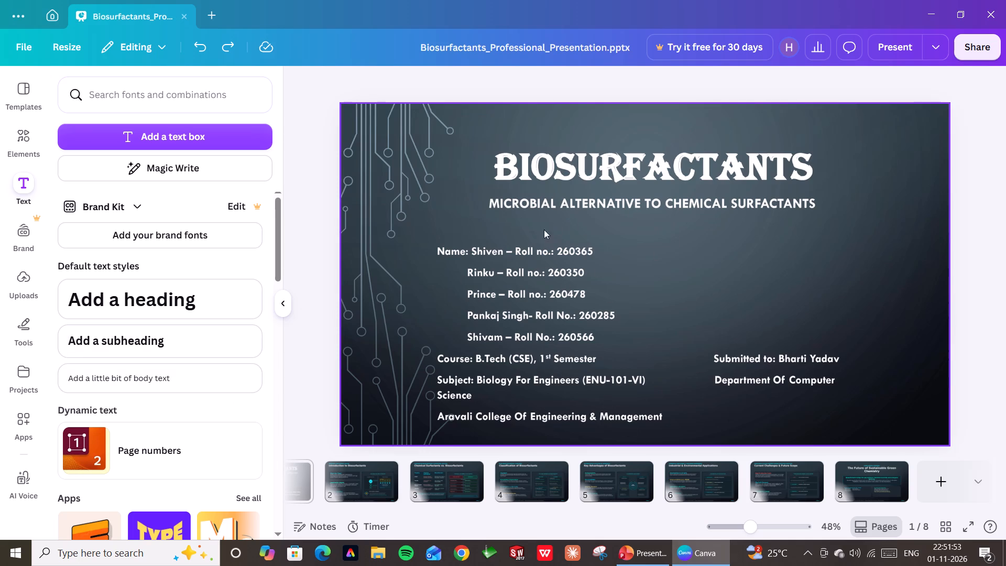
Delete page 1, the BIOSURFACTANTS cover slide, from the presentation.
scroll(397, 499, "down", 3)
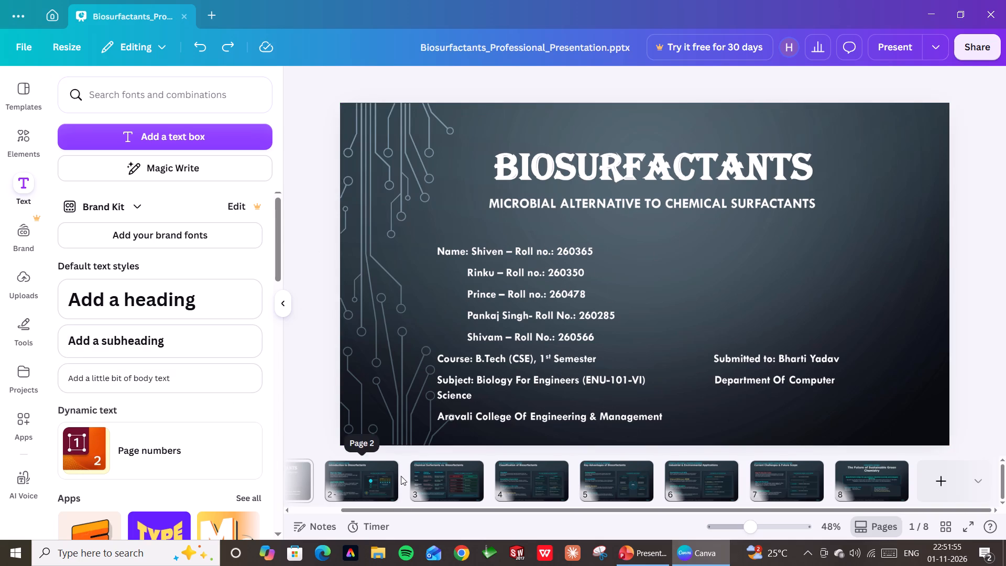
scroll(402, 474, "up", 3)
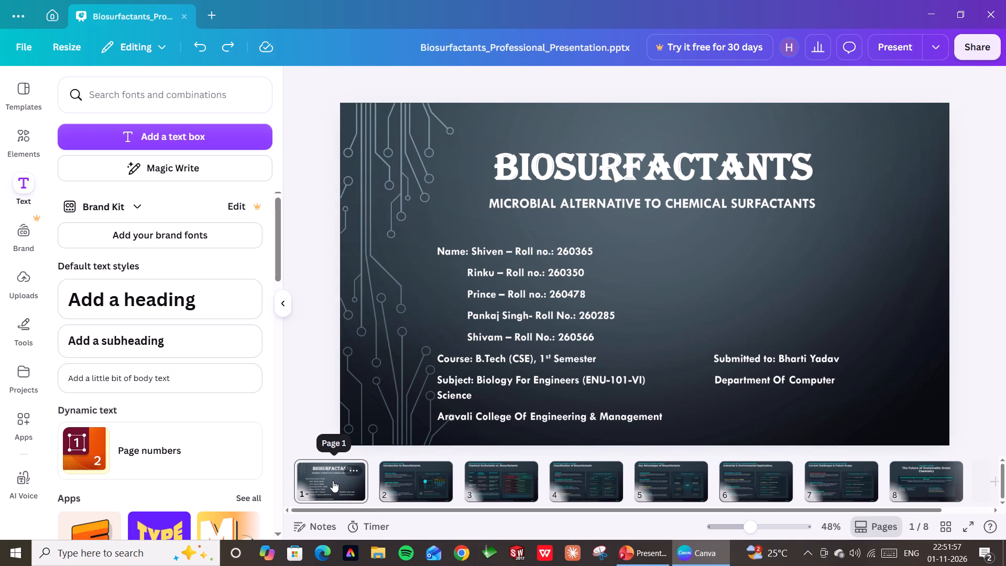
left_click(353, 471)
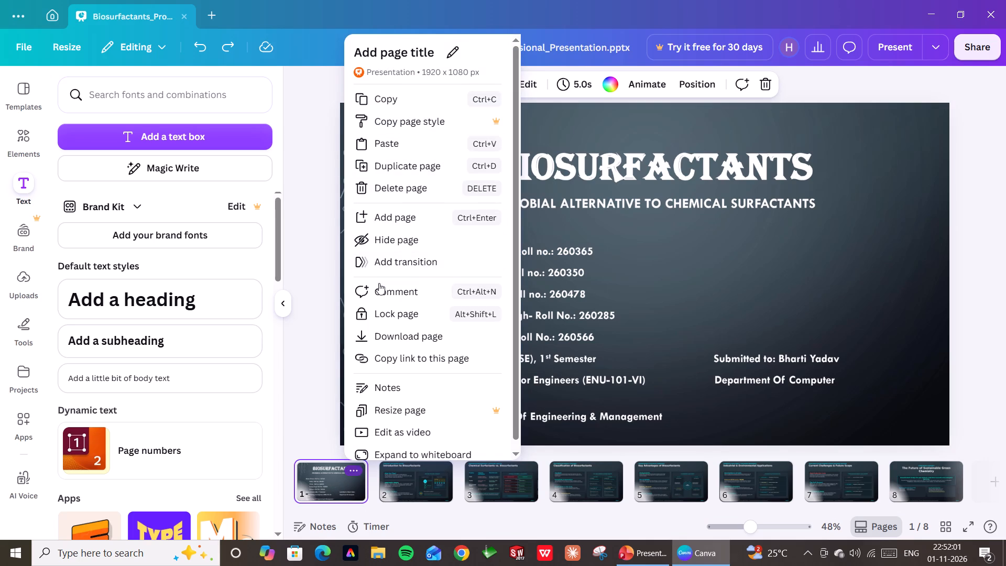
scroll(379, 283, "down", 6)
scroll(408, 370, "up", 3)
left_click(406, 184)
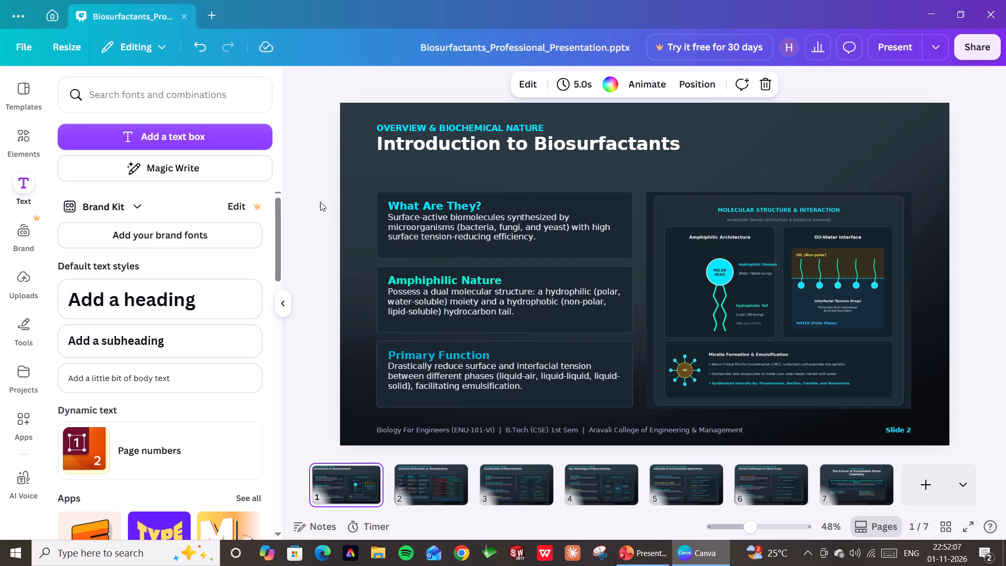
Add a blank page to the presentation and move it to the front, ahead of the Introduction to Biosurfactants slide.
left_click(932, 484)
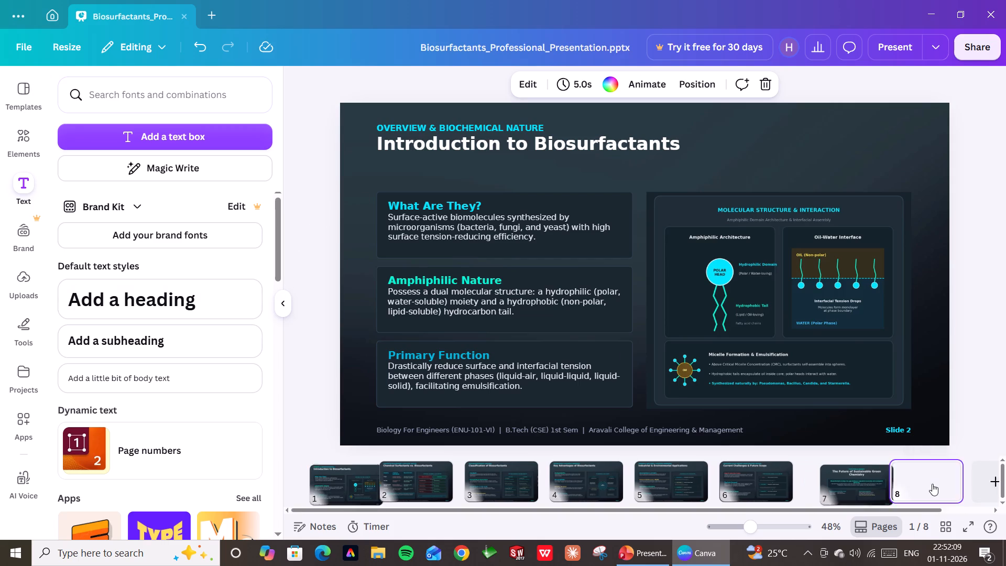
left_click_drag(876, 484, 586, 482)
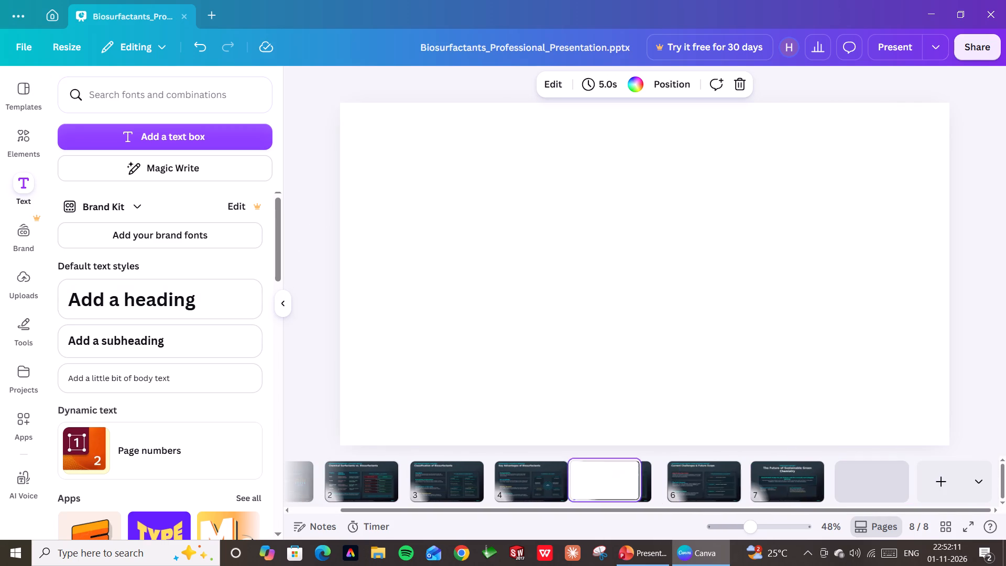
left_click_drag(586, 482, 296, 484)
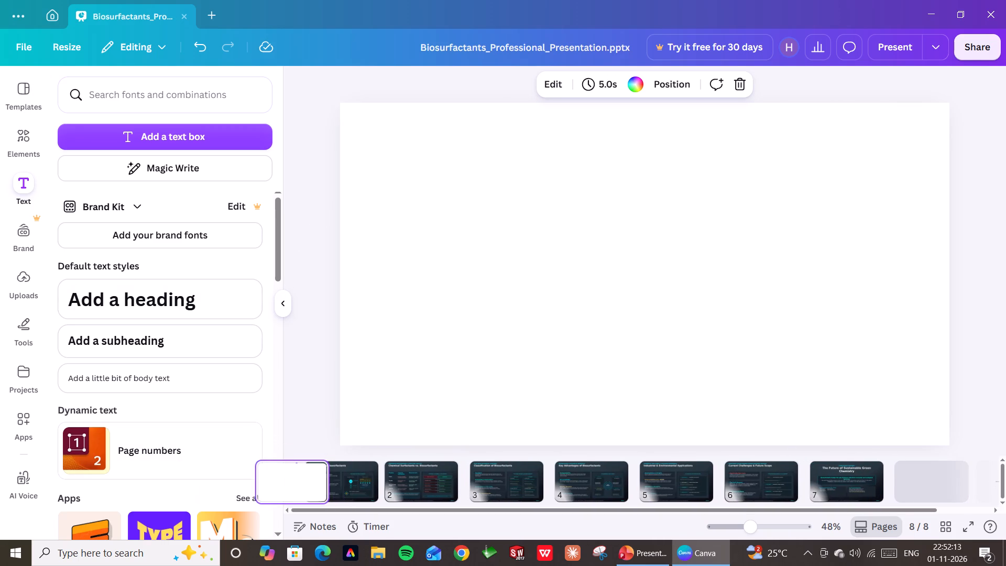
left_click_drag(296, 484, 346, 485)
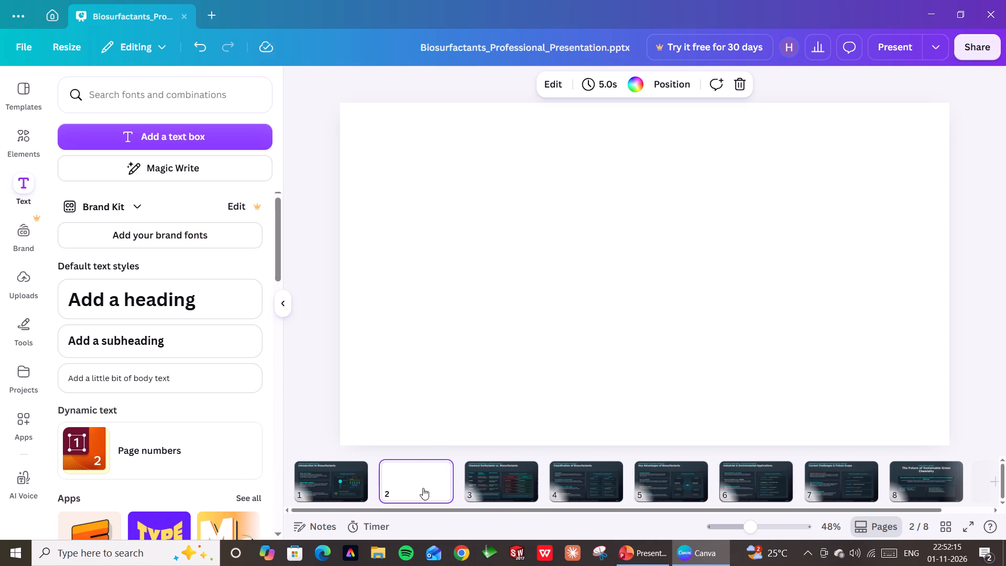
left_click_drag(338, 484, 399, 487)
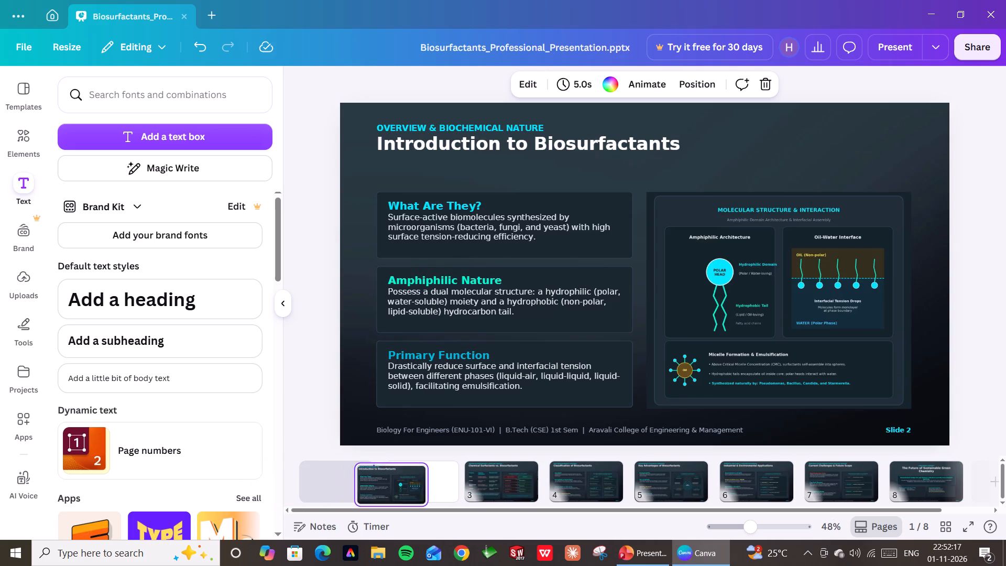
left_click_drag(399, 487, 426, 485)
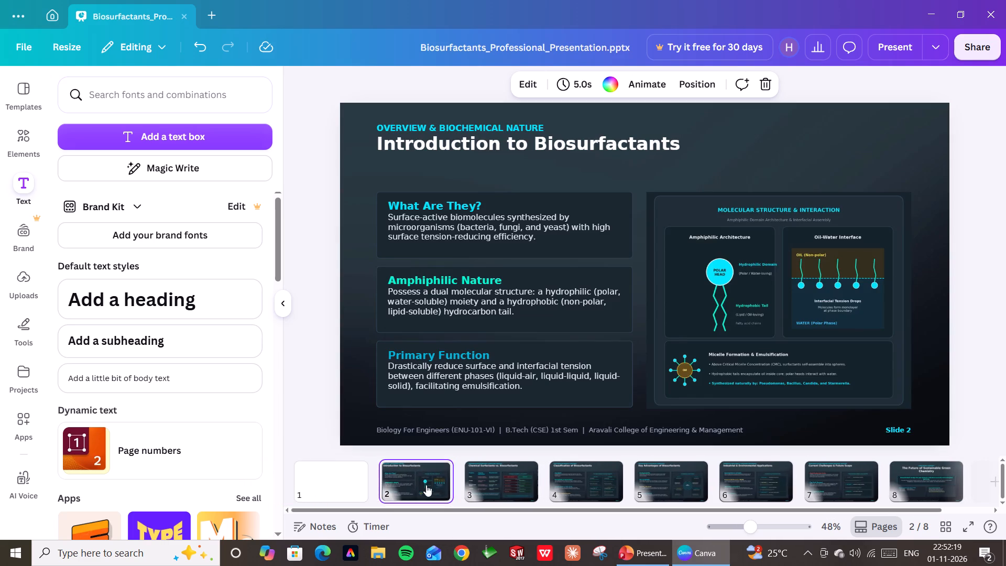
Apply the Table of Contents page of the Dark Blue Gradient Modern Professional Presentation template to the blank first page.
left_click(340, 483)
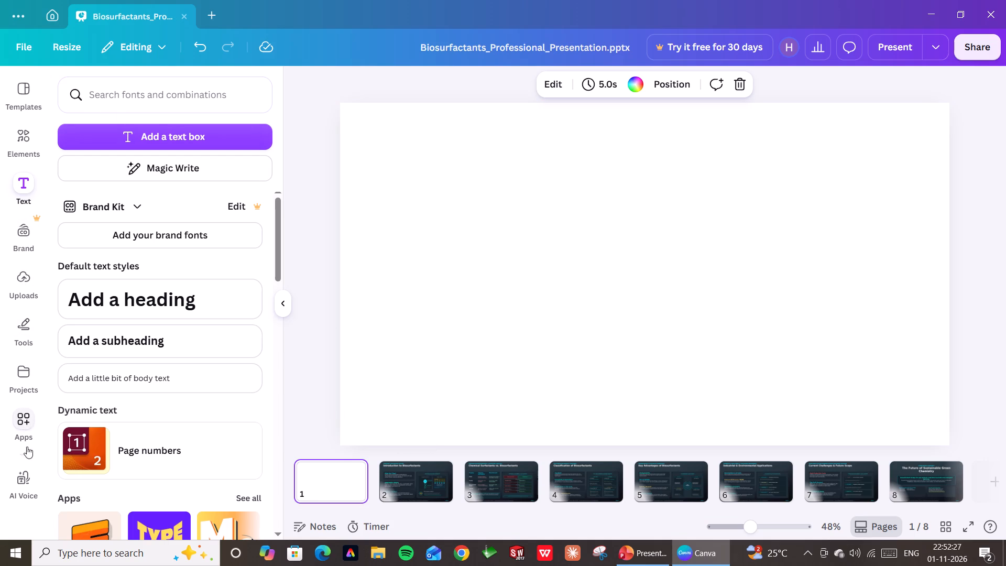
left_click(17, 137)
left_click(32, 94)
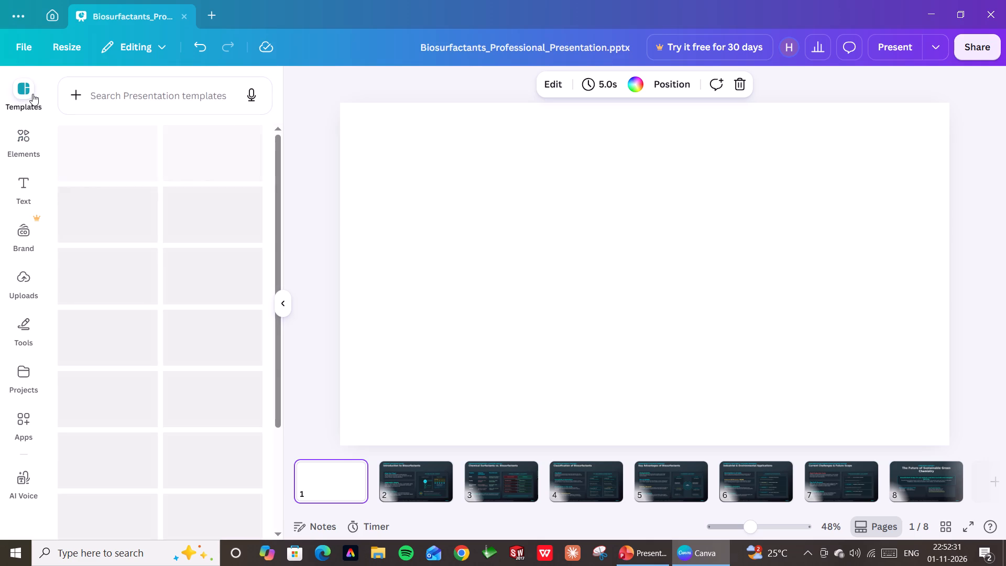
scroll(197, 358, "down", 1)
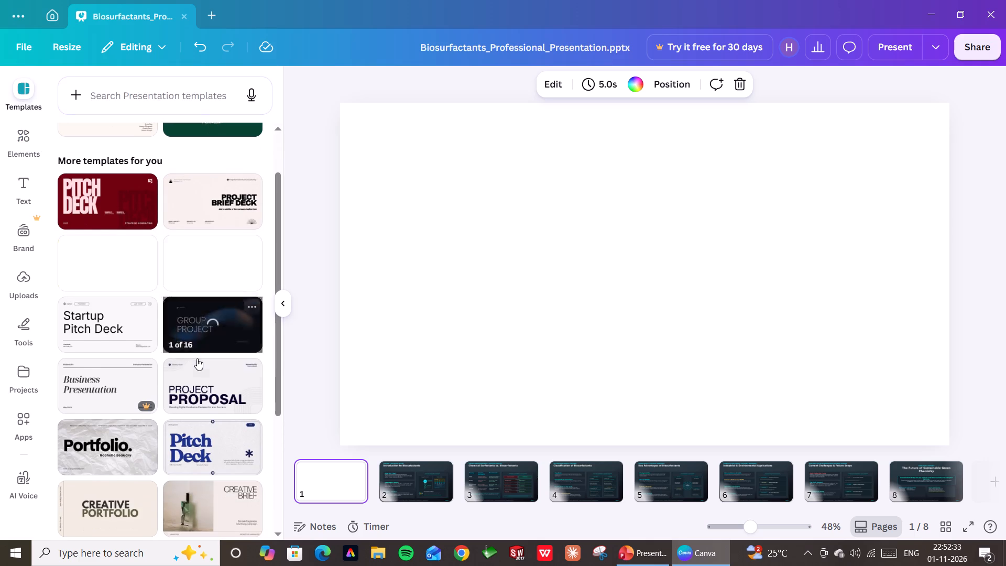
left_click(231, 330)
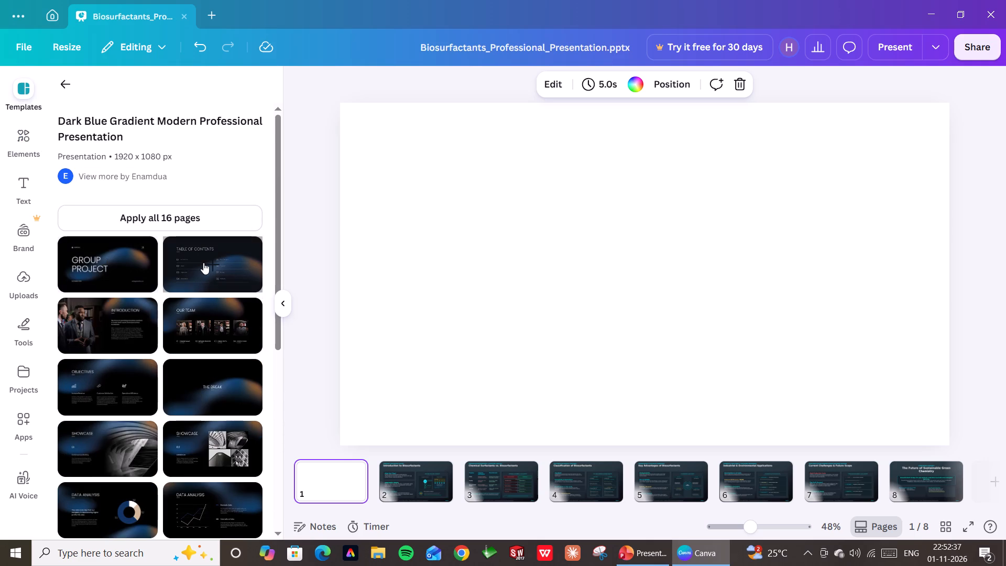
left_click(203, 263)
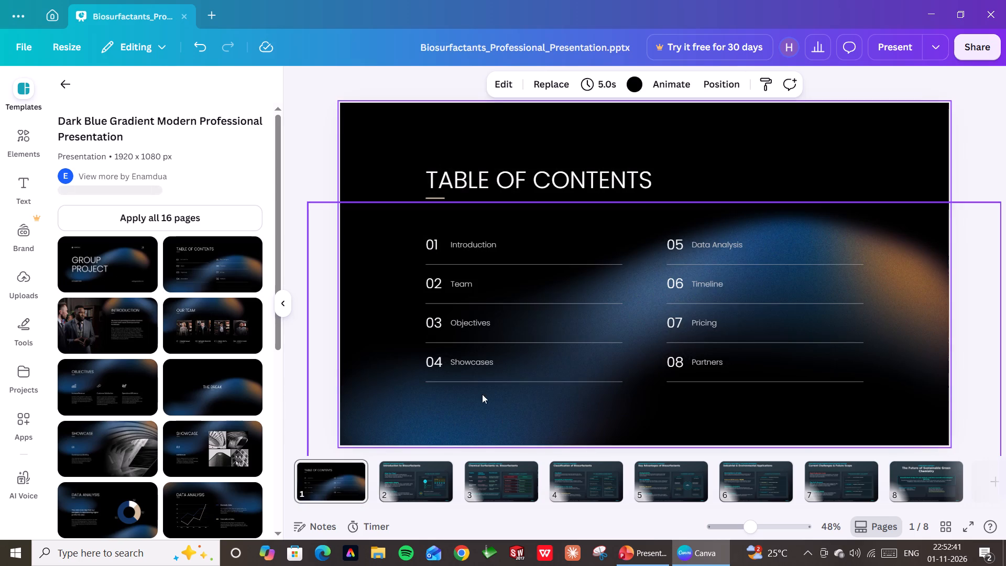
scroll(518, 342, "down", 3)
scroll(526, 324, "up", 1)
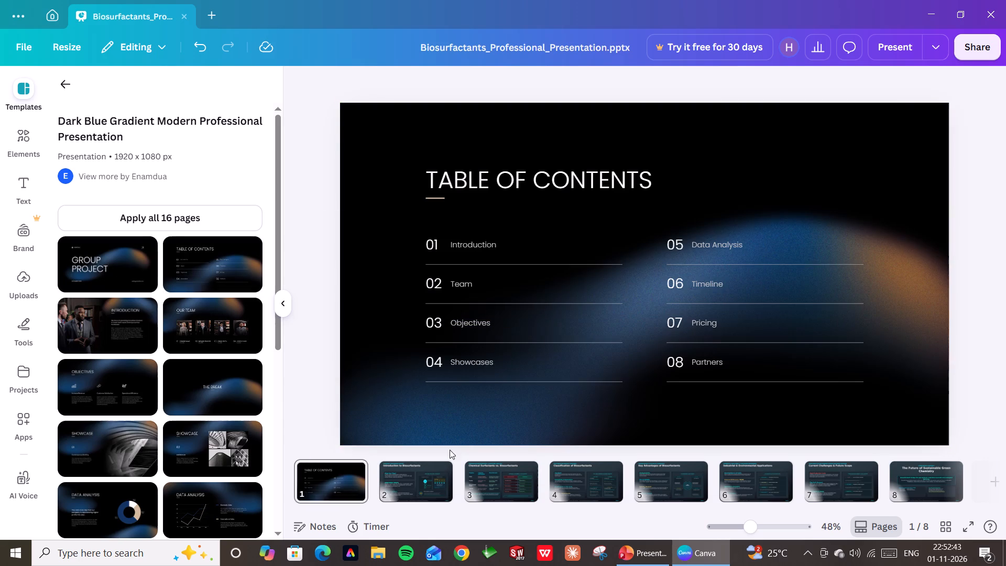
left_click(431, 467)
left_click(337, 488)
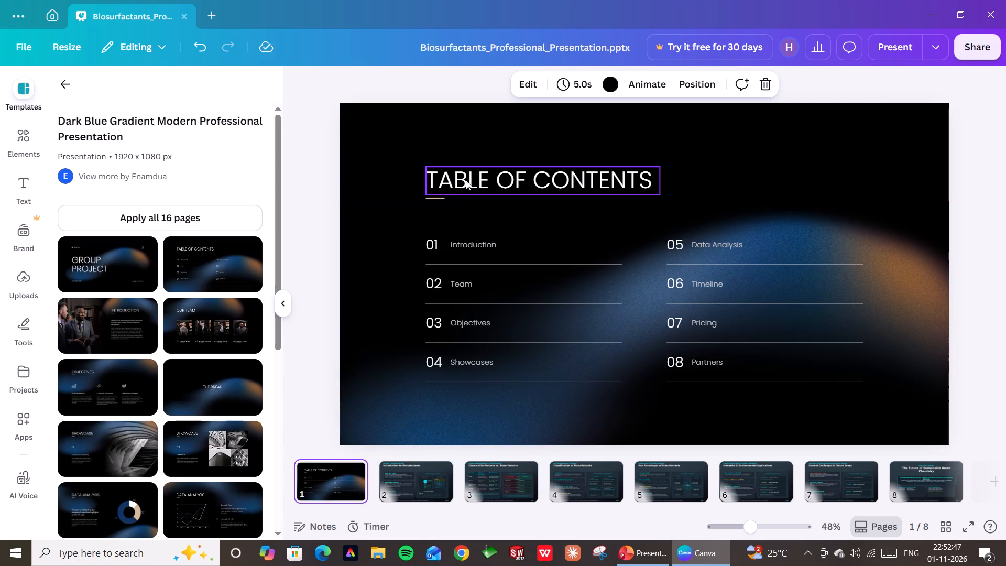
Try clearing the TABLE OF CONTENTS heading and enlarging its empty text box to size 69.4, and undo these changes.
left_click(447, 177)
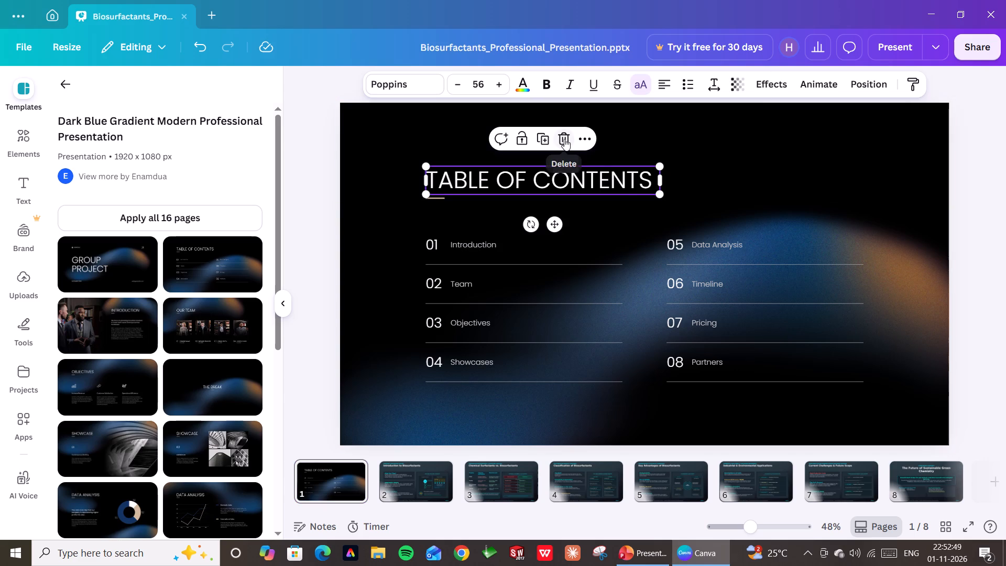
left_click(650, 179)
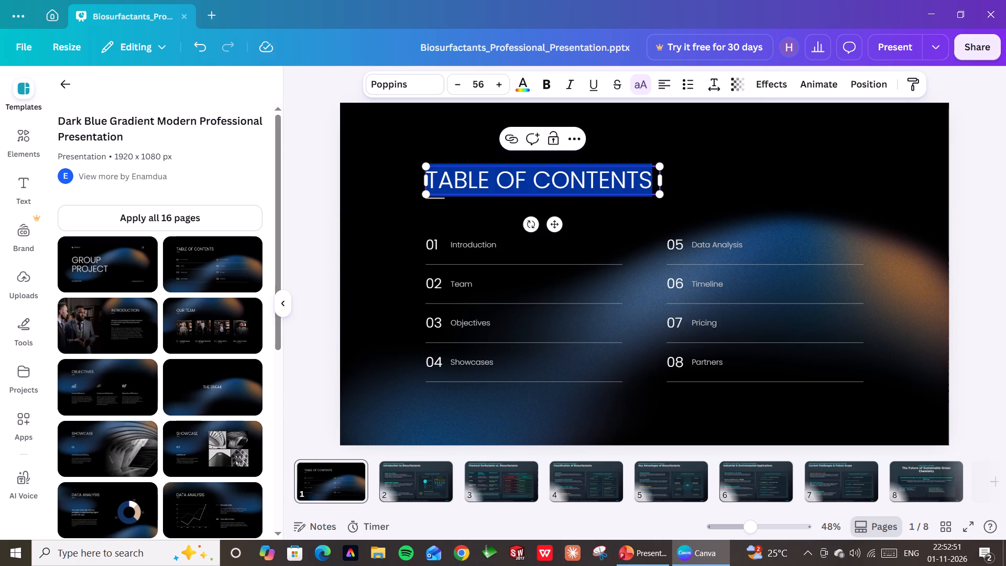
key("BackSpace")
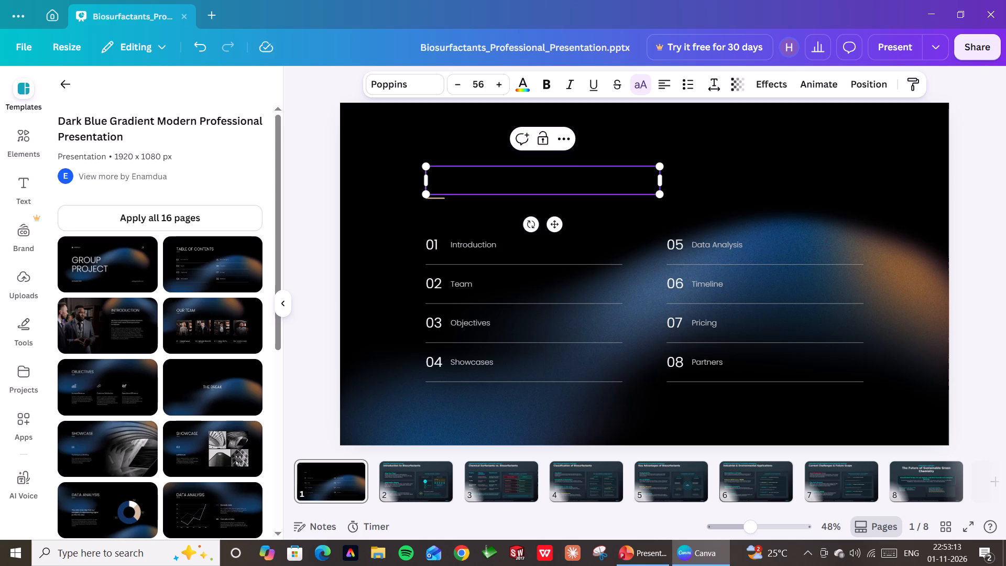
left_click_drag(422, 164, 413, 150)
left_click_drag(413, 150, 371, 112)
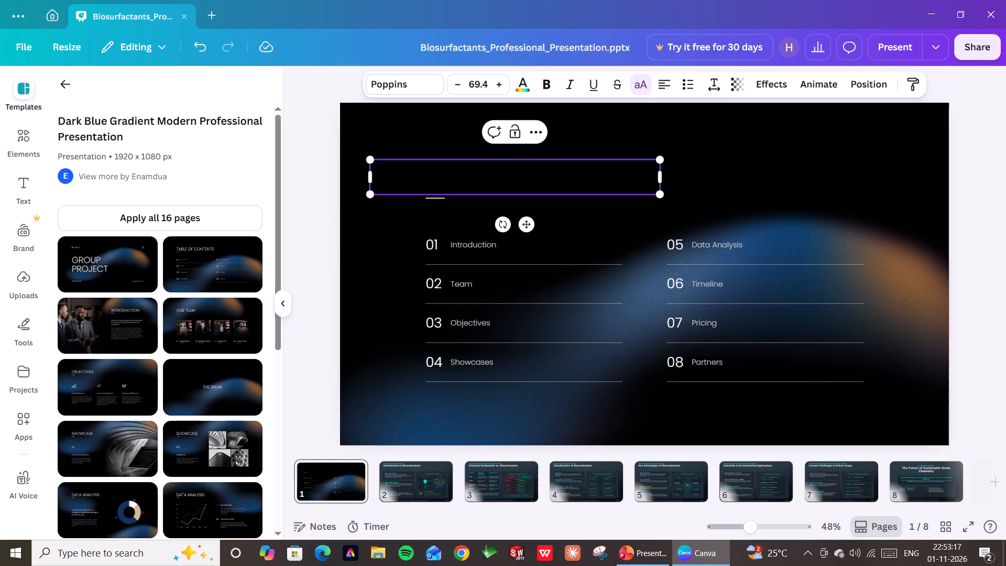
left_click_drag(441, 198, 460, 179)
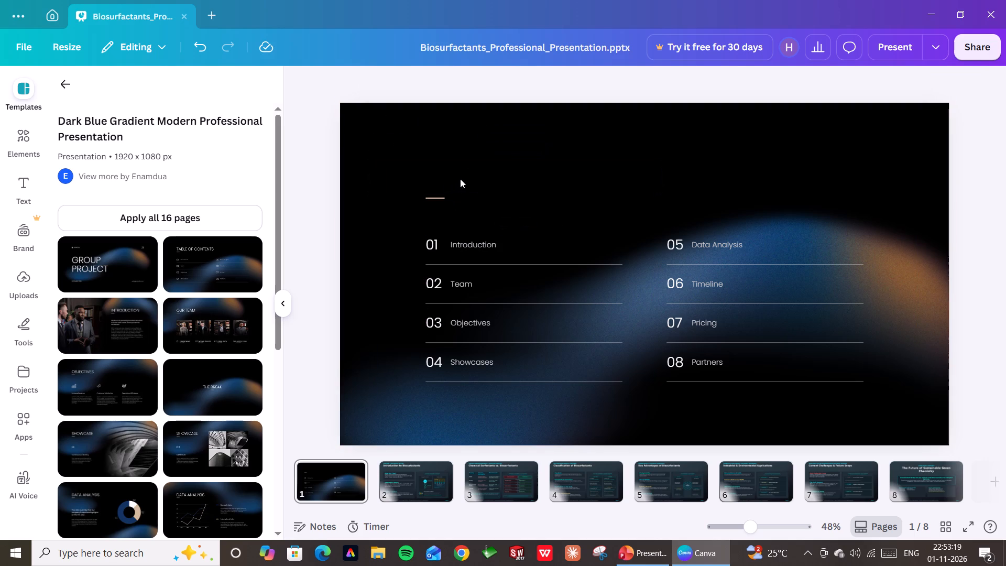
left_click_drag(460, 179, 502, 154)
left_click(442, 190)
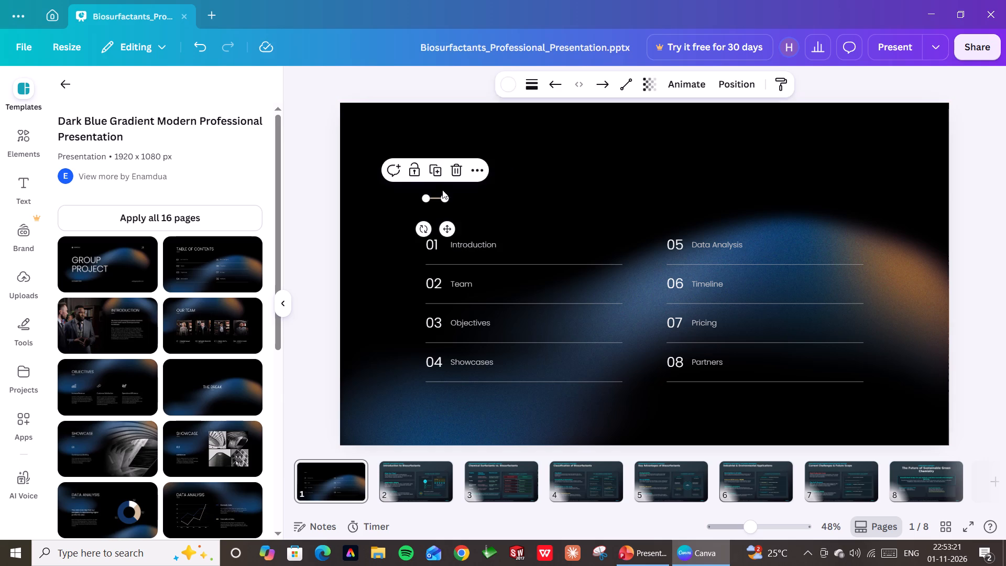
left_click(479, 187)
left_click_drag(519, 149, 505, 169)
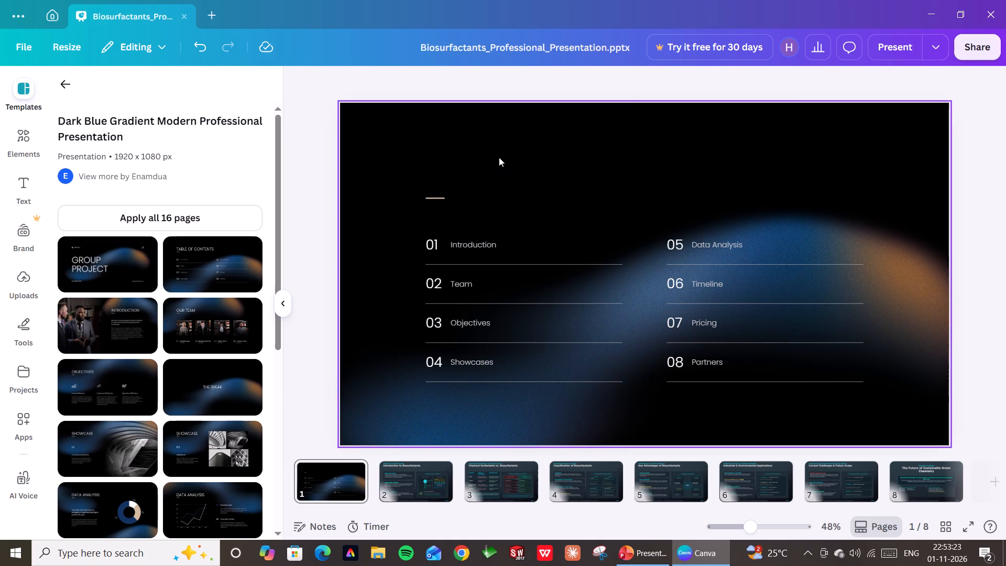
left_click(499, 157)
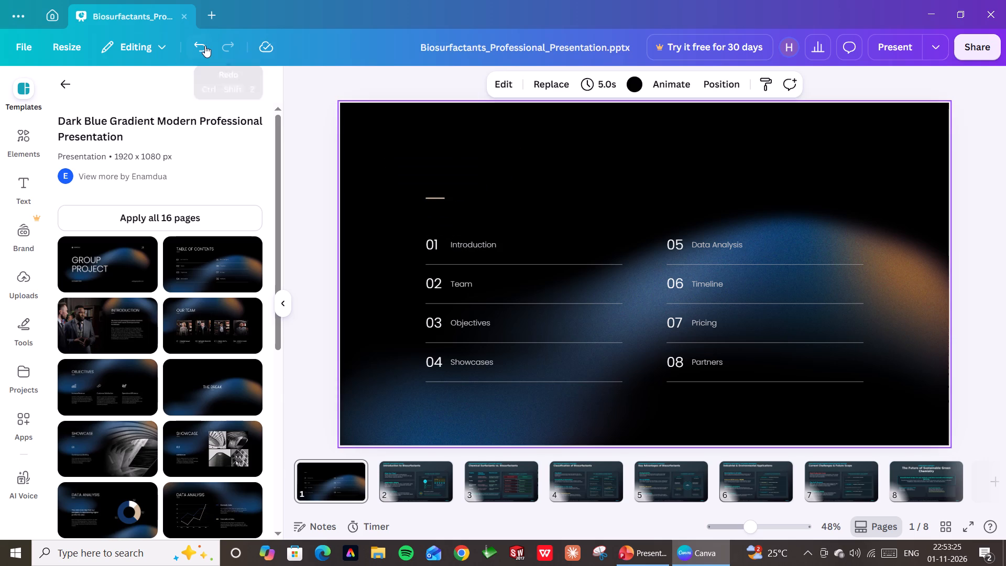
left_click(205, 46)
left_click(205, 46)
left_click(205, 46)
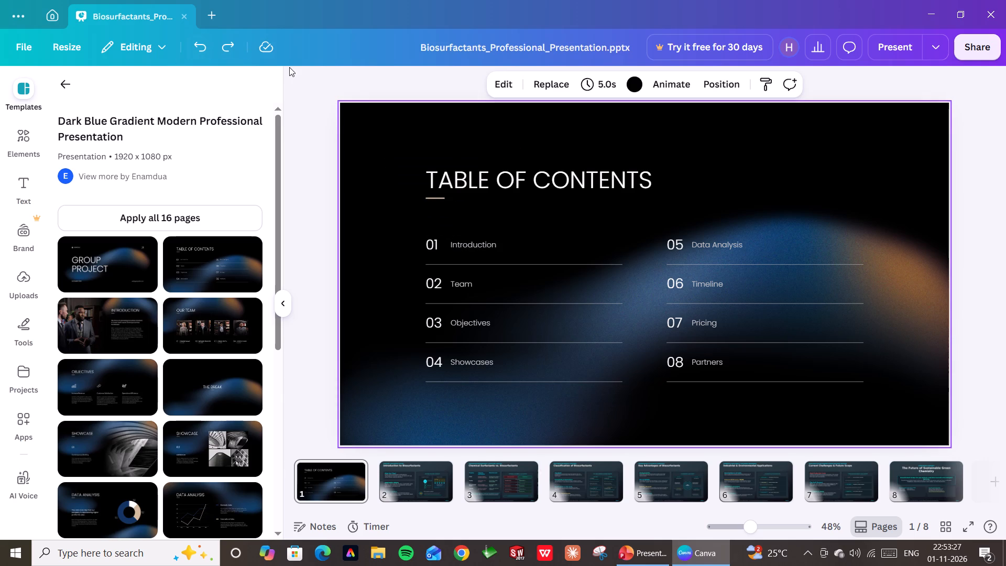
Enlarge the TABLE OF CONTENTS heading on page 1 to about size 111 and move it slightly up.
left_click(508, 179)
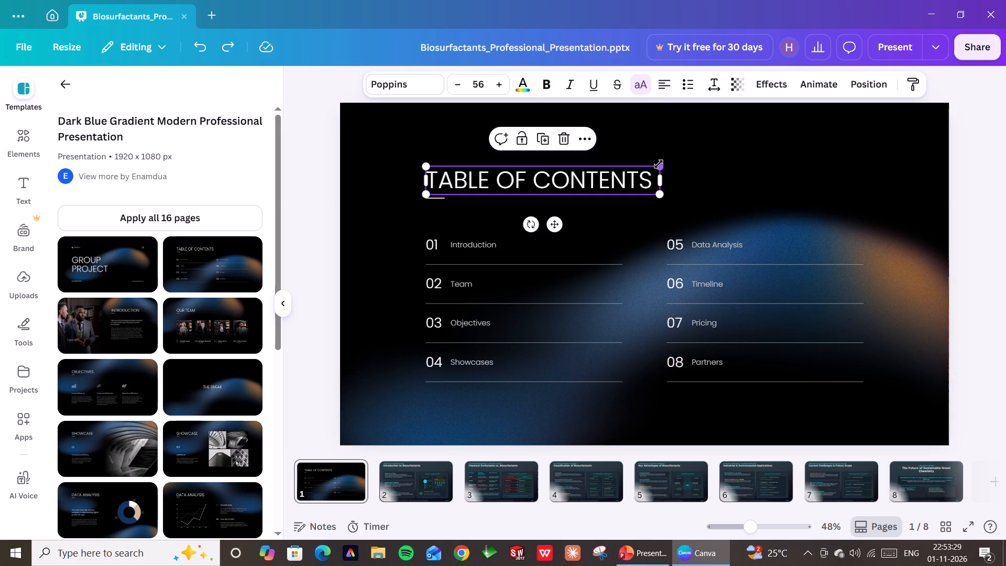
left_click_drag(659, 164, 844, 132)
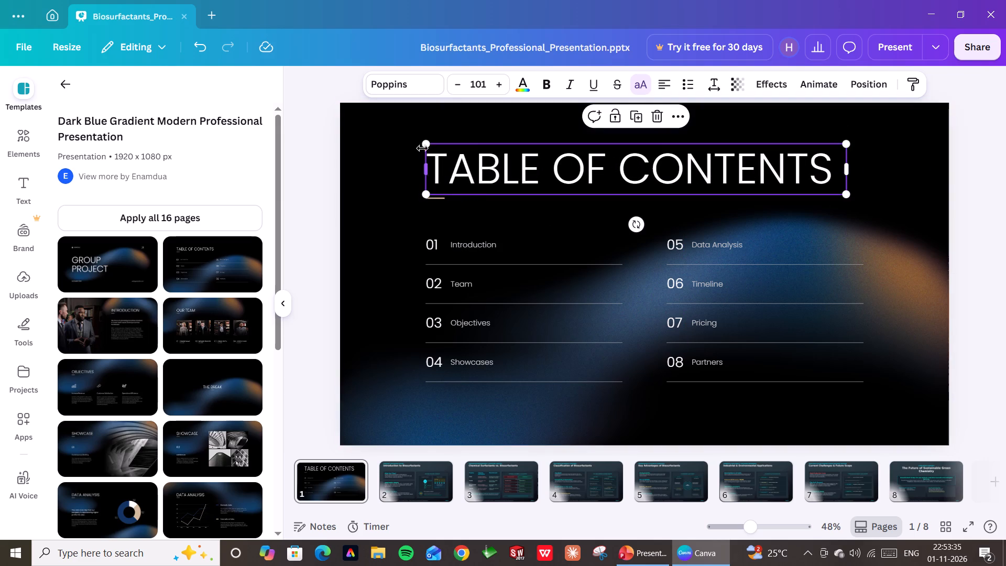
left_click_drag(425, 145, 385, 119)
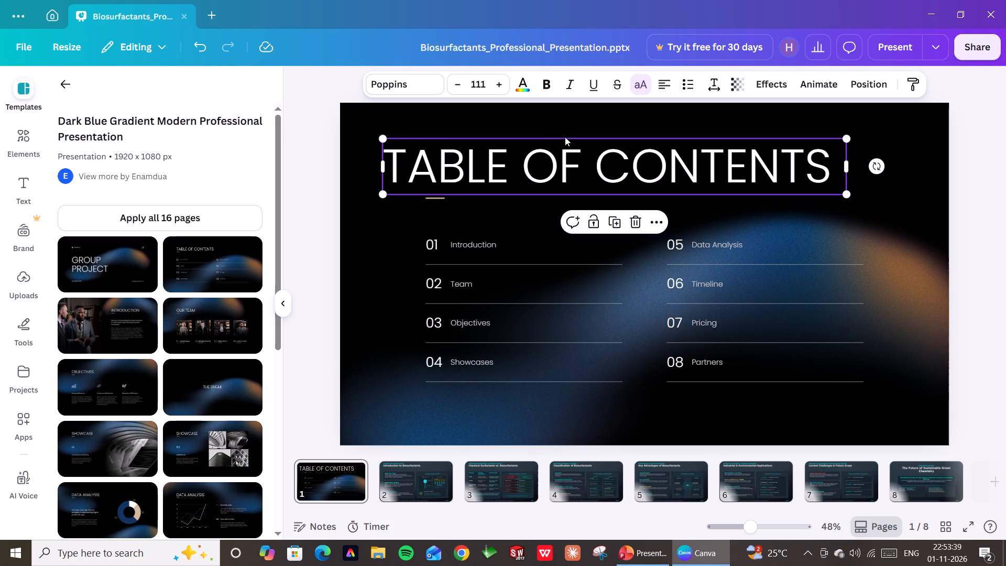
left_click_drag(572, 160, 572, 147)
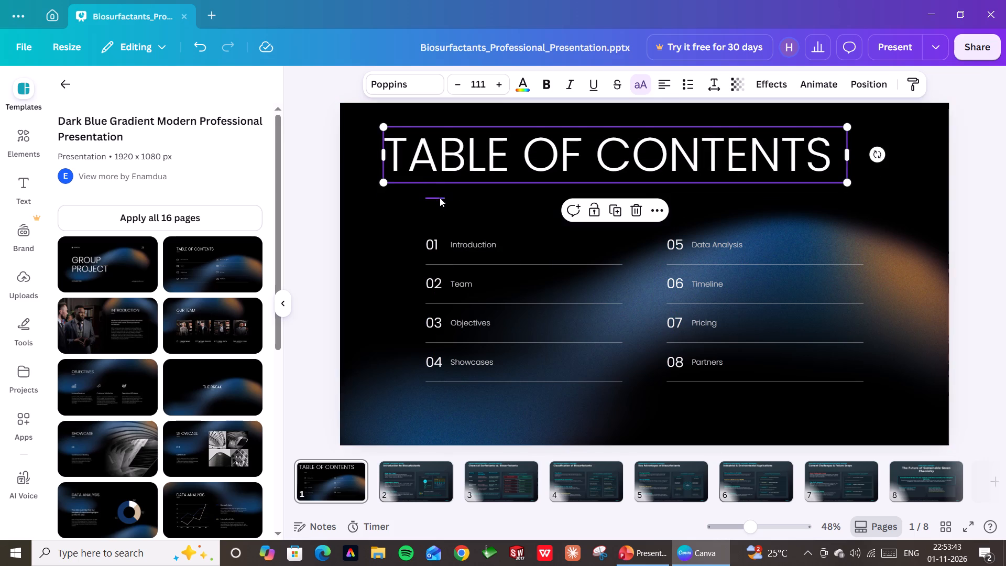
Delete the short accent line beneath the TABLE OF CONTENTS heading.
left_click(440, 198)
left_click(455, 171)
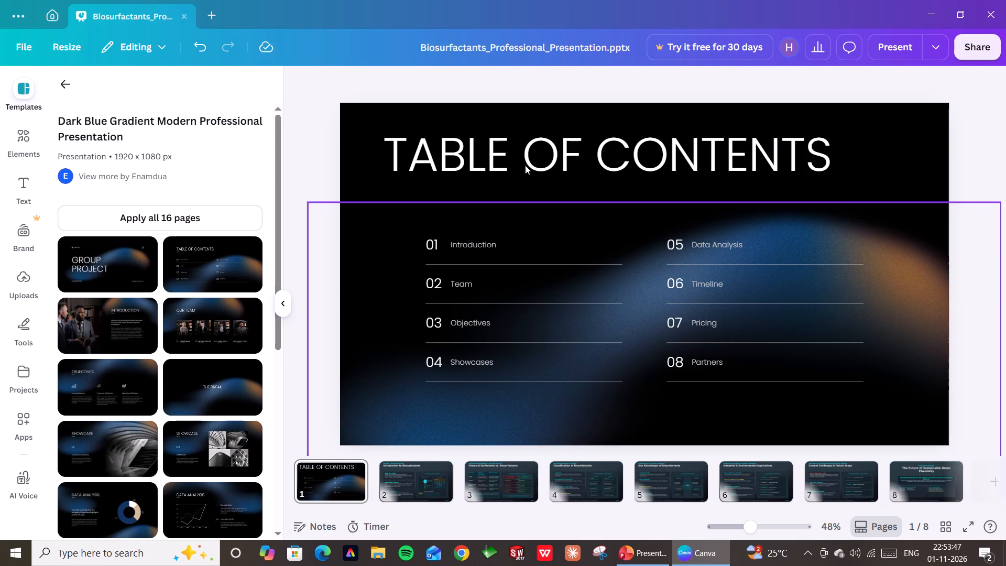
Clear all the text from the enlarged TABLE OF CONTENTS heading, keeping its text box.
left_click(832, 153)
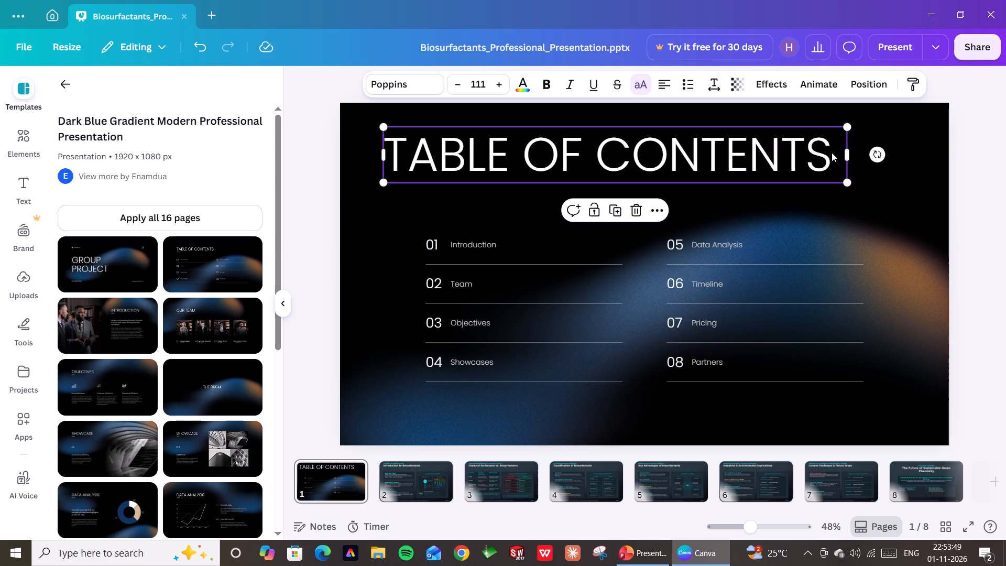
left_click(832, 153)
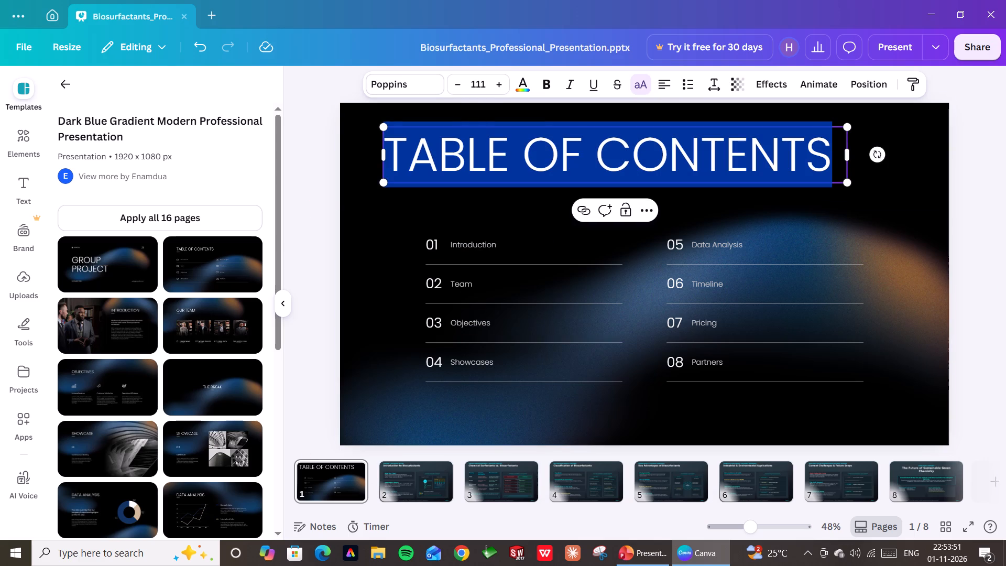
key("BackSpace")
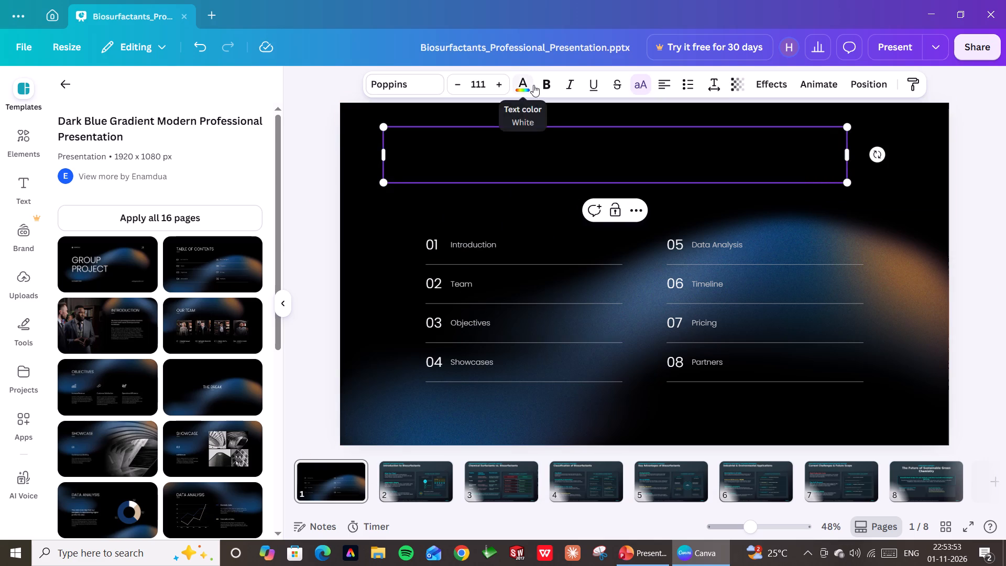
Set the empty page 1 heading's font to TAN Meringue from the Funky font category.
left_click(542, 83)
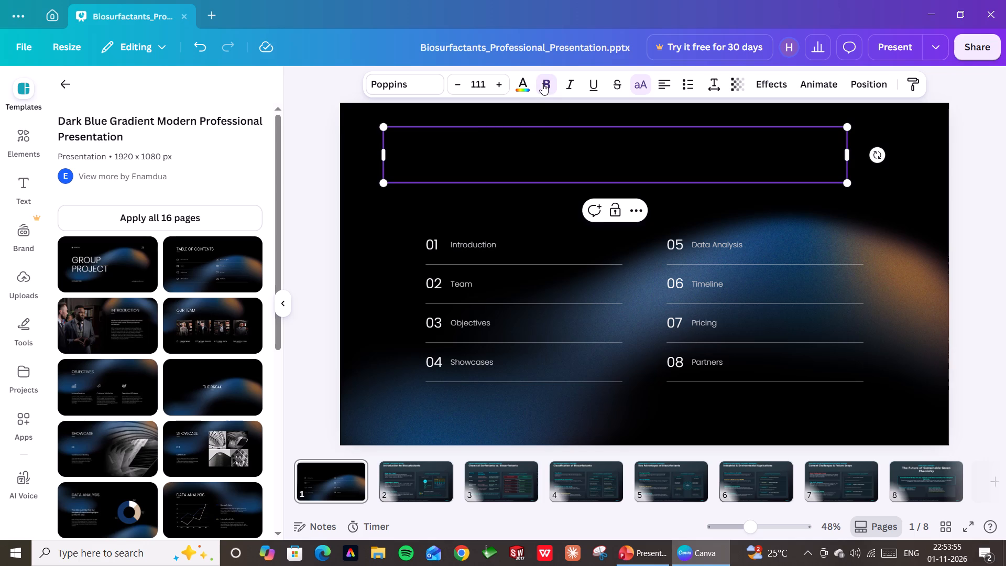
left_click(398, 91)
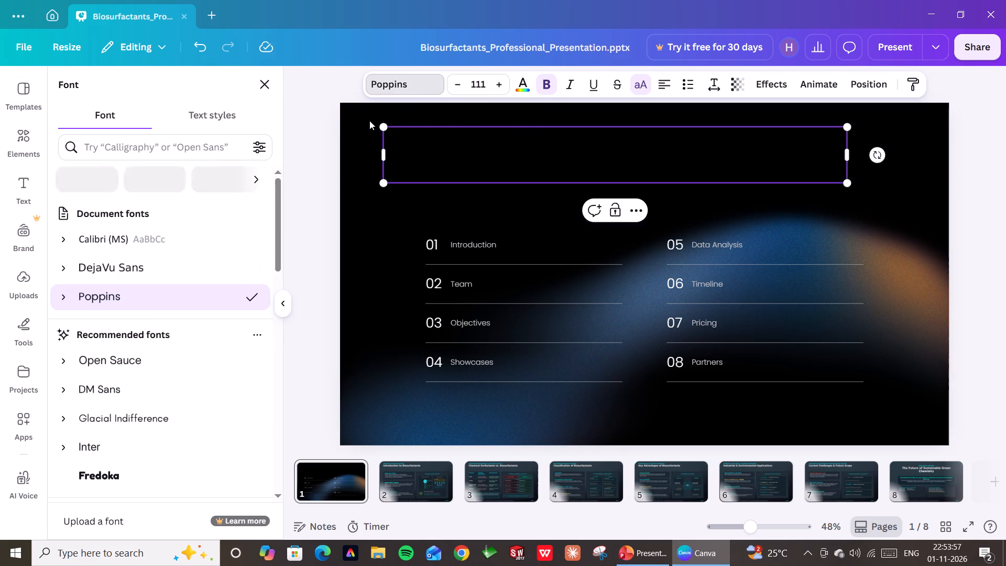
scroll(97, 355, "down", 2)
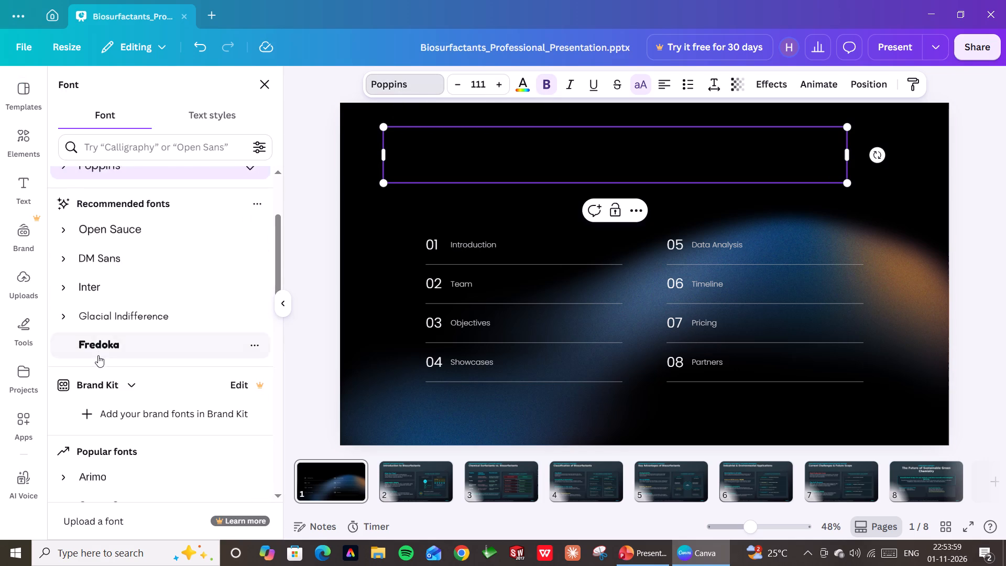
scroll(98, 355, "up", 4)
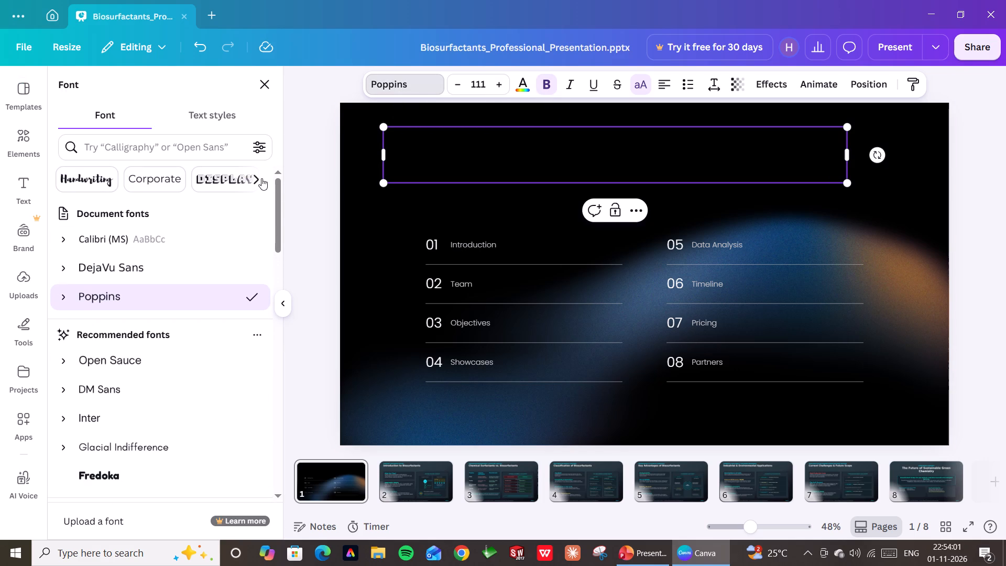
left_click(255, 179)
left_click(255, 179)
left_click(255, 179)
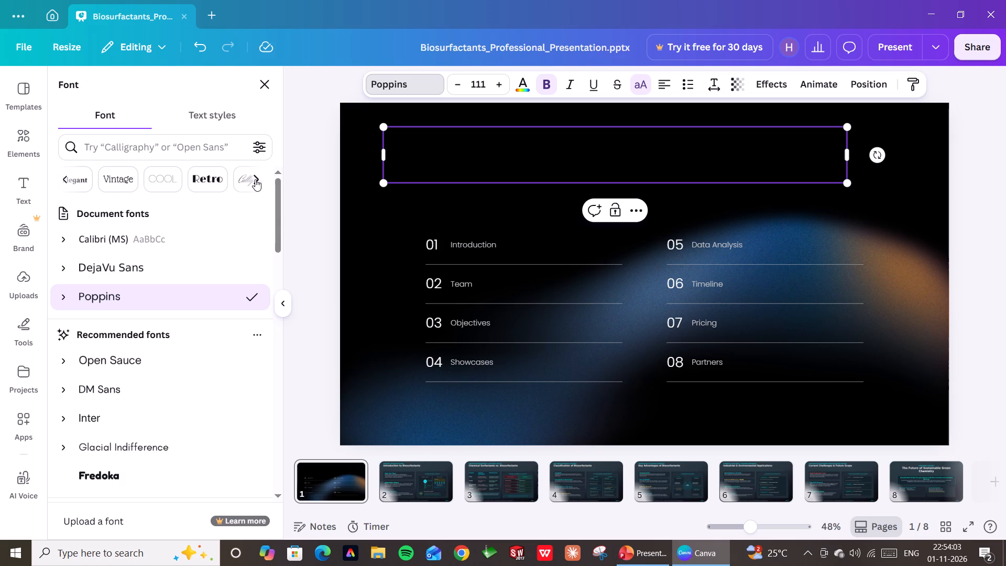
left_click(255, 179)
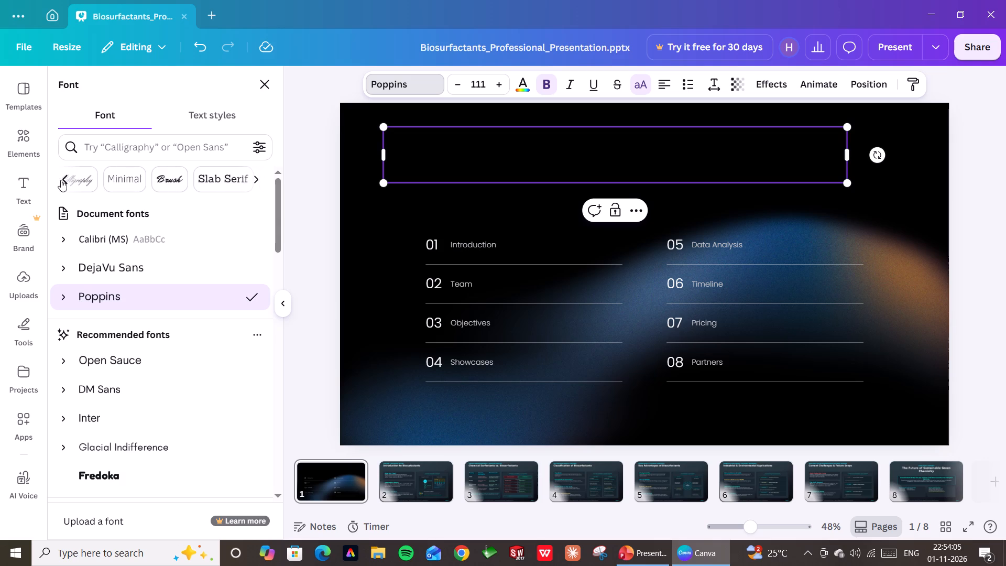
left_click(60, 180)
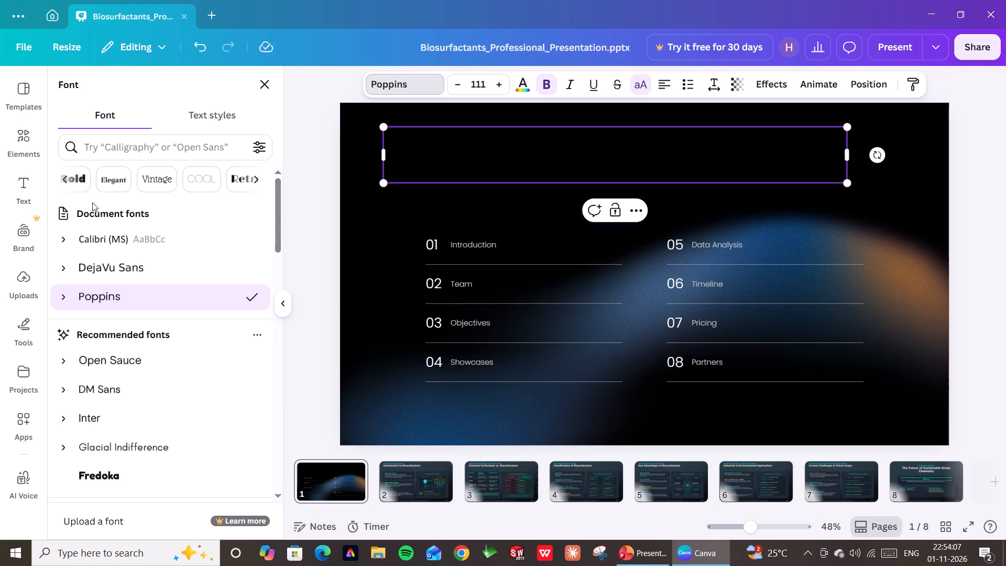
left_click(266, 179)
left_click(258, 179)
left_click(258, 179)
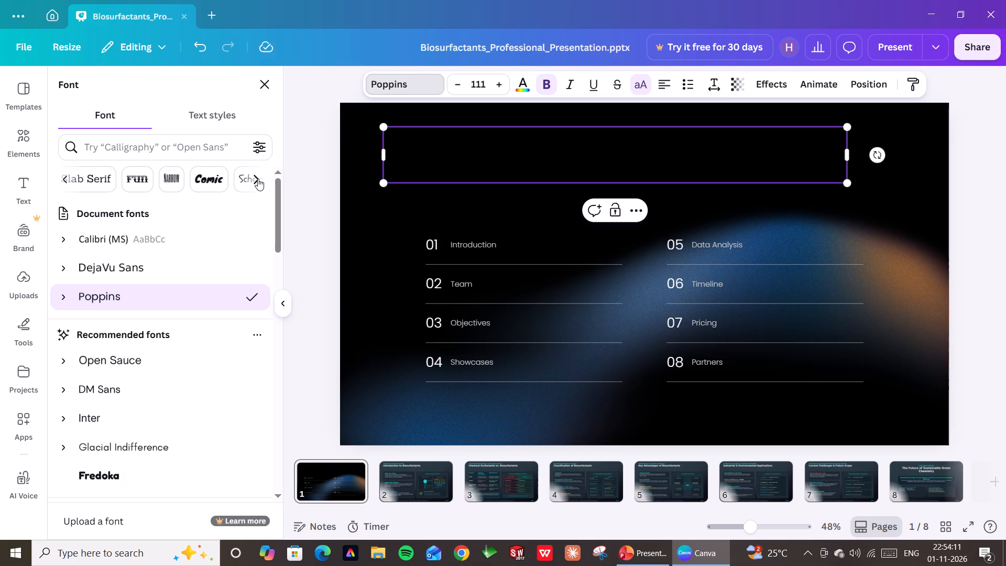
left_click(256, 177)
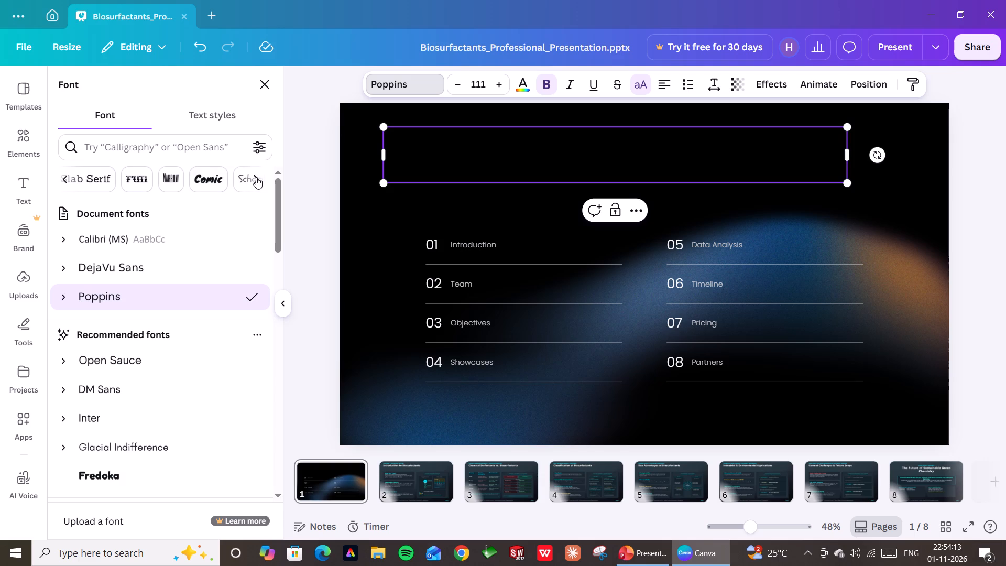
left_click(118, 181)
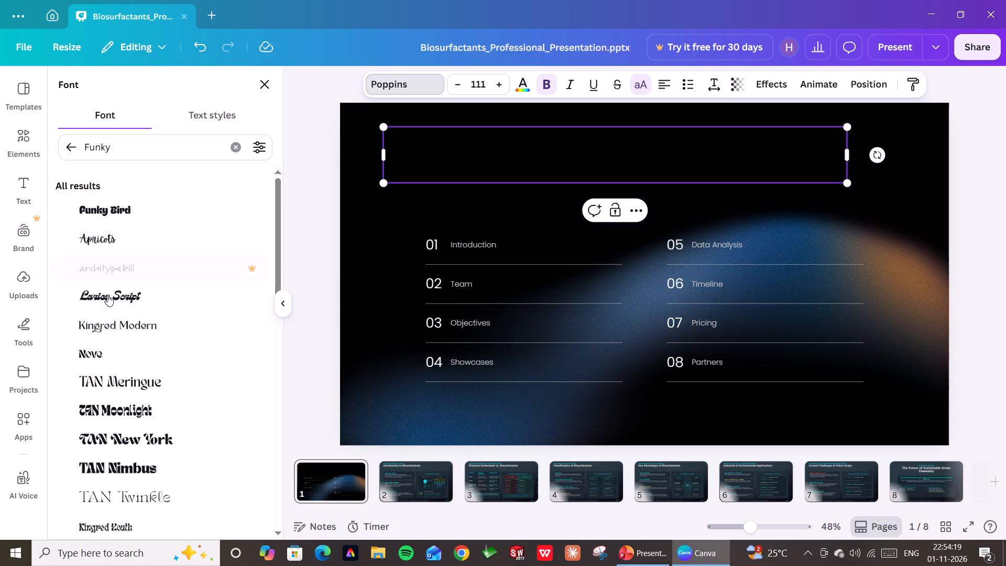
left_click(134, 378)
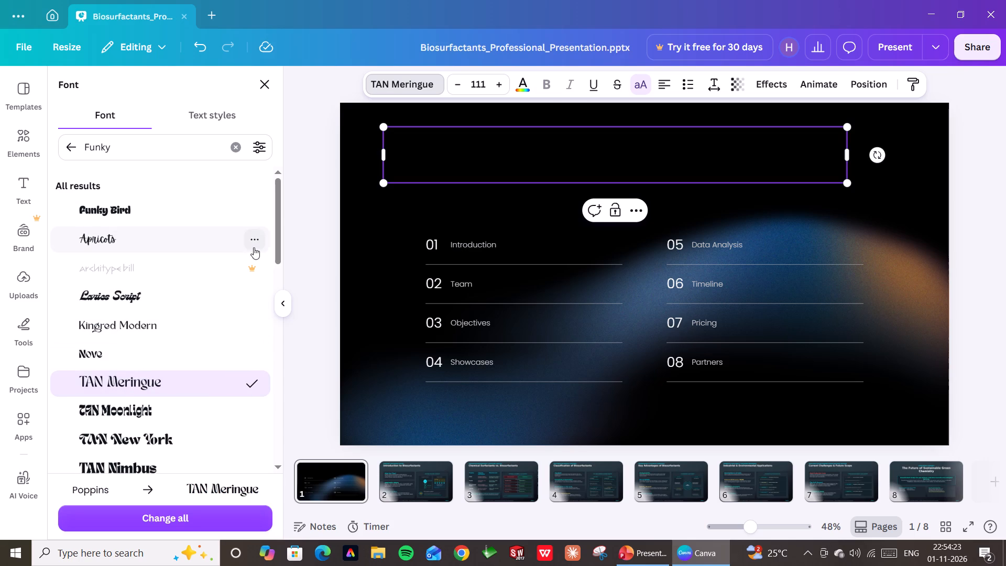
Set the heading's text colour to the bright cyan already used in the design.
left_click(520, 90)
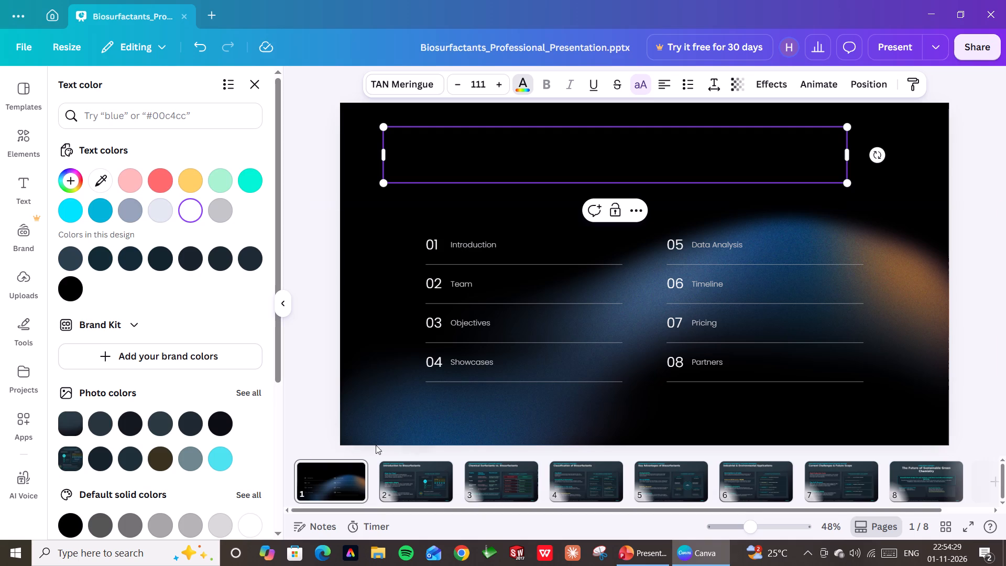
left_click(75, 209)
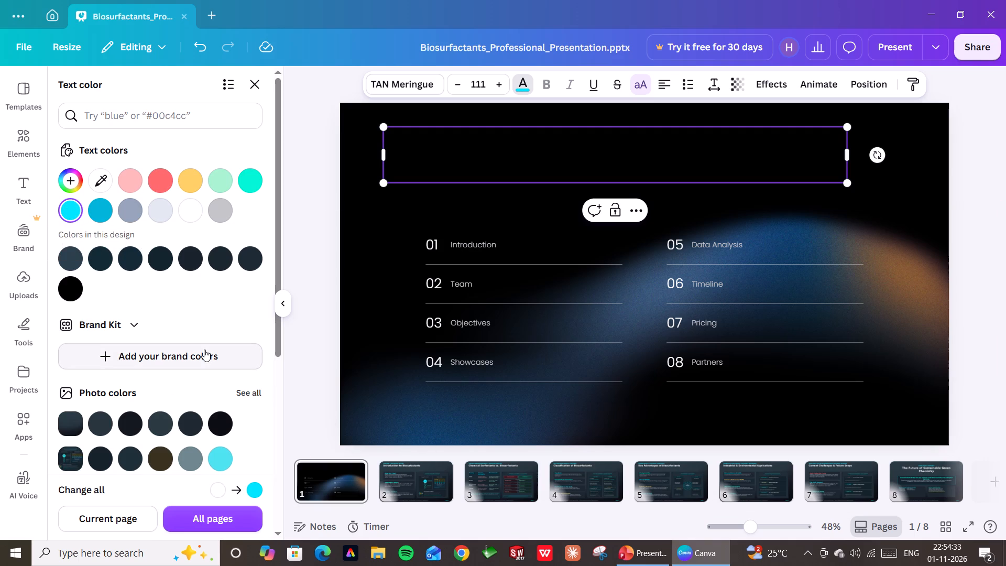
Enter BIOSURFACT as the start of the heading text.
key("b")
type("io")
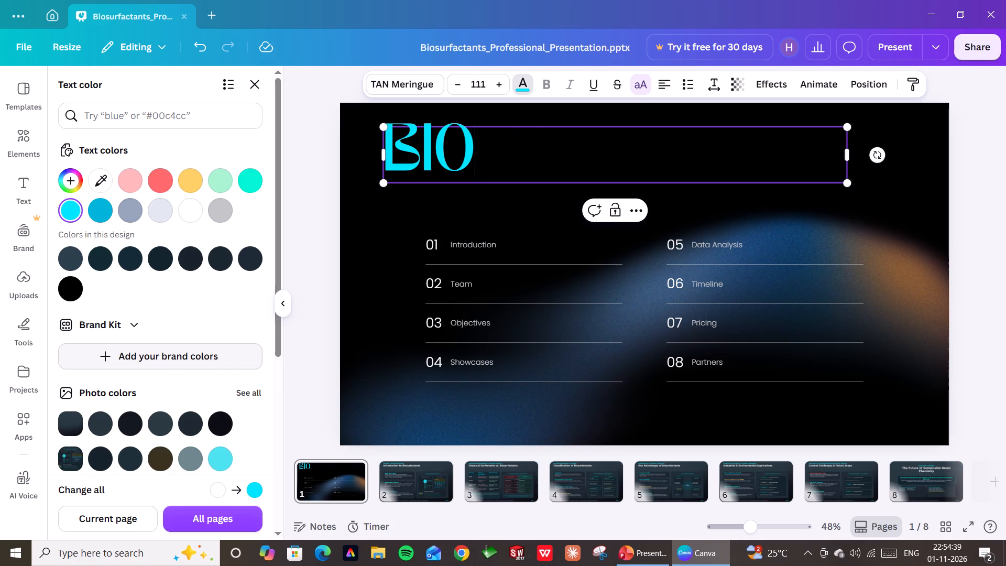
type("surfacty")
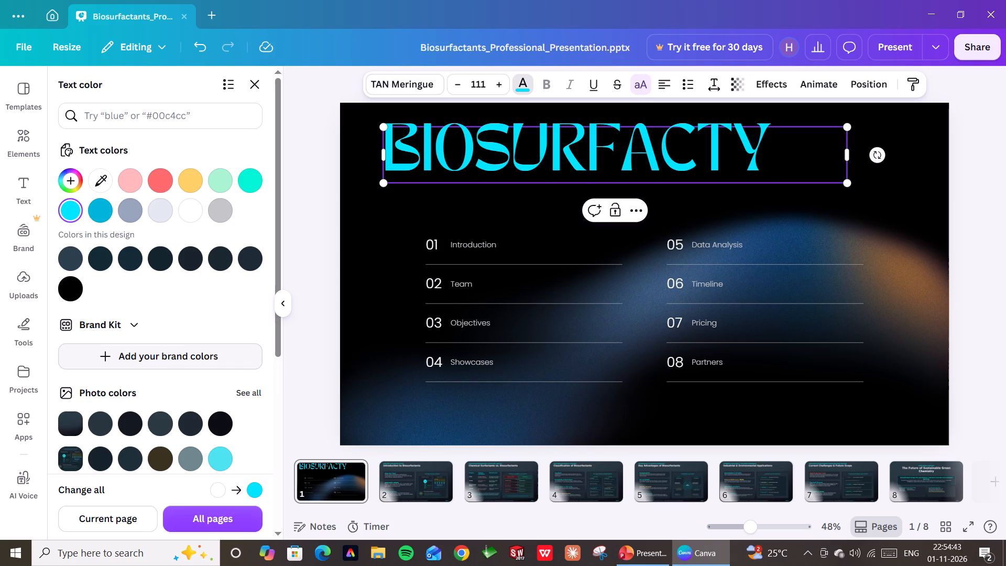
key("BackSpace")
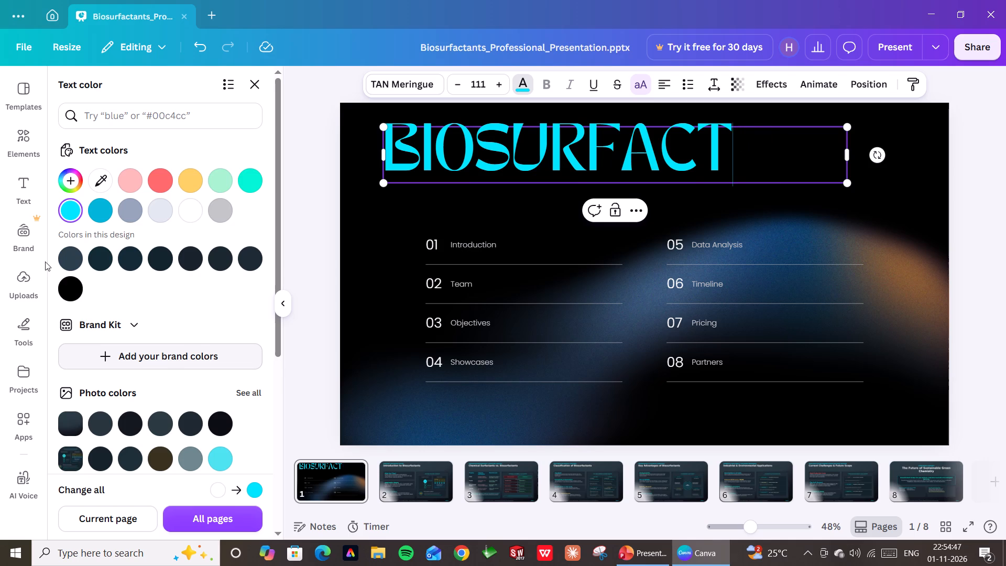
Reduce the heading's font size to 102, leaving room for the rest of the word.
triple_click(458, 86)
triple_click(458, 86)
triple_click(458, 86)
triple_click(458, 86)
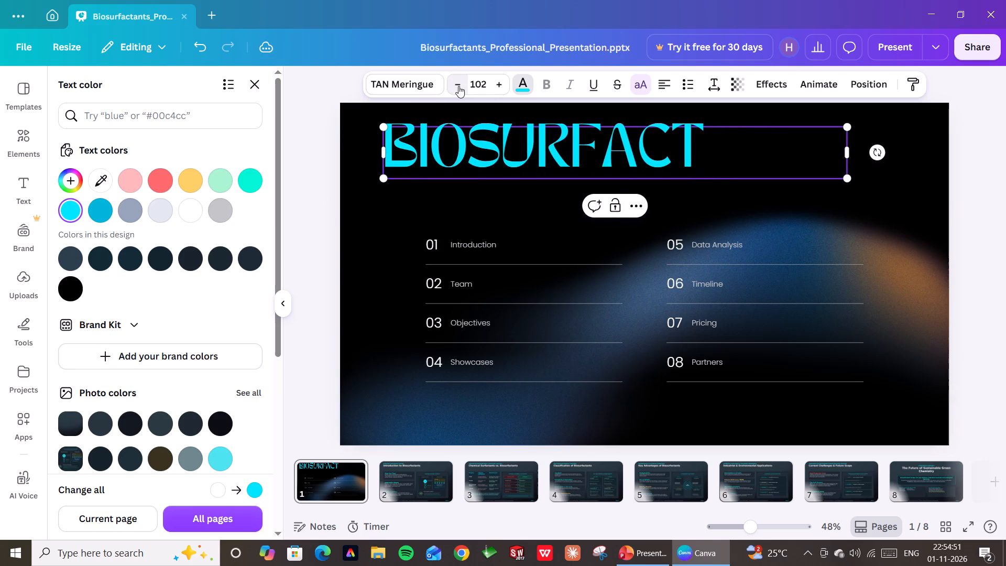
triple_click(458, 86)
triple_click(456, 86)
triple_click(456, 85)
triple_click(455, 85)
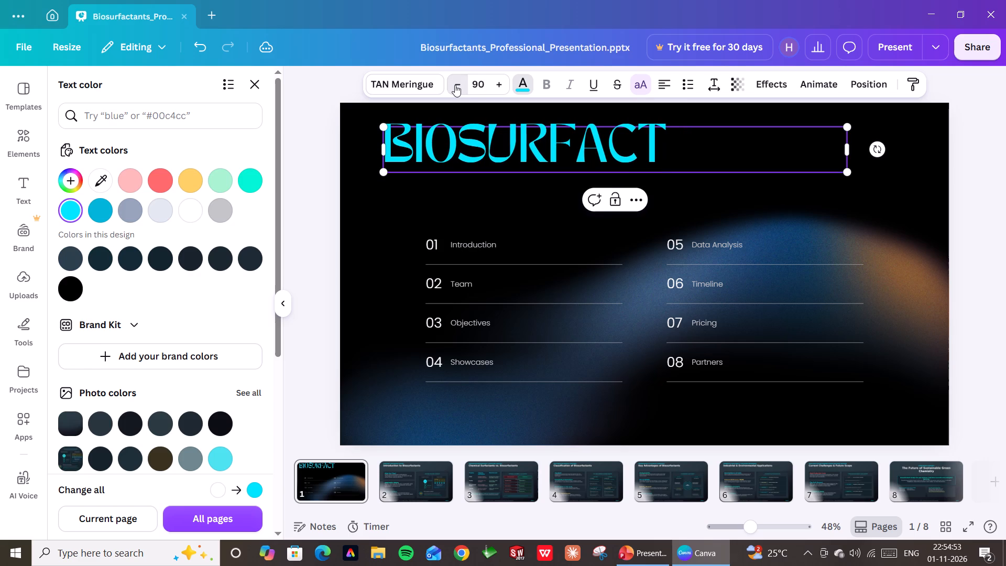
double_click(455, 85)
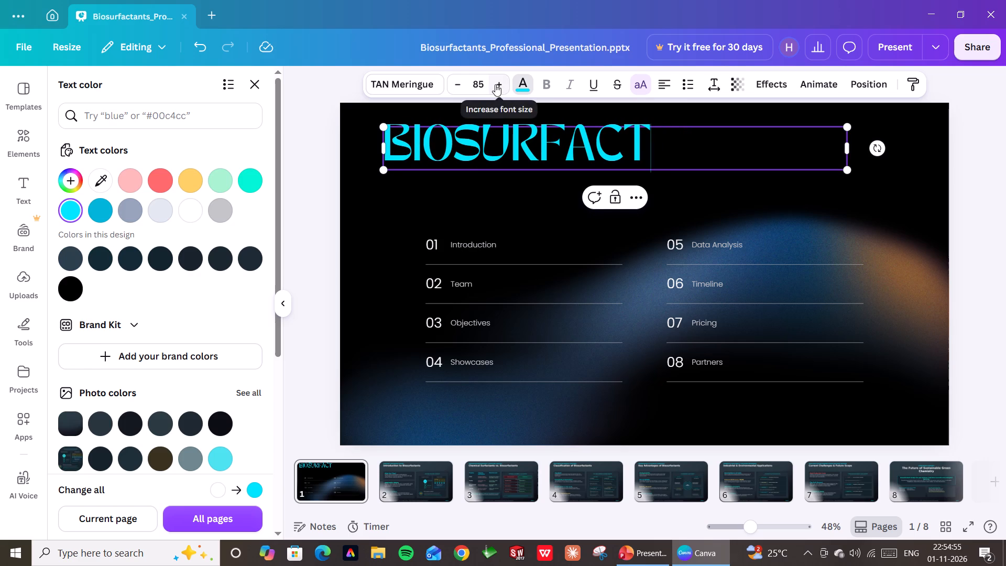
triple_click(497, 84)
triple_click(497, 84)
triple_click(497, 84)
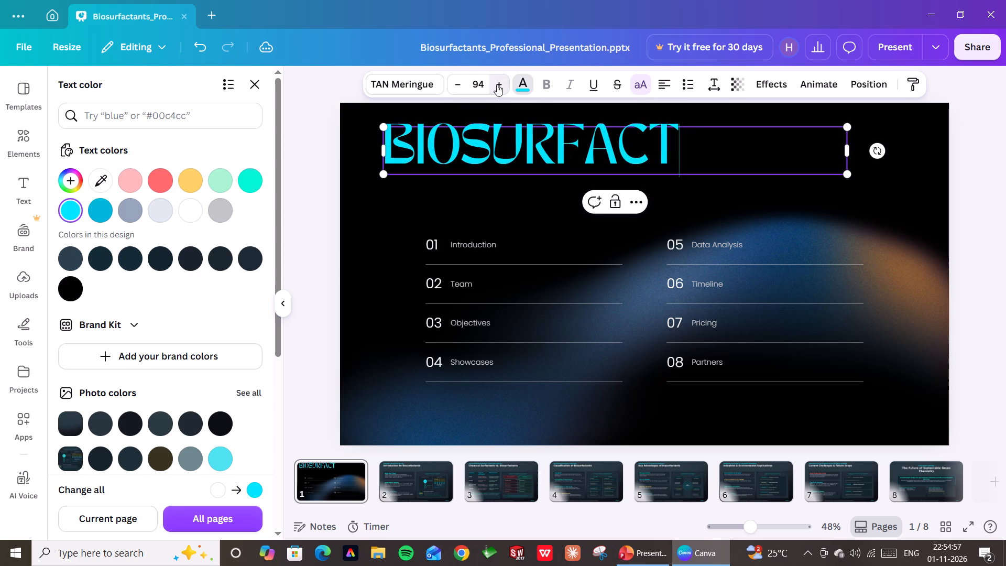
triple_click(497, 84)
double_click(497, 84)
triple_click(497, 84)
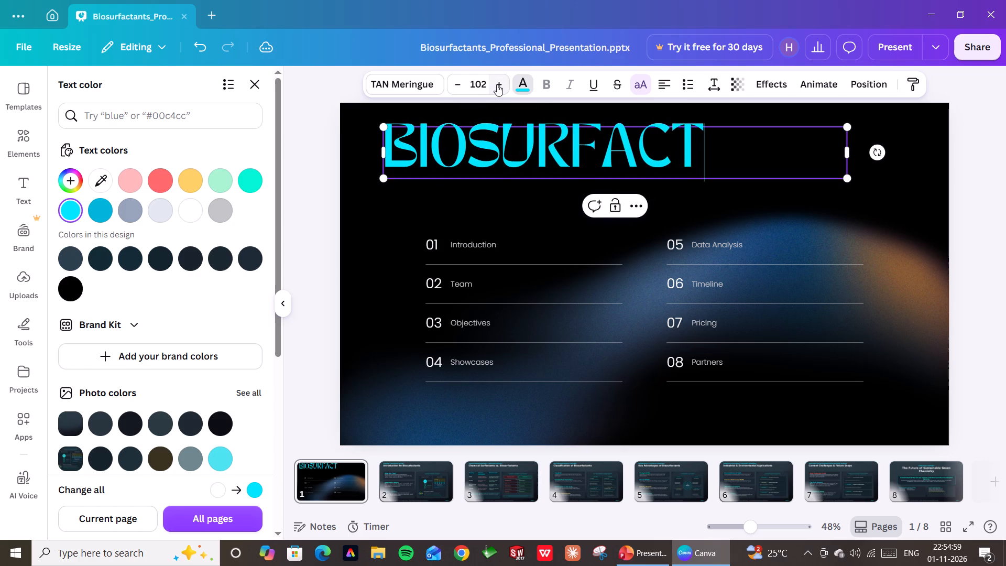
Append NTS to the end of the heading text.
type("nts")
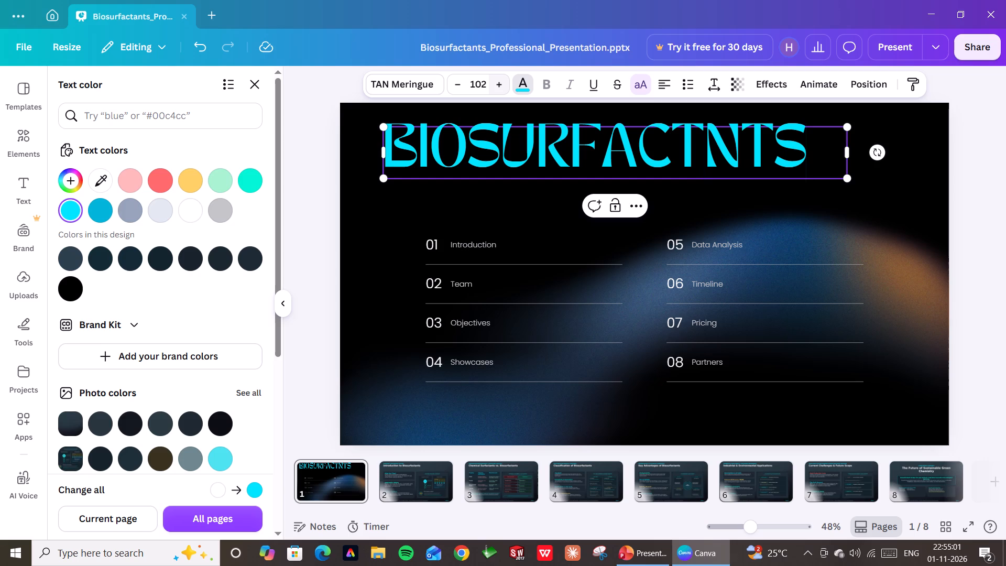
Move the heading right and slightly up, aligning its left edge with the 01–04 number column.
left_click_drag(818, 151, 829, 151)
left_click(803, 207)
left_click(816, 150)
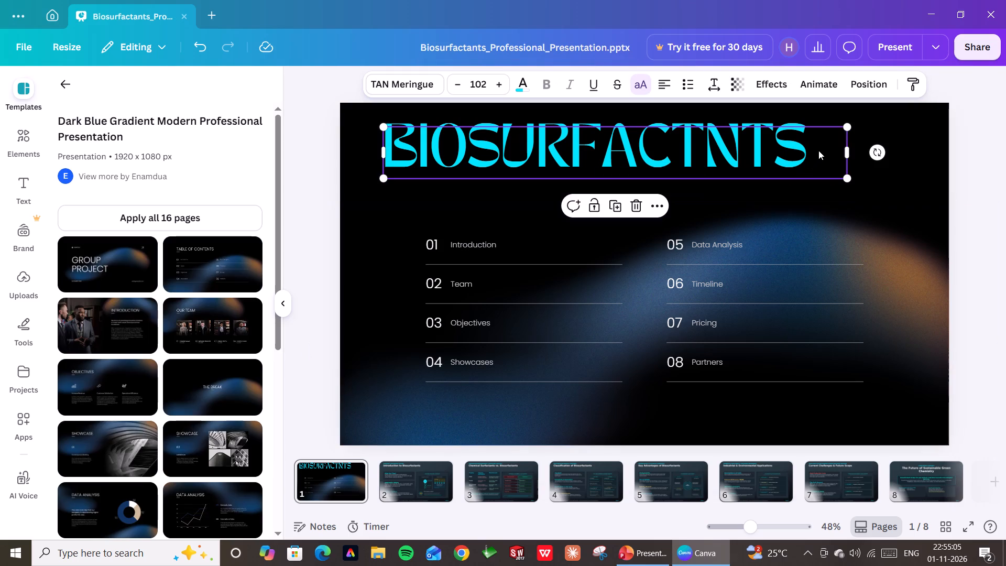
left_click_drag(819, 150, 858, 148)
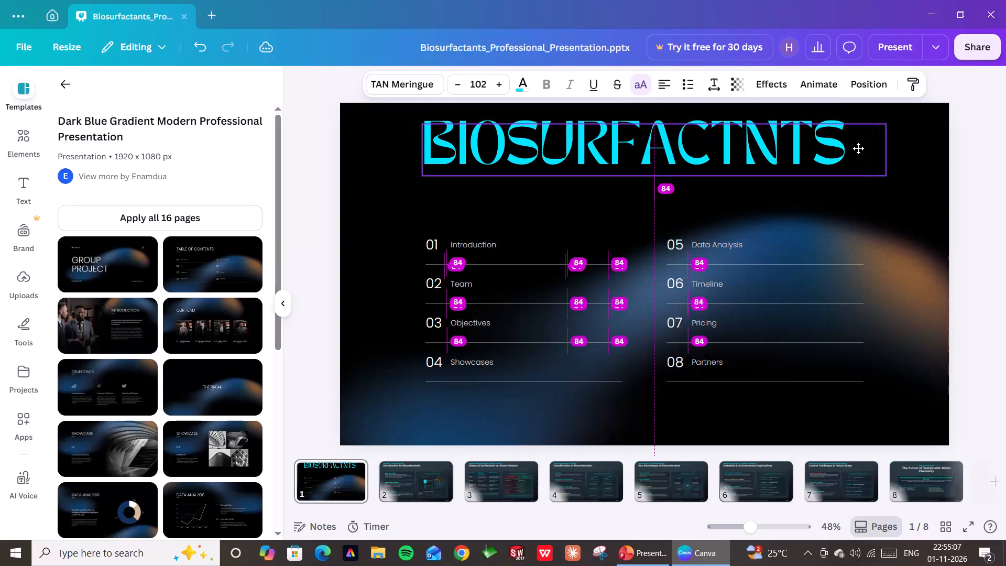
left_click_drag(858, 148, 863, 147)
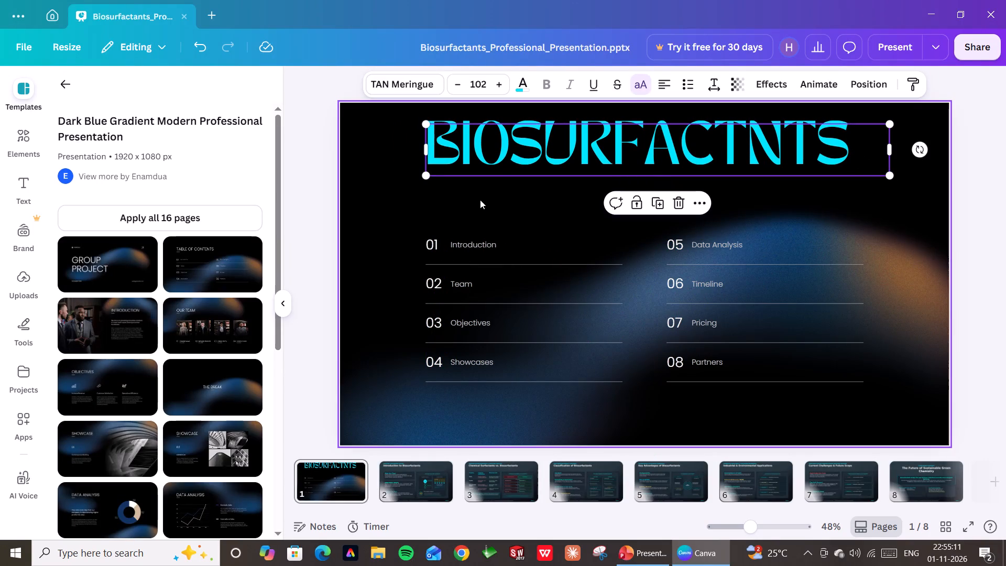
left_click(471, 194)
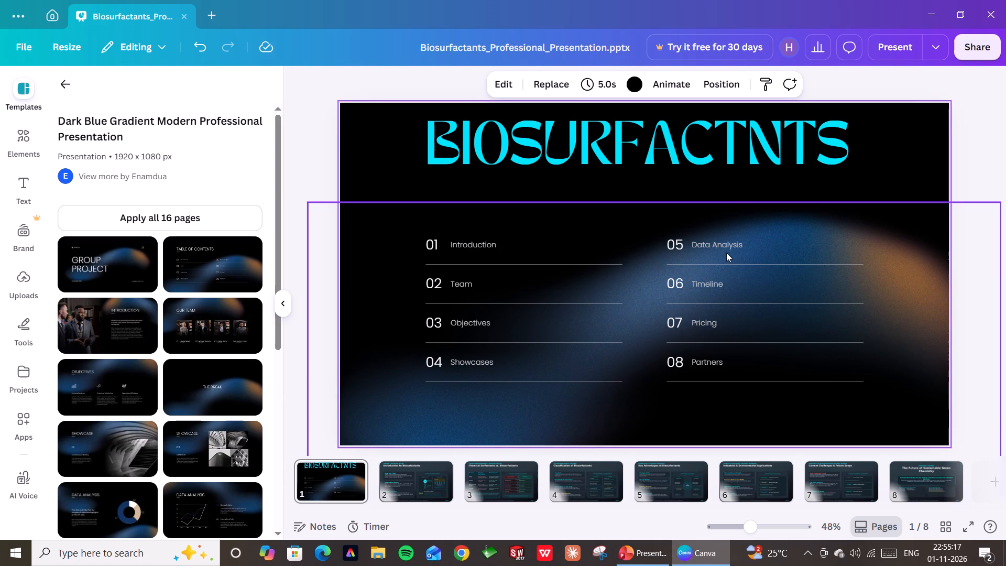
Place the Data Analysis text directly beneath the heading, widened to nearly the heading's width and enlarged to size 21.4.
left_click_drag(721, 247, 500, 182)
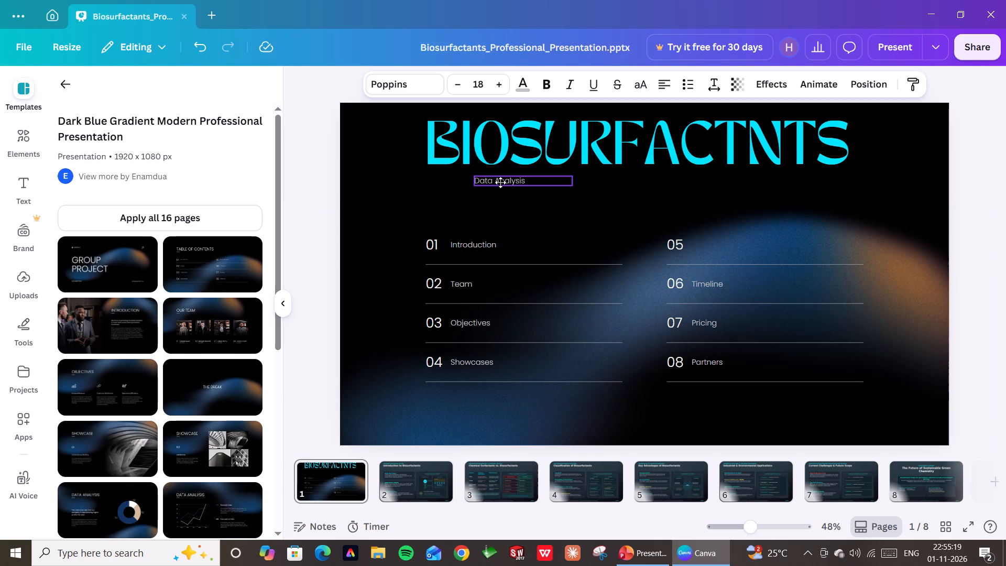
left_click_drag(500, 182, 485, 185)
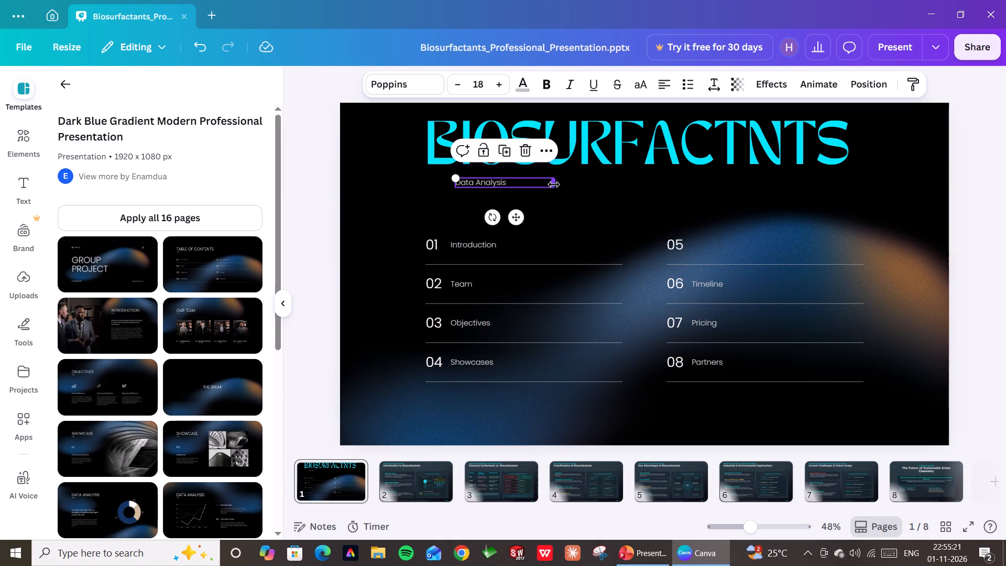
left_click_drag(554, 184, 824, 178)
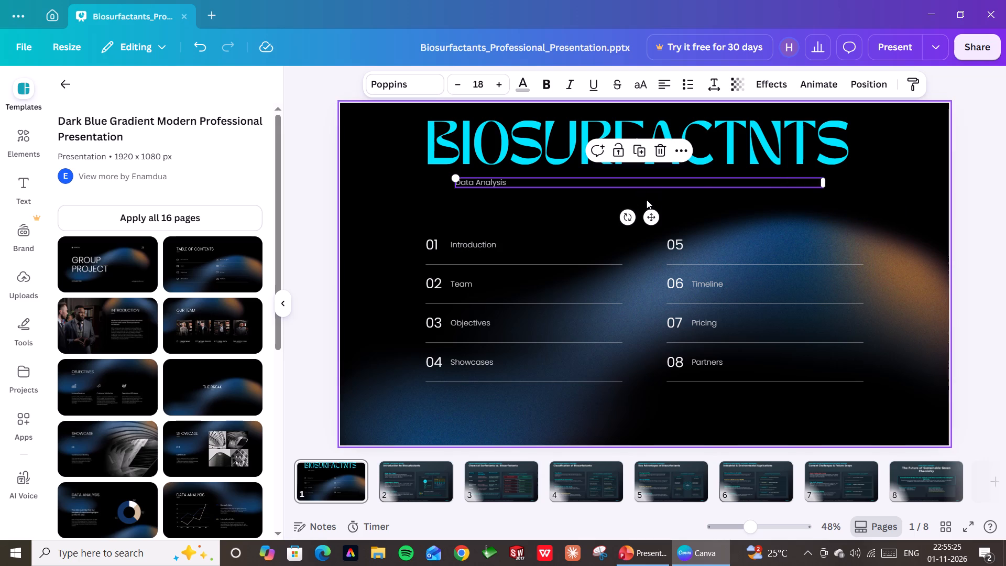
left_click_drag(457, 188, 451, 197)
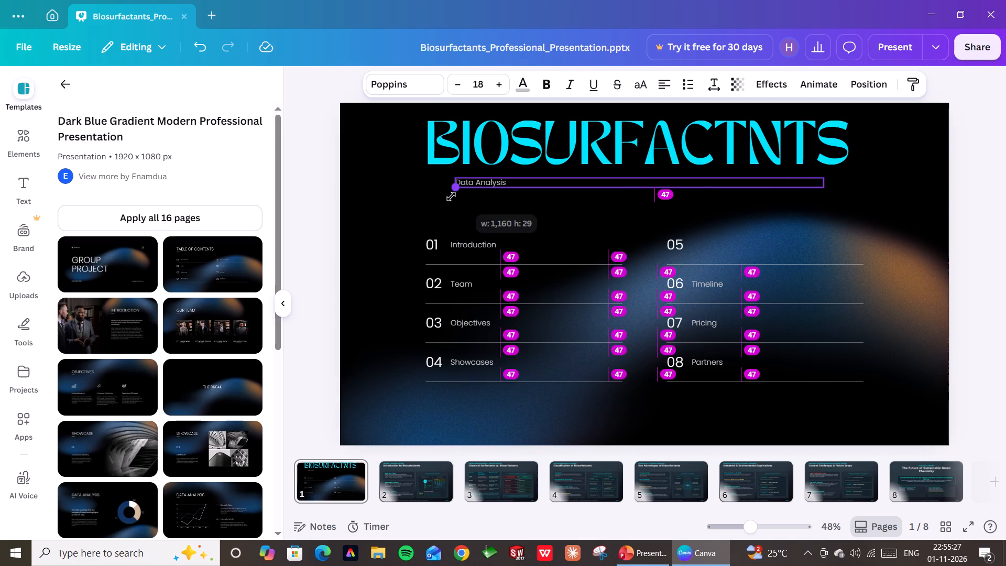
left_click_drag(451, 197, 388, 232)
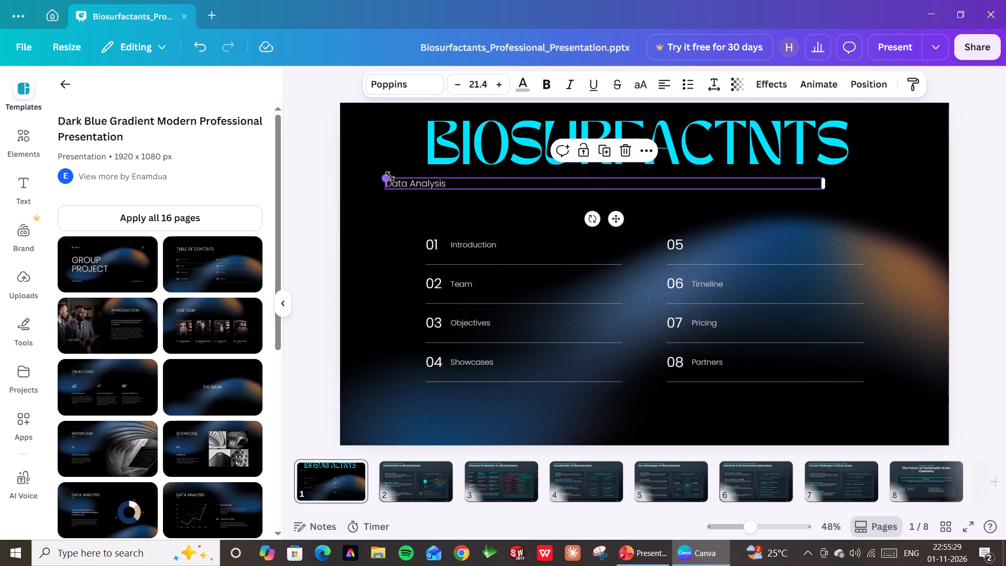
left_click_drag(583, 184, 630, 179)
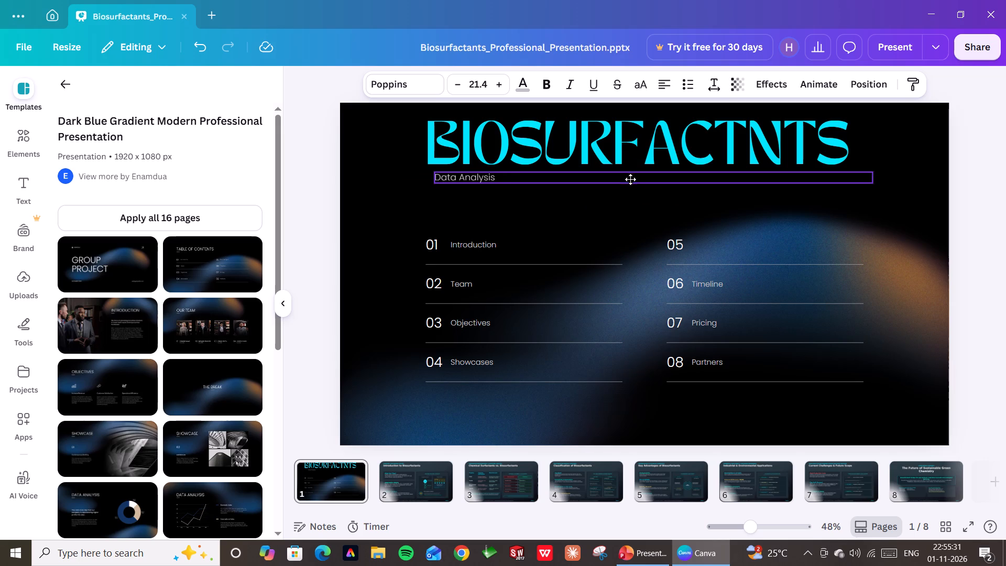
left_click_drag(630, 179, 629, 179)
Clear the Data Analysis text beneath the heading, keeping its text box.
left_click(496, 181)
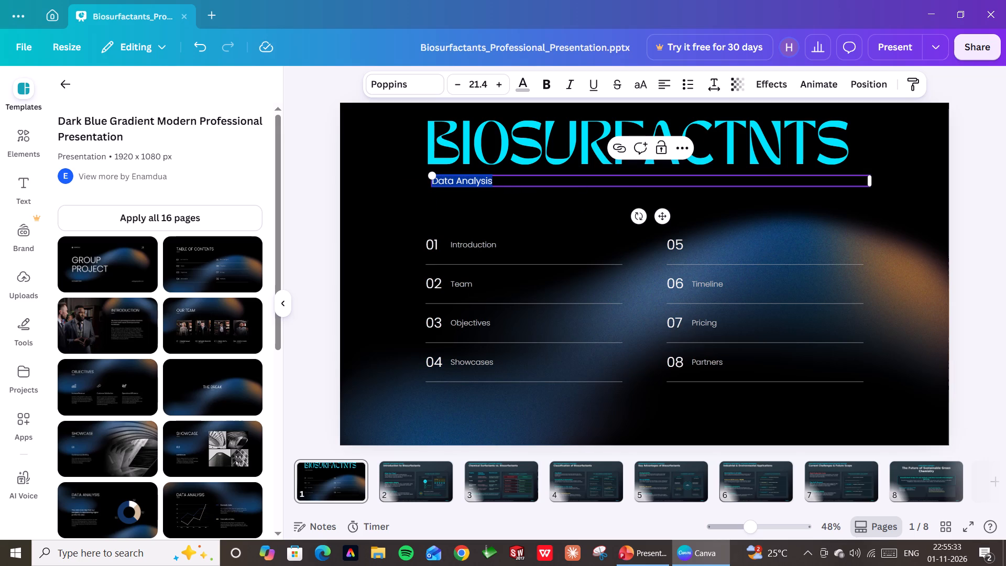
key("BackSpace")
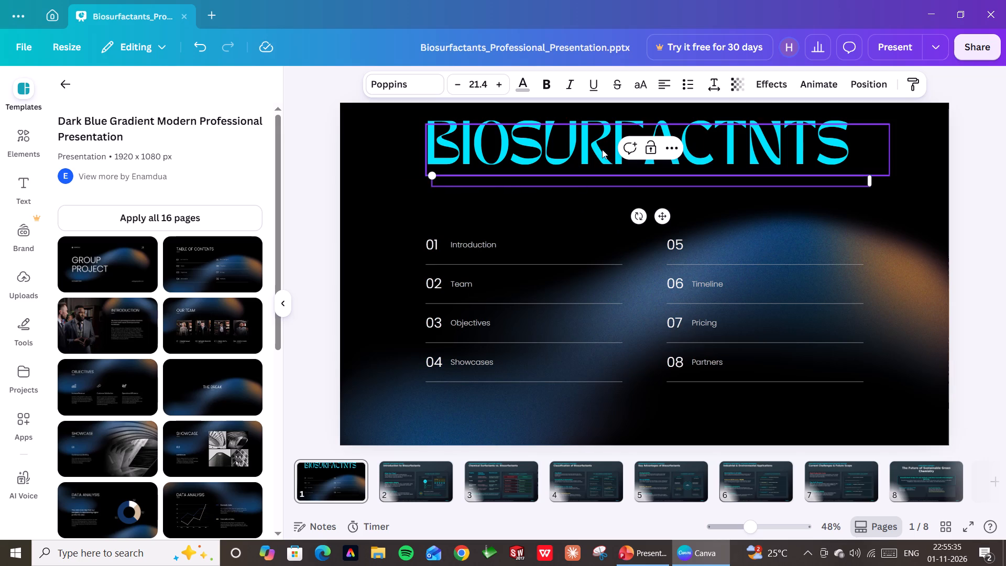
Enlarge the font size of the empty text box beneath the heading to 33.4.
triple_click(502, 85)
triple_click(502, 85)
triple_click(501, 85)
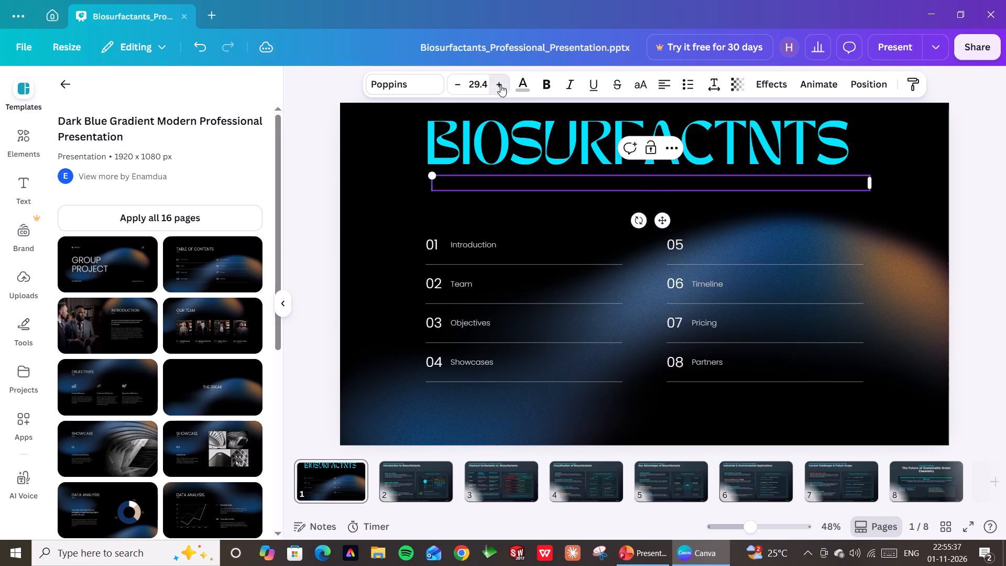
triple_click(500, 85)
triple_click(500, 85)
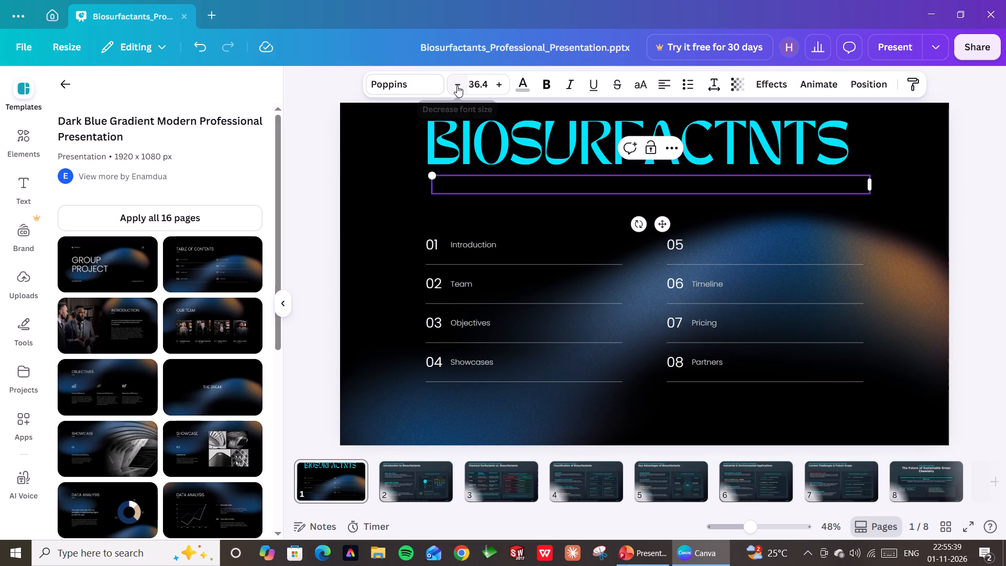
double_click(457, 85)
left_click(457, 85)
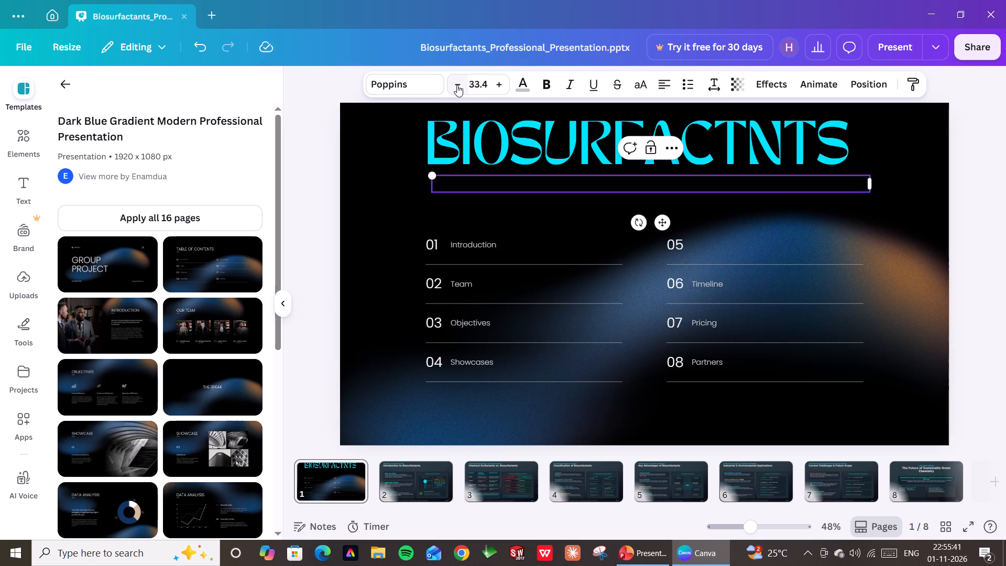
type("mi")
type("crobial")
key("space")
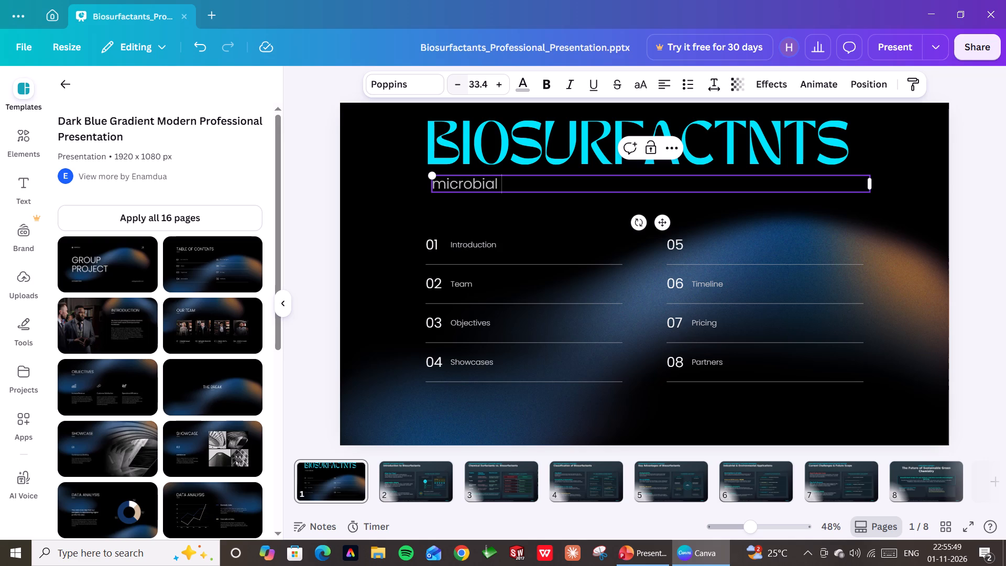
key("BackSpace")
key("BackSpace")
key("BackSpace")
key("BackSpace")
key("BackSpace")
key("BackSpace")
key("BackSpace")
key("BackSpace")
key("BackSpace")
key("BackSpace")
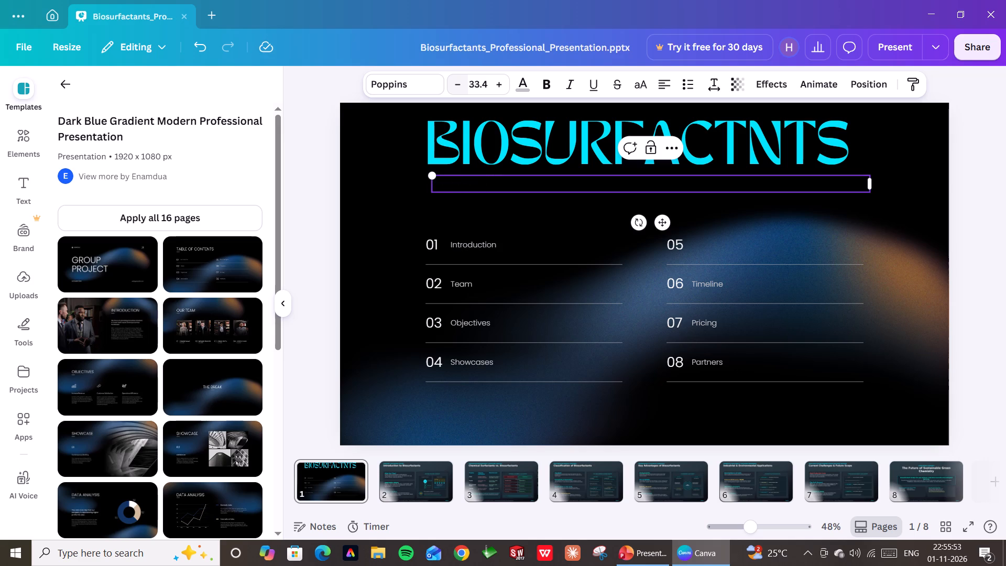
Enter the subtitle MICROBIAL ALTERNATIVE TO CHEMICAL SURFACTANTS in capitals in the empty text box beneath the heading.
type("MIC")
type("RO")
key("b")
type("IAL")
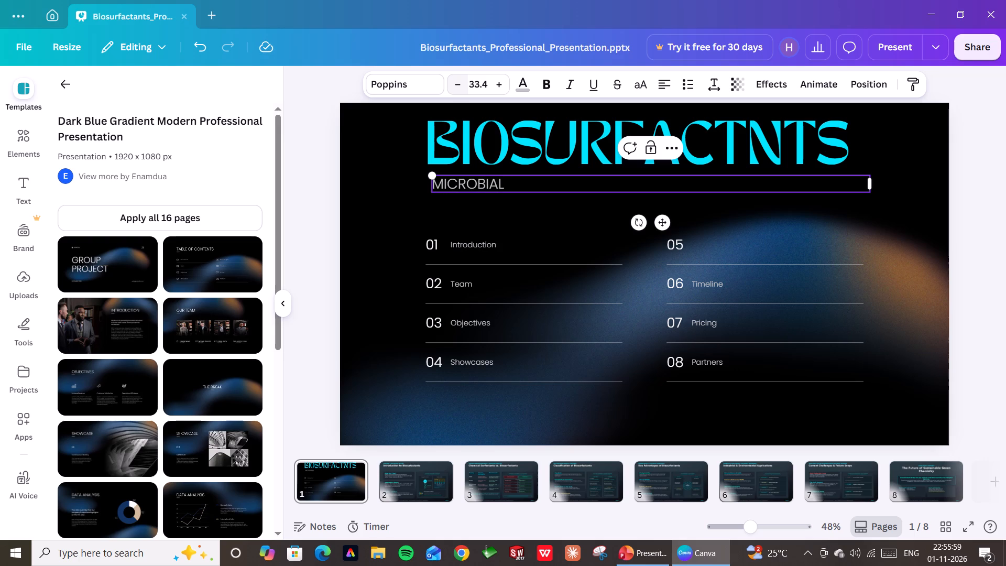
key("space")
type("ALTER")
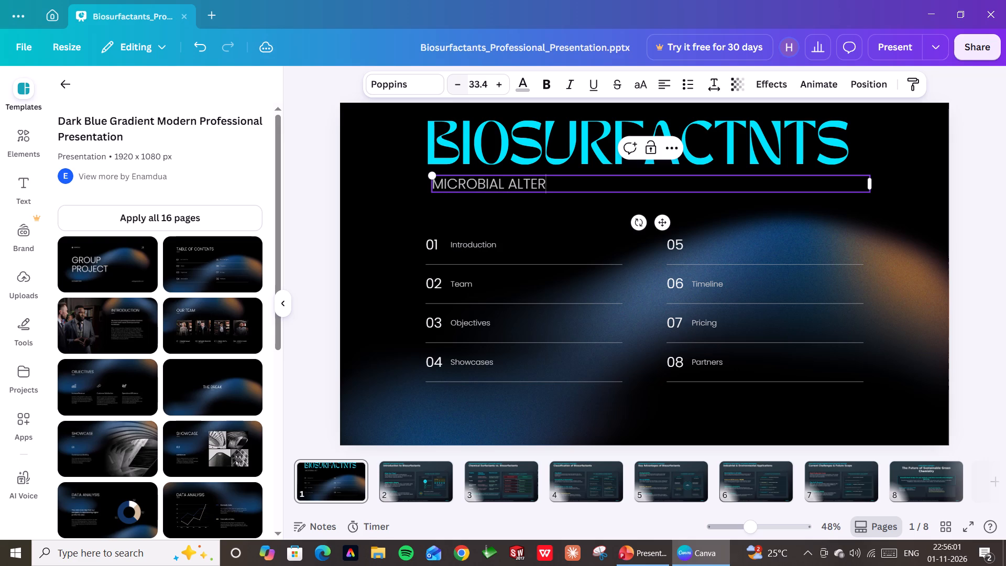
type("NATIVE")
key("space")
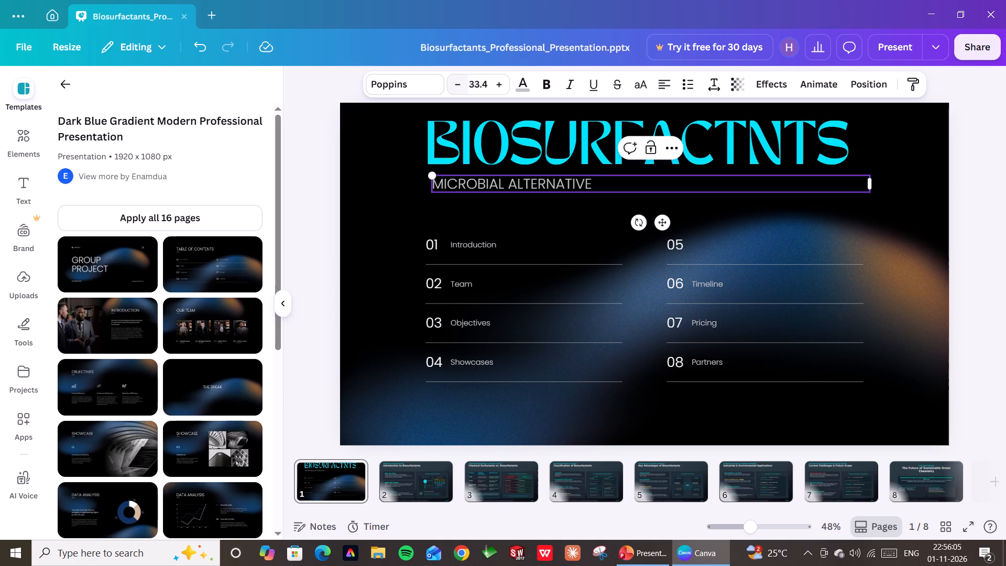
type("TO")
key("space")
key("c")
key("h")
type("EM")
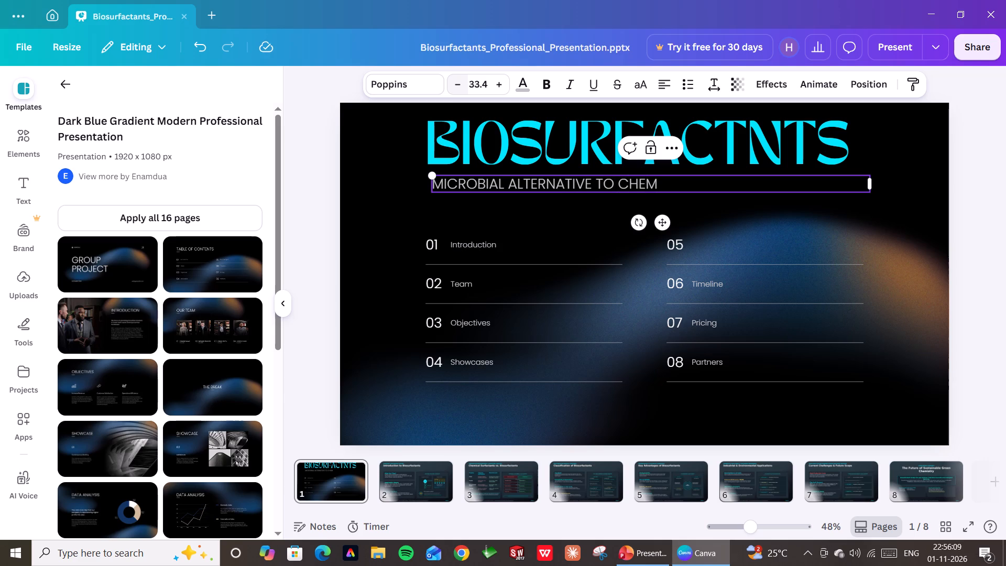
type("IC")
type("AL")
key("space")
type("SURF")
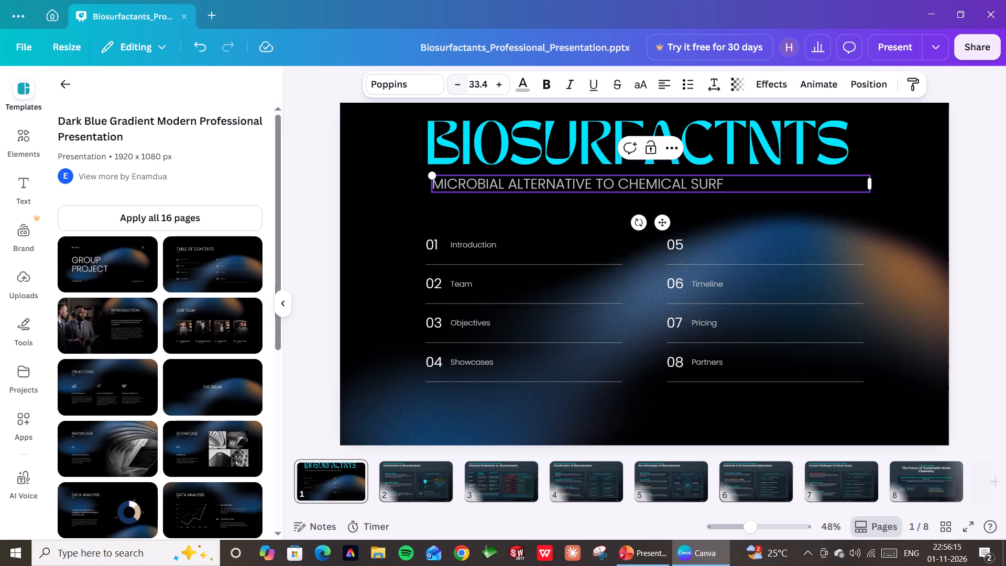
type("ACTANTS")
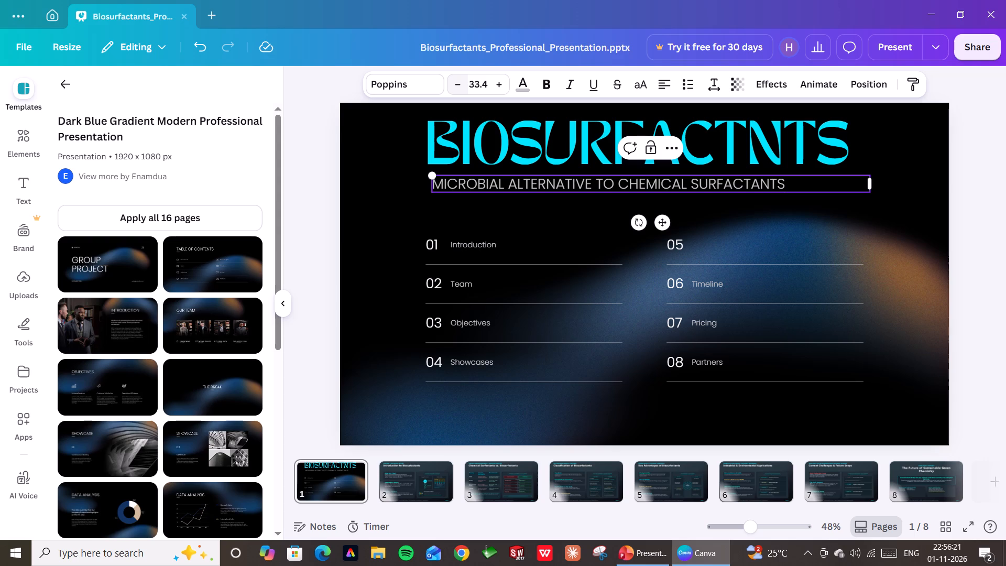
left_click(770, 224)
Shift the subtitle right and slightly up so its text sits roughly centred beneath the heading.
left_click(795, 186)
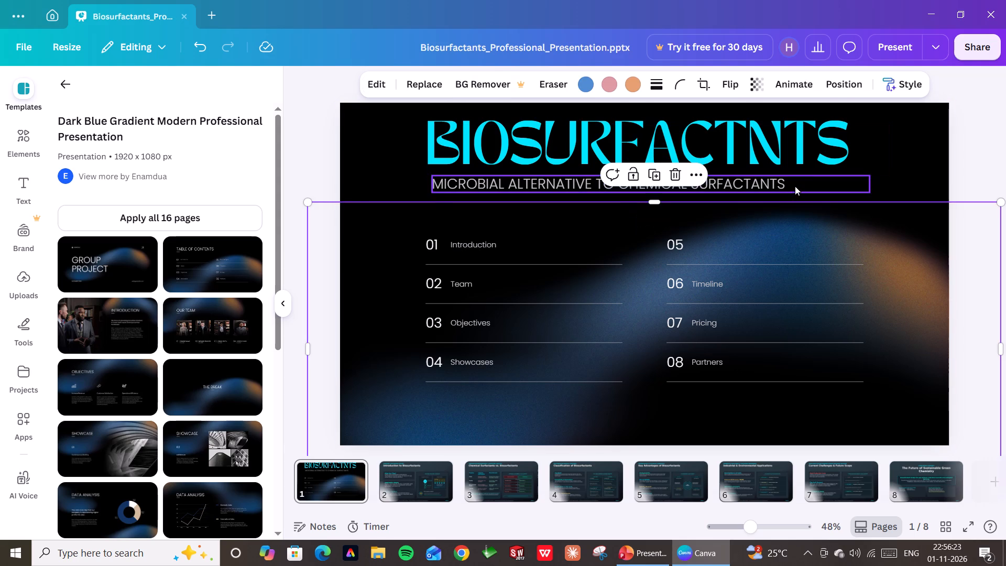
left_click_drag(796, 184, 823, 186)
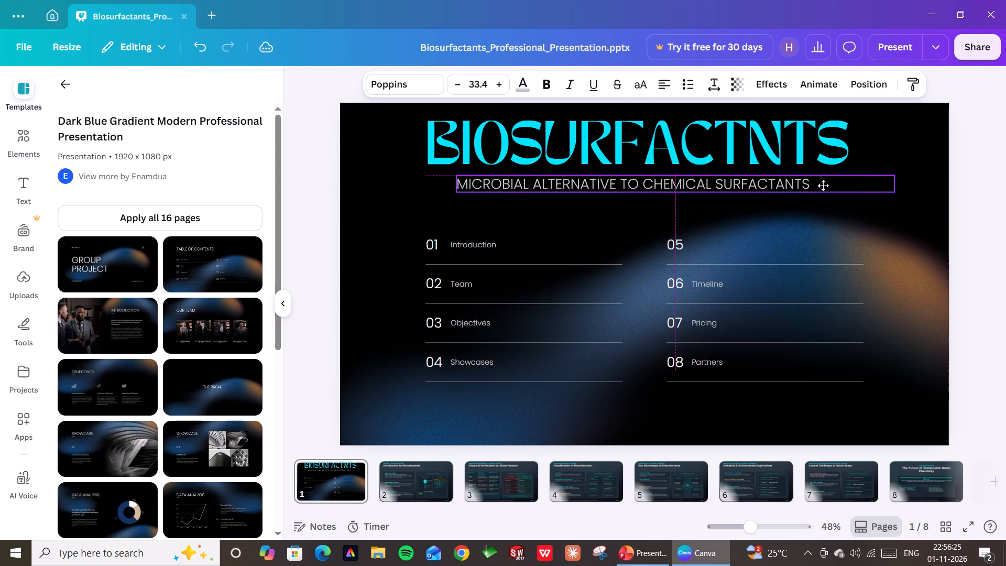
left_click_drag(823, 186, 821, 181)
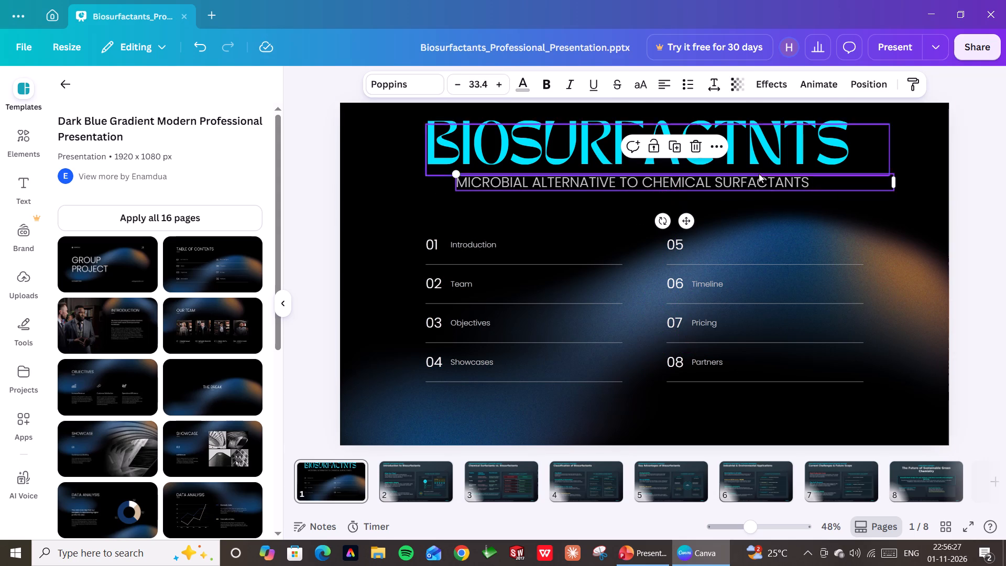
left_click(909, 135)
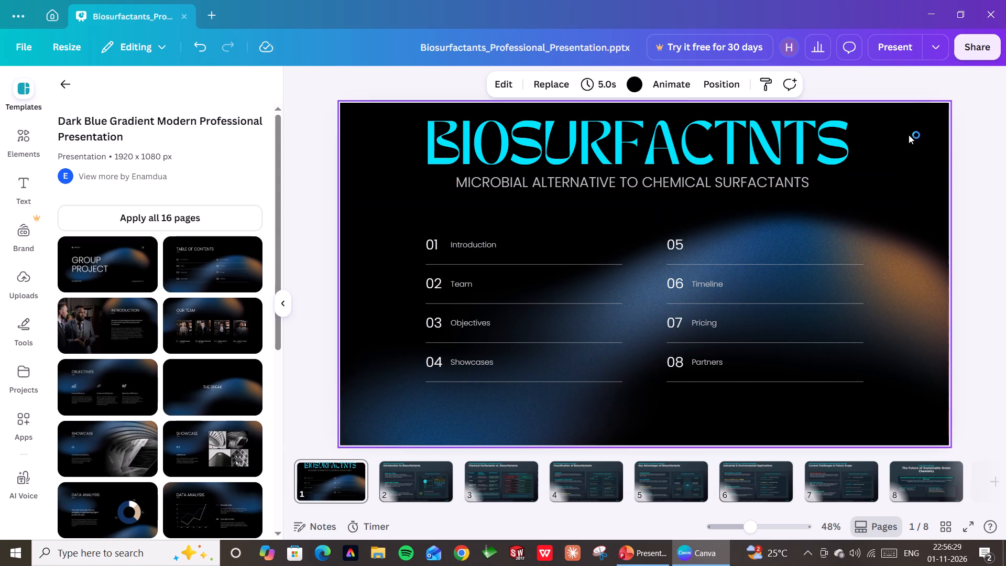
Delete the number 05 from the second contents column.
left_click(683, 249)
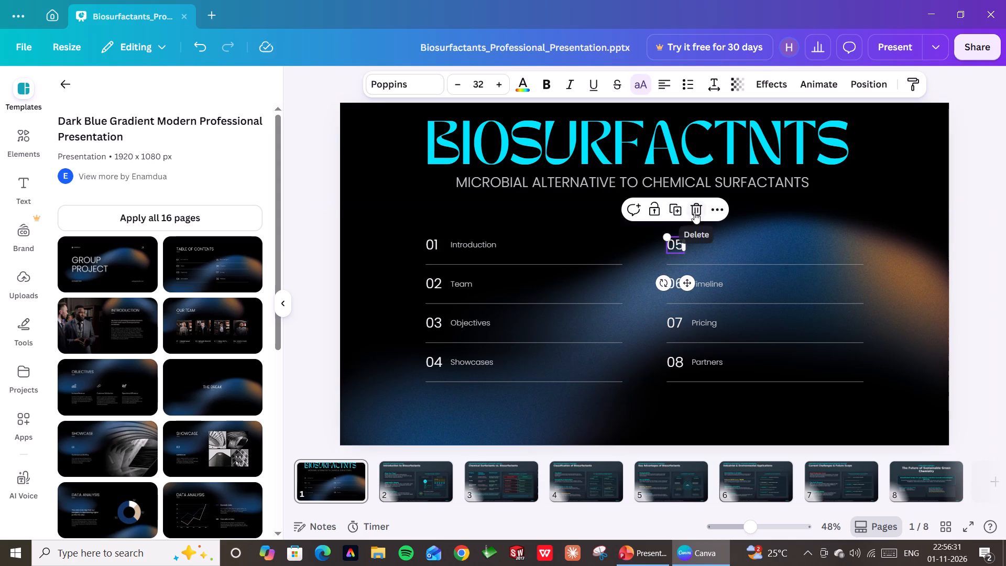
left_click(699, 208)
Move the divider line above the 06 Timeline entry to just beneath the subtitle and stretch it to the subtitle text's width.
left_click(708, 264)
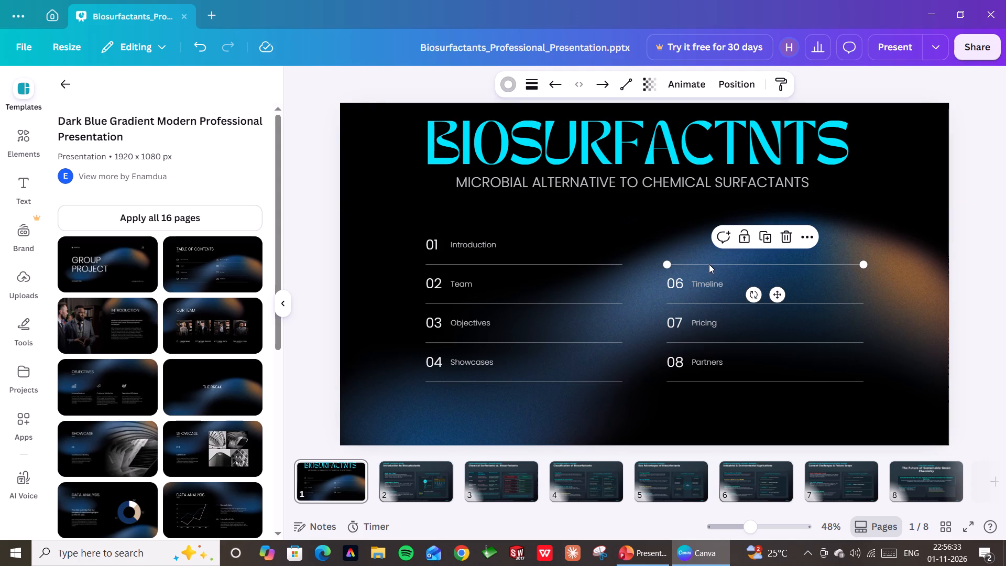
left_click(726, 264)
left_click_drag(681, 265, 475, 192)
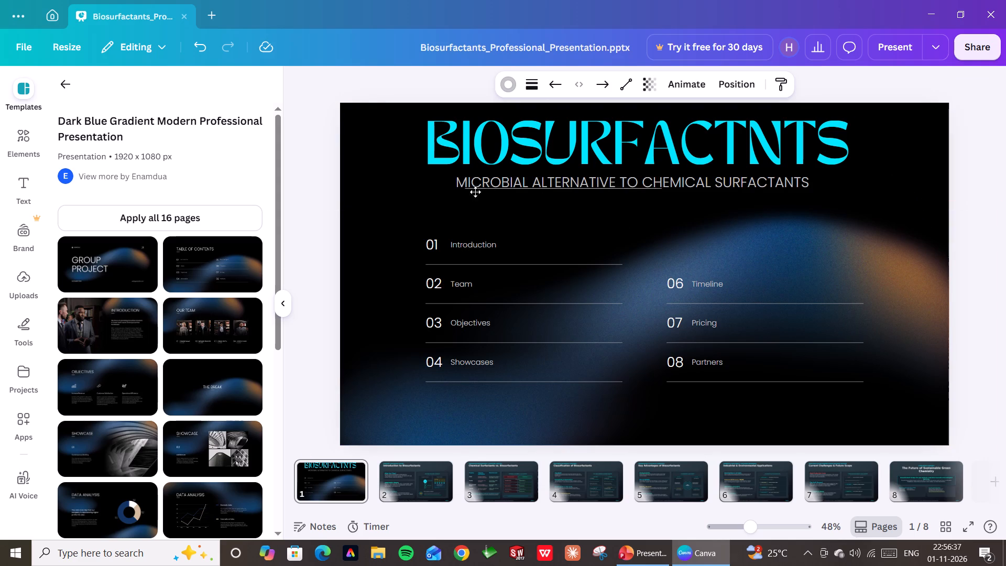
left_click_drag(475, 192, 472, 195)
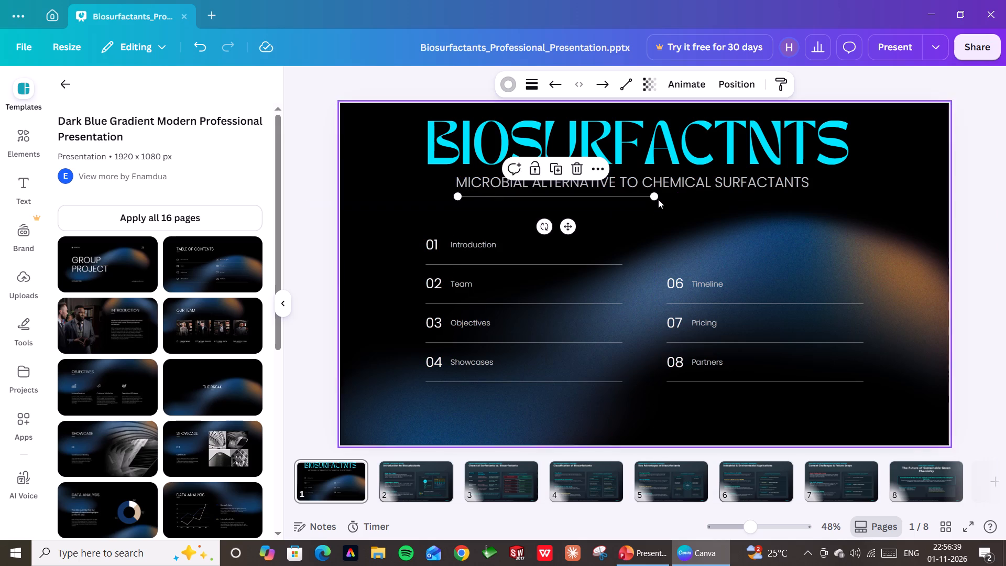
left_click_drag(656, 197, 815, 197)
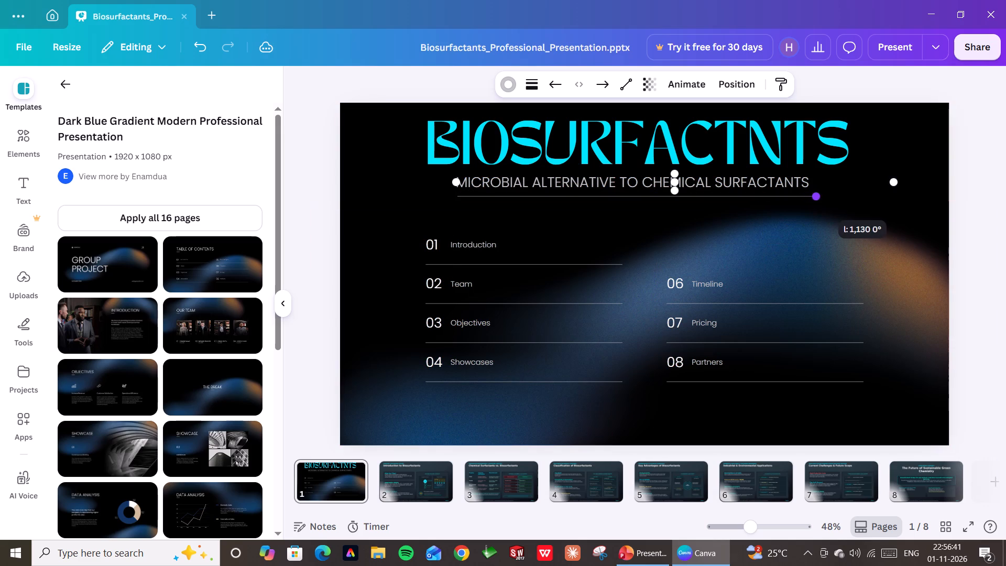
left_click_drag(815, 197, 808, 196)
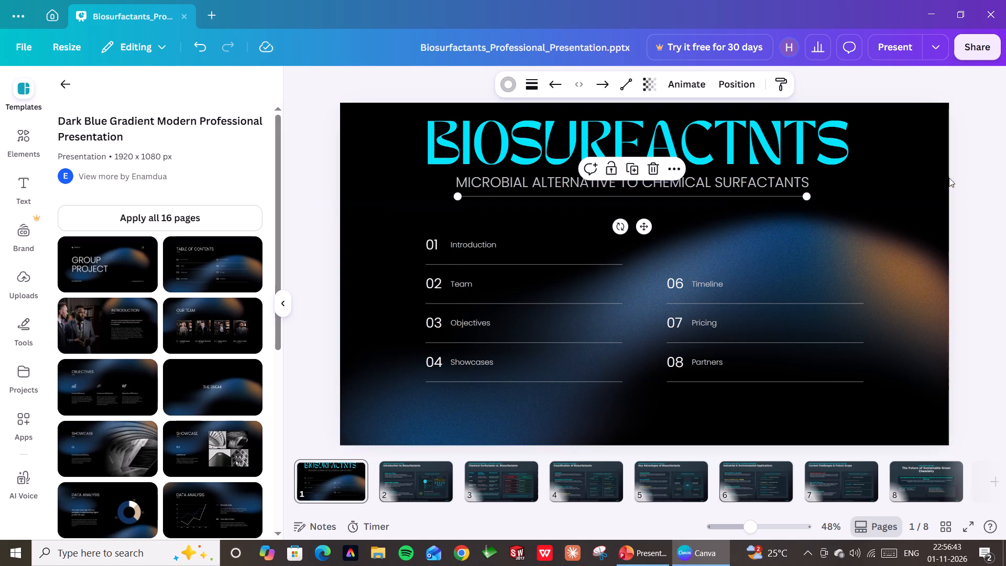
left_click(975, 164)
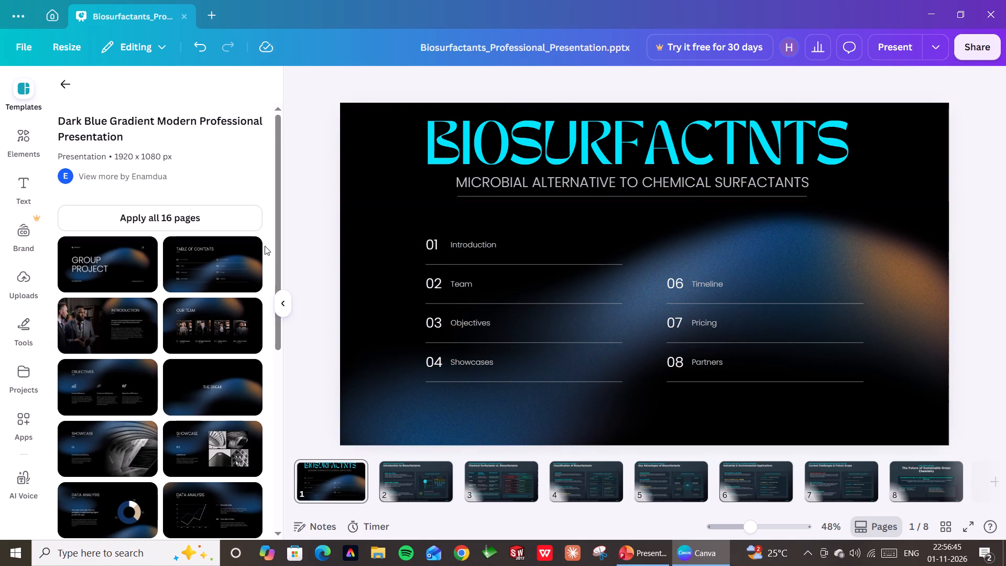
Enlarge the subtitle to size 39.4 and shift it left to re-centre its text beneath the heading.
left_click(493, 185)
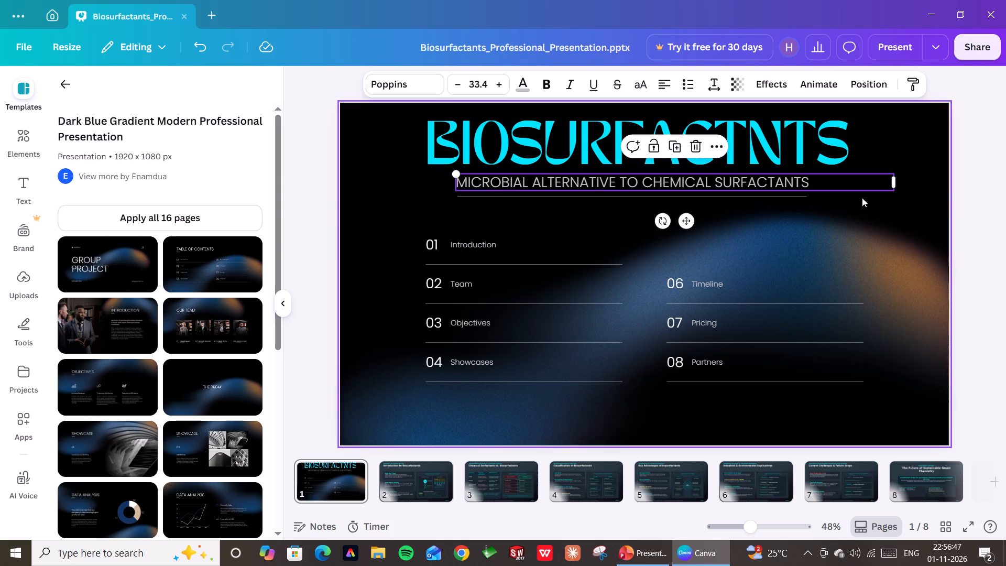
triple_click(496, 83)
triple_click(496, 83)
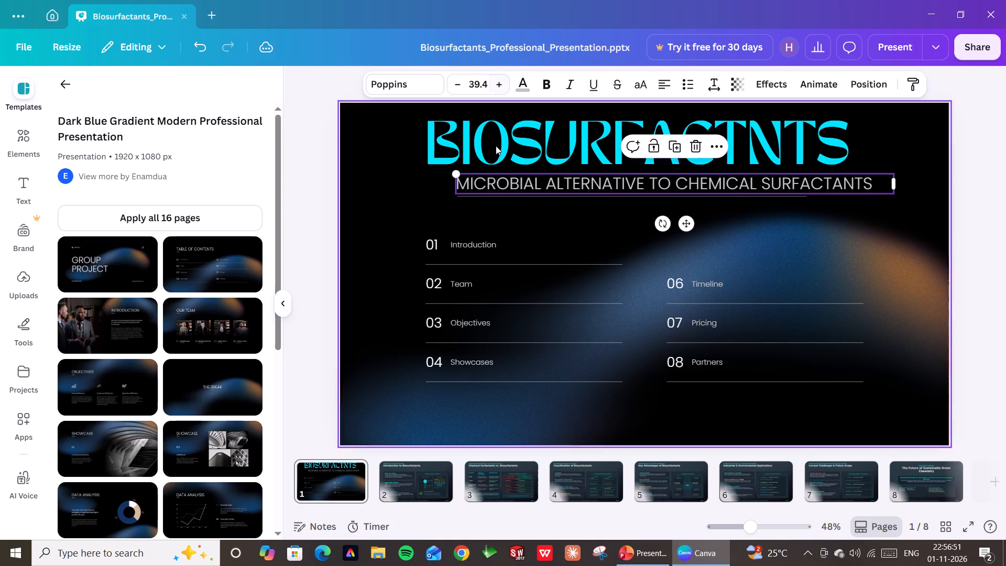
left_click_drag(487, 186, 463, 187)
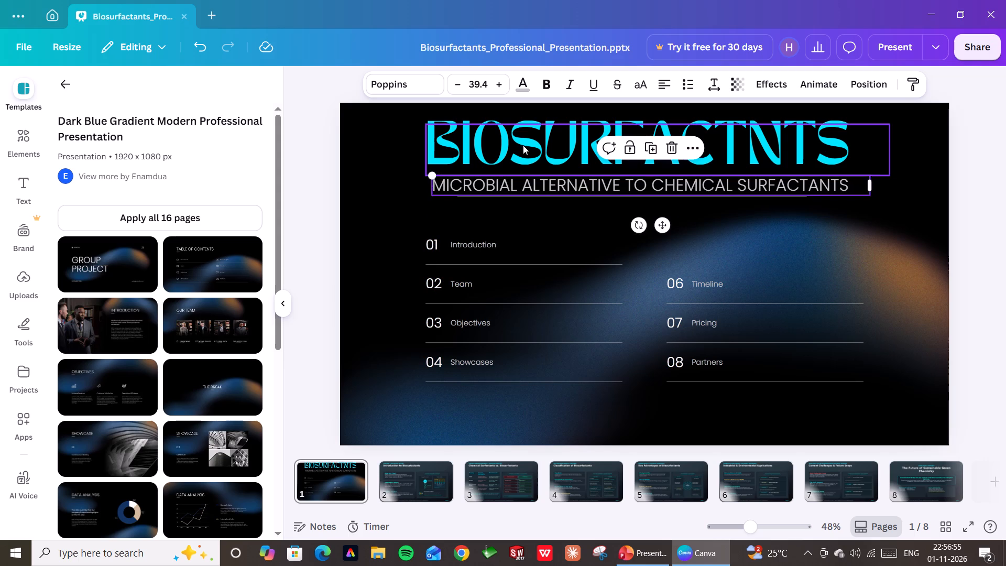
Enlarge the BIOSURFACTNTS heading to size 111 and move it slightly left so it is centred above the subtitle.
left_click(523, 145)
triple_click(497, 83)
triple_click(497, 83)
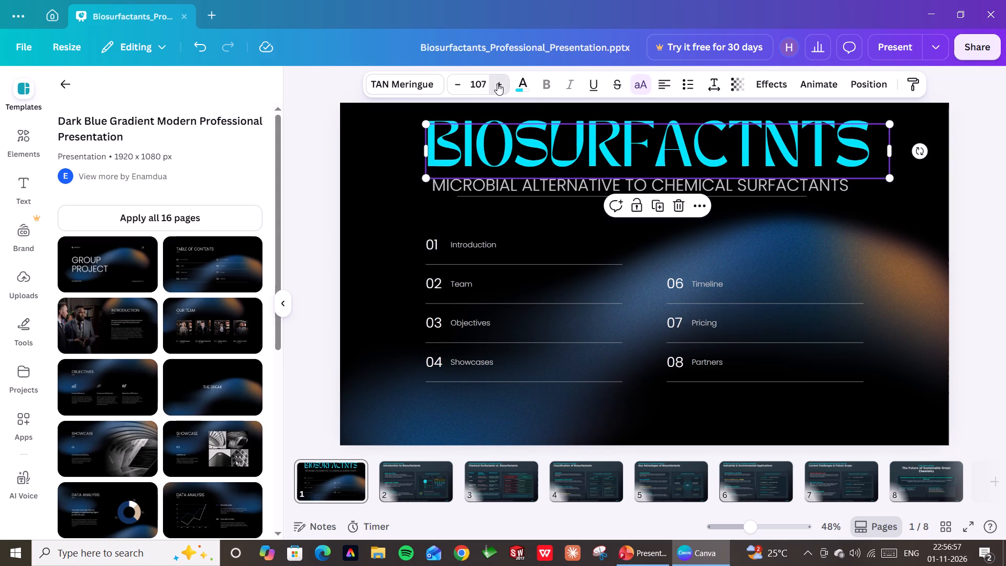
triple_click(497, 83)
left_click(498, 83)
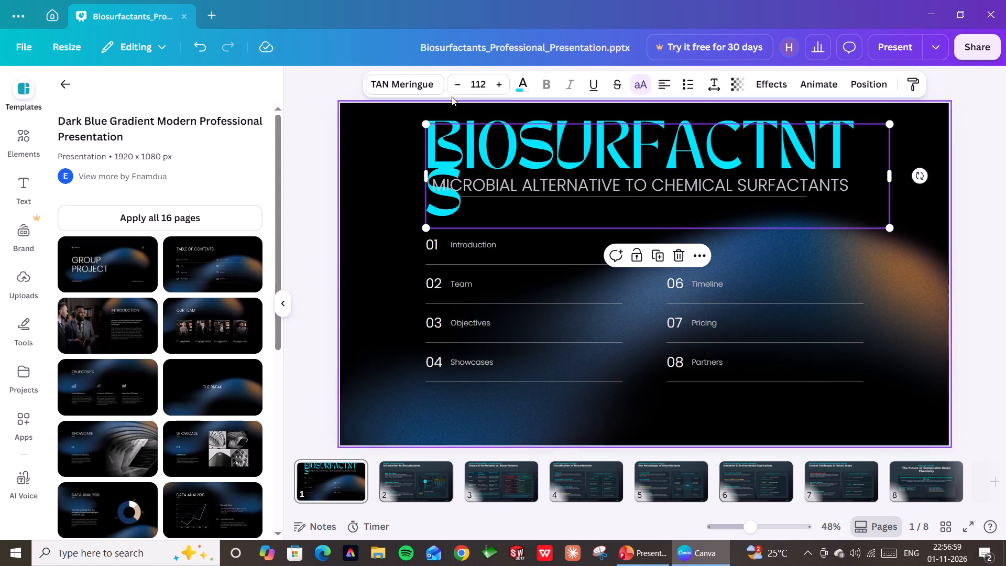
left_click(456, 83)
left_click_drag(640, 149, 610, 148)
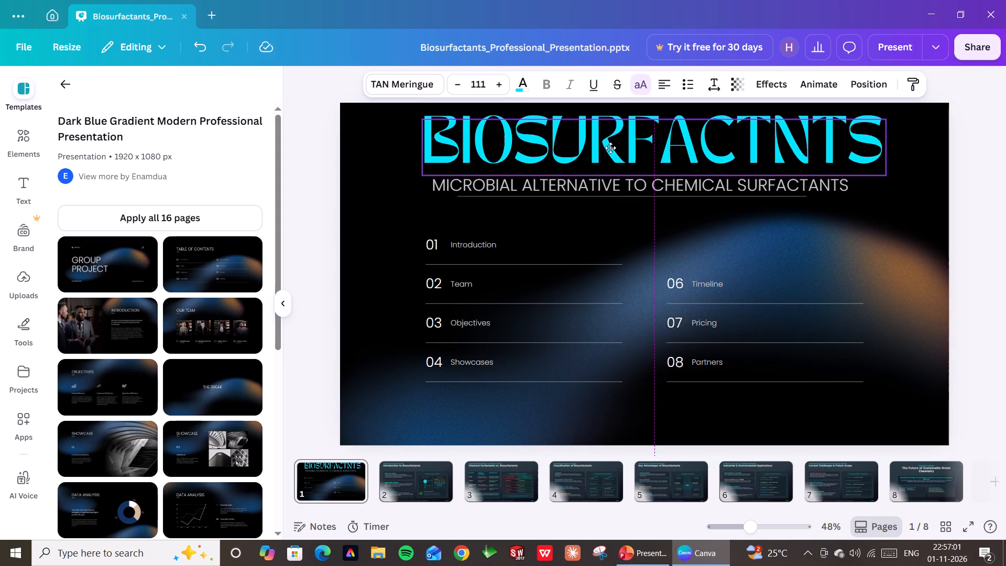
left_click_drag(610, 148, 624, 149)
left_click(966, 180)
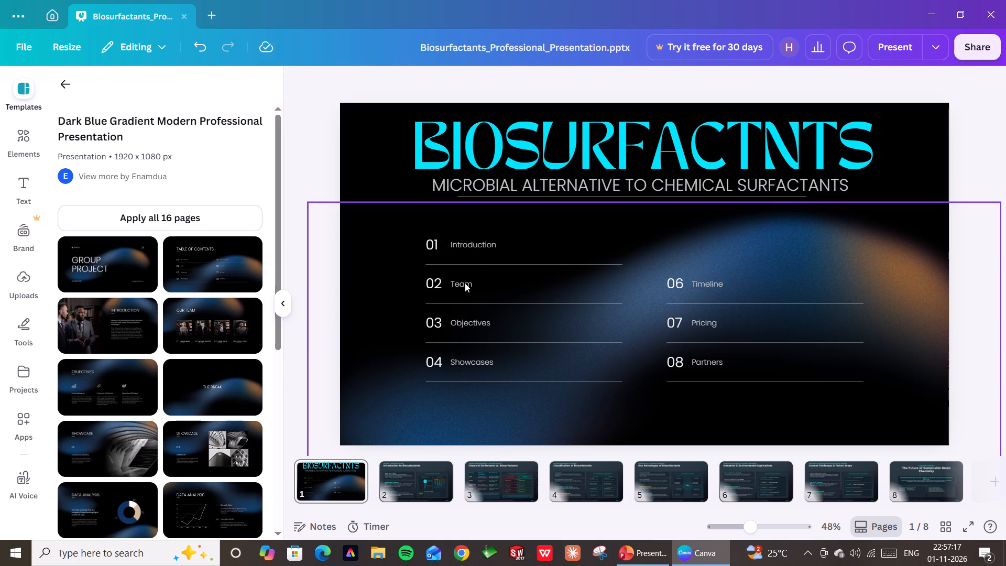
Look through slides 2, 3 and 8 alongside the new front page to compare their content and styling.
left_click(434, 247)
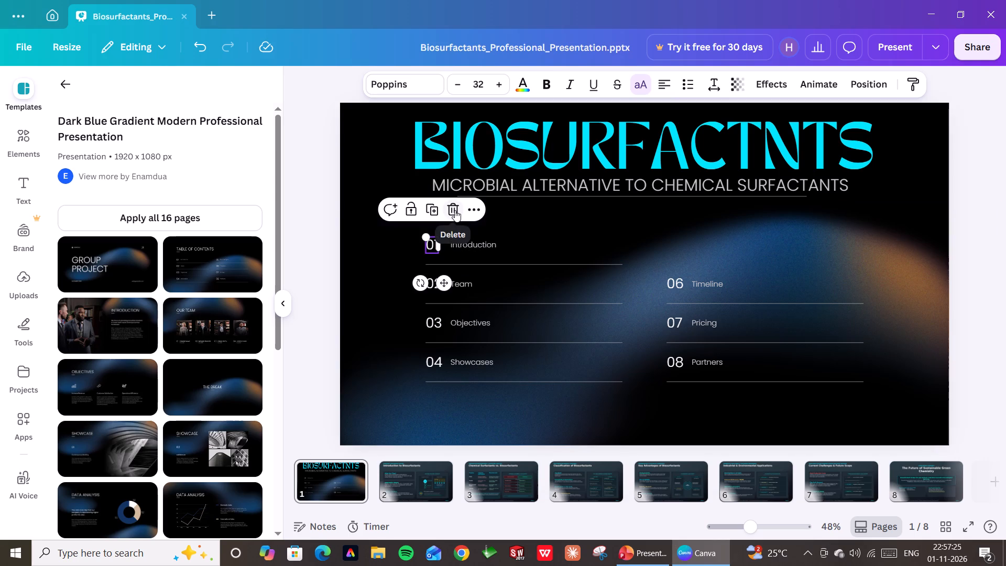
left_click(433, 496)
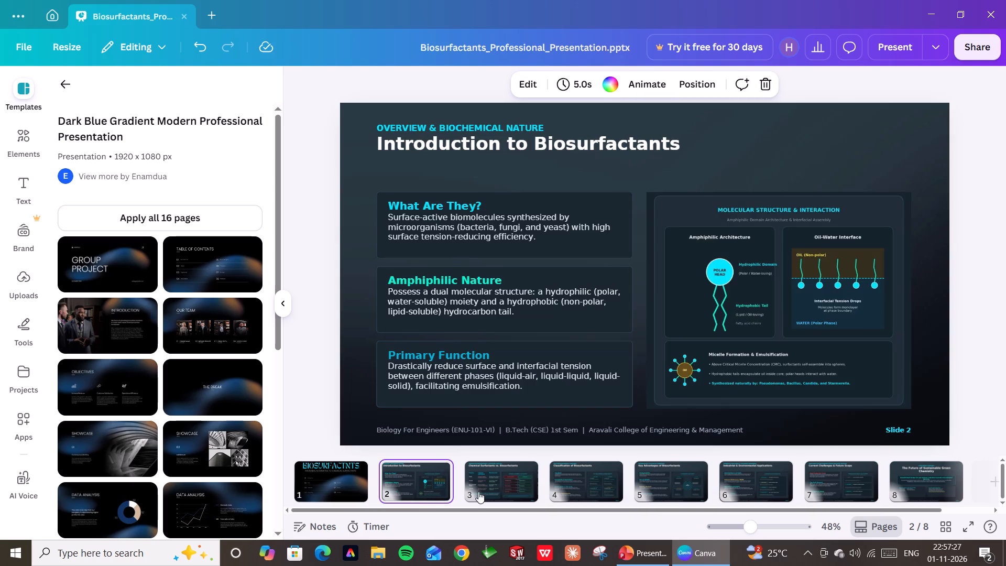
left_click(493, 488)
left_click(950, 478)
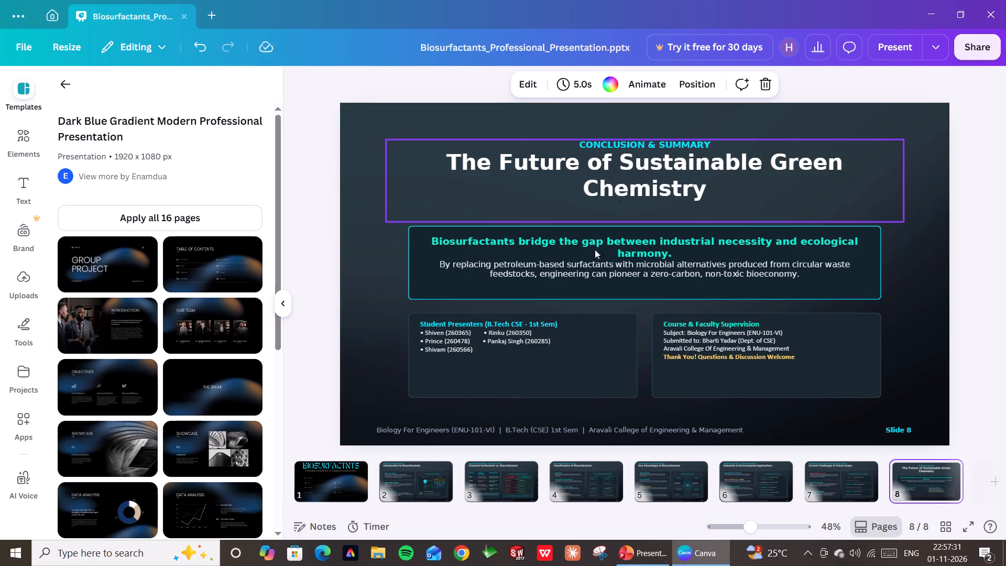
left_click(342, 483)
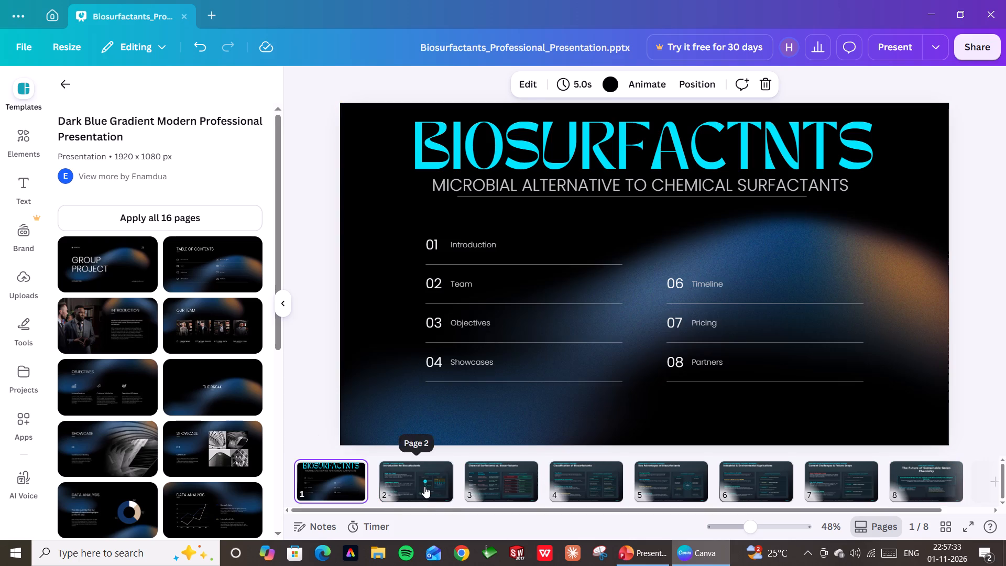
left_click(424, 486)
left_click(516, 488)
left_click(351, 482)
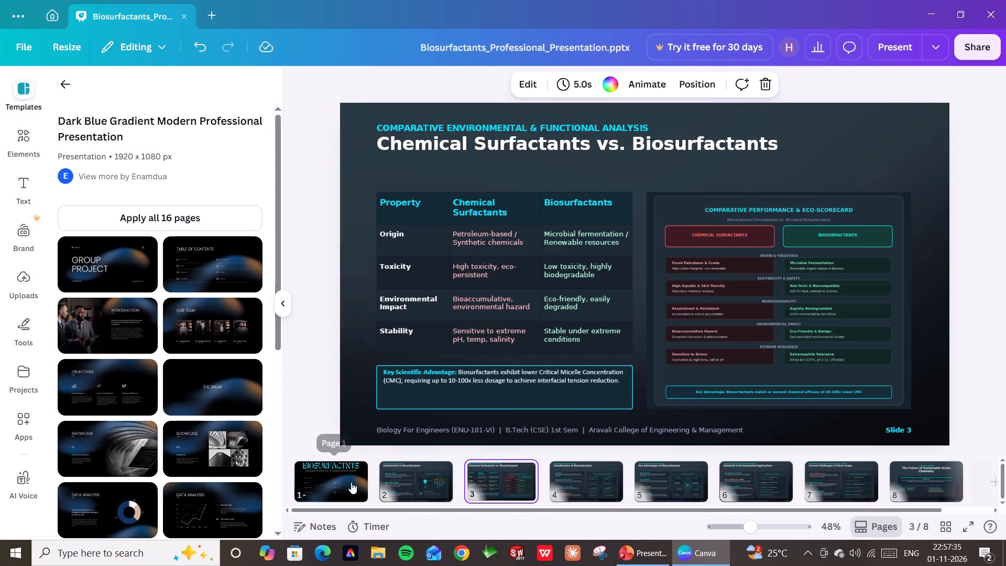
Delete the Student Presenters and Course & Faculty Supervision texts and their two background boxes from slide 8.
left_click(915, 482)
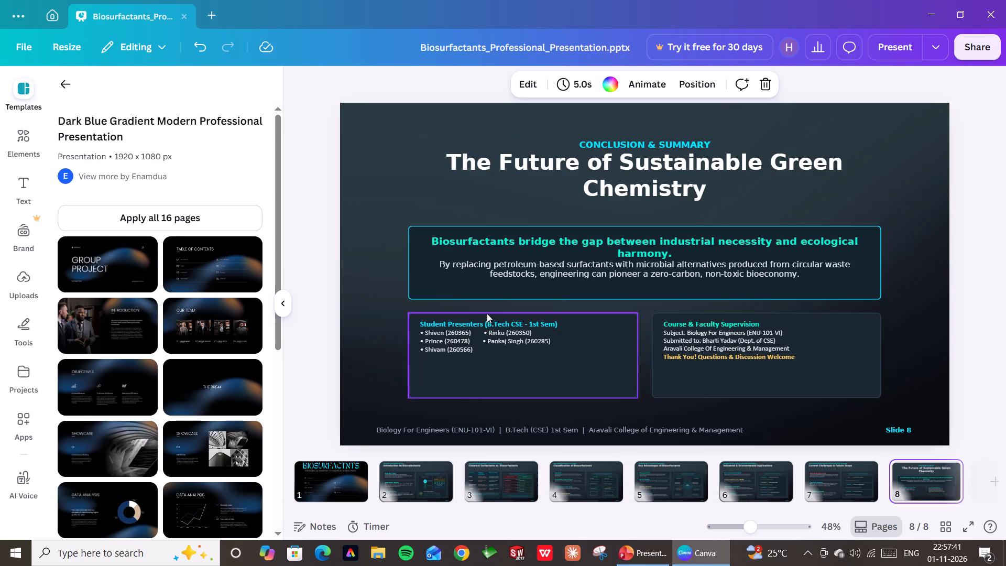
left_click(458, 344)
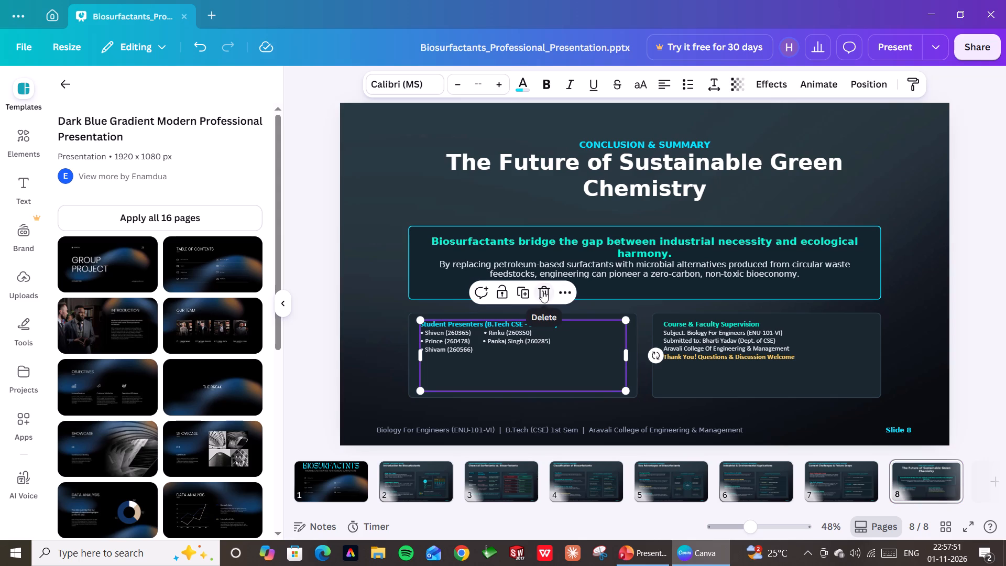
left_click(542, 291)
left_click(691, 348)
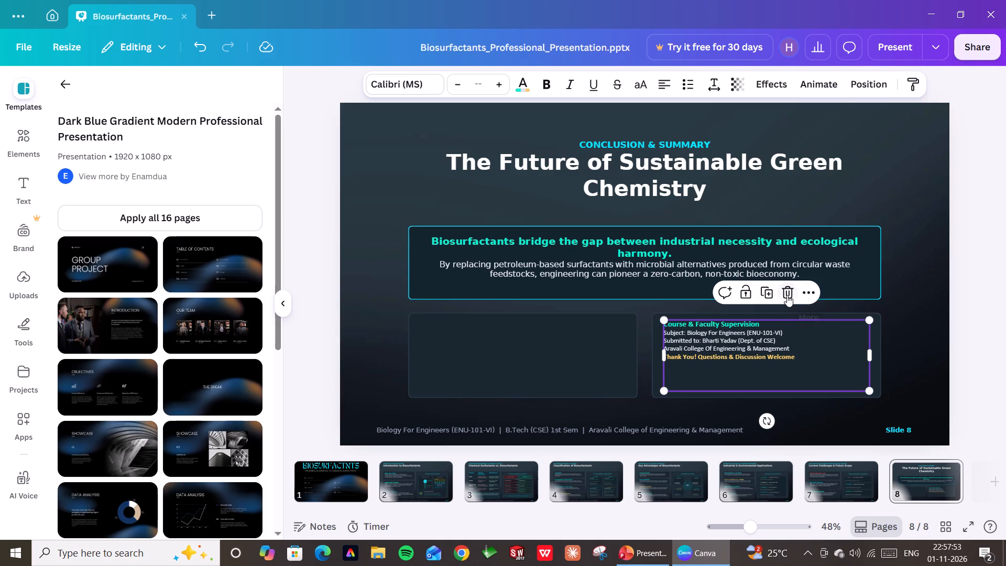
left_click(787, 295)
left_click(758, 352)
left_click(783, 286)
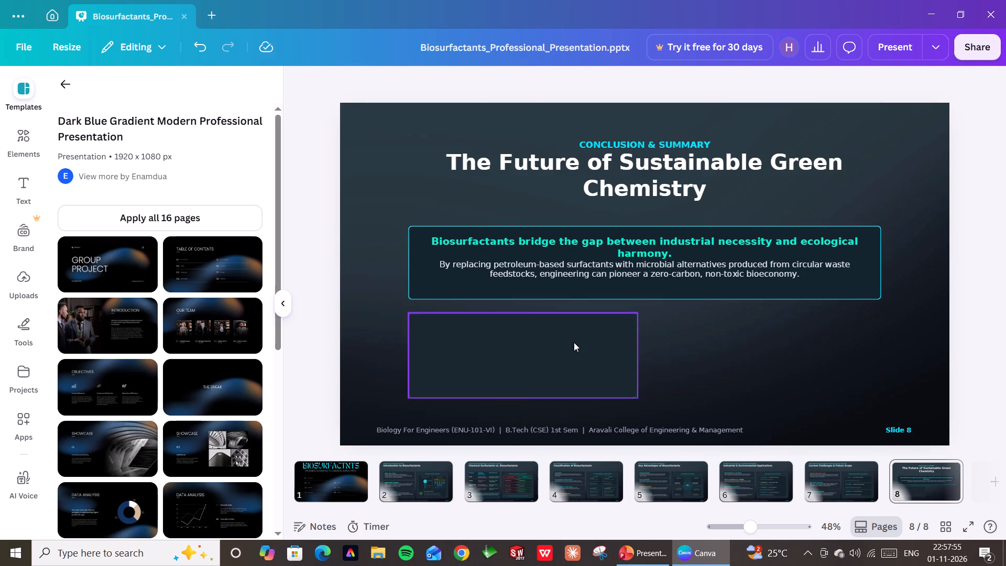
left_click(574, 342)
left_click(550, 286)
Enlarge slide 8's cyan-outlined summary box to about 1,586 wide, stretch it down to just above the footer, and shift it left to roughly centre it.
left_click(632, 265)
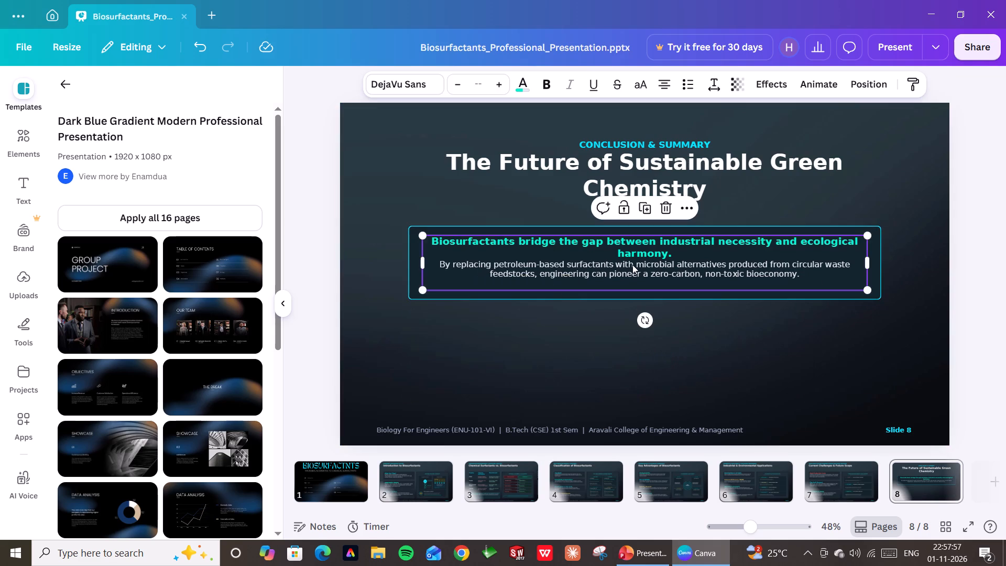
left_click(880, 295)
left_click(885, 303)
left_click(877, 298)
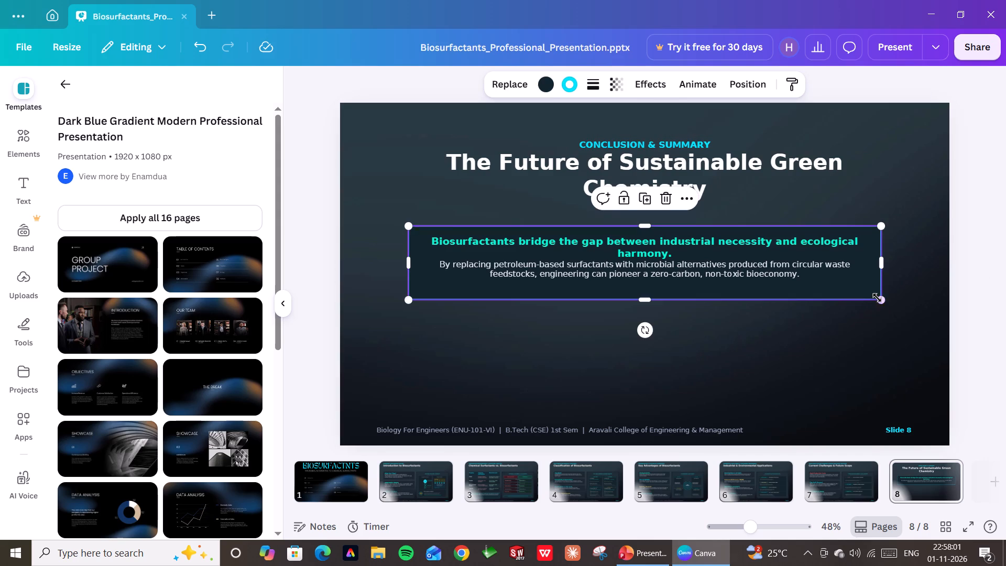
left_click_drag(882, 300, 901, 352)
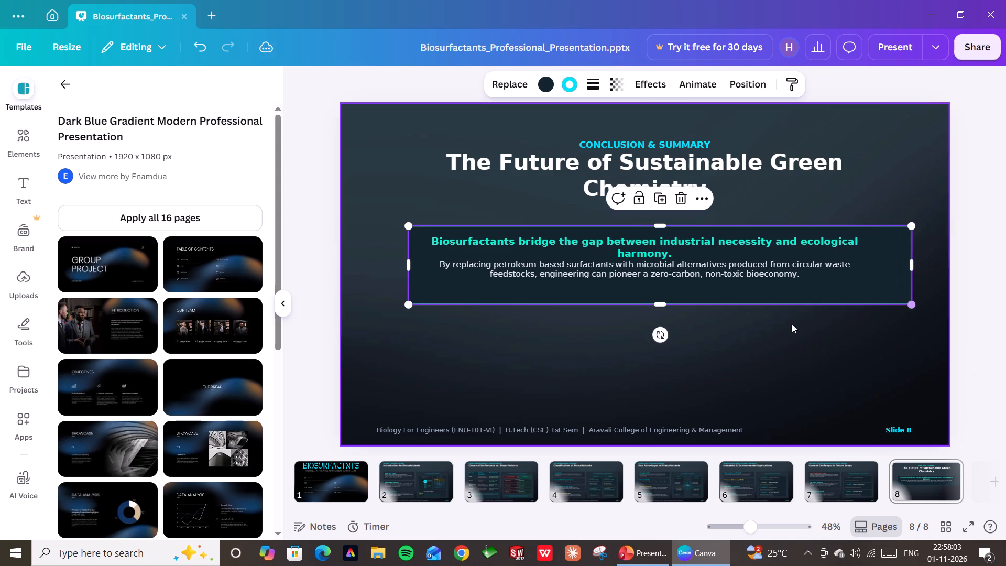
left_click_drag(662, 304, 655, 393)
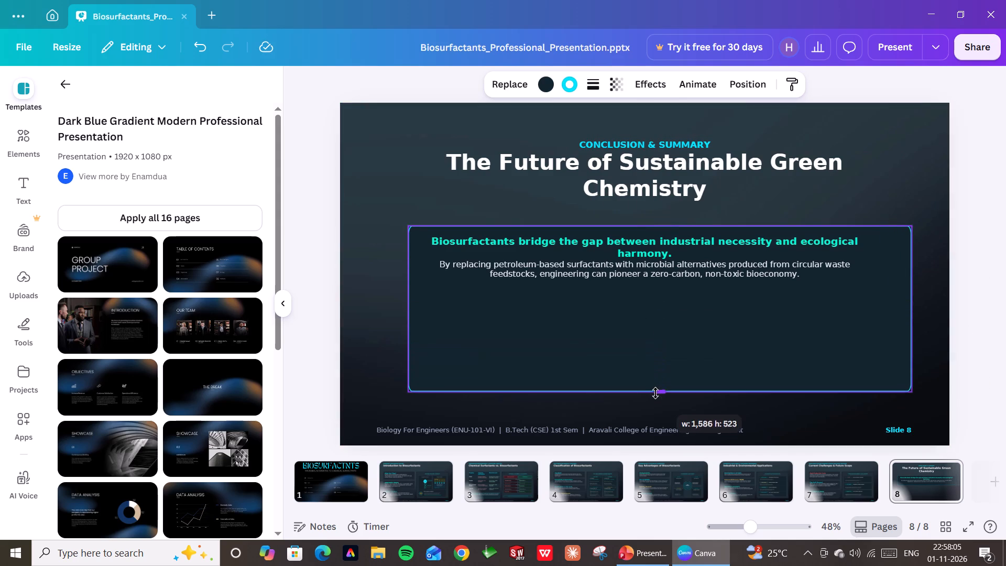
left_click_drag(655, 393, 650, 414)
left_click_drag(674, 331, 669, 331)
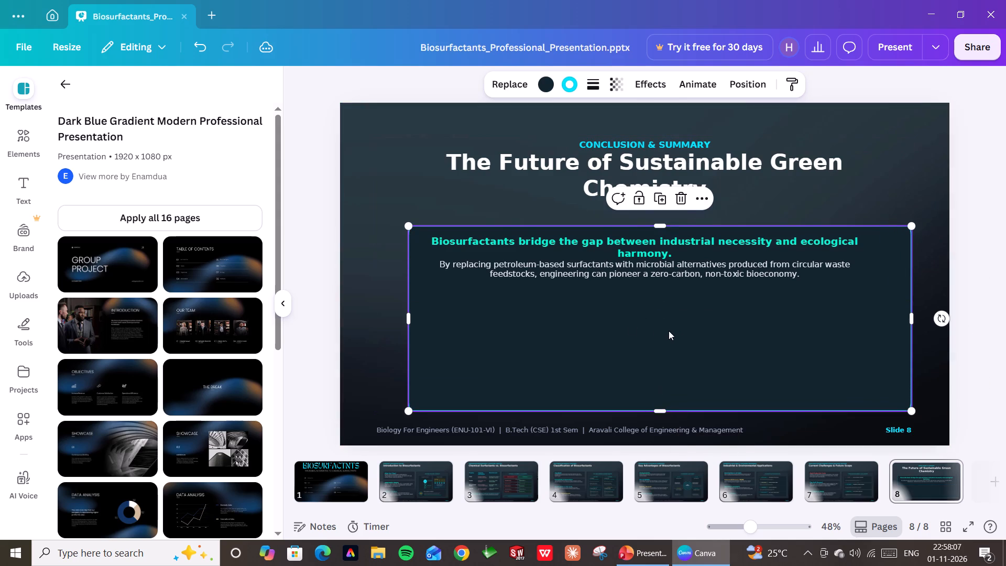
left_click_drag(669, 331, 651, 330)
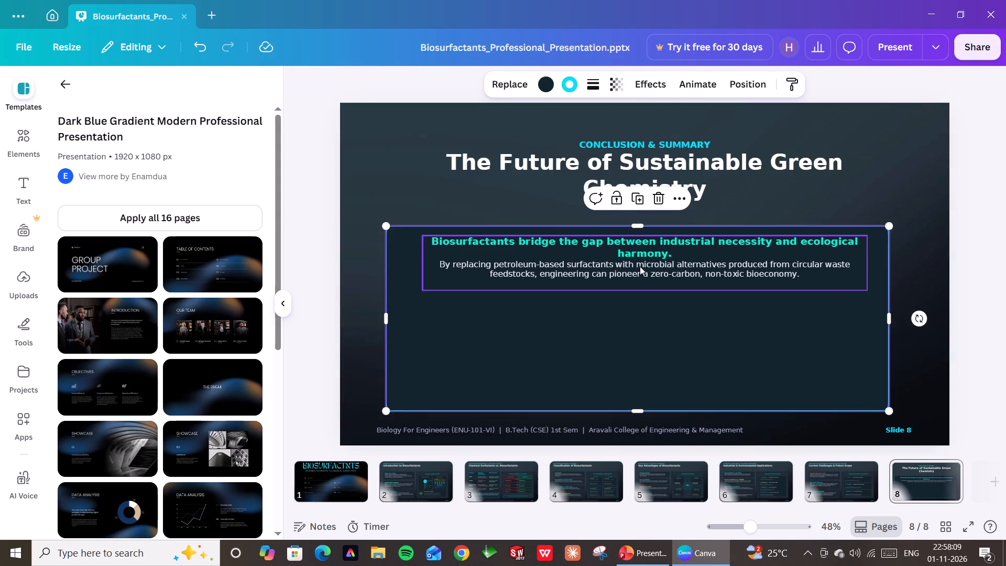
Enlarge the "Biosurfactants bridge the gap" text block to span the full width of the resized summary box.
left_click(640, 266)
left_click_drag(424, 290, 389, 321)
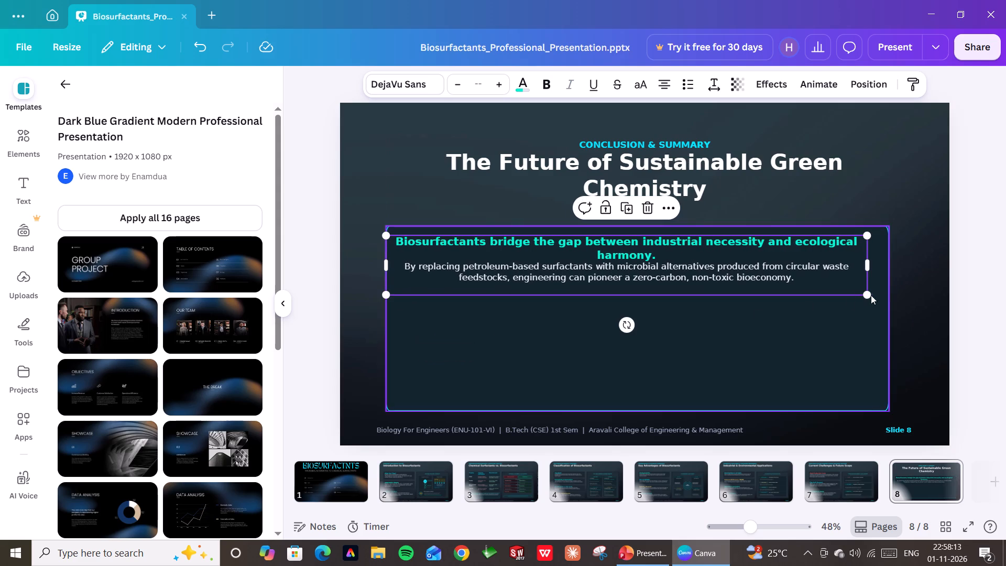
left_click_drag(867, 295, 888, 301)
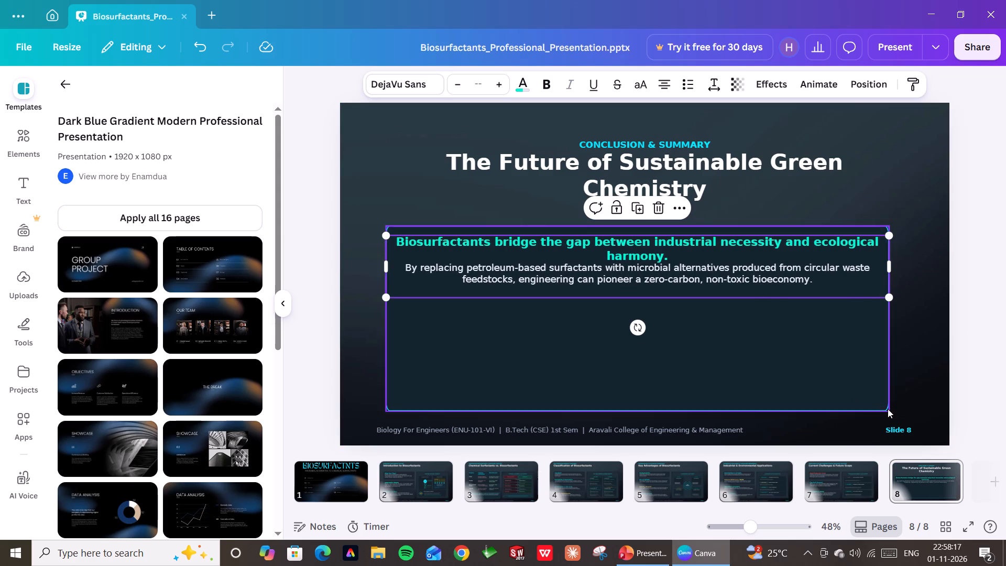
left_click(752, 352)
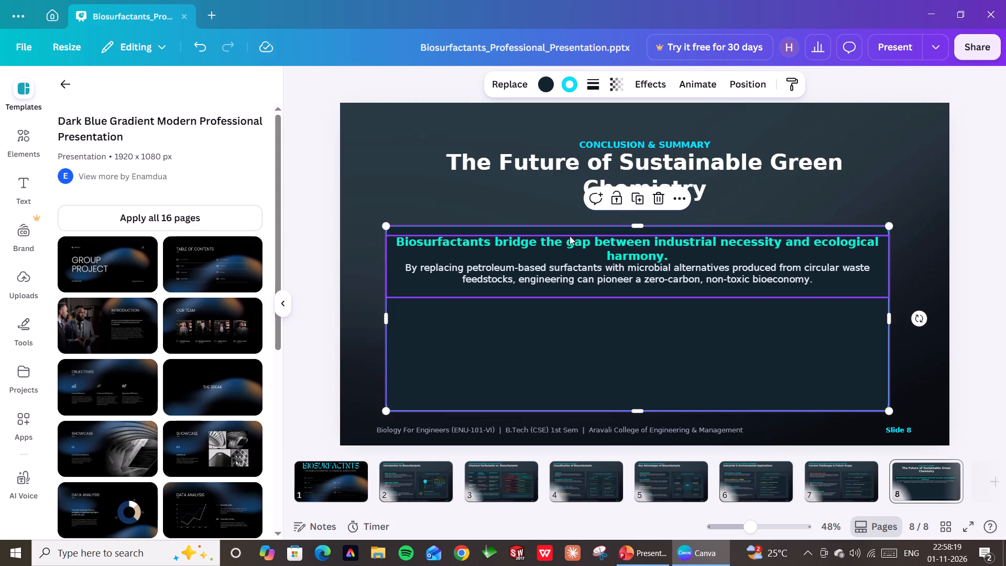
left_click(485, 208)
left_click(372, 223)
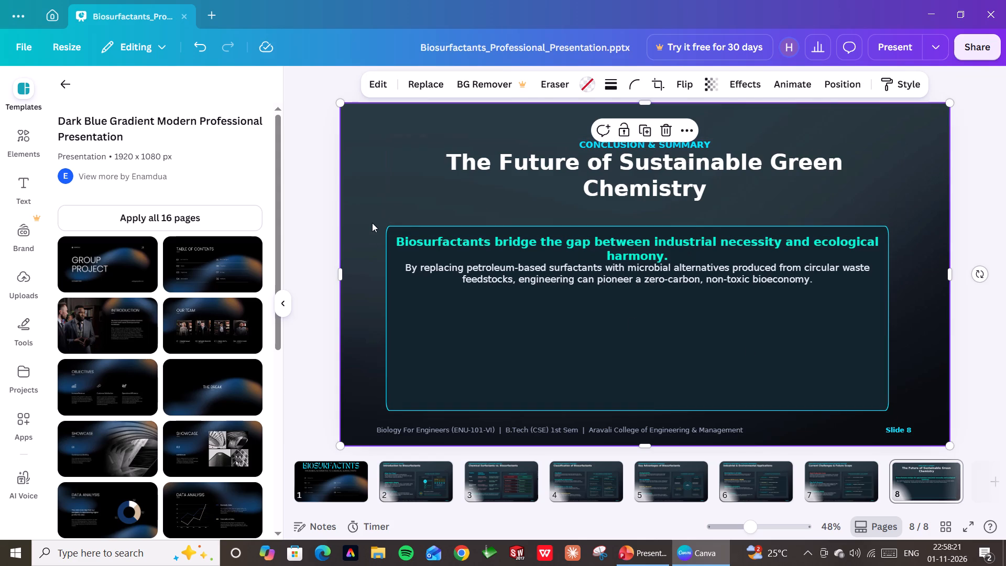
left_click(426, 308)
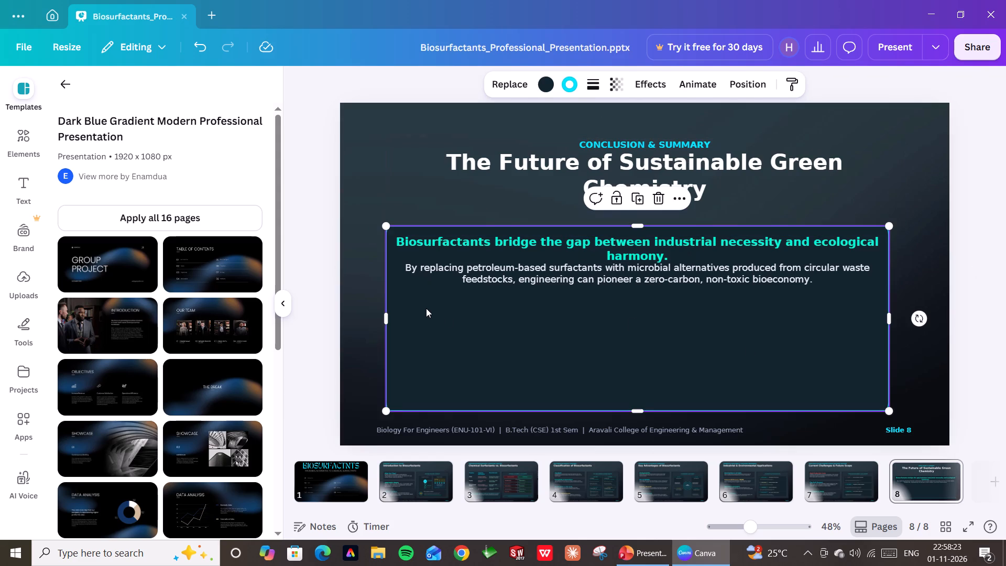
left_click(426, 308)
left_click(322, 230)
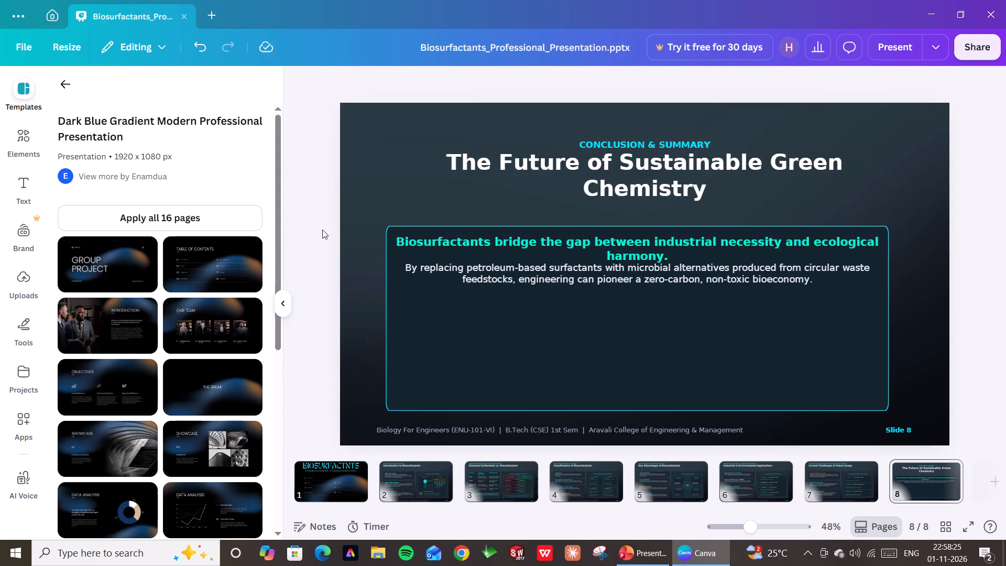
Add a heading text box to slide 8, enlarge it to size 105, and place it unrotated beneath the summary text inside the box.
left_click(16, 192)
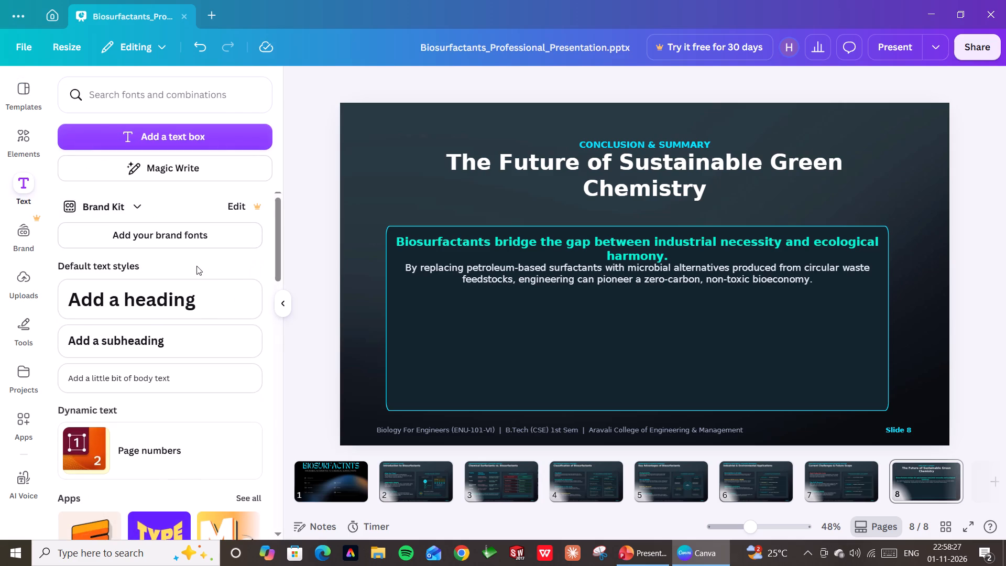
left_click(145, 303)
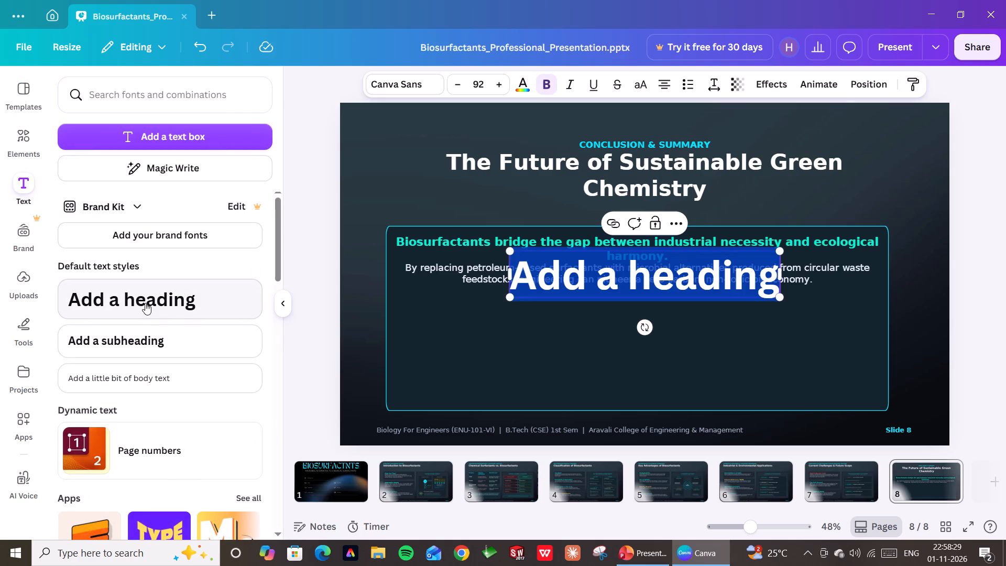
left_click_drag(626, 279, 598, 314)
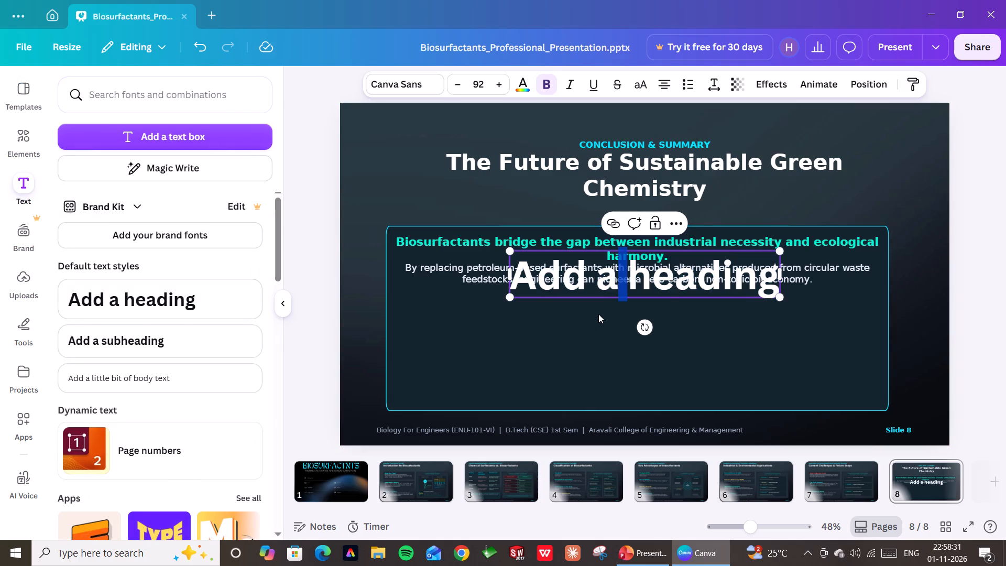
left_click_drag(598, 314, 619, 299)
left_click(676, 315)
left_click(617, 288)
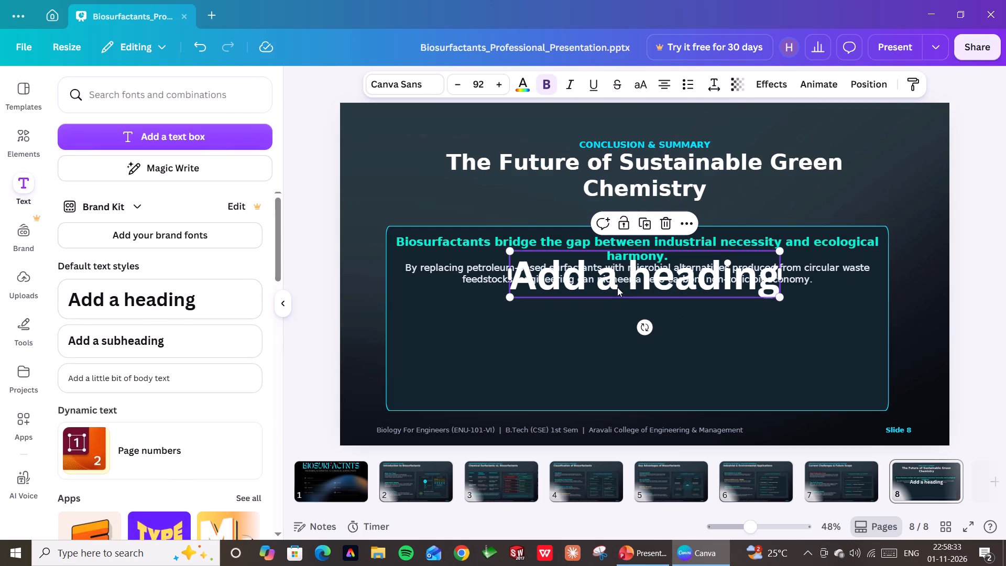
left_click_drag(507, 297, 475, 333)
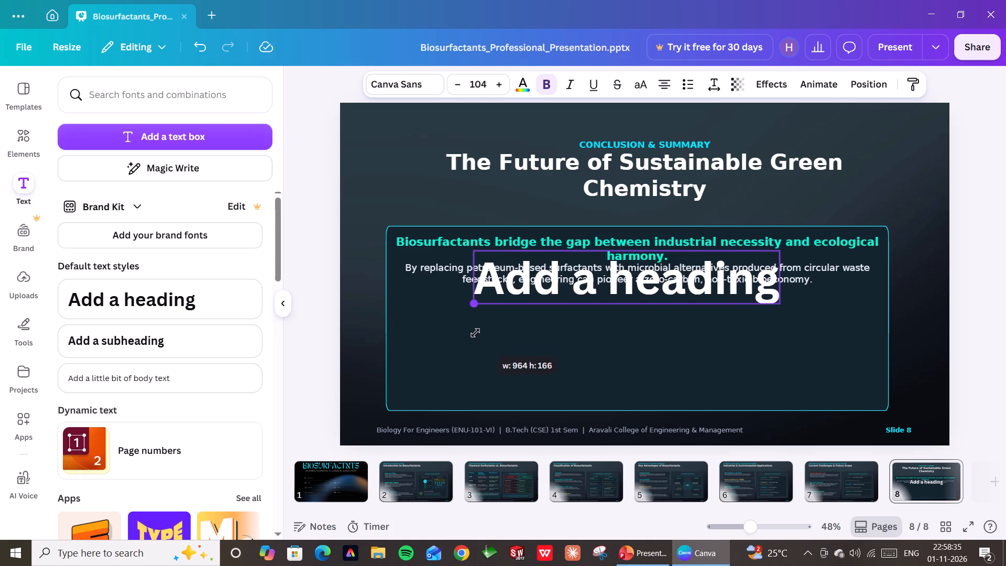
left_click_drag(475, 333, 475, 332)
left_click_drag(622, 332, 615, 349)
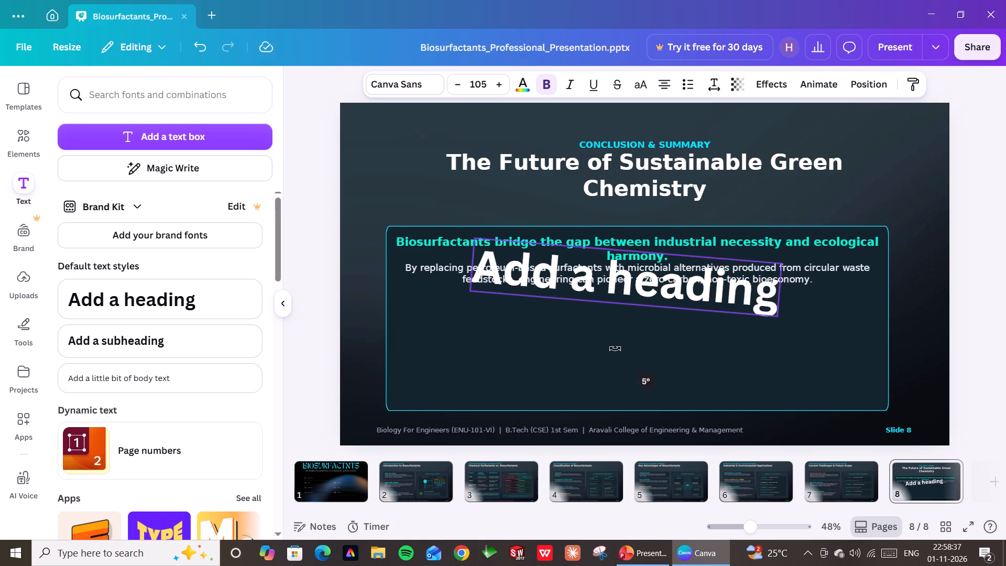
left_click_drag(615, 349, 622, 349)
left_click_drag(585, 255, 585, 264)
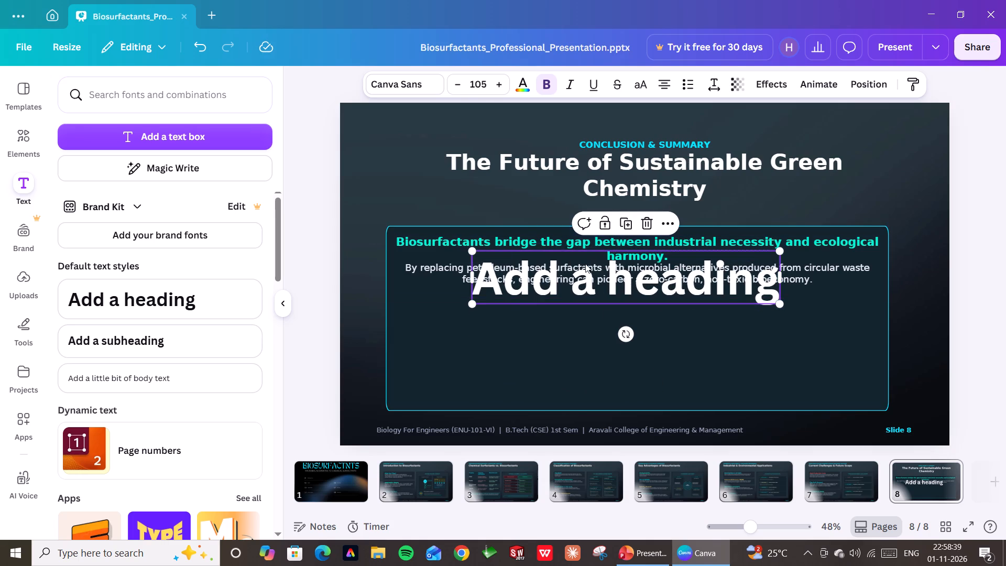
left_click_drag(585, 264, 586, 299)
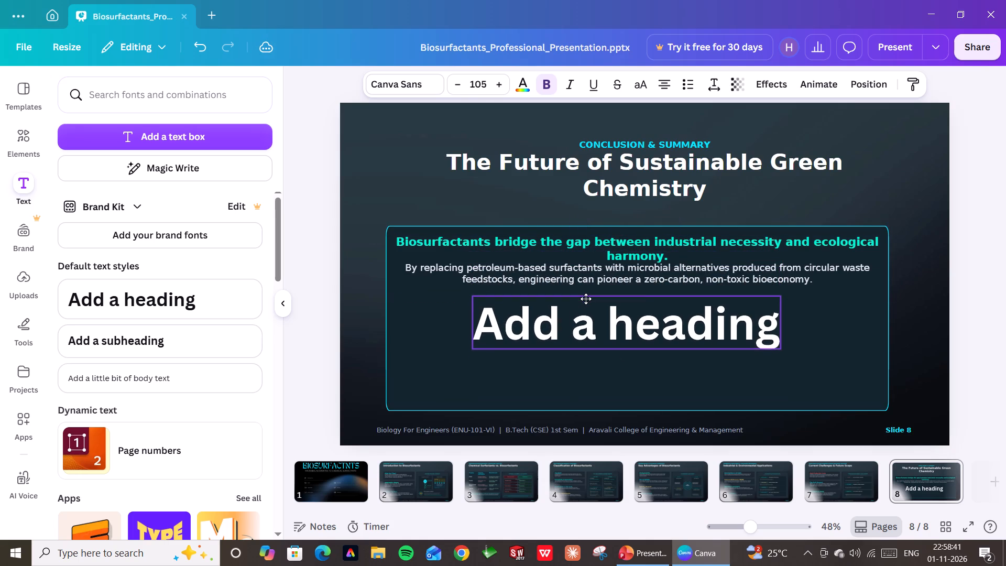
left_click_drag(586, 299, 588, 298)
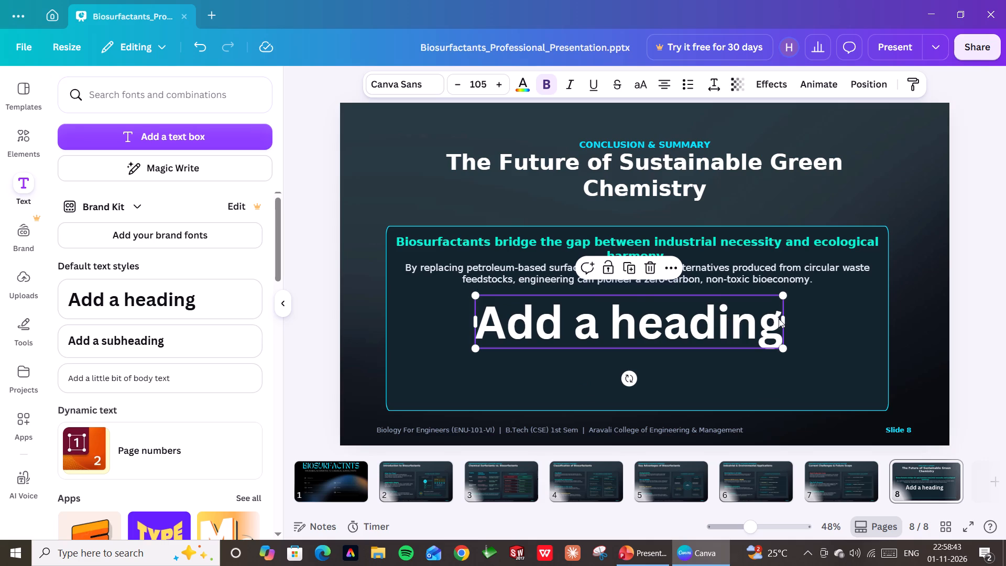
Clear all the placeholder text from the new heading on slide 8.
left_click(778, 322)
left_click(777, 333)
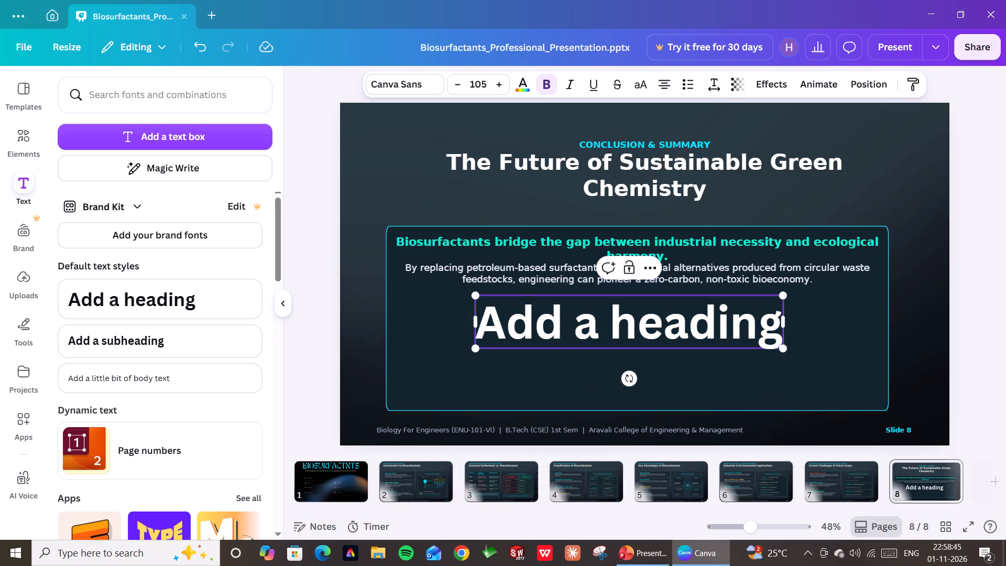
key("BackSpace")
key("BackSpace")
key("BackSpace")
key("BackSpace")
key("BackSpace")
key("BackSpace")
key("BackSpace")
key("BackSpace")
key("BackSpace")
key("BackSpace")
key("BackSpace")
key("BackSpace")
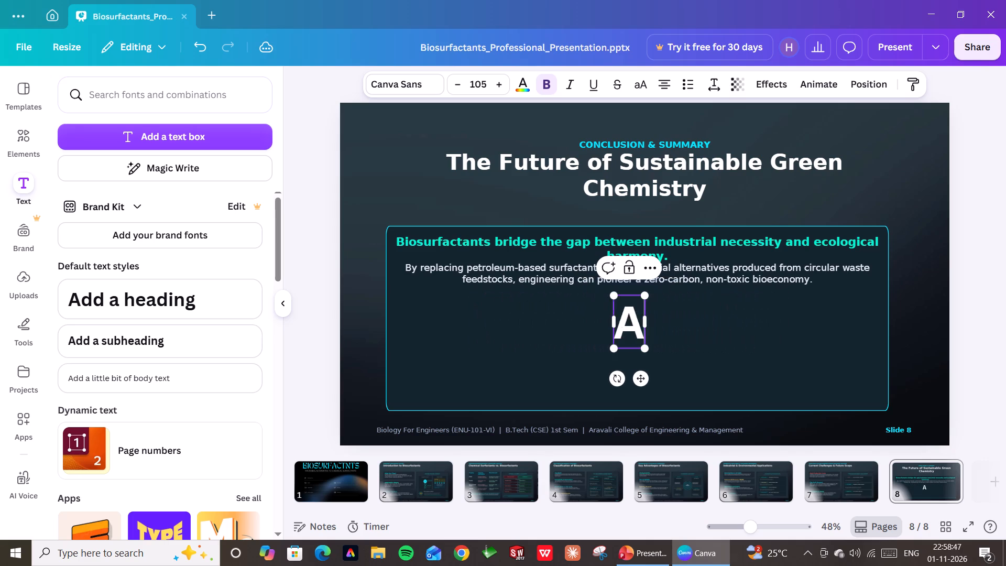
key("BackSpace")
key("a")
key("BackSpace")
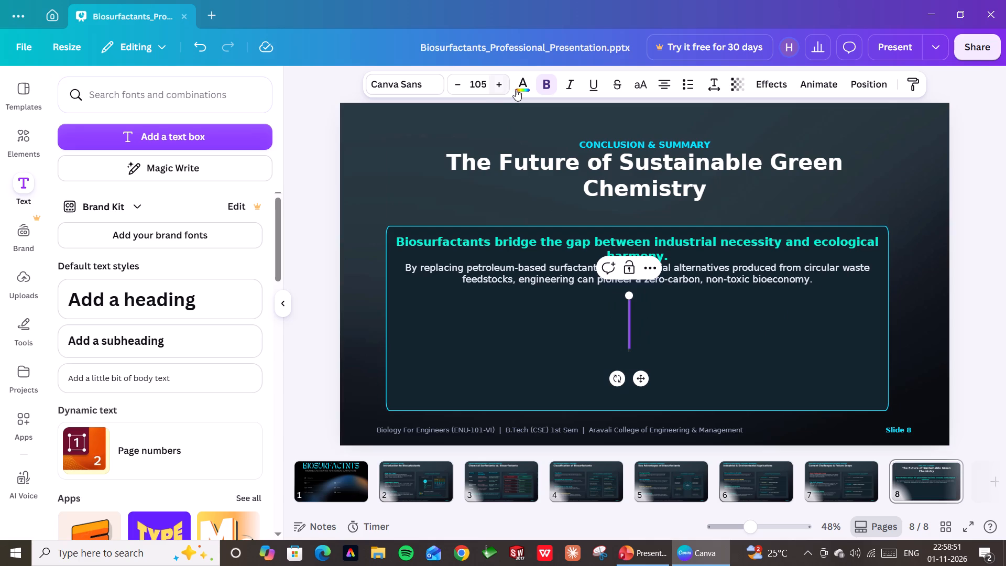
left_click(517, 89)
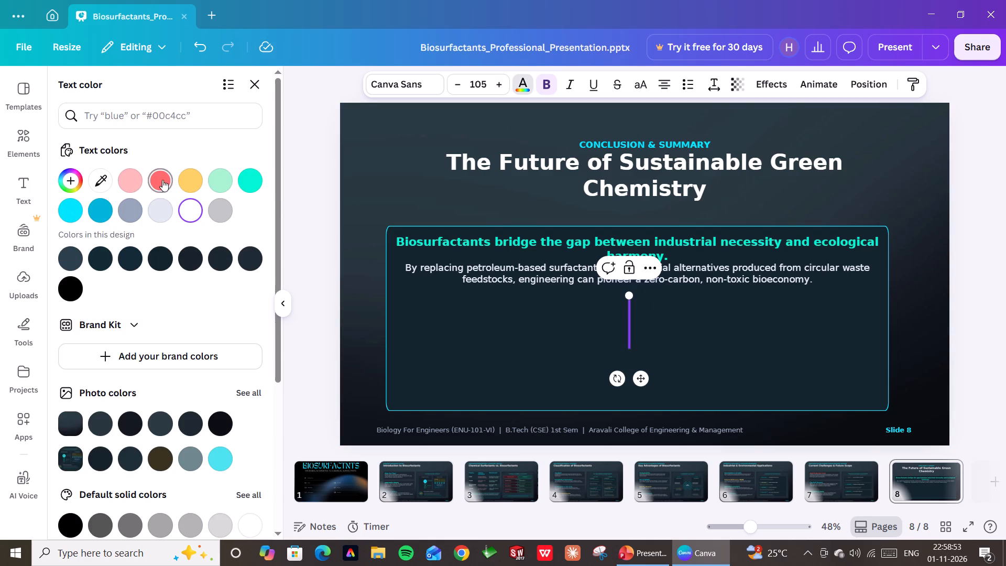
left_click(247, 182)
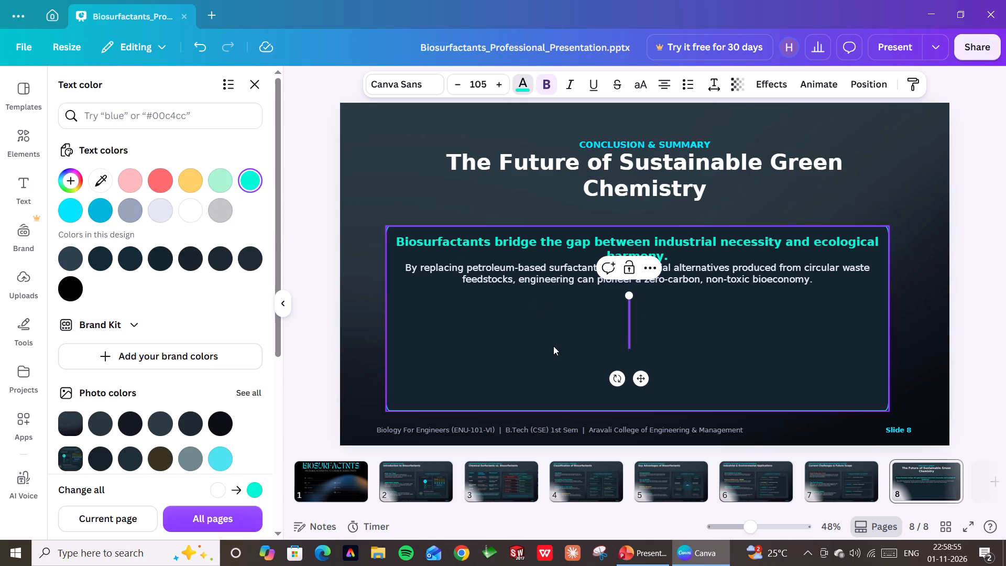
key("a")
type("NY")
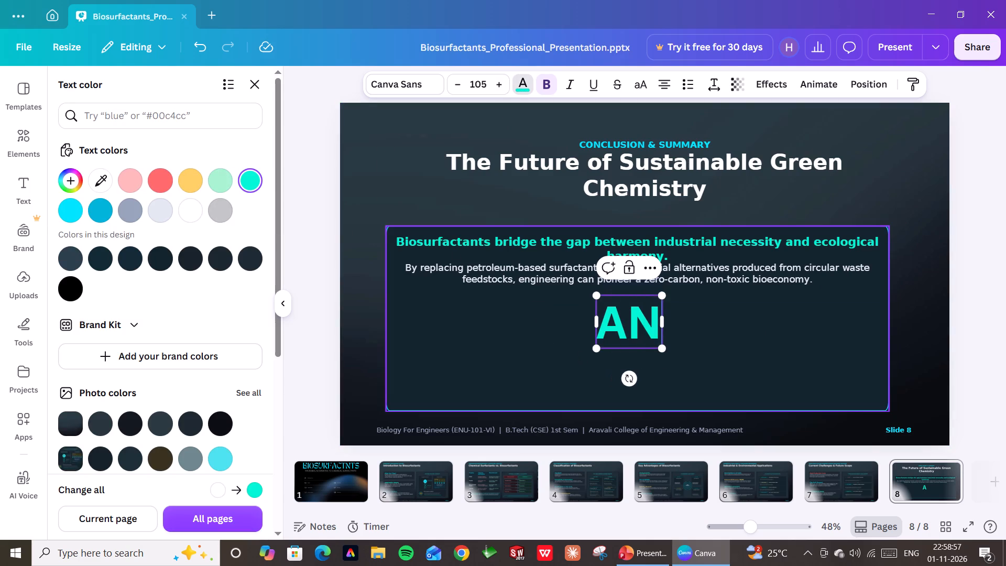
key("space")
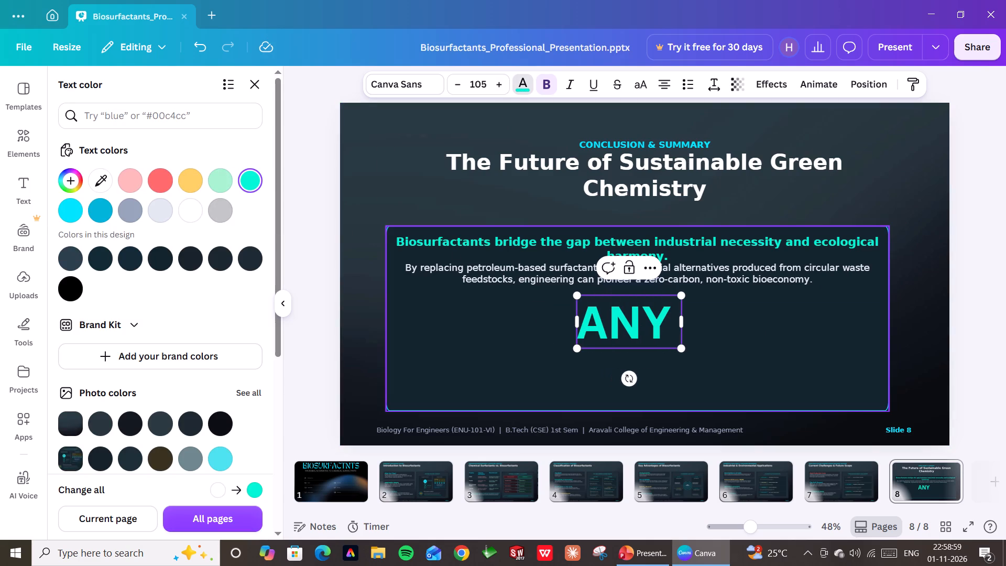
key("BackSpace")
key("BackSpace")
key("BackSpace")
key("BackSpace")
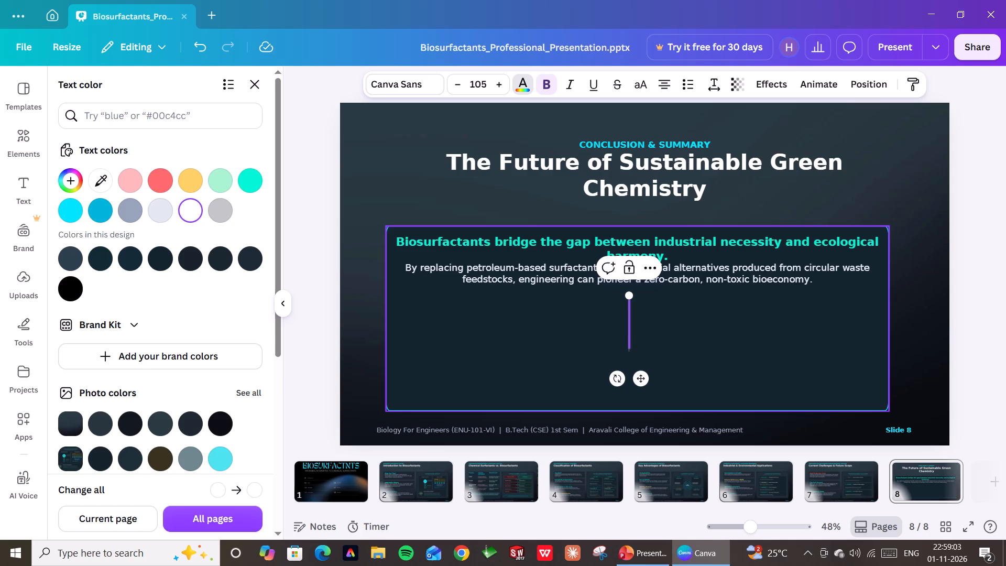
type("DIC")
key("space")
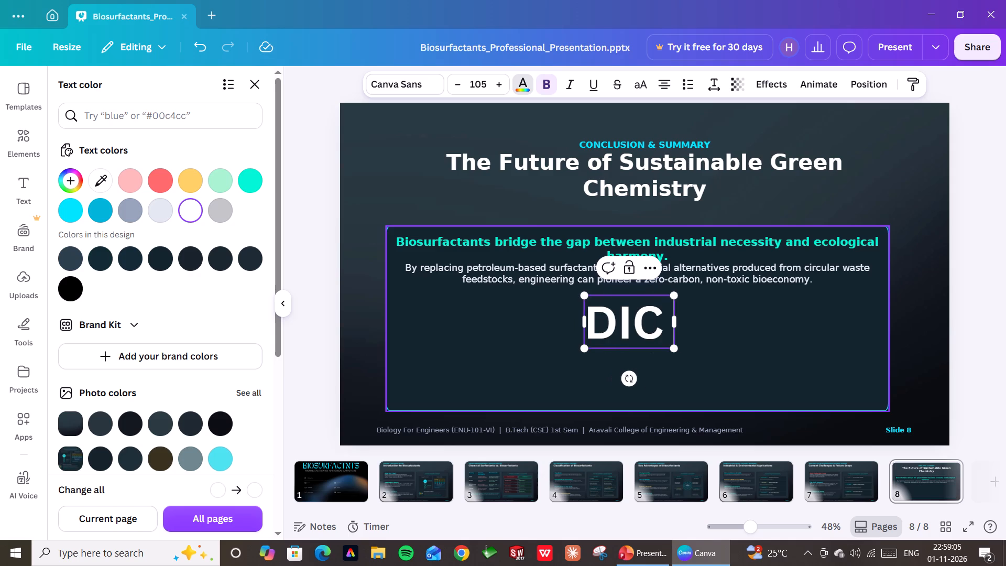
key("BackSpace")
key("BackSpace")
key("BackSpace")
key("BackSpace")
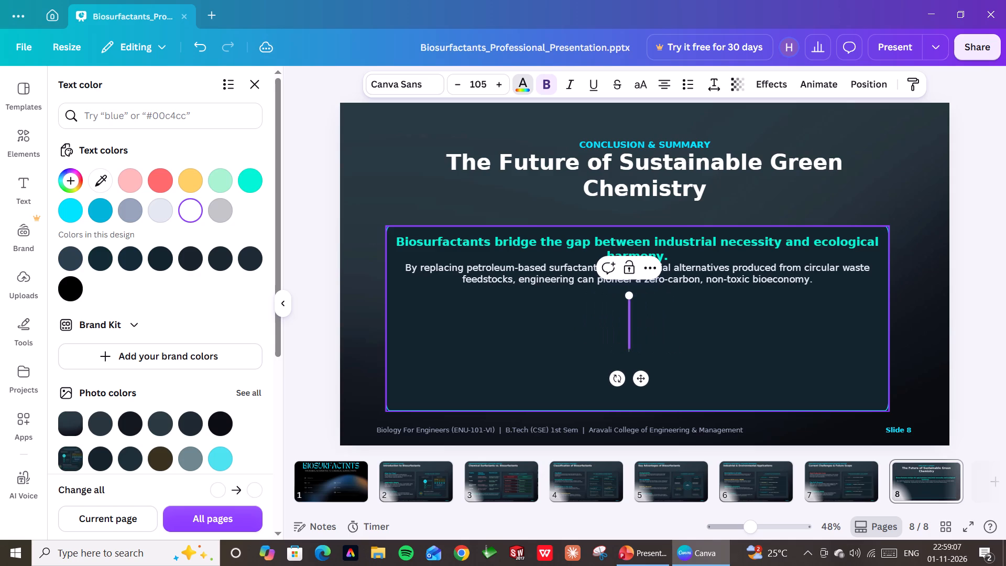
Colour the empty slide 8 heading turquoise, the last swatch in the first row of text colours, and reduce its font size to 50.9.
left_click(248, 176)
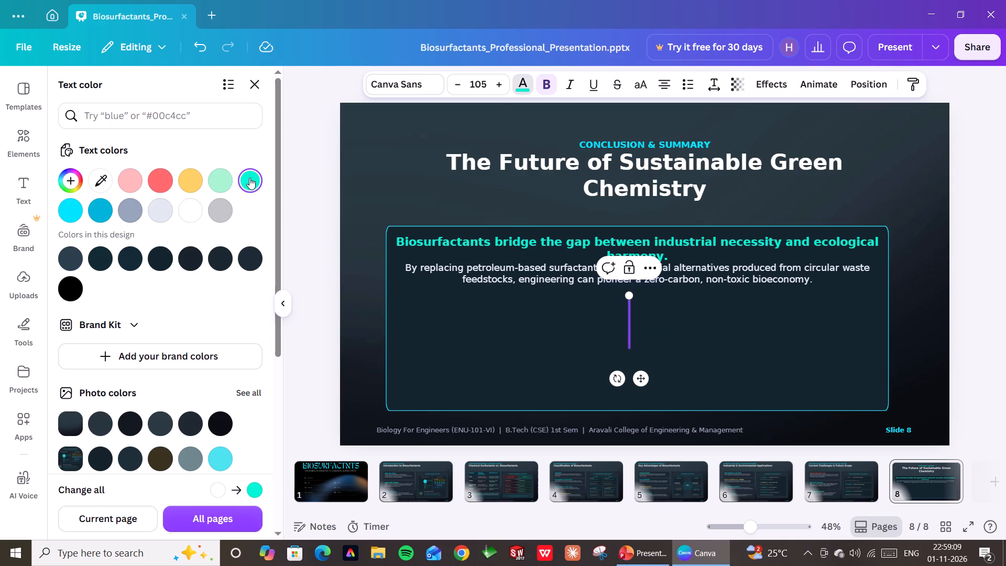
triple_click(452, 81)
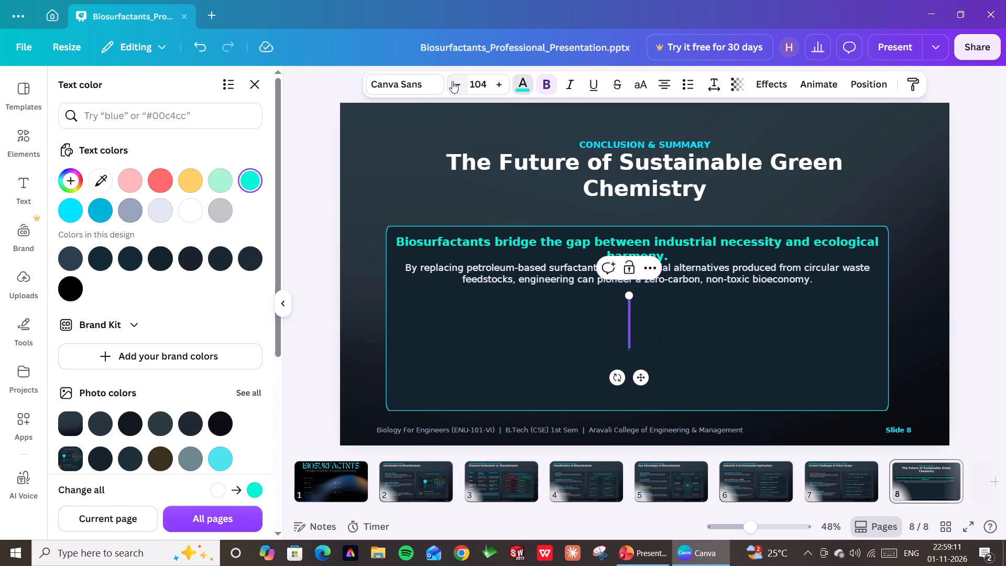
triple_click(452, 81)
triple_click(452, 81)
triple_click(452, 81)
triple_click(452, 81)
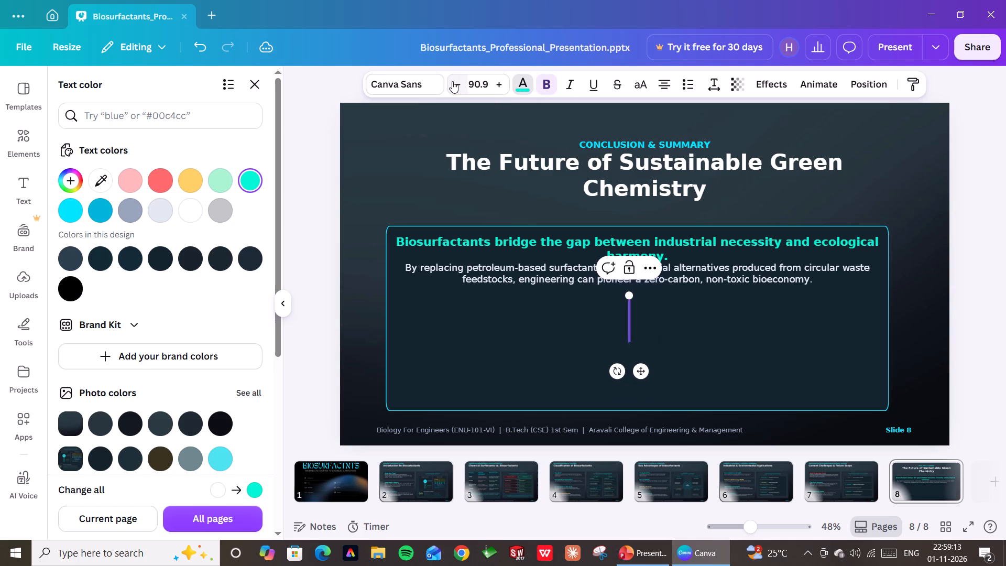
triple_click(452, 81)
triple_click(452, 81)
triple_click(453, 81)
triple_click(453, 82)
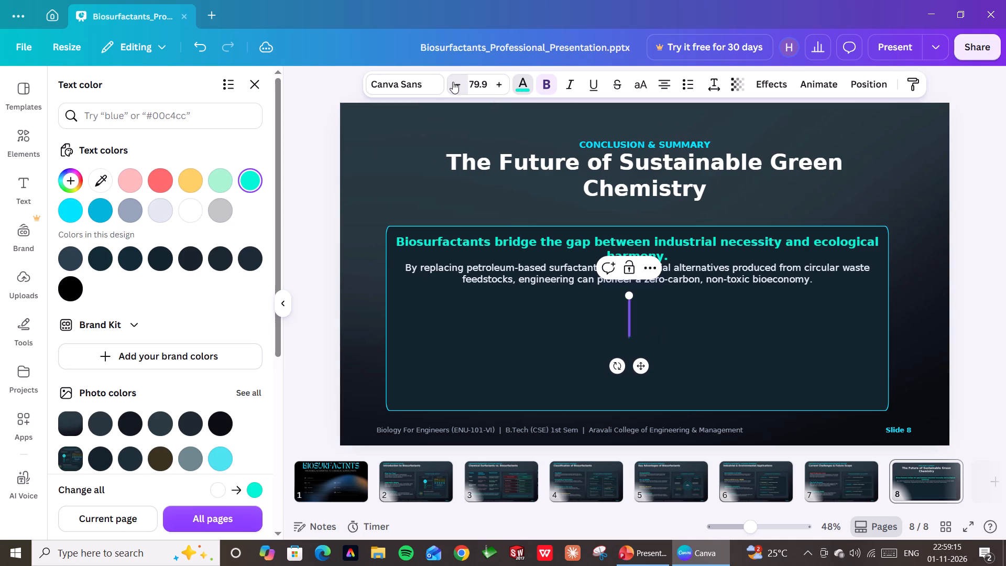
triple_click(453, 82)
triple_click(455, 84)
triple_click(455, 85)
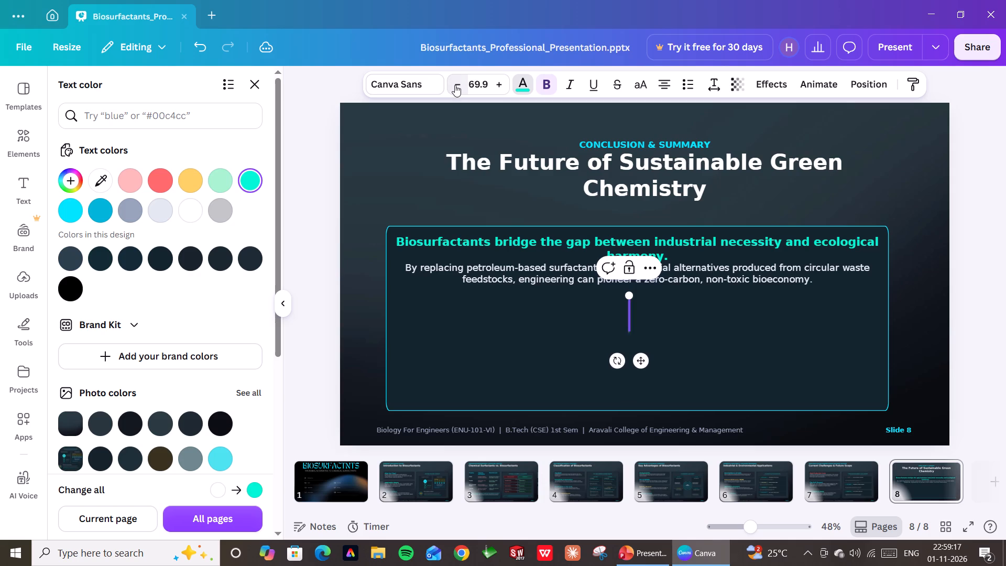
triple_click(454, 85)
triple_click(454, 85)
triple_click(454, 85)
triple_click(455, 86)
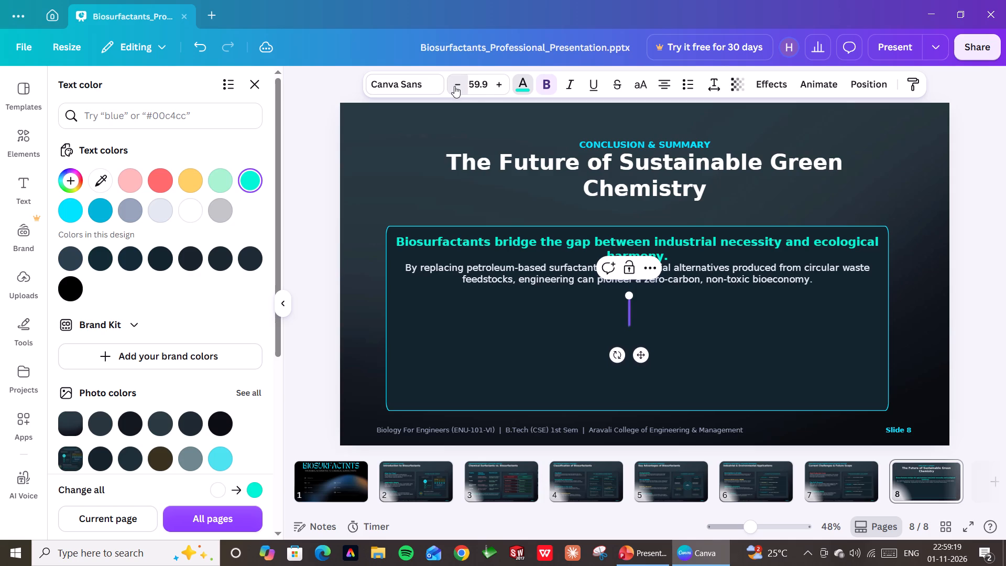
triple_click(454, 86)
triple_click(453, 86)
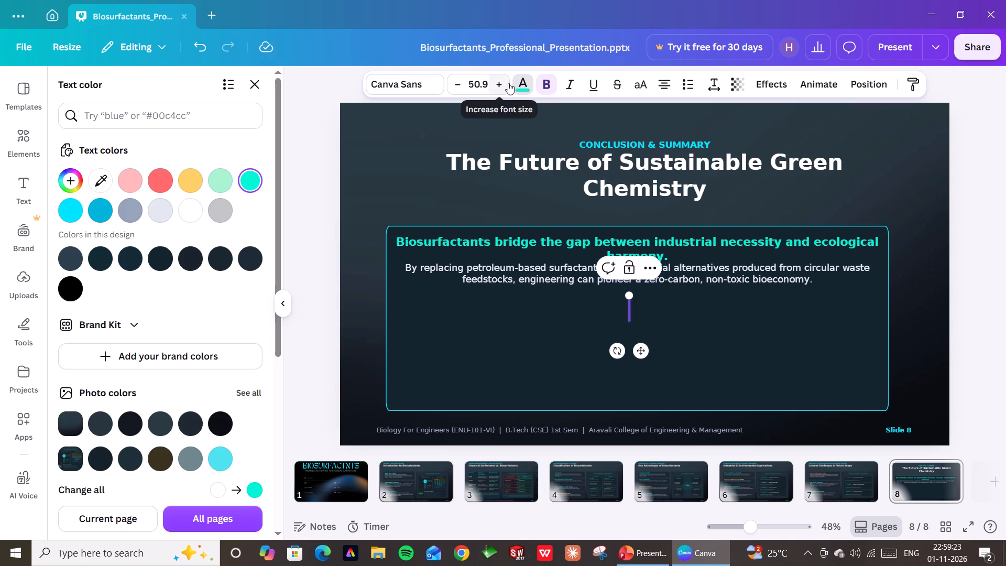
Enter "DISCUSSION AND QUESTIONS ARE WELCOME" as the new heading's text on slide 8.
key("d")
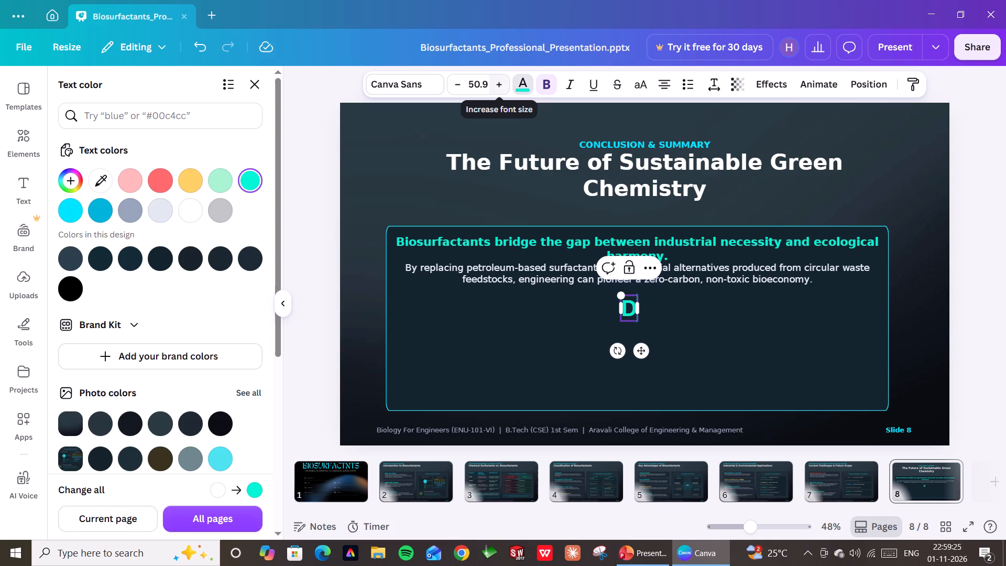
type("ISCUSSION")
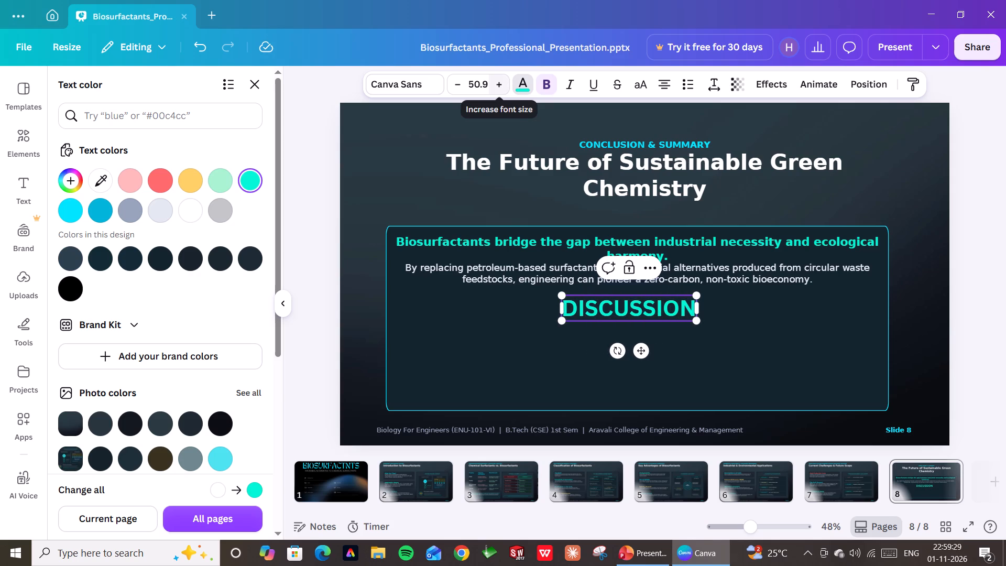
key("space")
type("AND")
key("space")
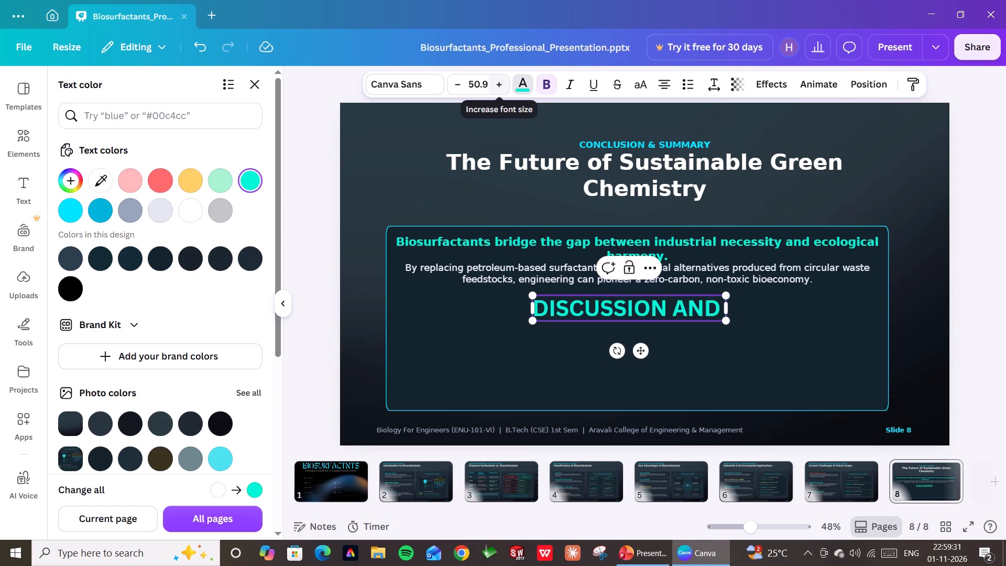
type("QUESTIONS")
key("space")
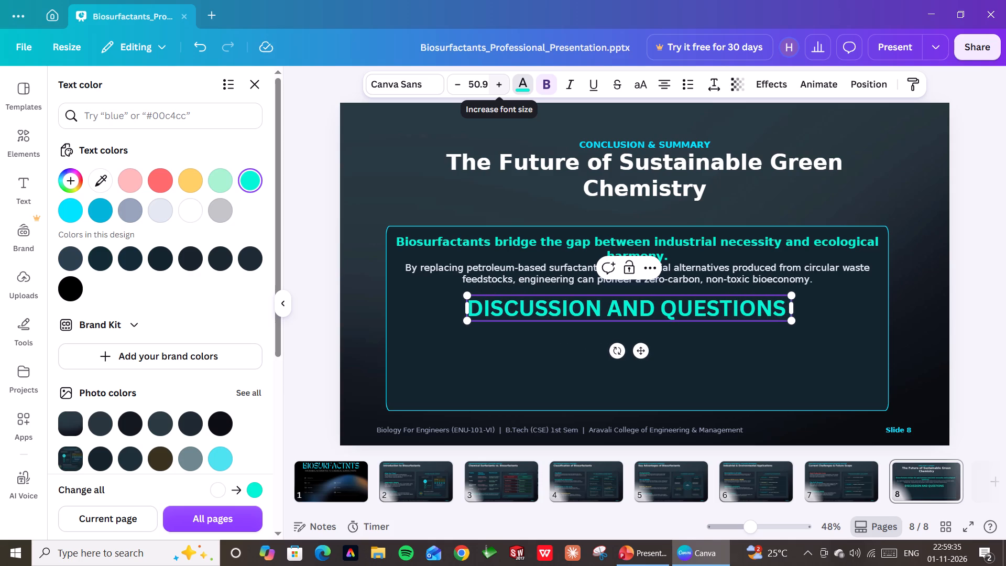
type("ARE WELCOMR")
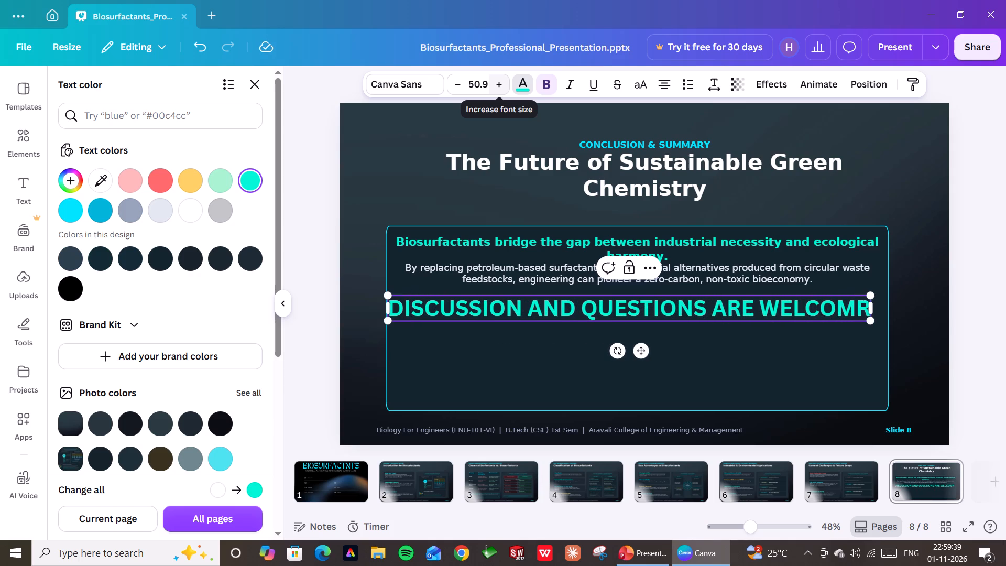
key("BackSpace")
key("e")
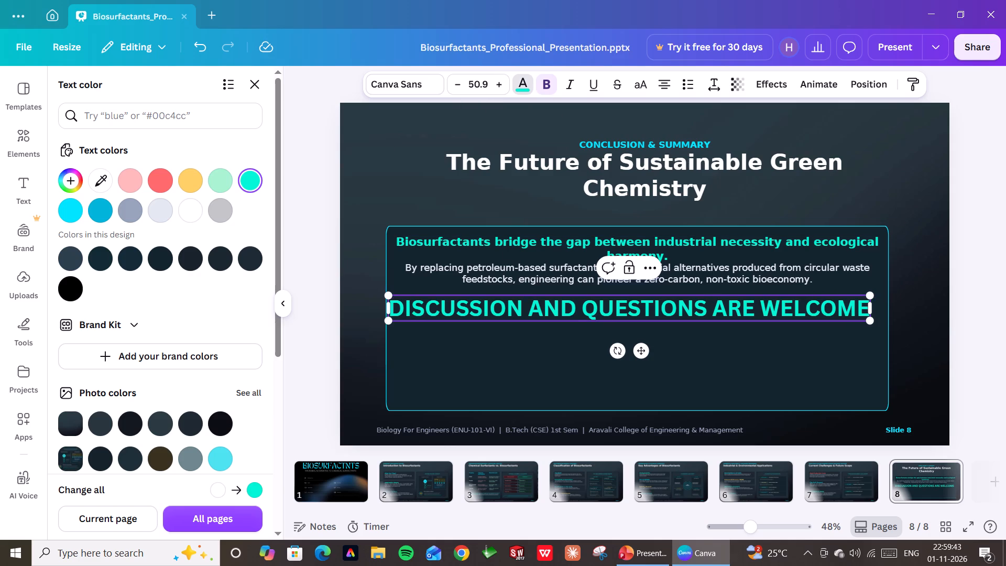
Scale the discussion heading to size 51.4, about 1,534 wide, and centre it near the bottom of the summary box.
left_click(583, 330)
left_click_drag(581, 304, 587, 344)
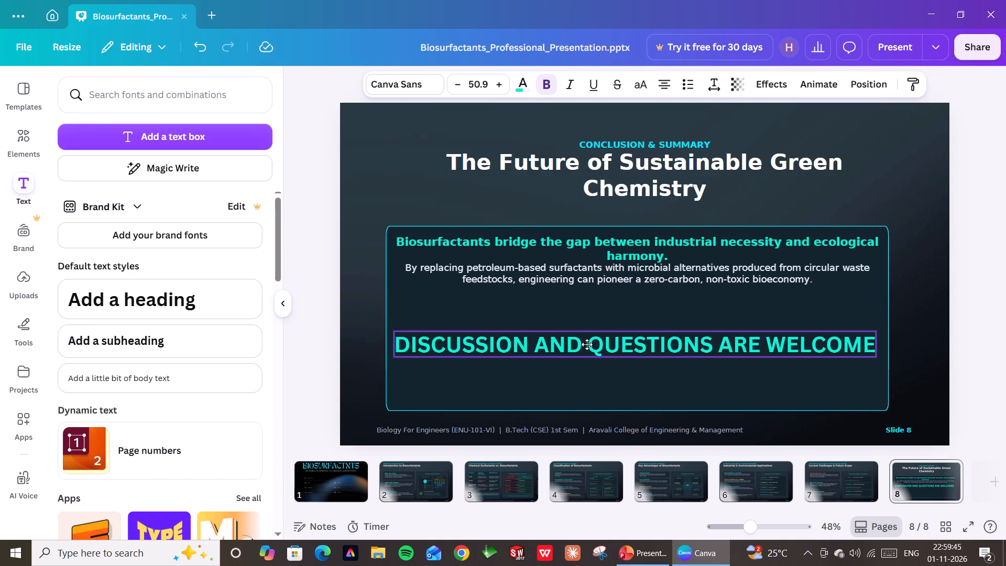
left_click_drag(587, 344, 586, 348)
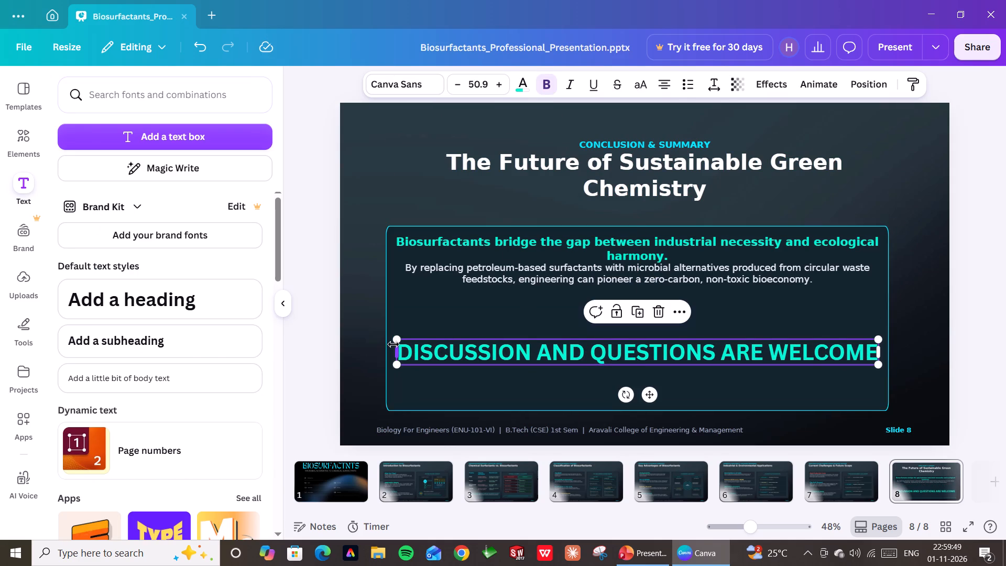
left_click_drag(396, 340, 506, 353)
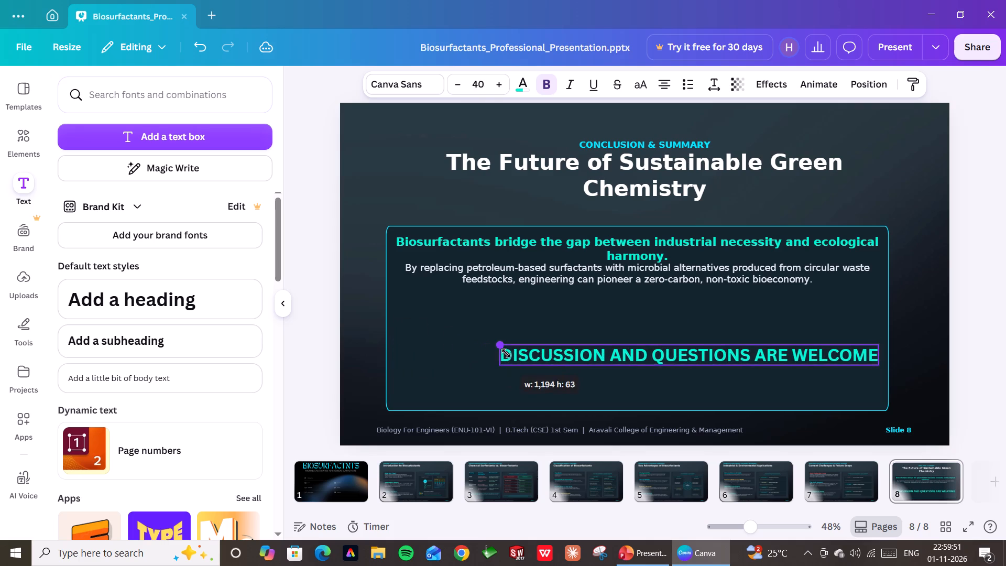
left_click_drag(506, 353, 417, 362)
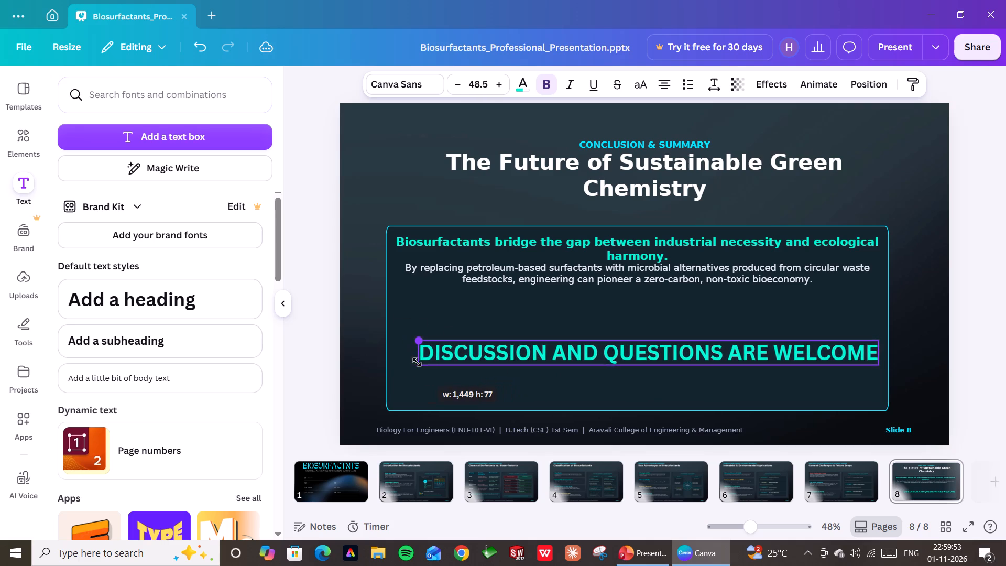
left_click_drag(417, 362, 389, 372)
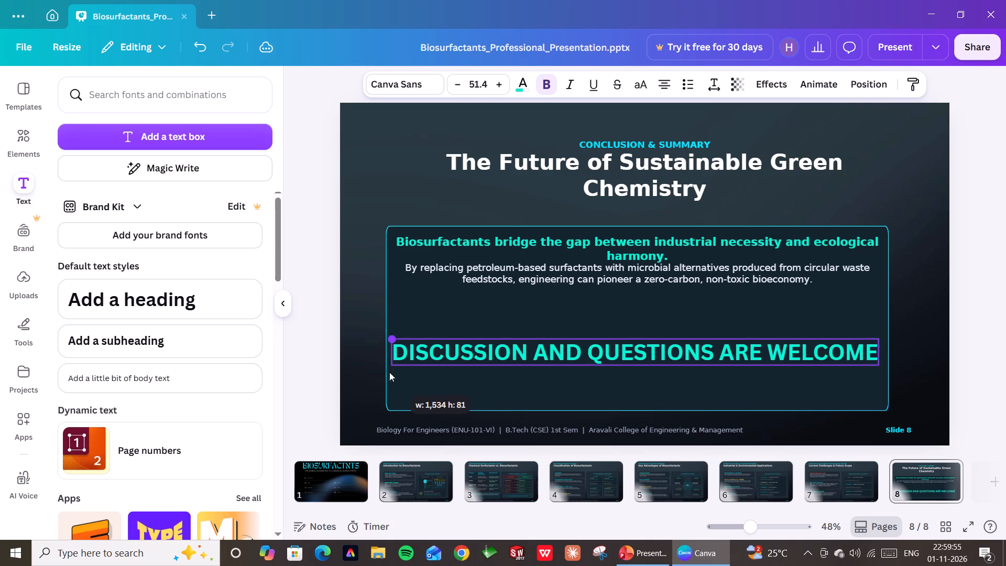
left_click_drag(625, 353, 618, 318)
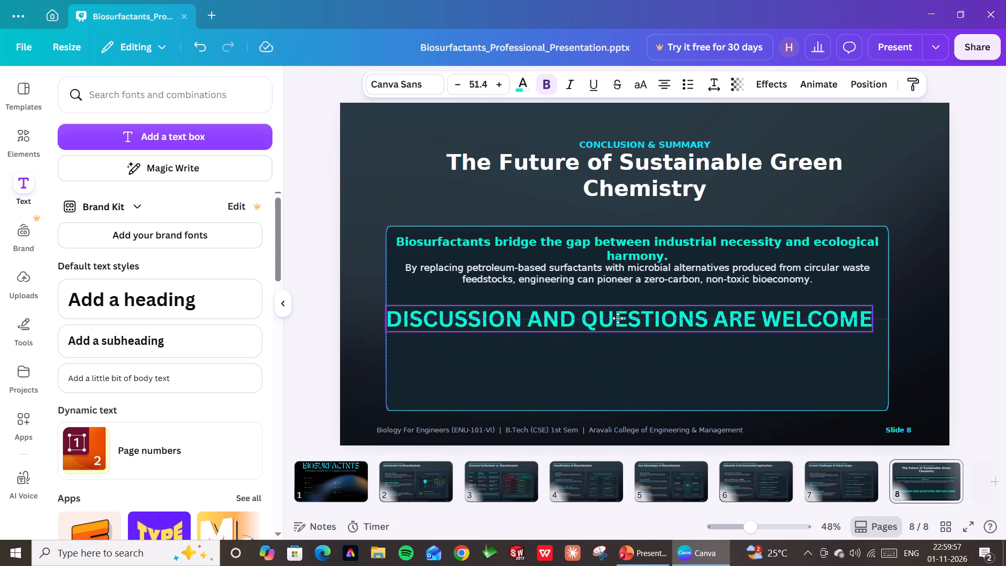
left_click_drag(618, 318, 624, 347)
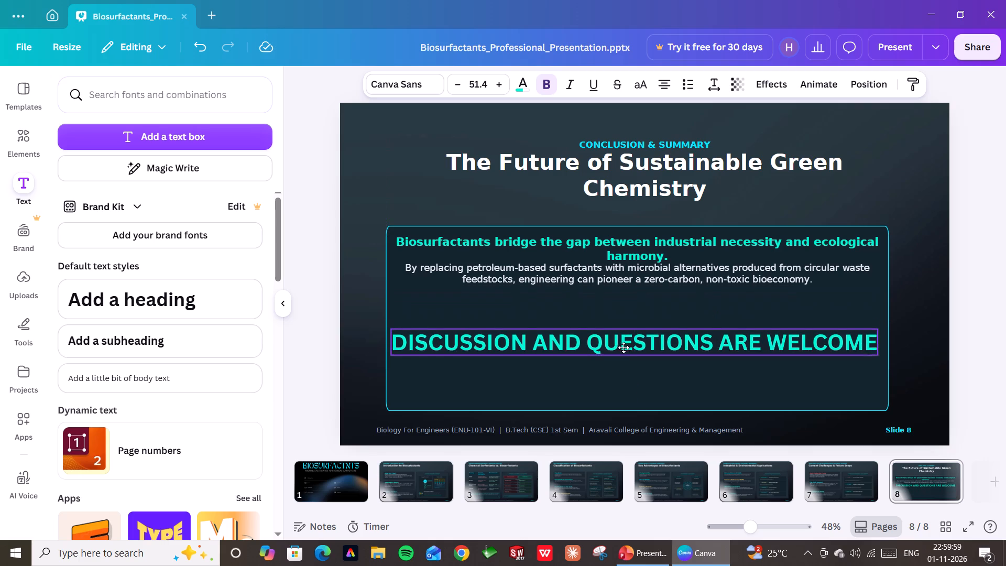
left_click_drag(624, 347, 624, 387)
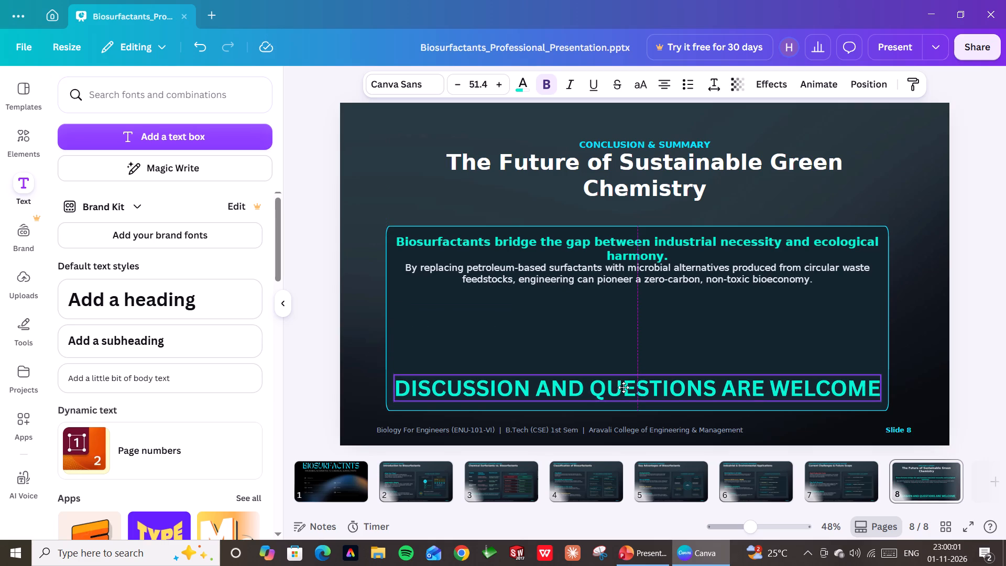
left_click_drag(624, 387, 625, 377)
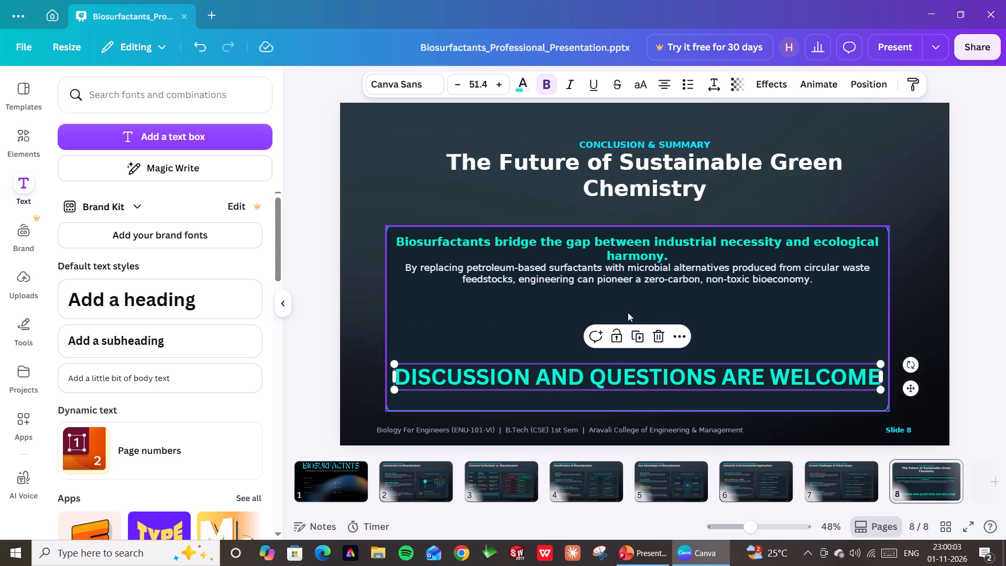
Widen the cyan-outlined summary box to about 1,599 and shorten it so its lower edge sits just below the summary paragraph.
left_click(609, 306)
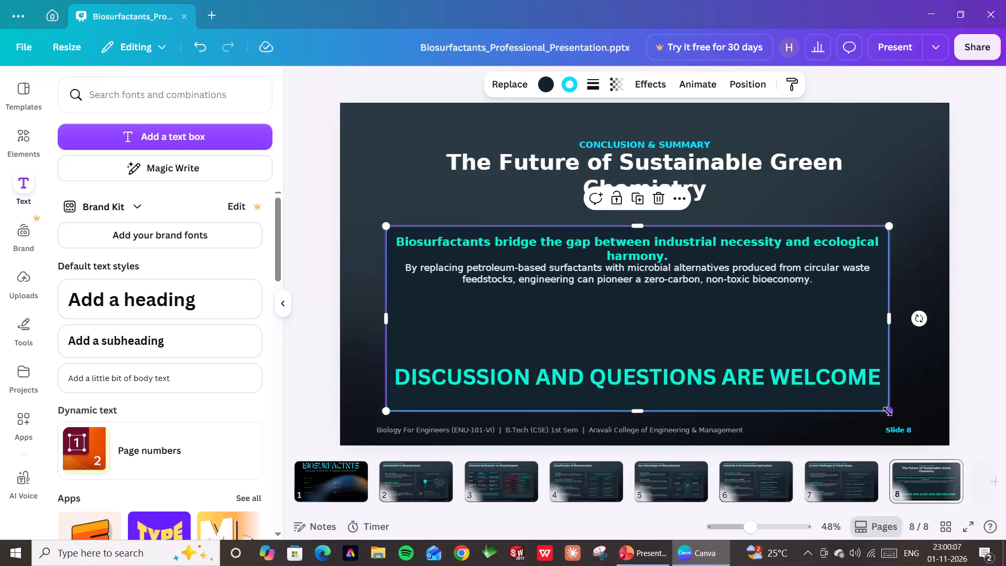
left_click_drag(889, 411, 840, 357)
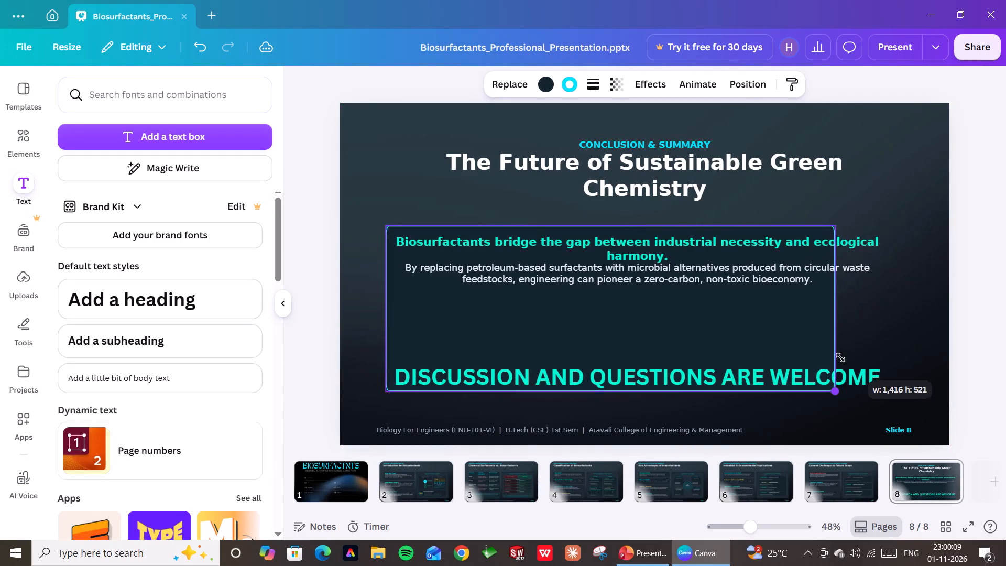
left_click_drag(840, 357, 913, 359)
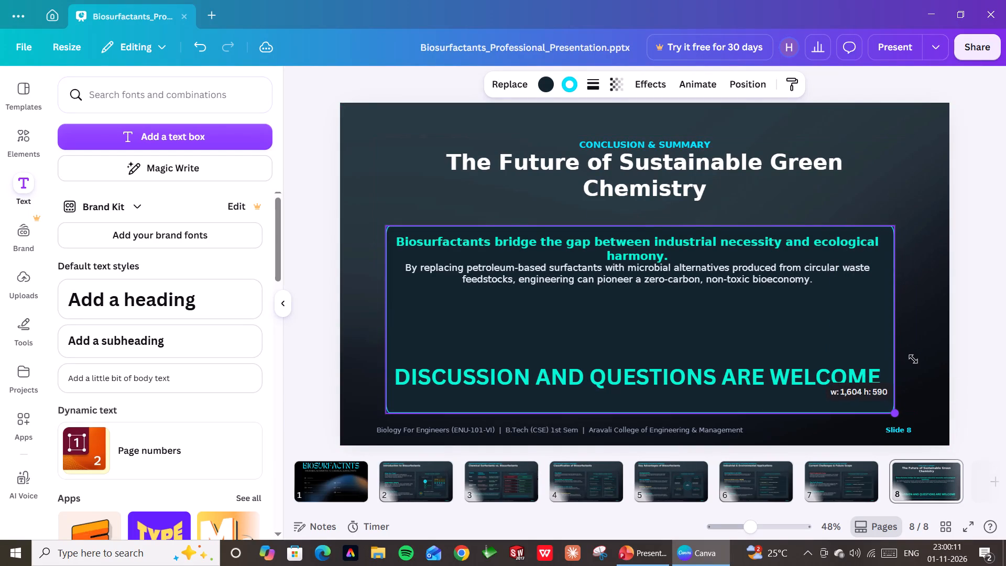
left_click_drag(913, 359, 911, 362)
left_click_drag(643, 415, 649, 380)
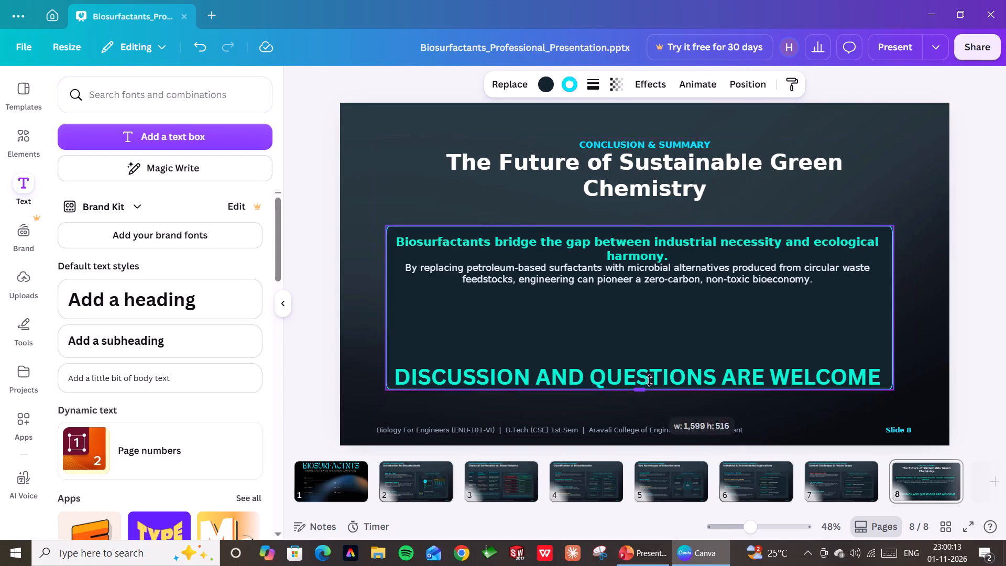
left_click_drag(649, 380, 649, 298)
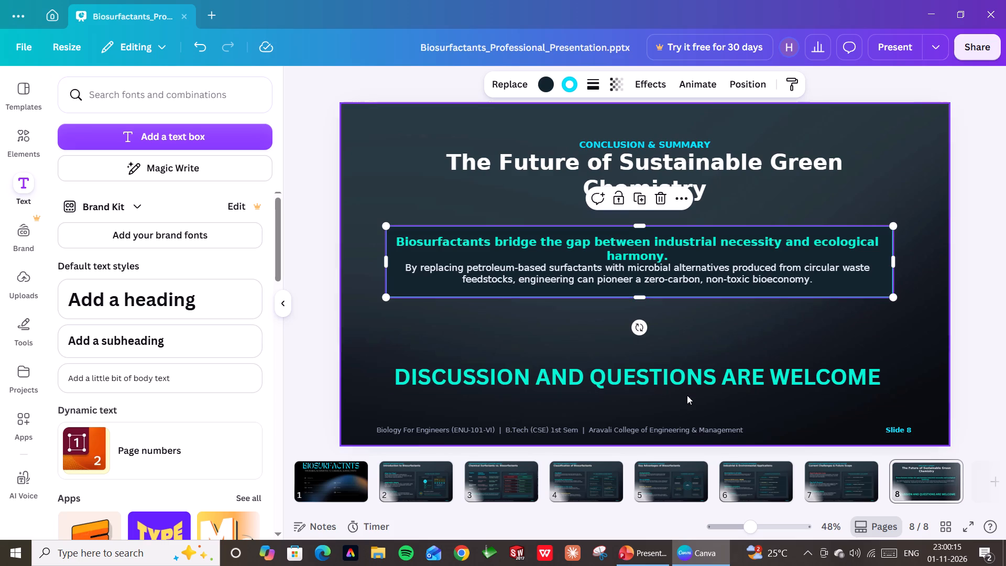
Move the "DISCUSSION AND QUESTIONS ARE WELCOME" heading up to just beneath the shortened summary box.
left_click_drag(693, 379, 698, 323)
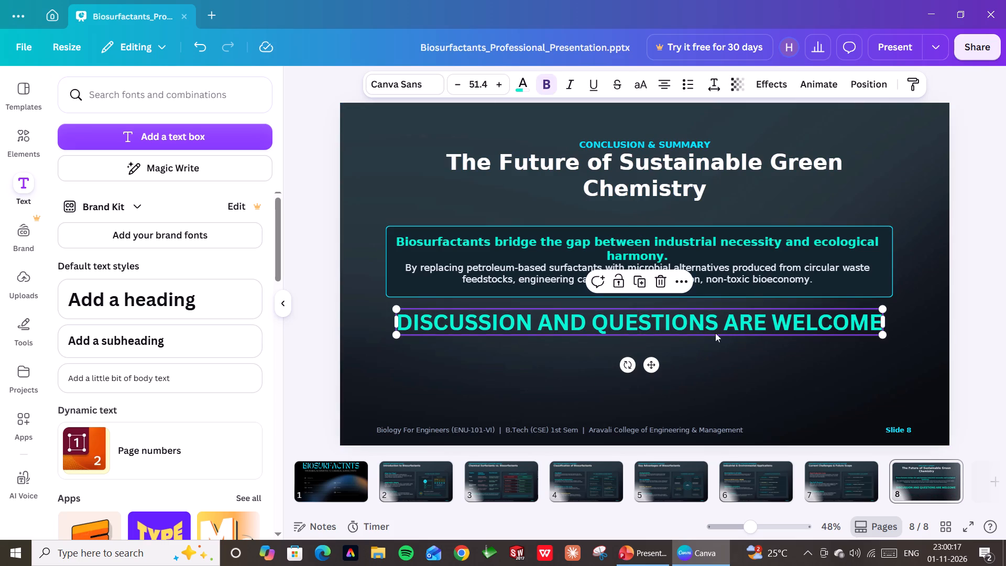
Add the "Happy BIRTHDAY" font combination to slide 8 and place it in the lower area near the footer line.
left_click(563, 368)
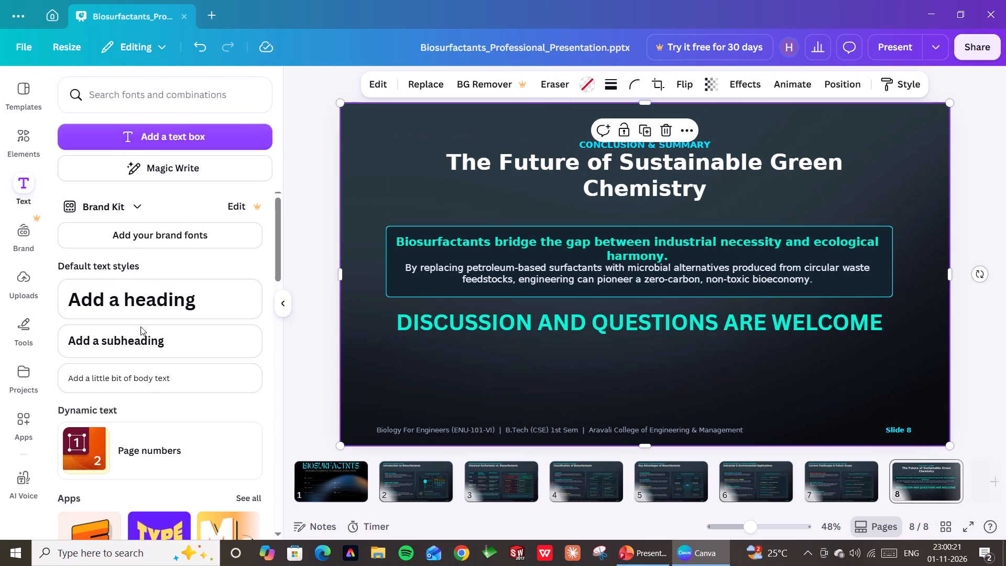
scroll(145, 341, "down", 8)
scroll(145, 341, "up", 4)
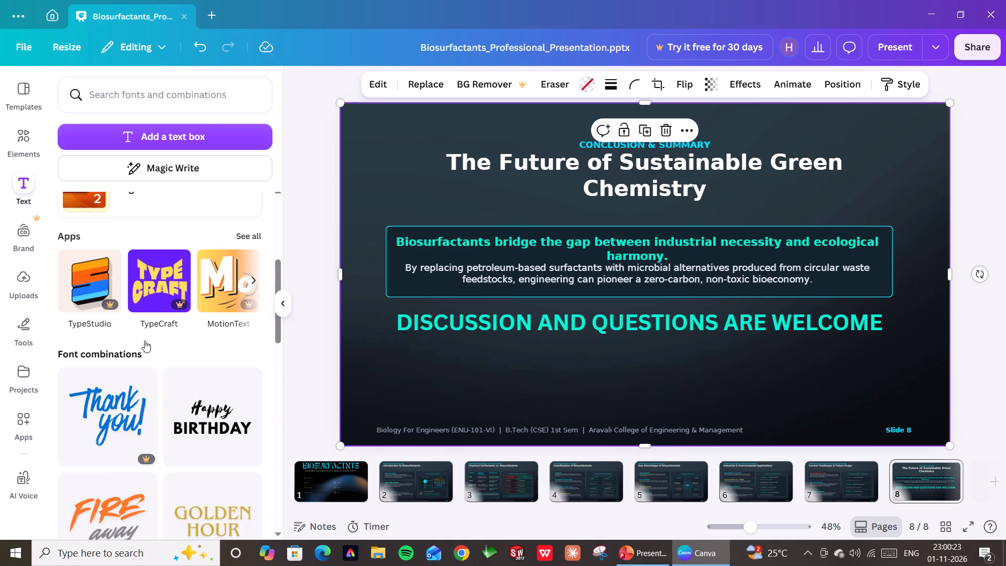
scroll(145, 341, "down", 1)
left_click(223, 341)
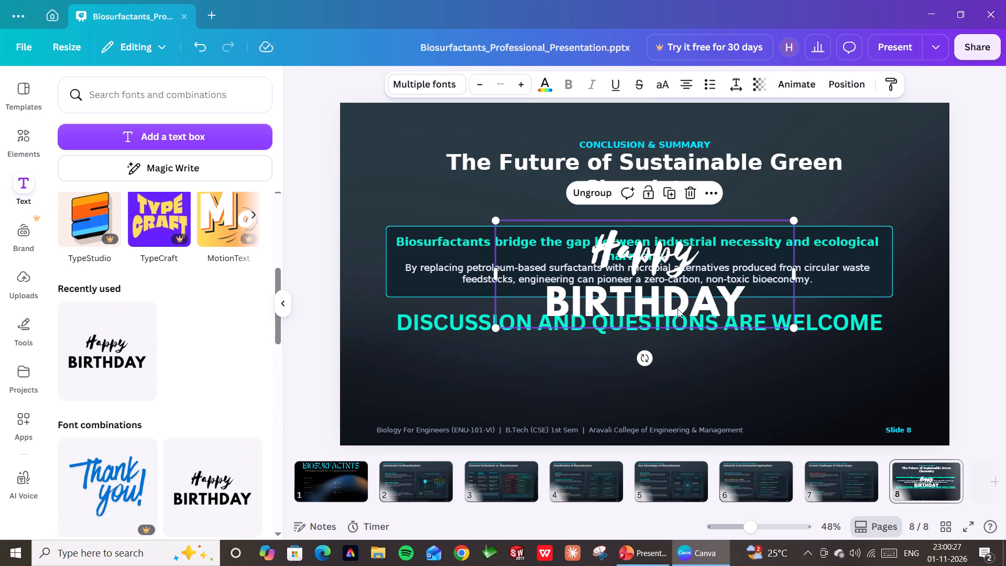
left_click_drag(658, 300, 639, 401)
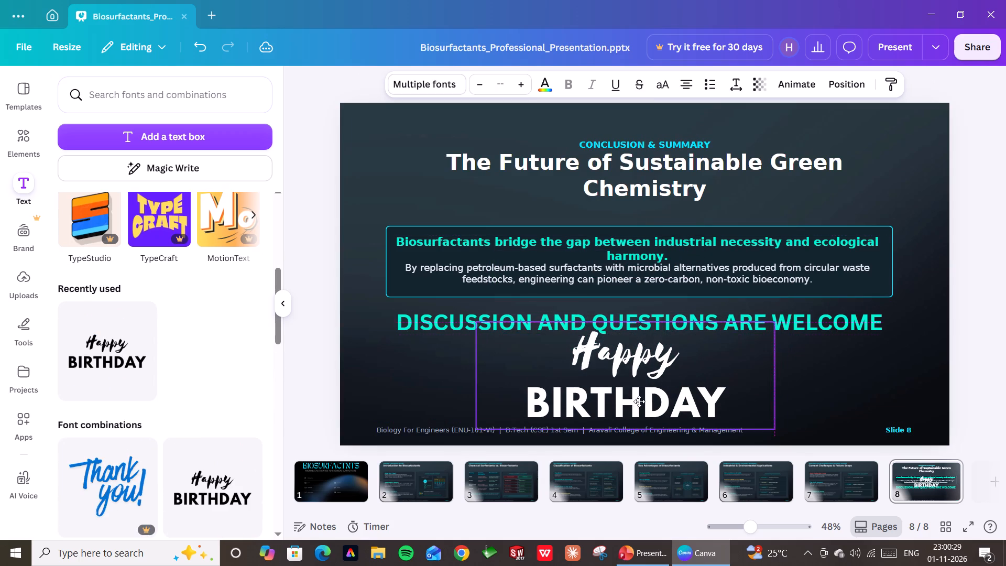
left_click_drag(639, 401, 646, 401)
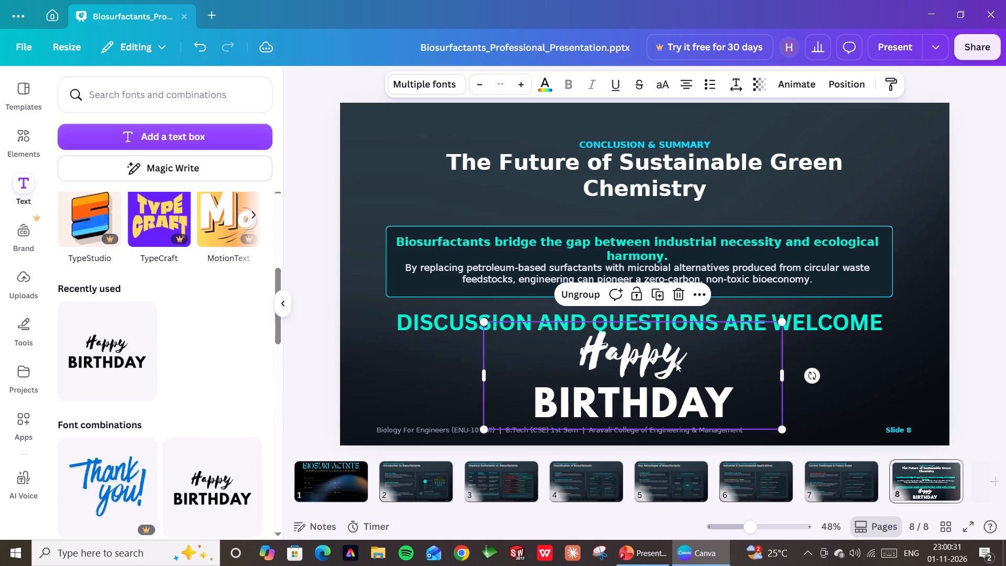
Replace the script word "Happy" in the added text group with "THANKYOU".
left_click(693, 355)
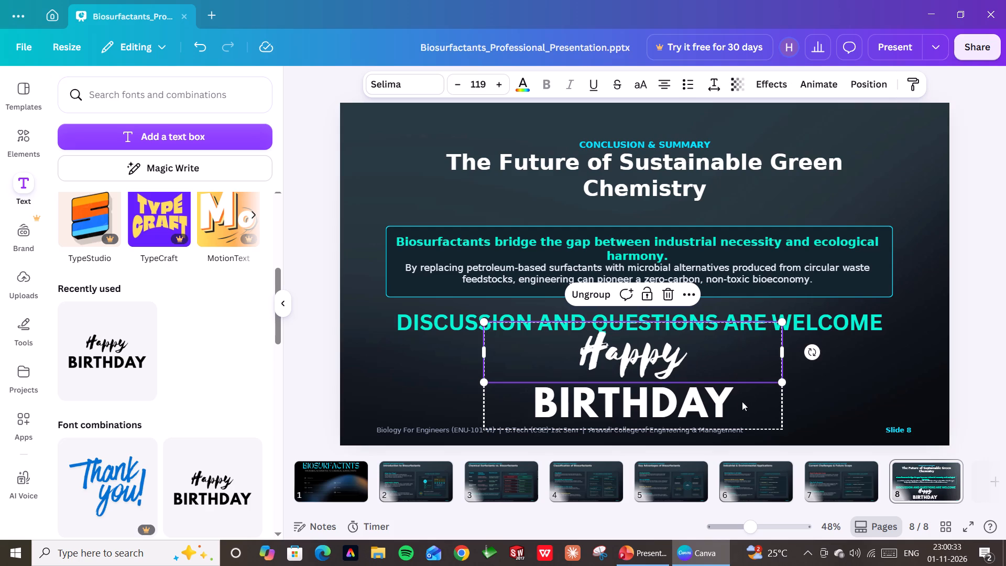
left_click(740, 402)
left_click(734, 399)
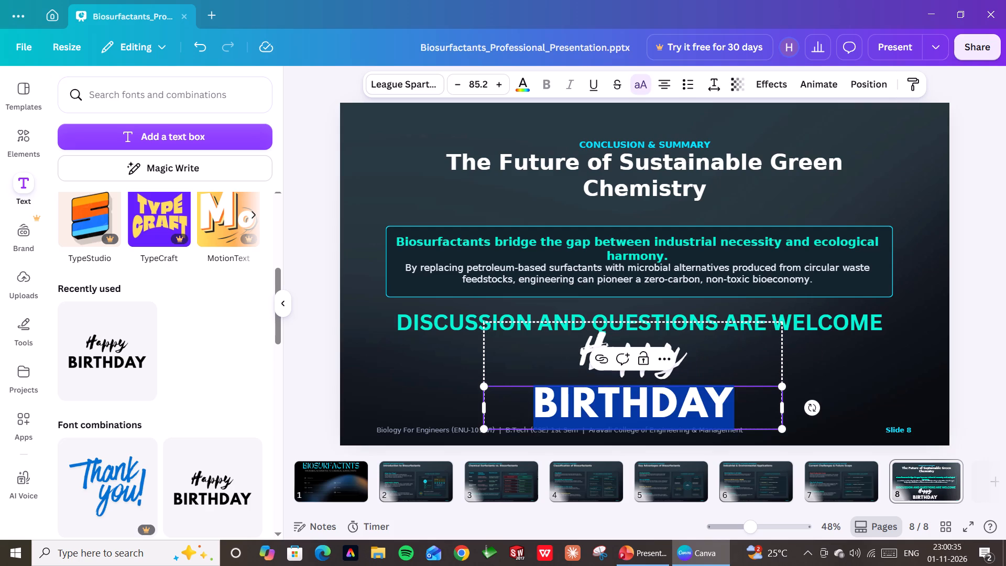
left_click(741, 399)
left_click(698, 362)
left_click(716, 358)
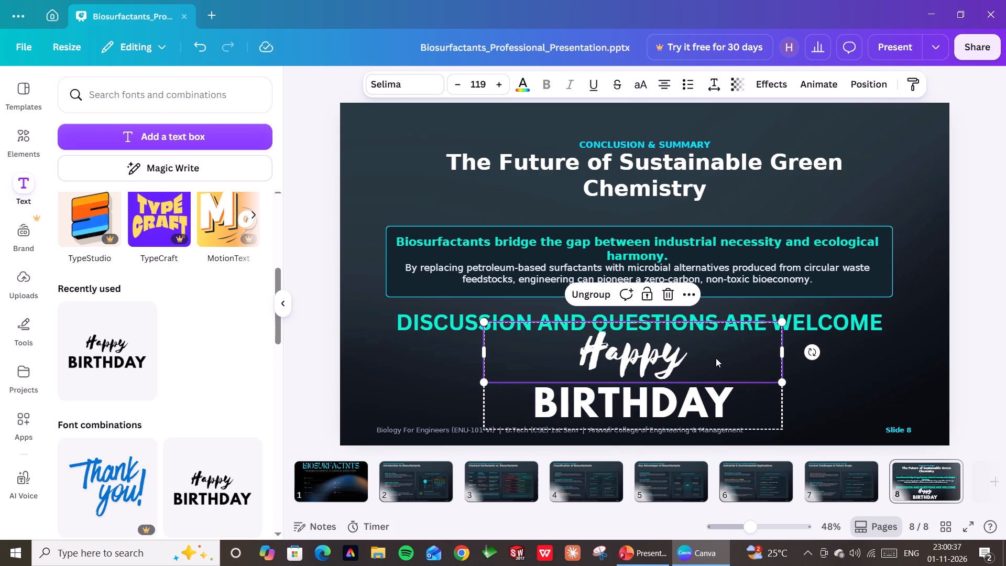
left_click(704, 358)
key("BackSpace")
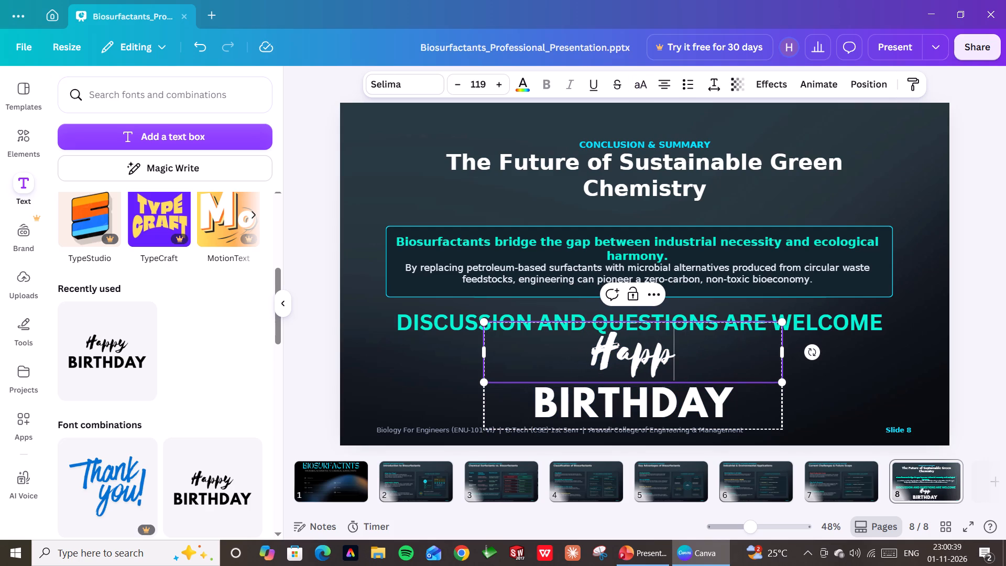
key("BackSpace")
key("BackSpace")
key("BackSpace")
key("BackSpace")
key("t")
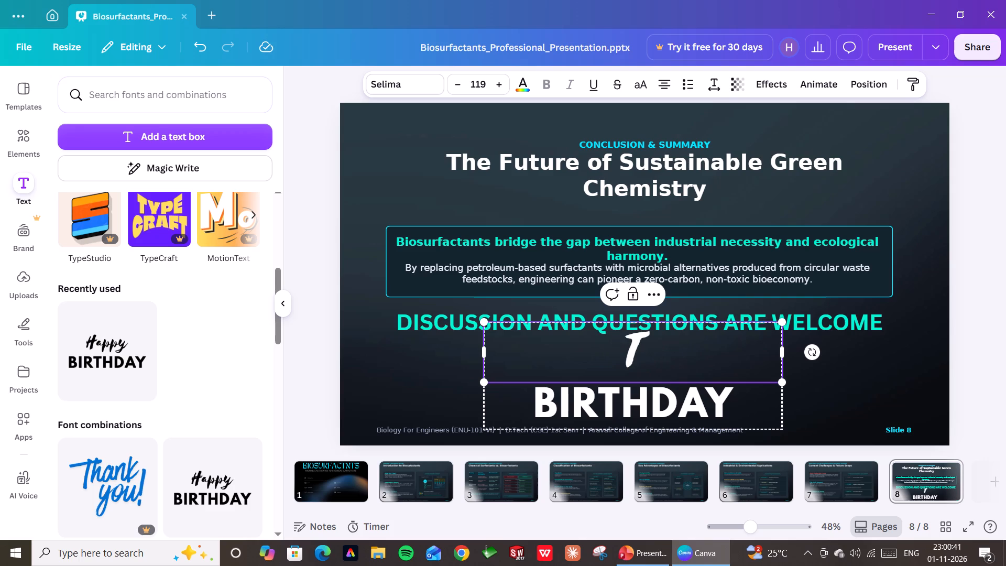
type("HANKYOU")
Clear the word "BIRTHDAY" from the lower line of the thank-you text group.
left_click(737, 406)
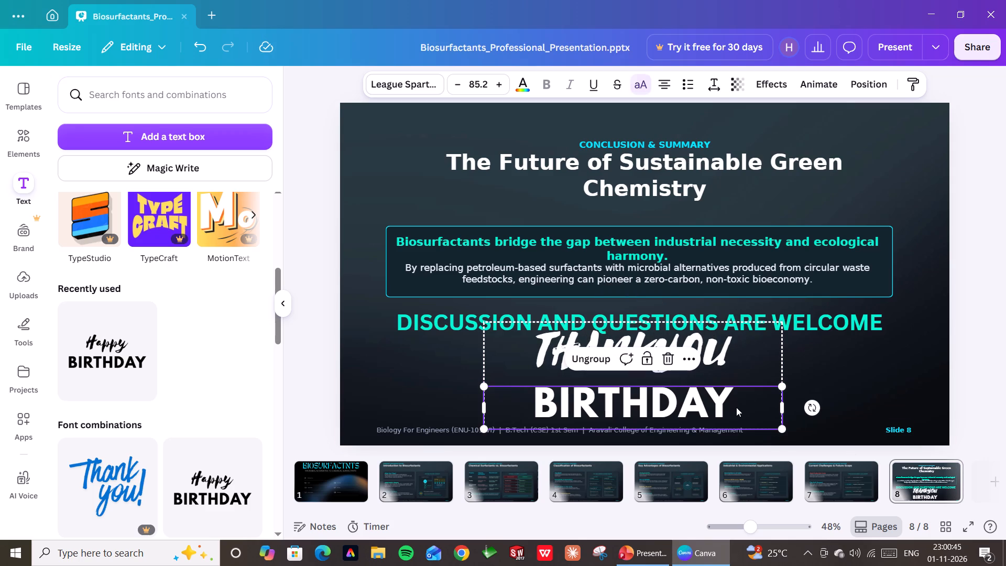
left_click(736, 407)
key("BackSpace")
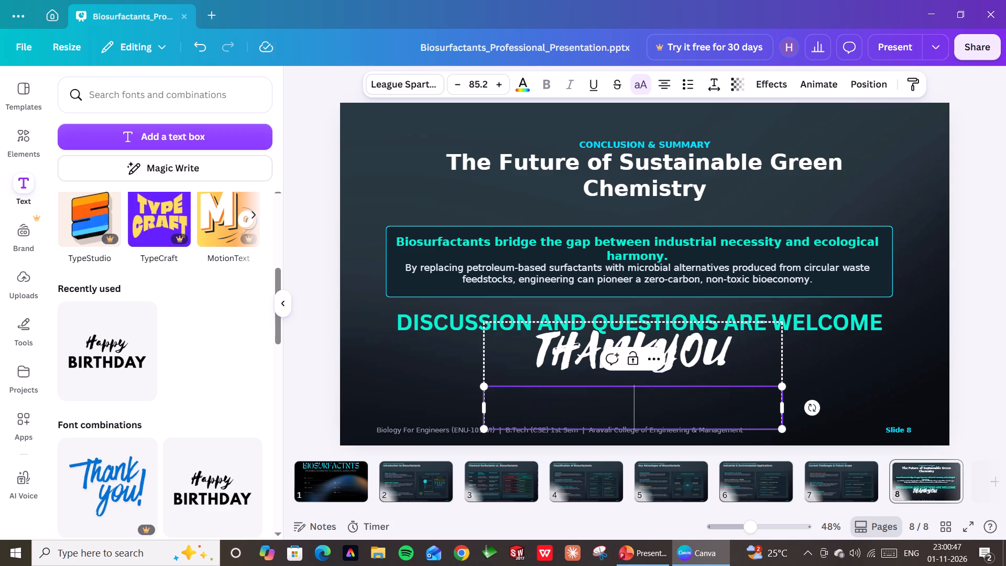
left_click(820, 361)
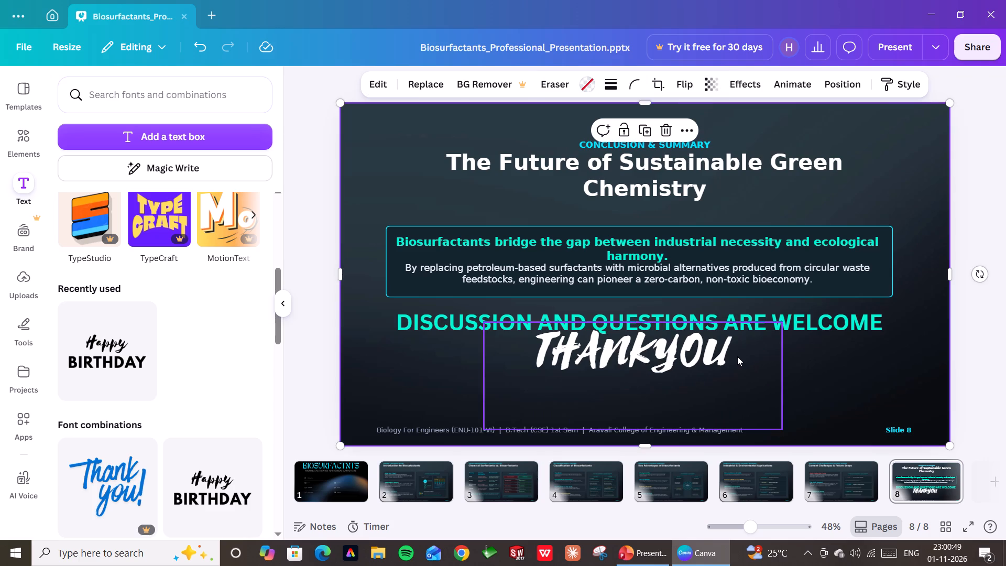
Move the "THANKYOU" text group down into the space between the discussion heading and the footer line.
left_click(737, 356)
left_click_drag(739, 355, 738, 386)
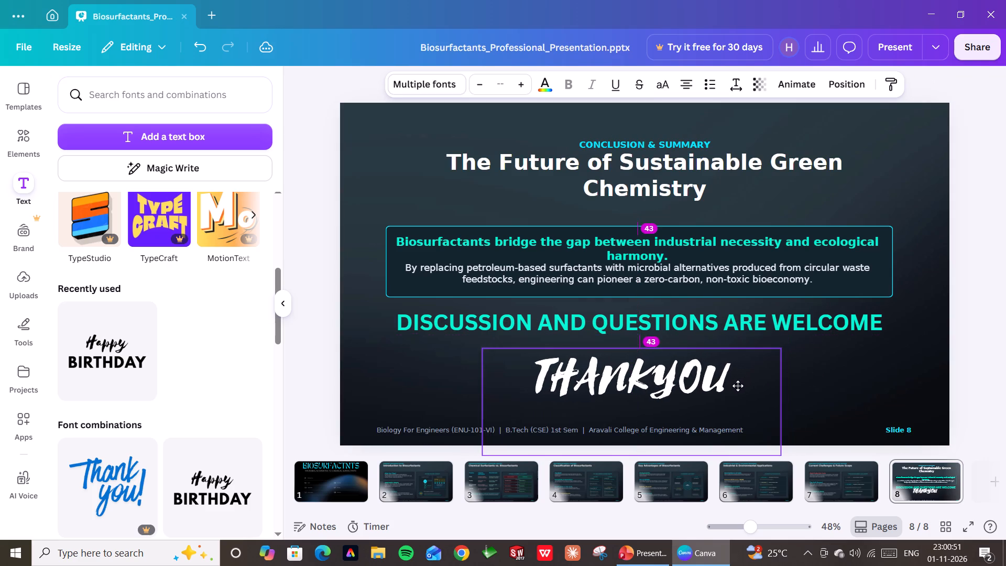
left_click_drag(738, 386, 717, 389)
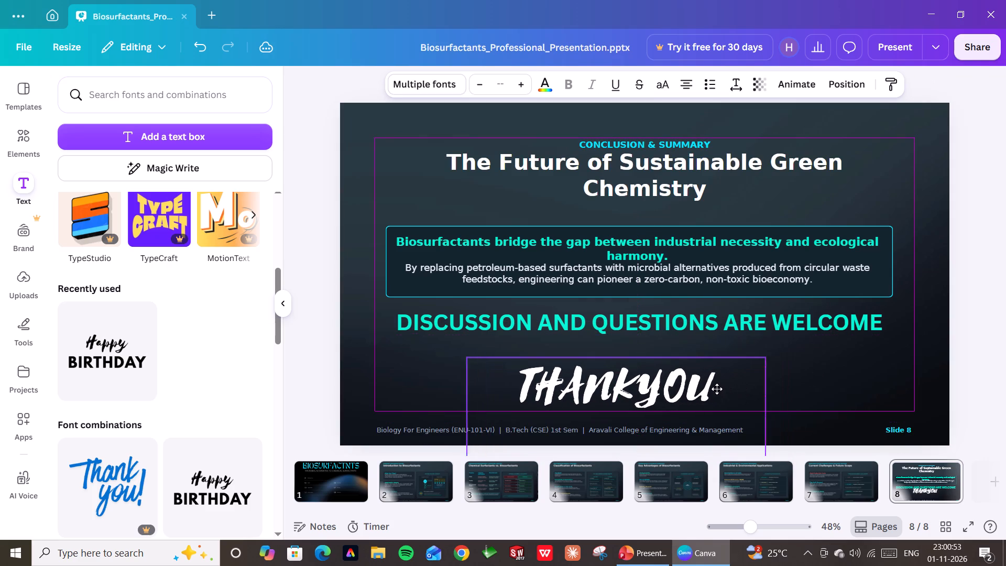
left_click_drag(717, 389, 731, 393)
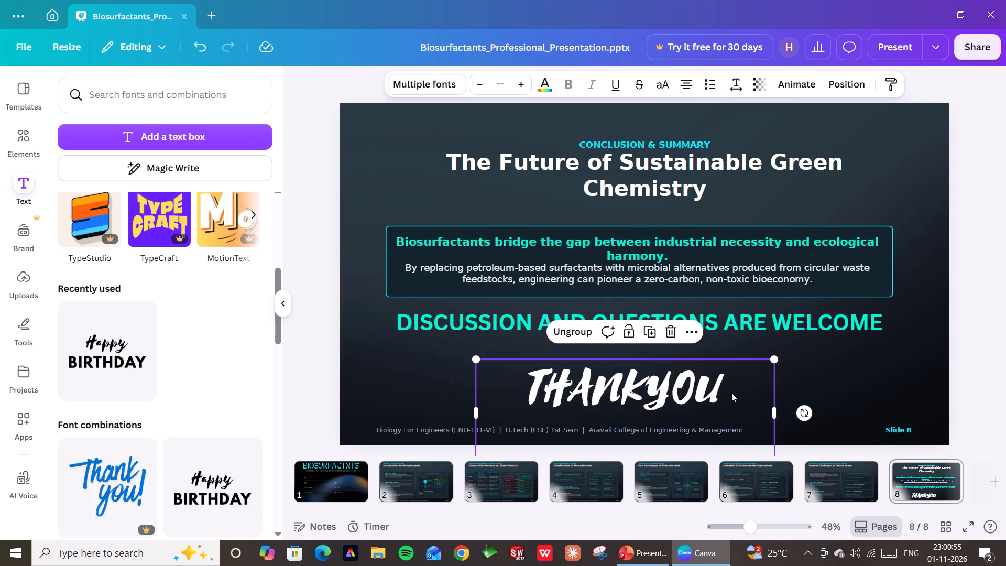
Add a space and an exclamation mark after the thank-you text on slide 8, making it "THANKYOU !".
left_click(732, 386)
left_click(732, 386)
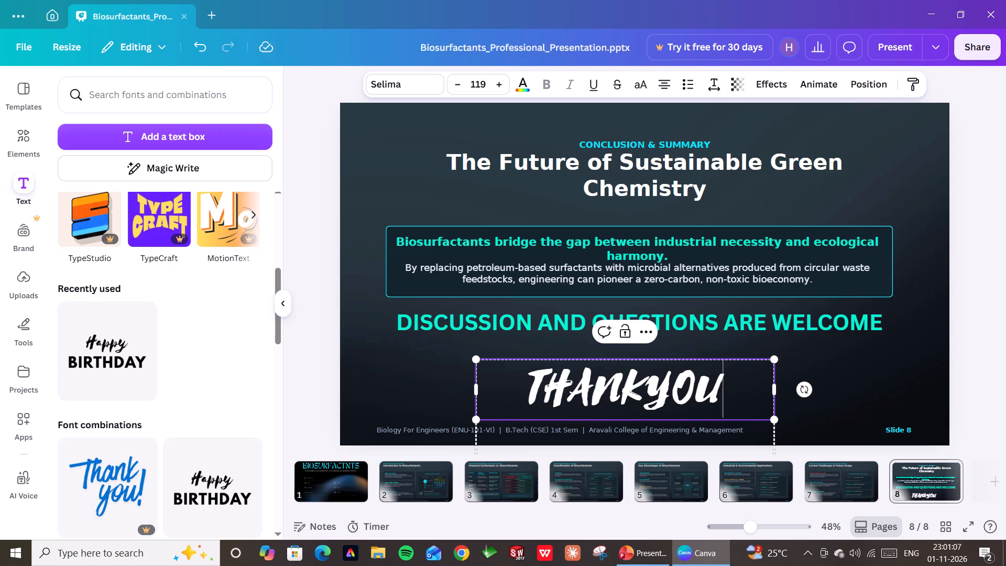
key("shift+exclam")
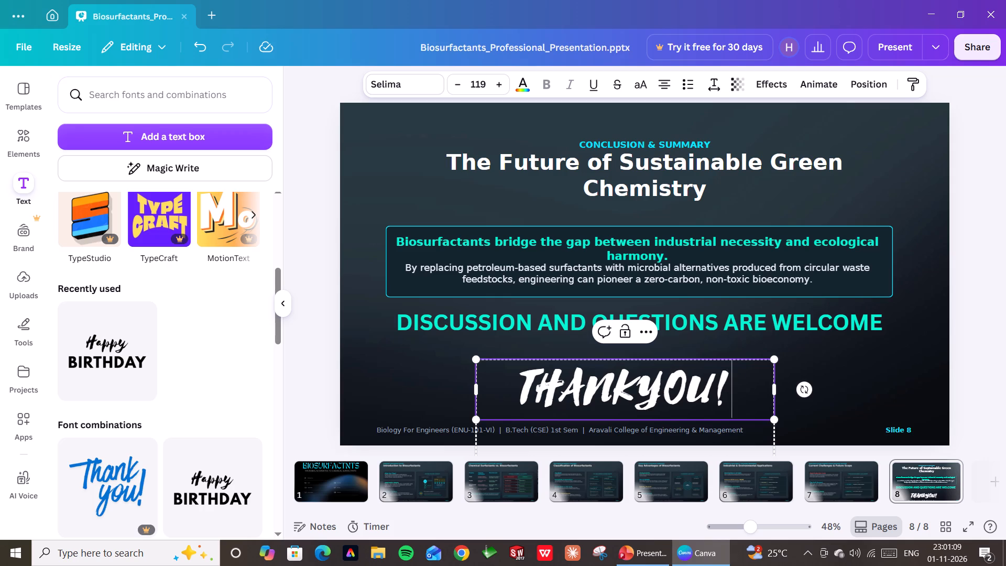
key("BackSpace")
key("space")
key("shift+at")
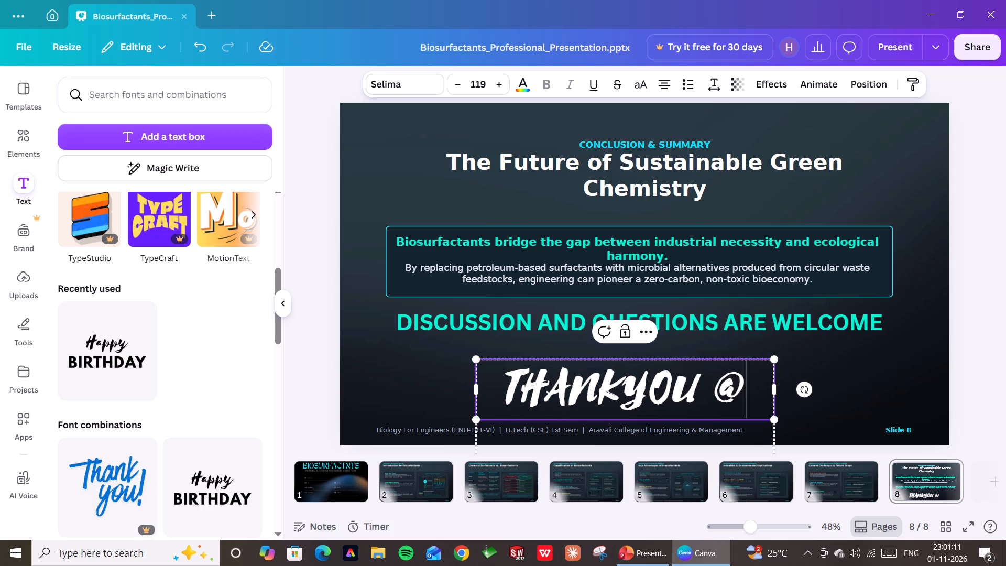
key("BackSpace")
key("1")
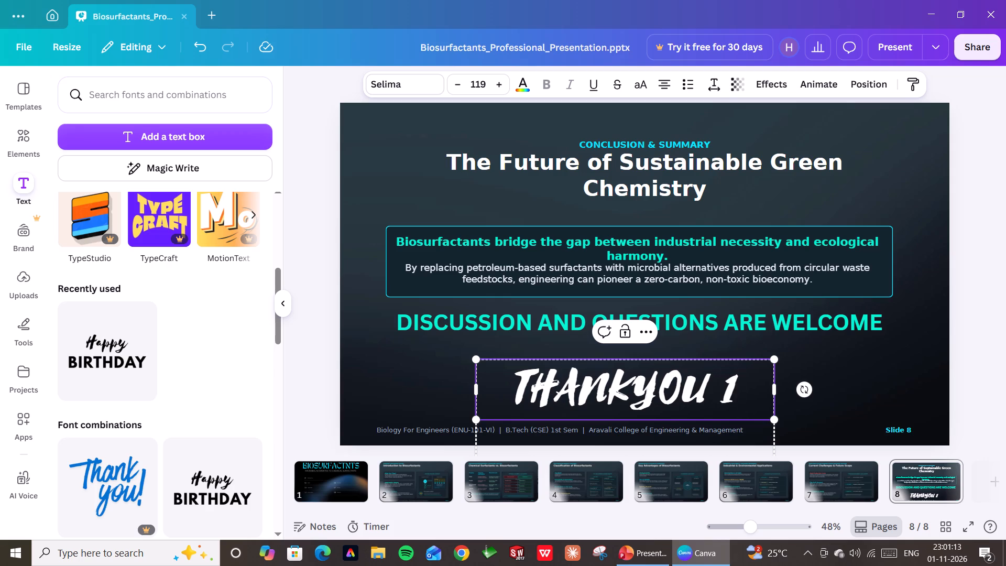
key("BackSpace")
key("shift+exclam")
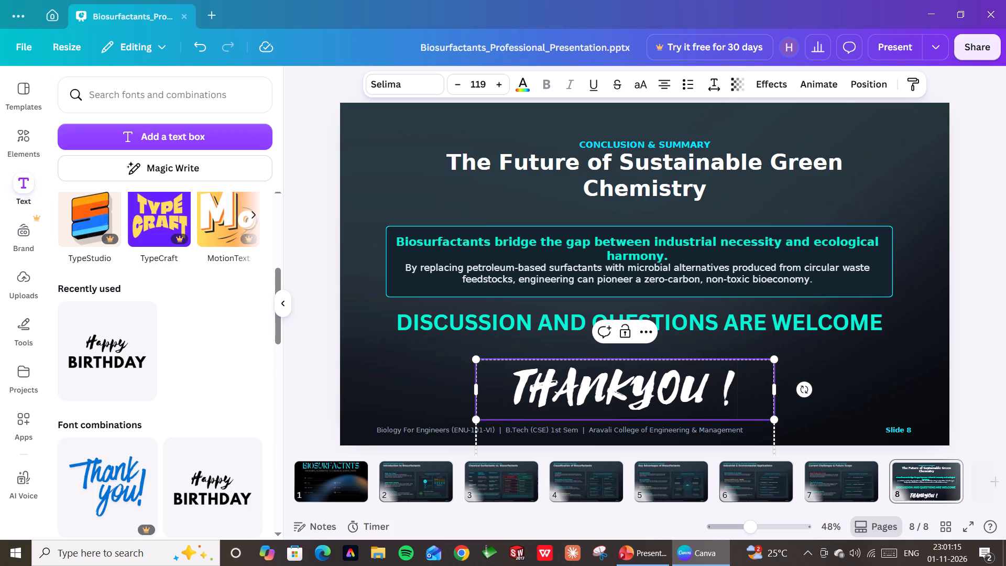
left_click(936, 313)
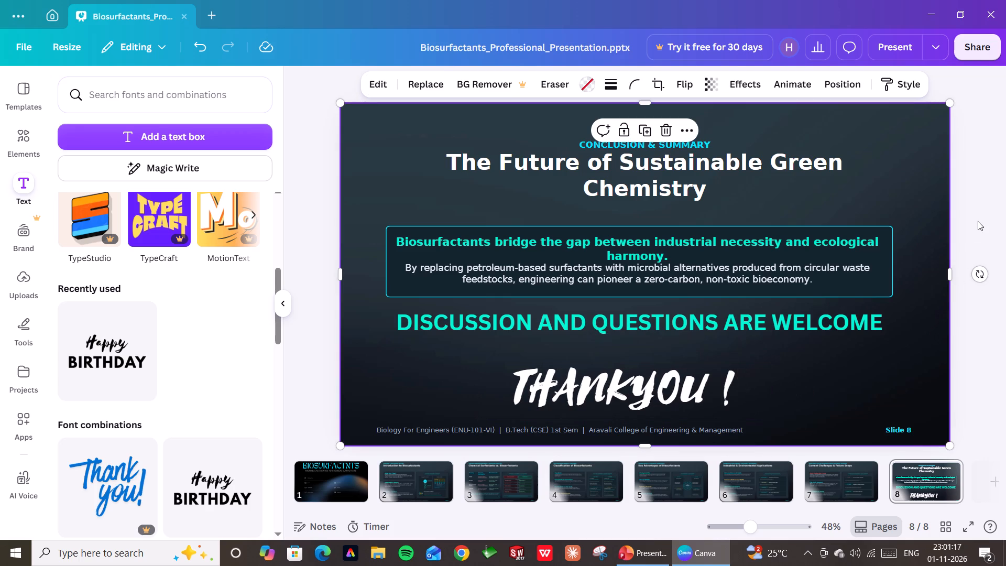
left_click(978, 221)
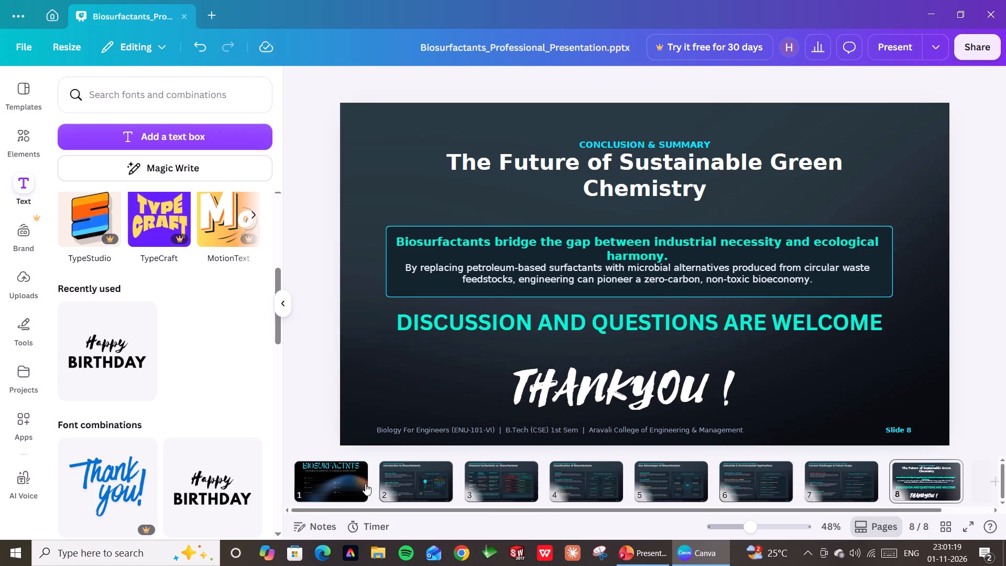
On slide 1, clear the "Introduction" label beside number 01.
left_click(310, 489)
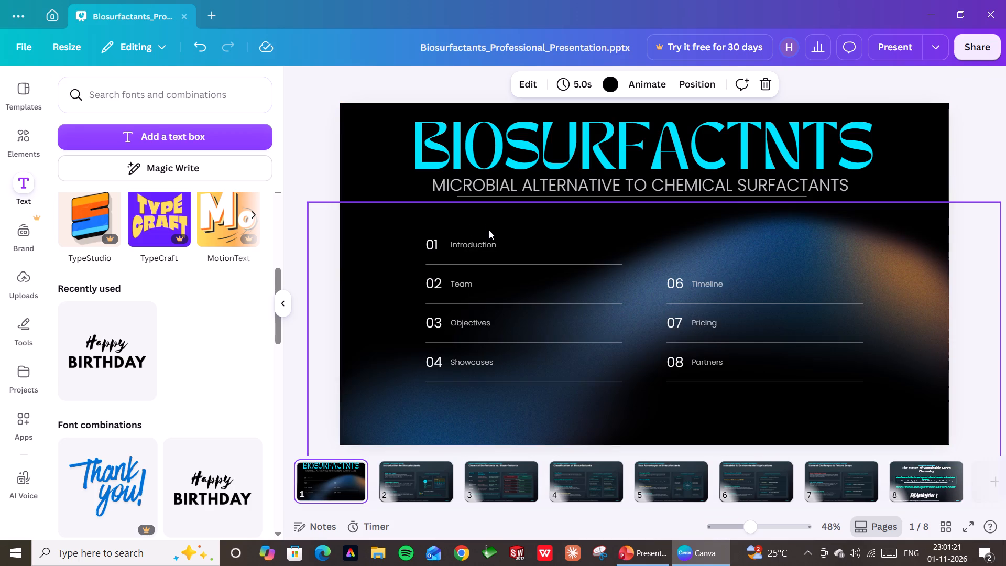
left_click(548, 257)
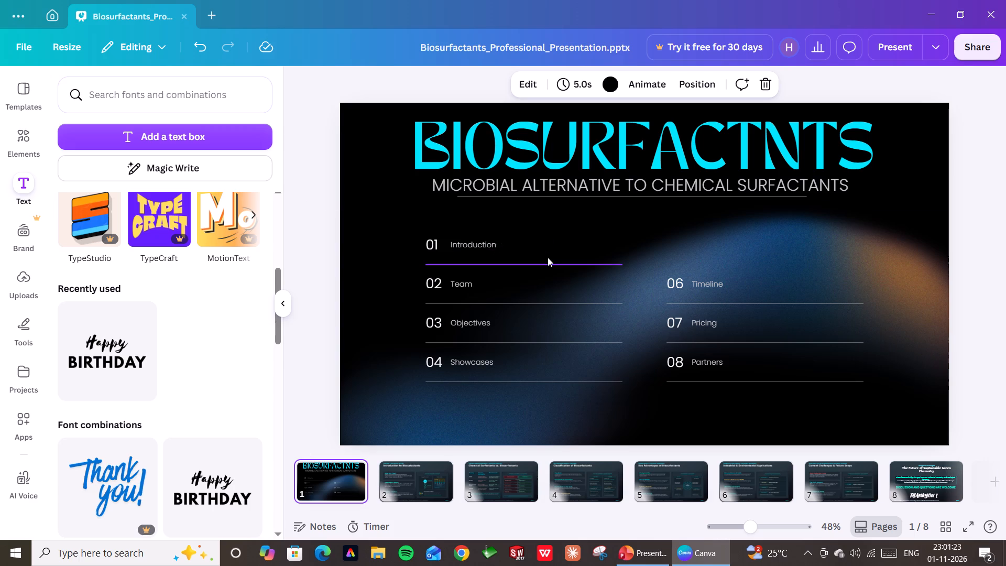
left_click(445, 257)
left_click(463, 248)
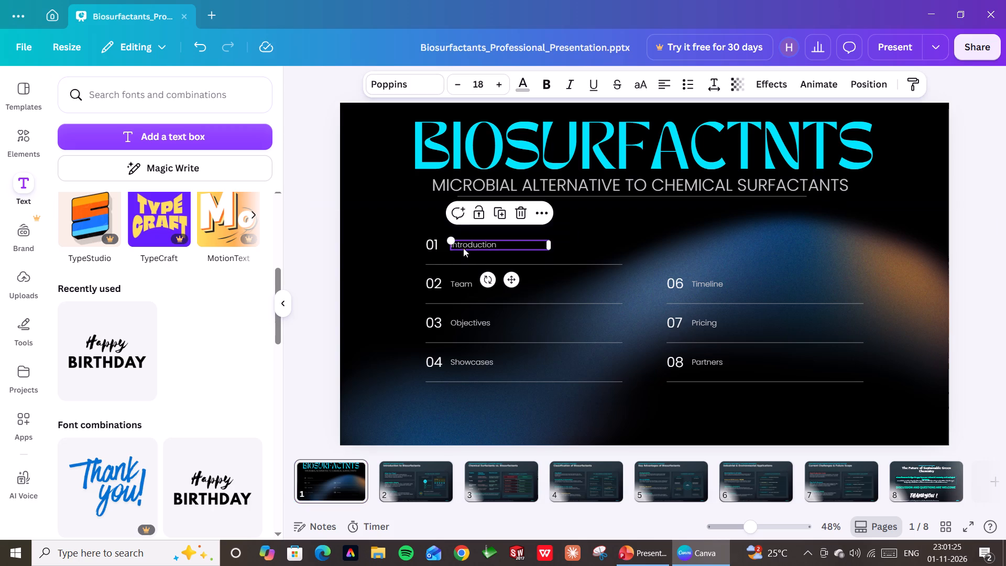
left_click(518, 243)
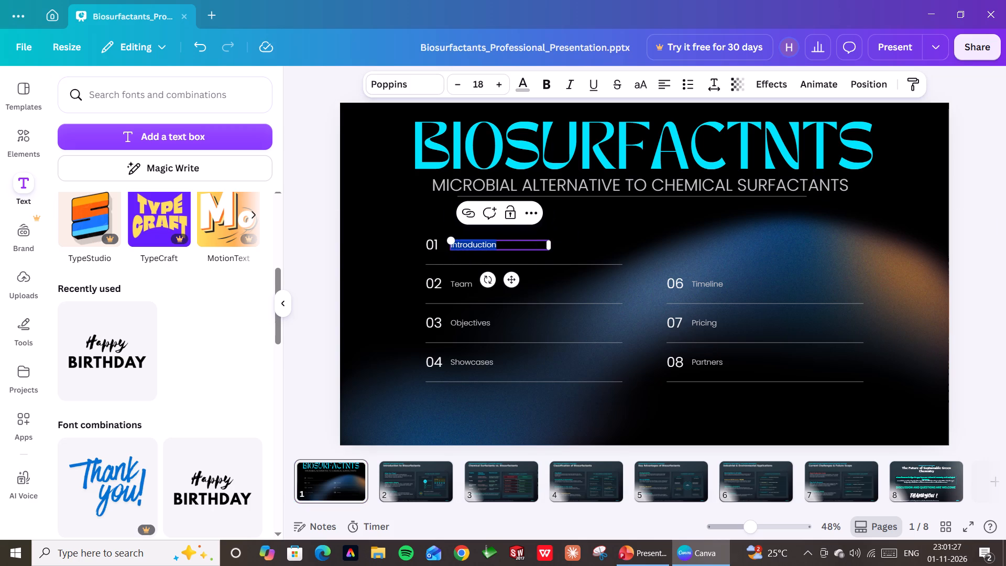
key("BackSpace")
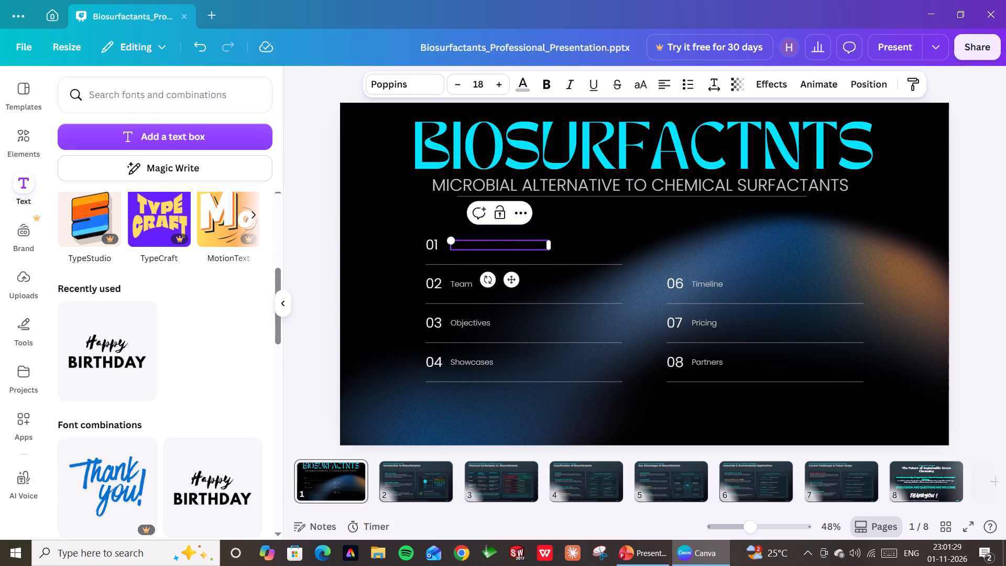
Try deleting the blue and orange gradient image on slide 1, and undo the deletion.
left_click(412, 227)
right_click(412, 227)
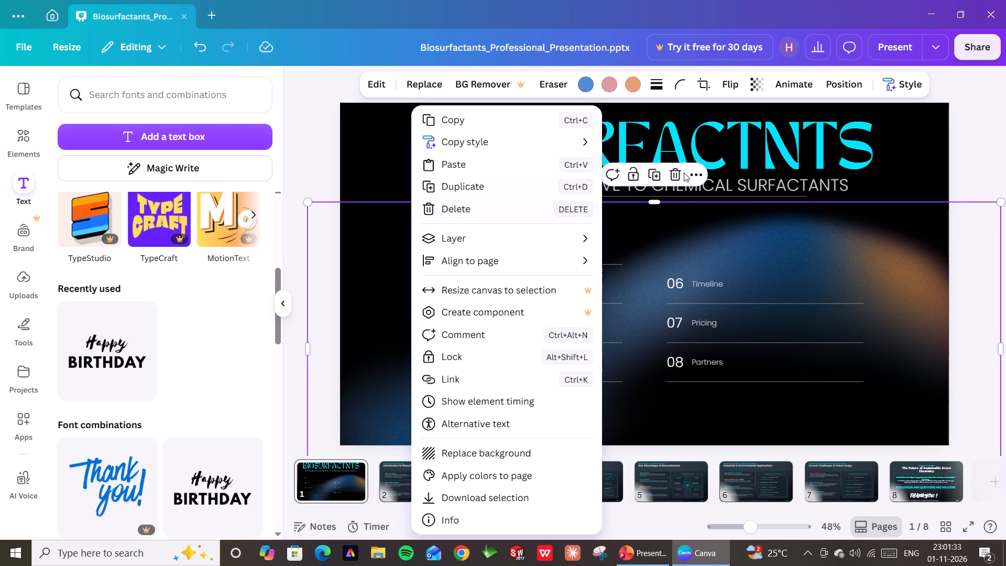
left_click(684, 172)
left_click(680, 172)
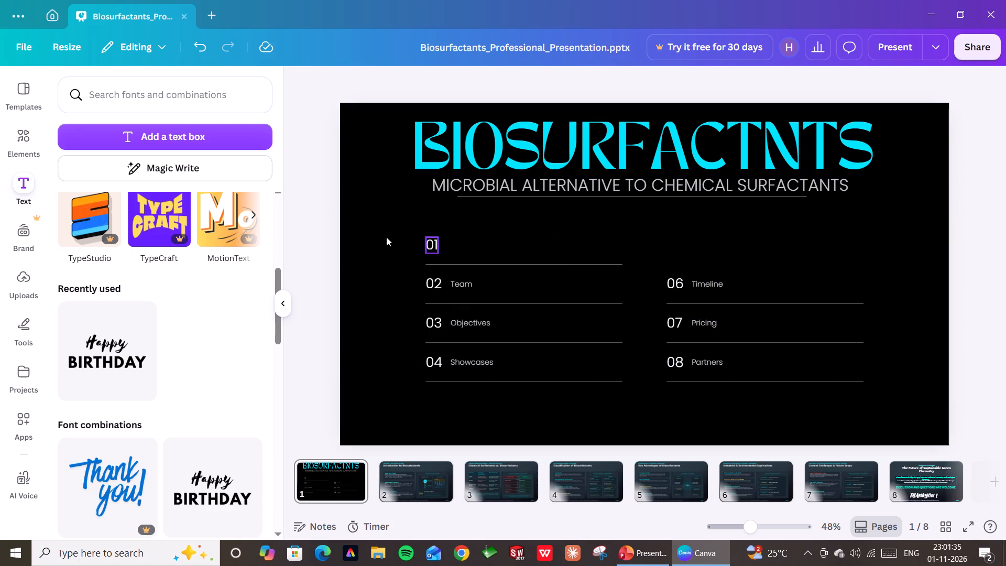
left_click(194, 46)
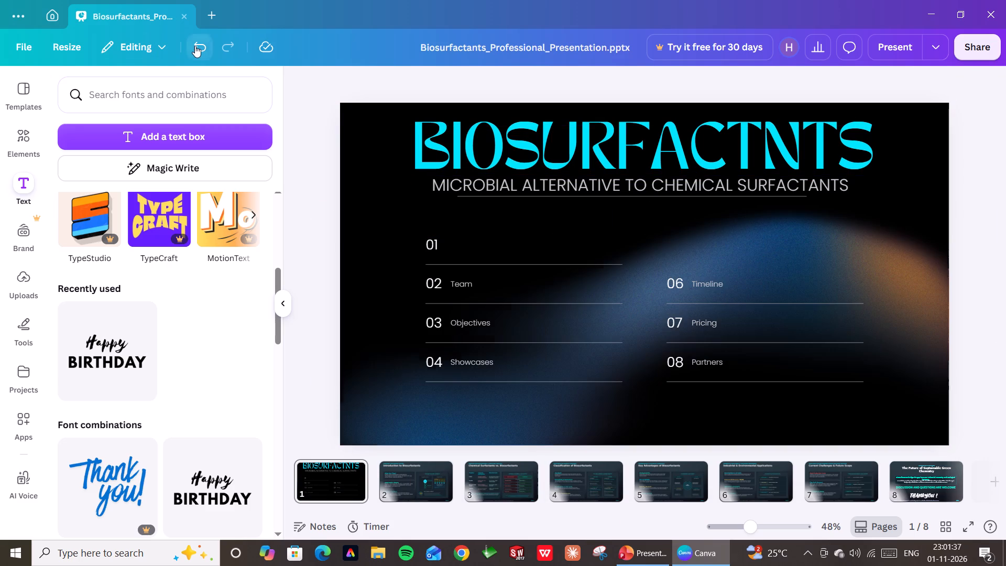
Move the blue and orange gradient image on slide 1 up so its top edge reaches the bottom of the title.
left_click(424, 246)
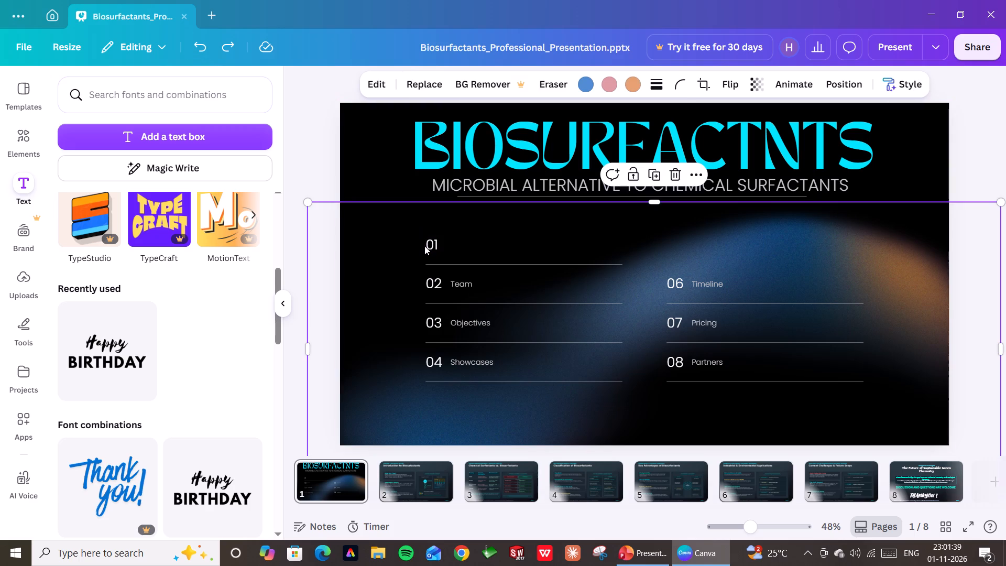
left_click_drag(411, 225, 414, 172)
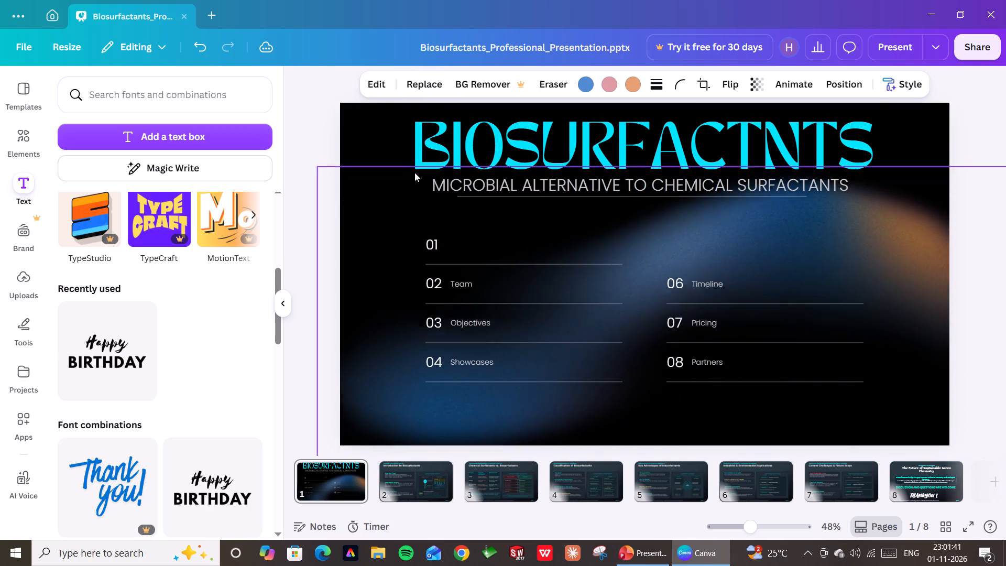
left_click_drag(414, 172, 391, 187)
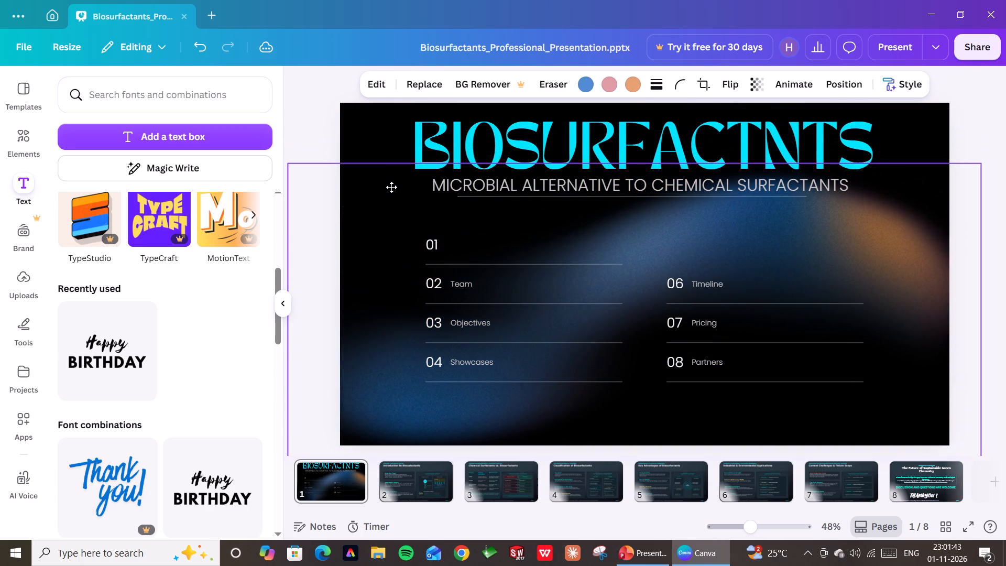
left_click_drag(391, 187, 390, 189)
left_click(322, 146)
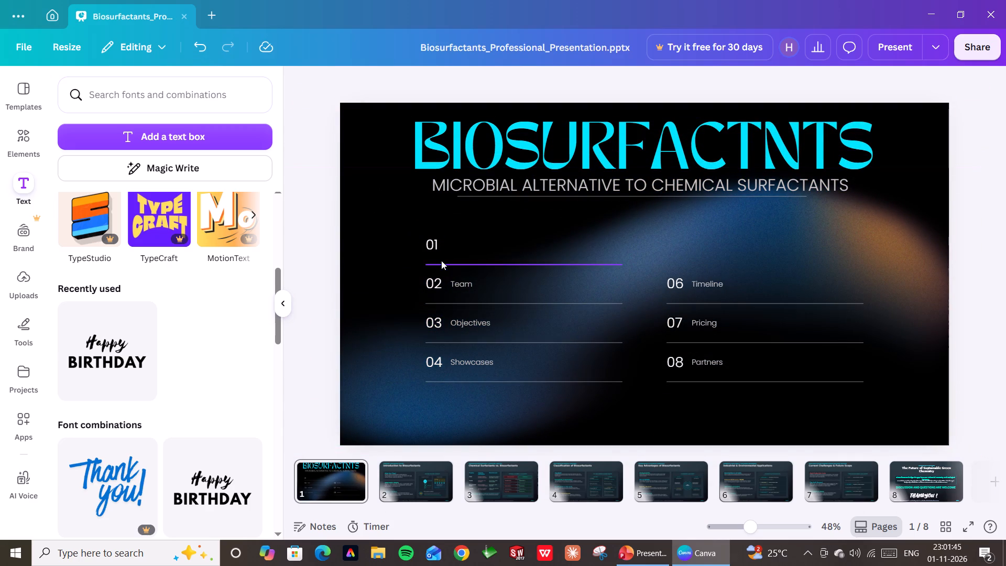
On slide 1, delete the line and number left from row 01, and the whole 02 Team row with its divider.
left_click(441, 260)
left_click(536, 238)
left_click(435, 239)
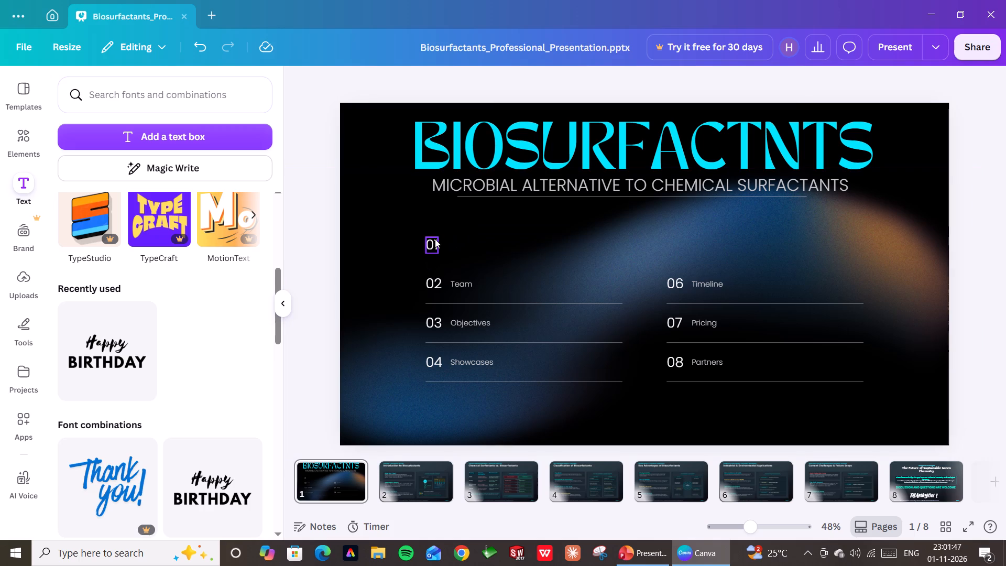
left_click(455, 214)
left_click(445, 280)
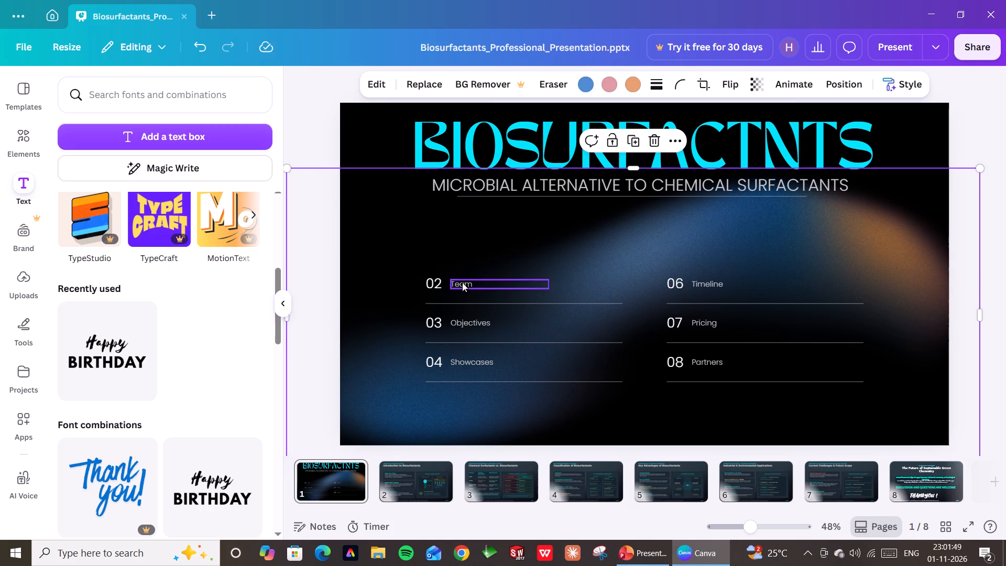
left_click(462, 283)
left_click(518, 255)
left_click(438, 282)
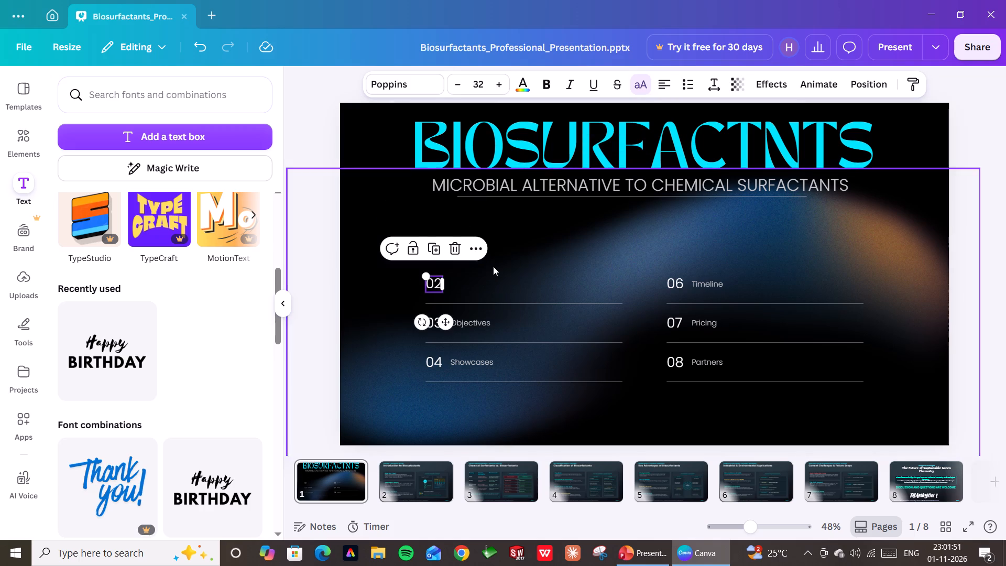
left_click(458, 251)
left_click(467, 301)
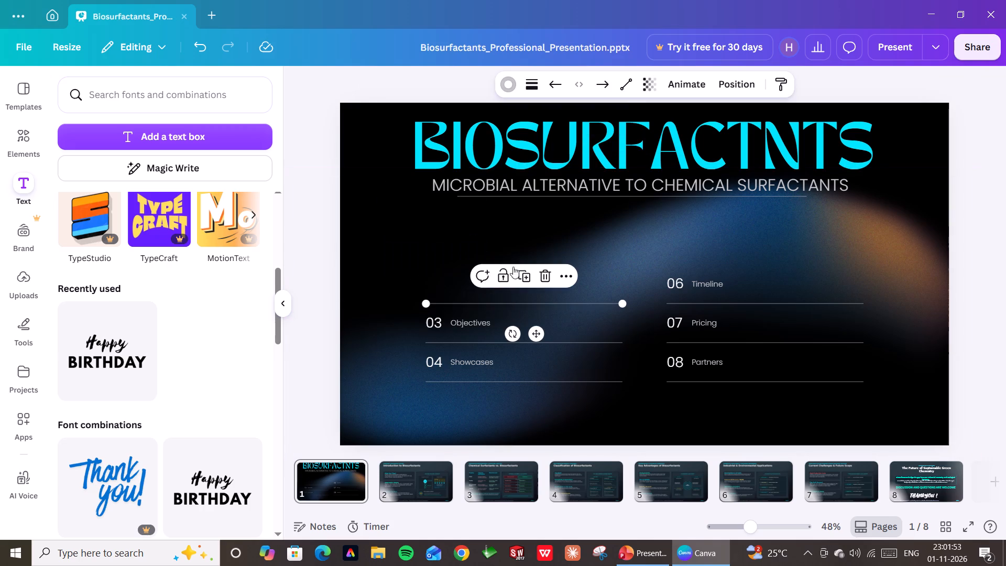
left_click(539, 275)
Delete the 03 Objectives and 04 Showcases rows from slide 1, including their numbers and divider lines.
left_click(454, 318)
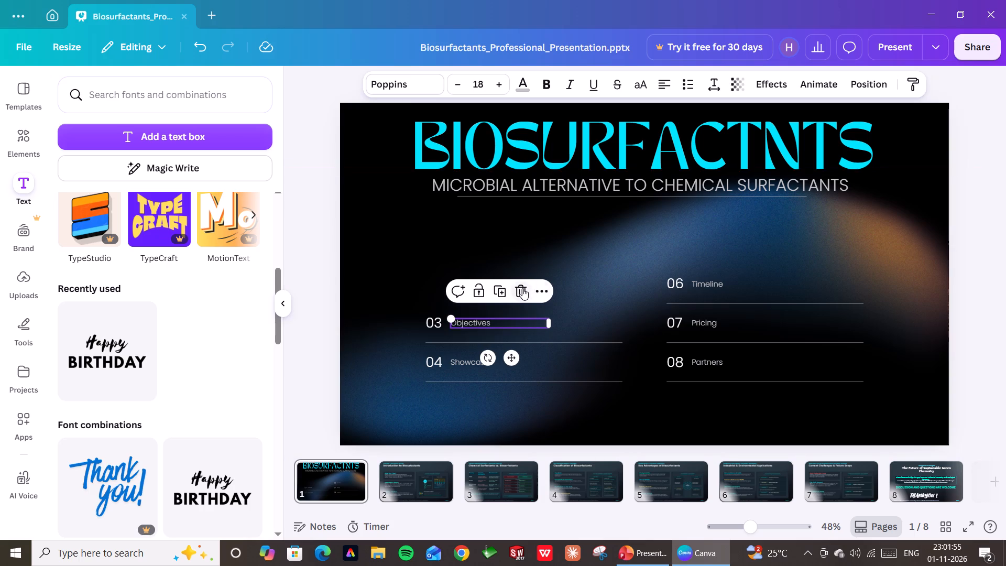
left_click(522, 288)
left_click(436, 319)
left_click(458, 289)
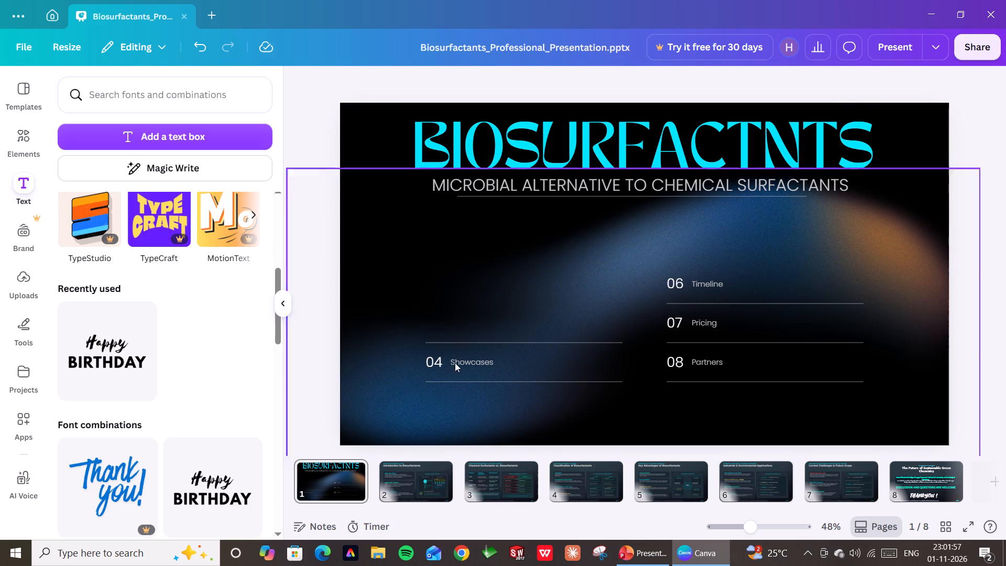
left_click(456, 364)
left_click(521, 327)
left_click(439, 359)
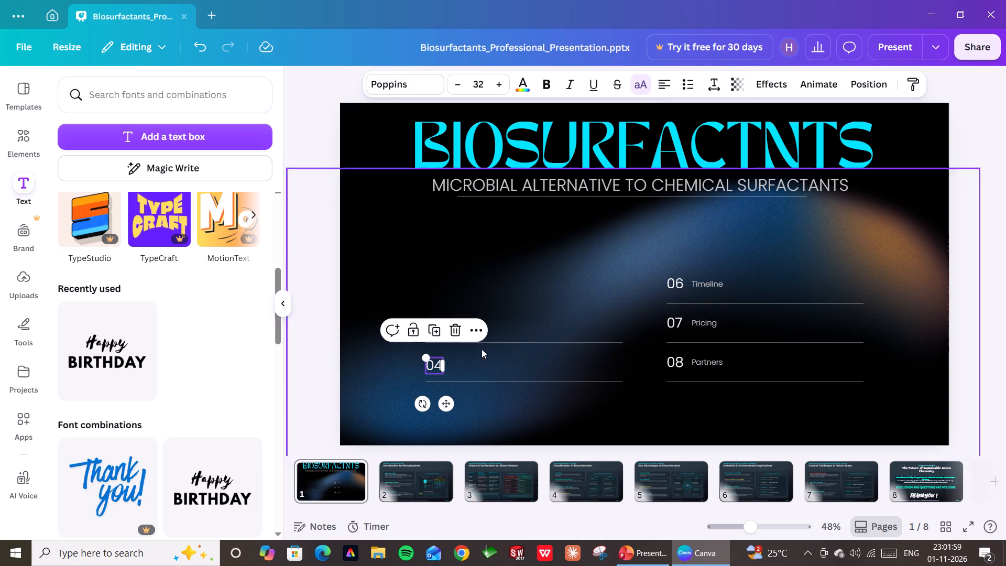
left_click(454, 329)
left_click(466, 382)
left_click(540, 350)
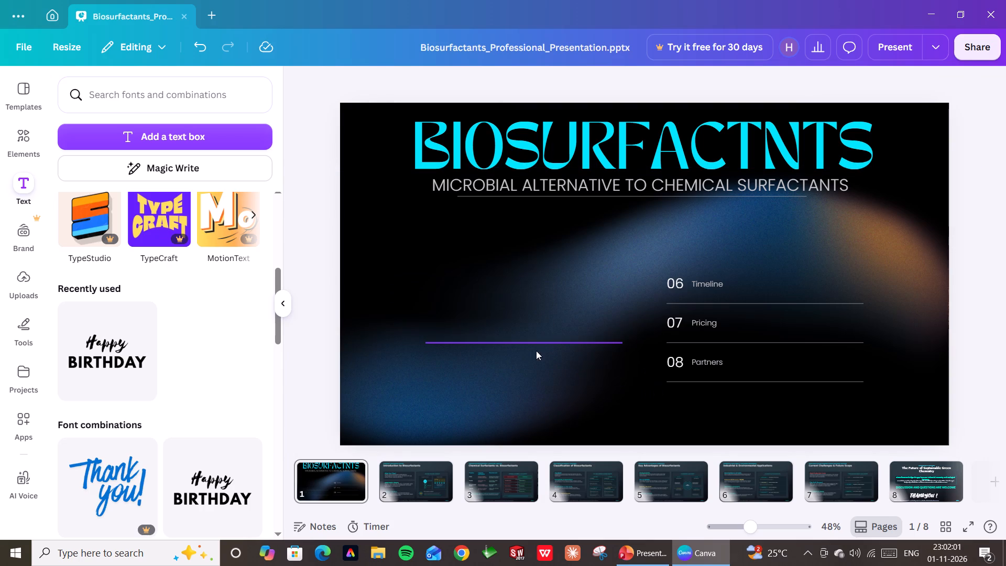
left_click(524, 344)
left_click(543, 317)
Delete the 06 Timeline row from slide 1, including its label, number and divider line.
left_click(691, 288)
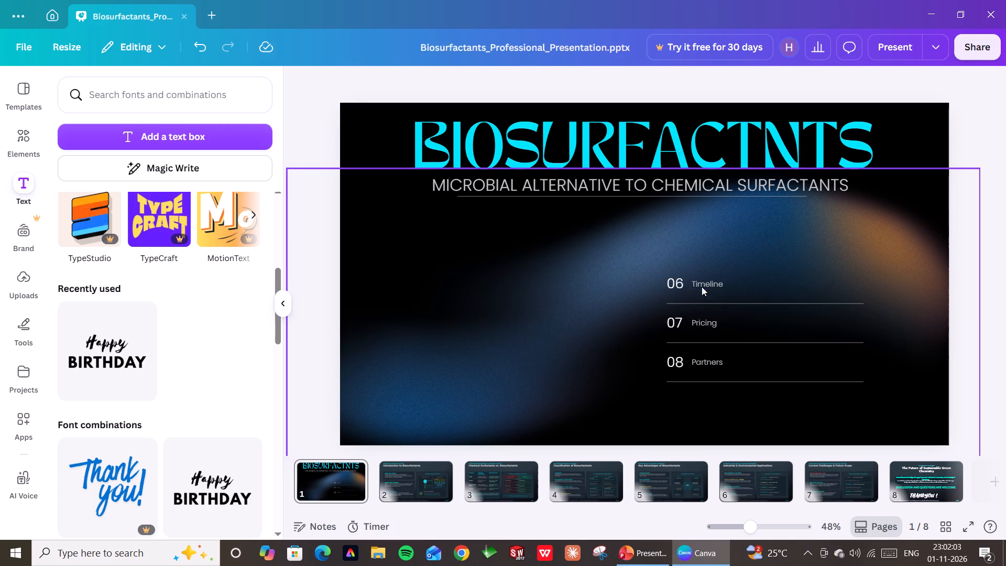
left_click(725, 284)
left_click(763, 257)
left_click(674, 283)
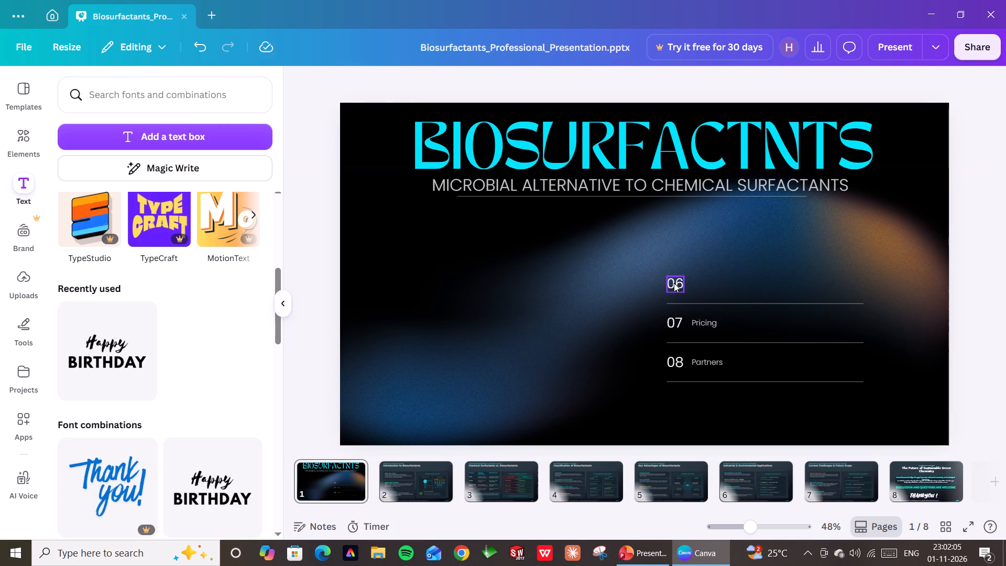
left_click(693, 251)
left_click(707, 311)
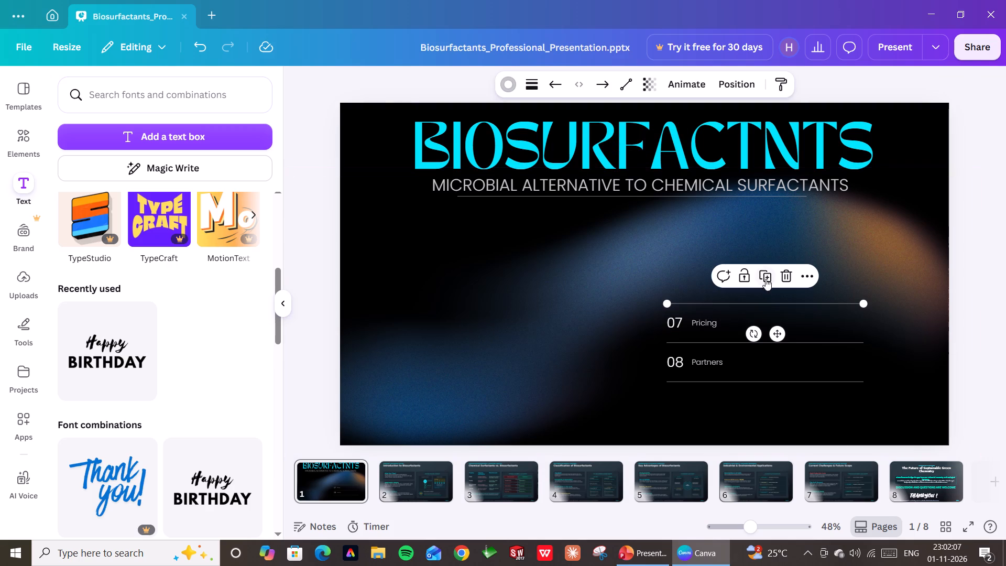
left_click(782, 273)
Delete the 07 Pricing and 08 Partners rows from slide 1, including their numbers and divider lines.
left_click(708, 321)
left_click(758, 290)
left_click(674, 320)
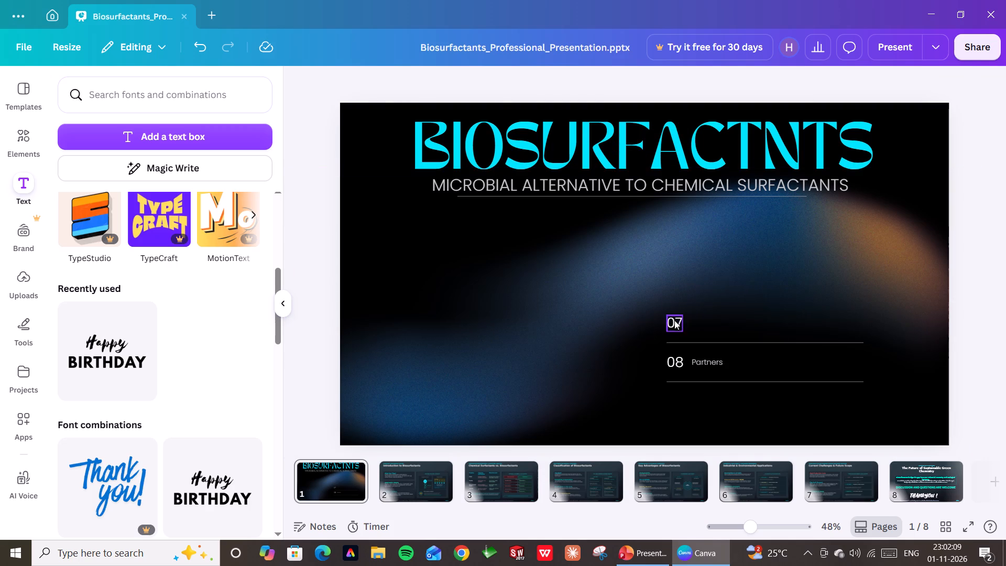
left_click(699, 290)
left_click(706, 339)
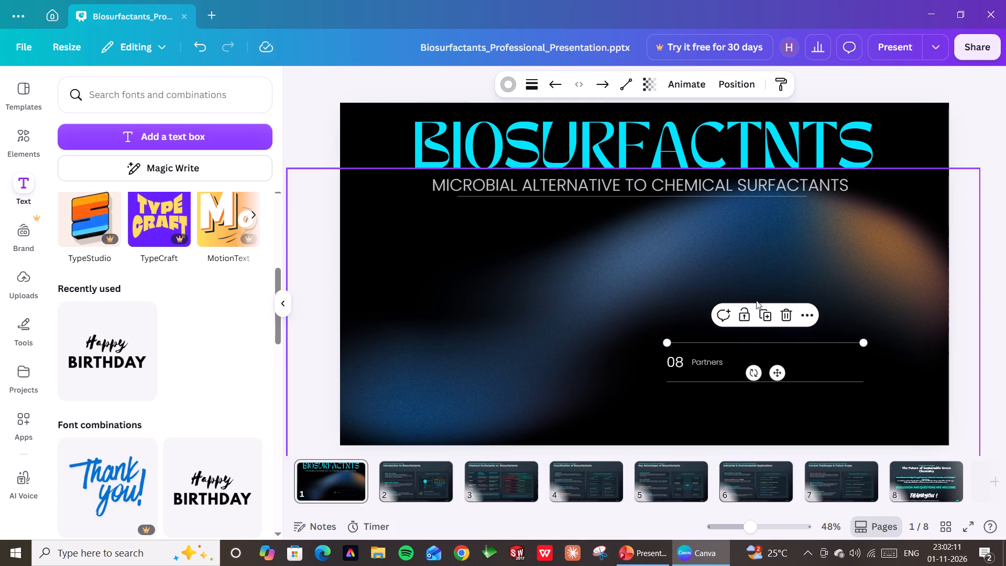
left_click(784, 315)
left_click(711, 358)
left_click(761, 330)
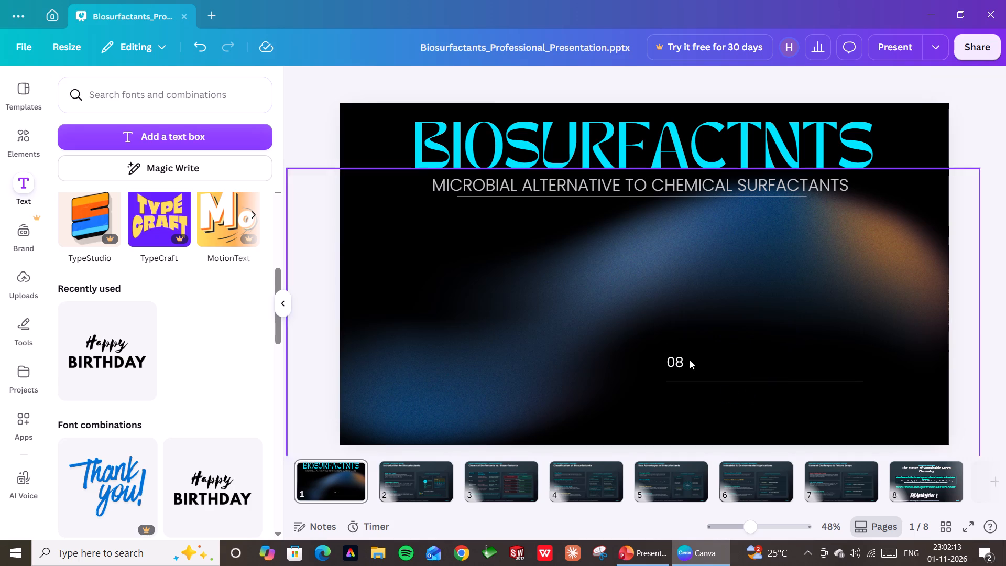
left_click(678, 361)
left_click(696, 329)
left_click(703, 383)
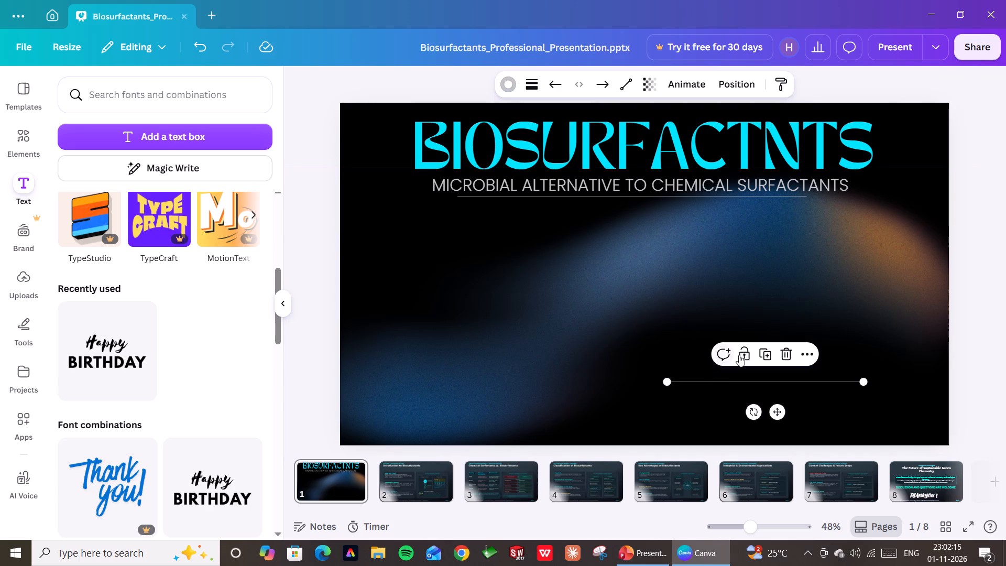
left_click(792, 351)
On slide 5, enlarge the Key Advantages & Value Drivers diagram and shift it toward the slide's right edge, clear of the text cards.
left_click(740, 483)
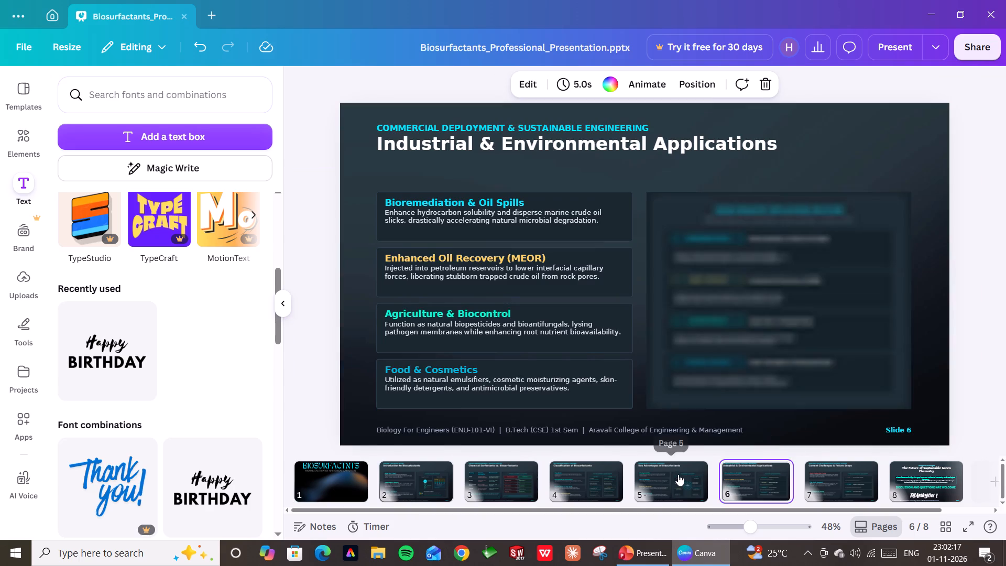
left_click(678, 474)
left_click(610, 474)
left_click(643, 465)
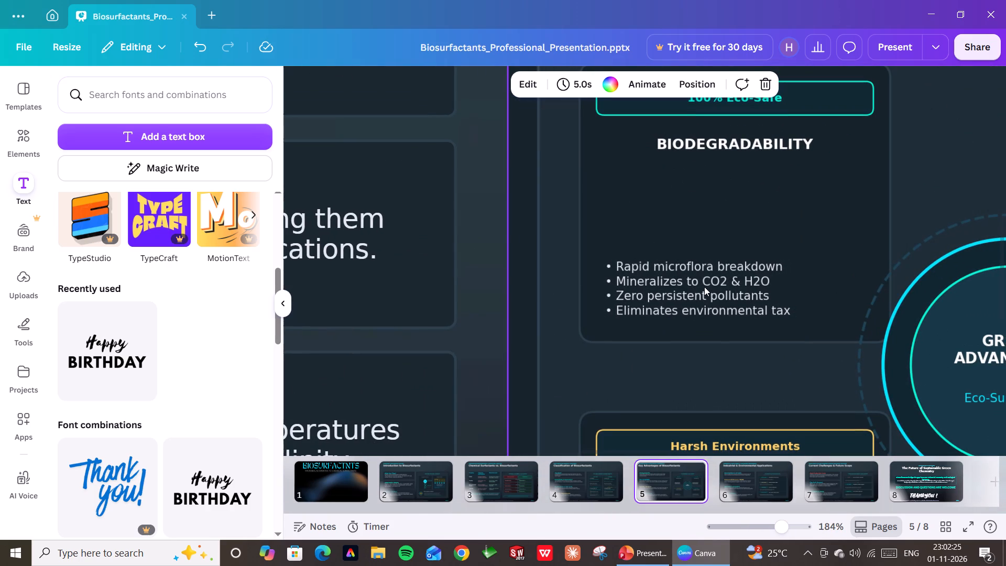
left_click(676, 260)
left_click(676, 265)
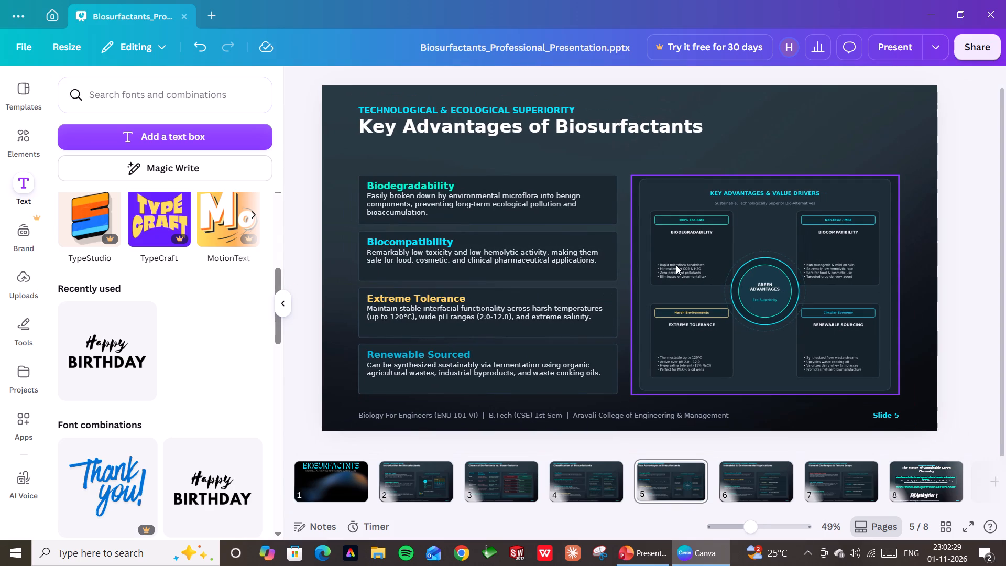
left_click(638, 178)
left_click_drag(649, 189, 646, 180)
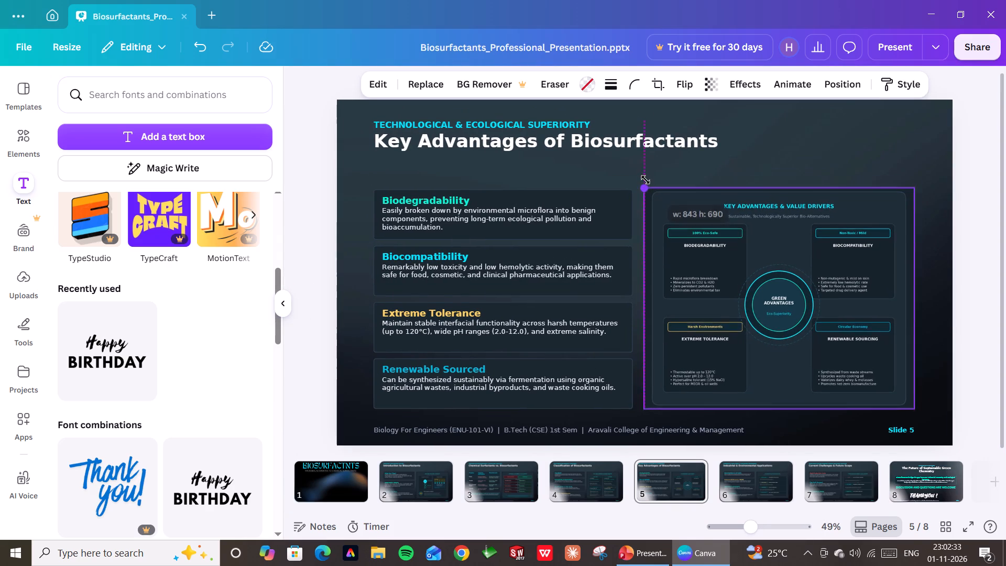
left_click_drag(646, 180, 613, 156)
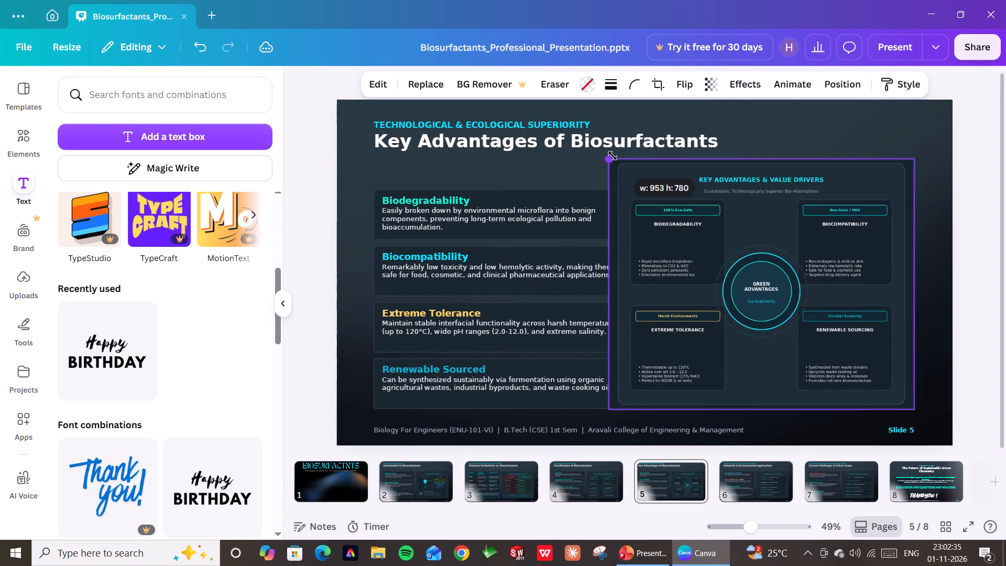
left_click_drag(613, 156, 597, 156)
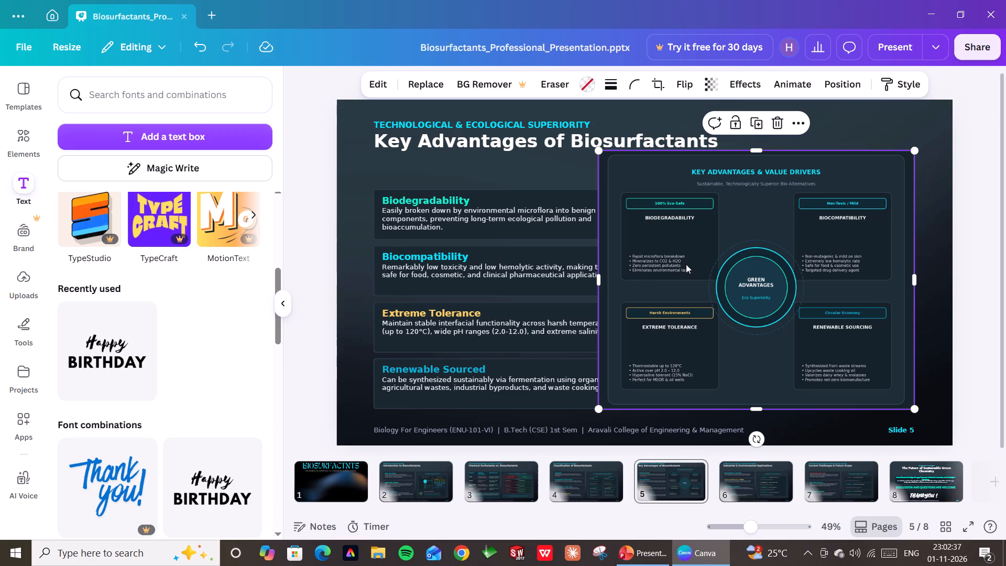
left_click_drag(686, 264, 725, 271)
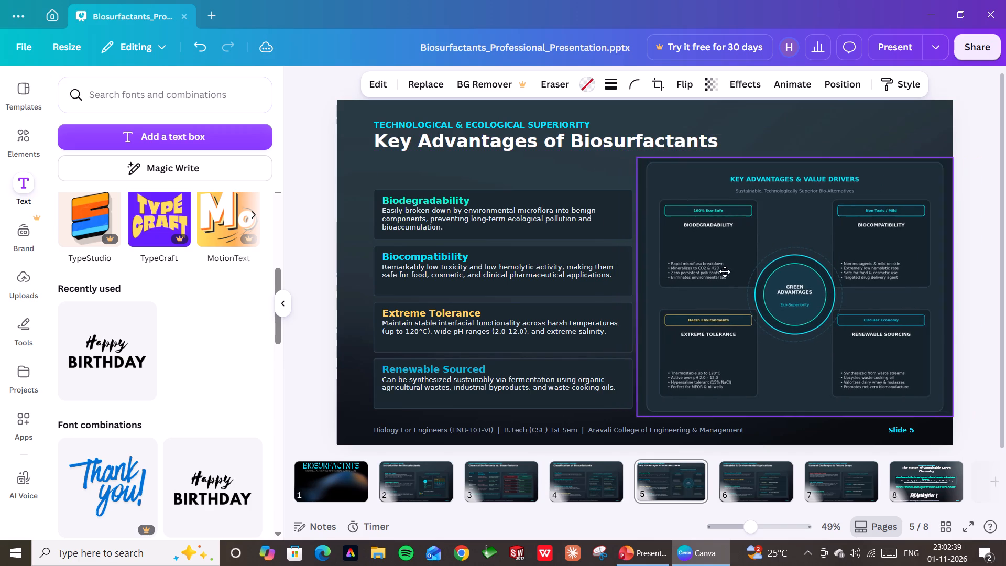
left_click_drag(725, 271, 720, 266)
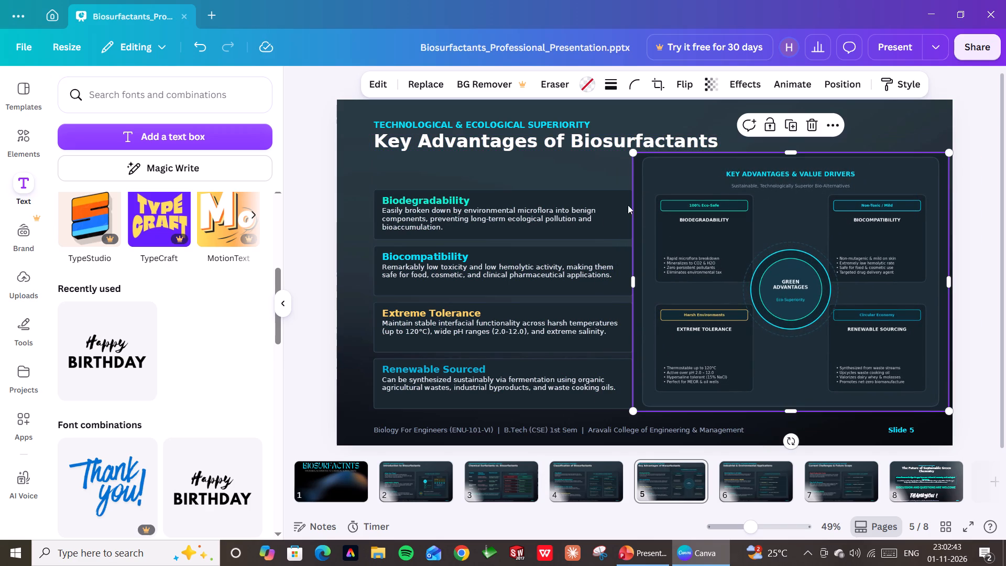
Enlarge the Biodegradability card on slide 5 up and to the left, and scale up its text box to match.
left_click(584, 165)
left_click(981, 124)
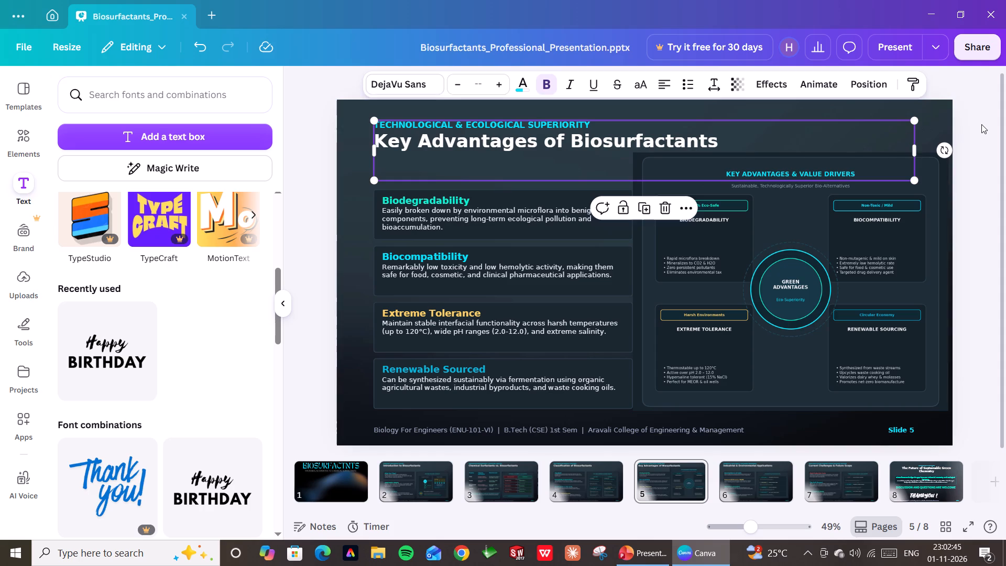
left_click(455, 214)
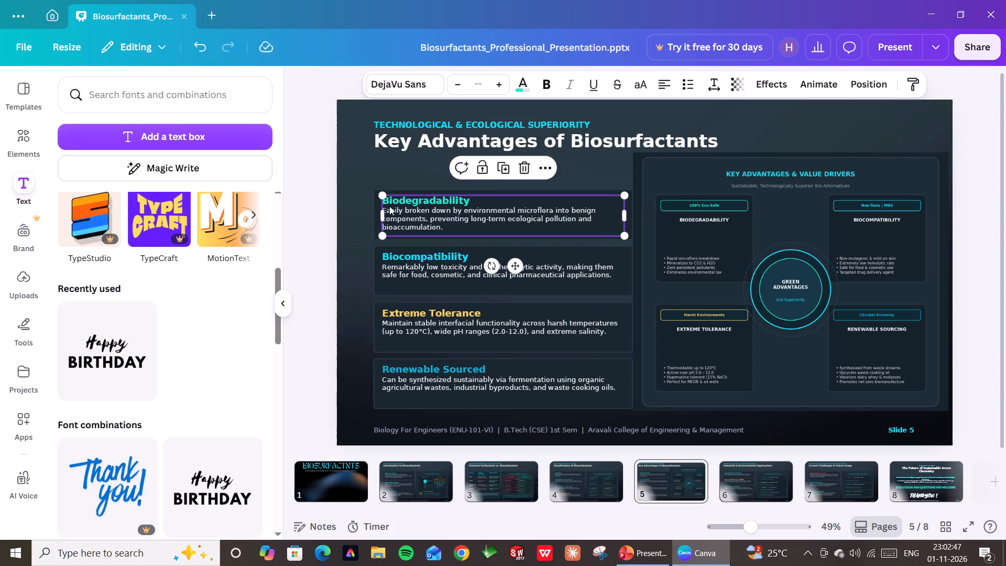
left_click(360, 206)
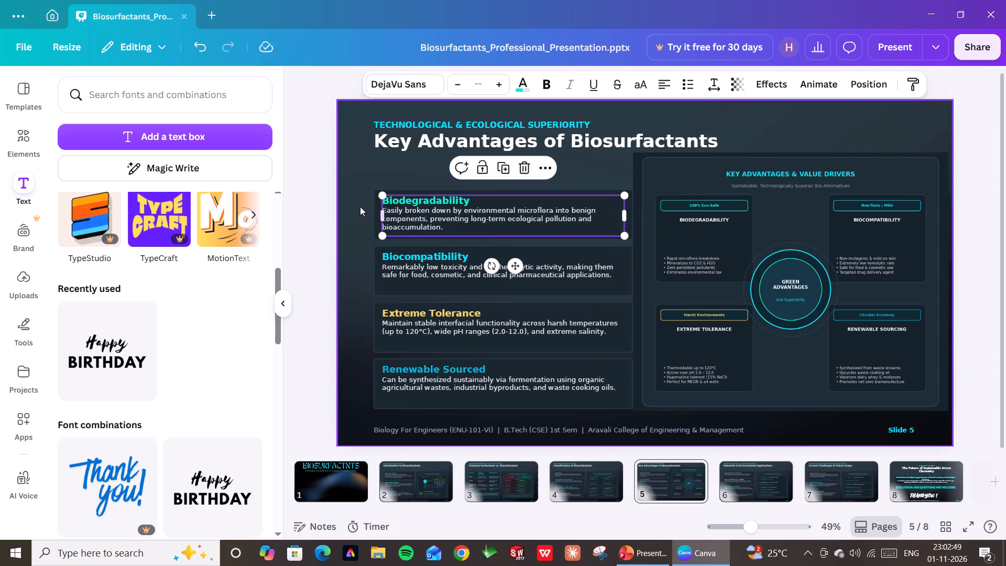
left_click(376, 204)
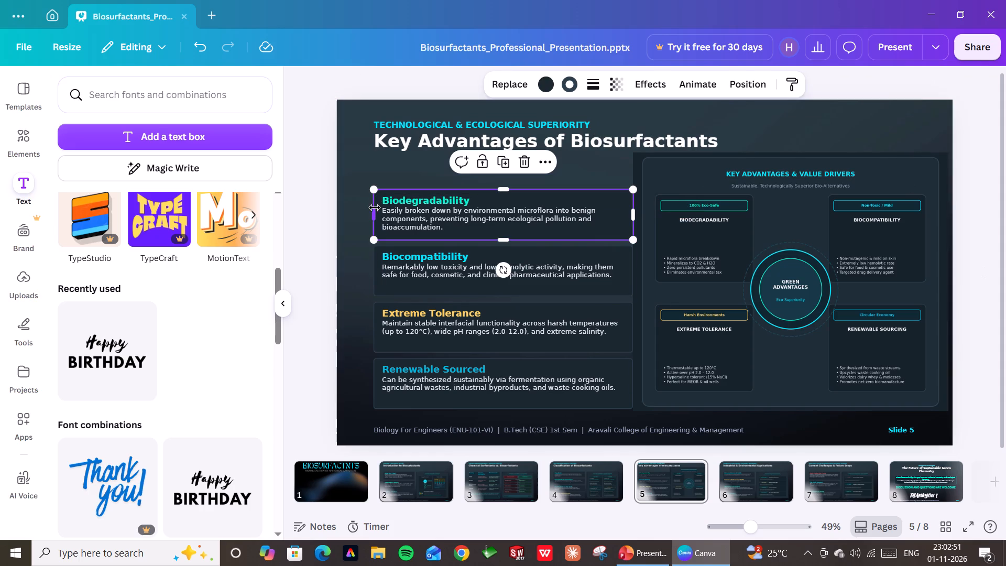
left_click(482, 192)
left_click_drag(376, 191, 357, 183)
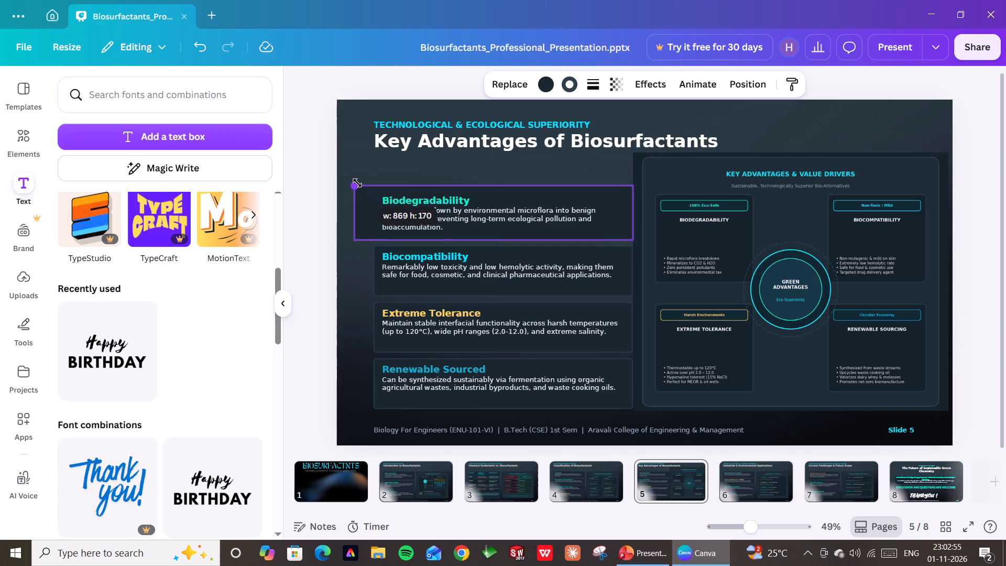
left_click_drag(357, 183, 354, 181)
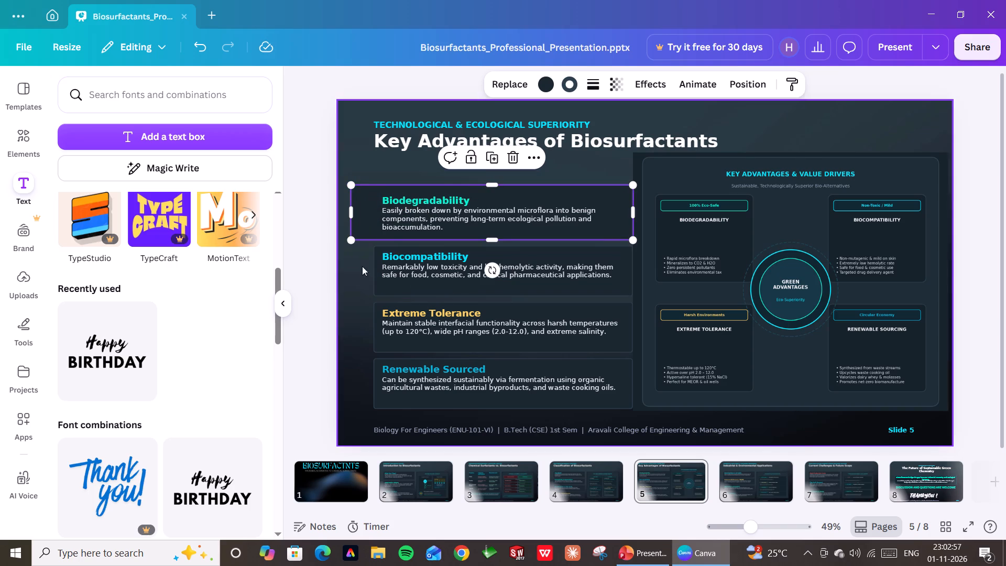
left_click(413, 220)
left_click_drag(380, 191, 365, 193)
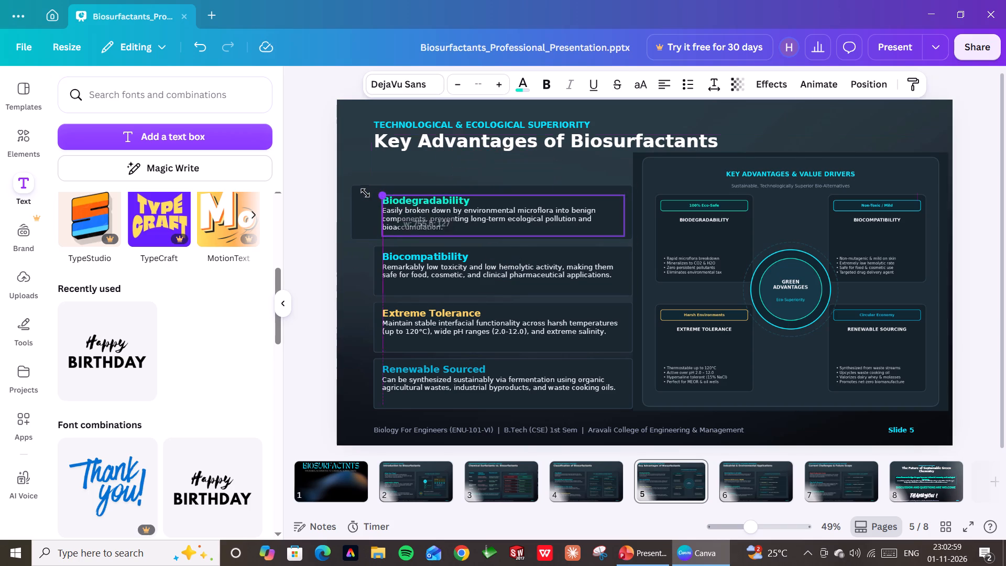
left_click_drag(365, 193, 354, 194)
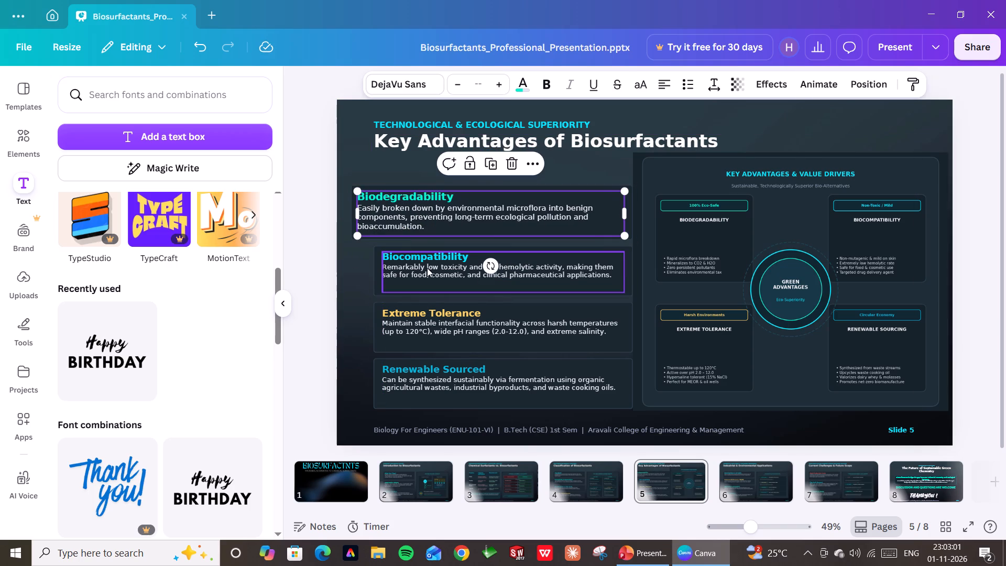
Enlarge the Biocompatibility card to align with the Biodegradability card, and scale its text box to about 833 by 140.
left_click(427, 268)
left_click(359, 264)
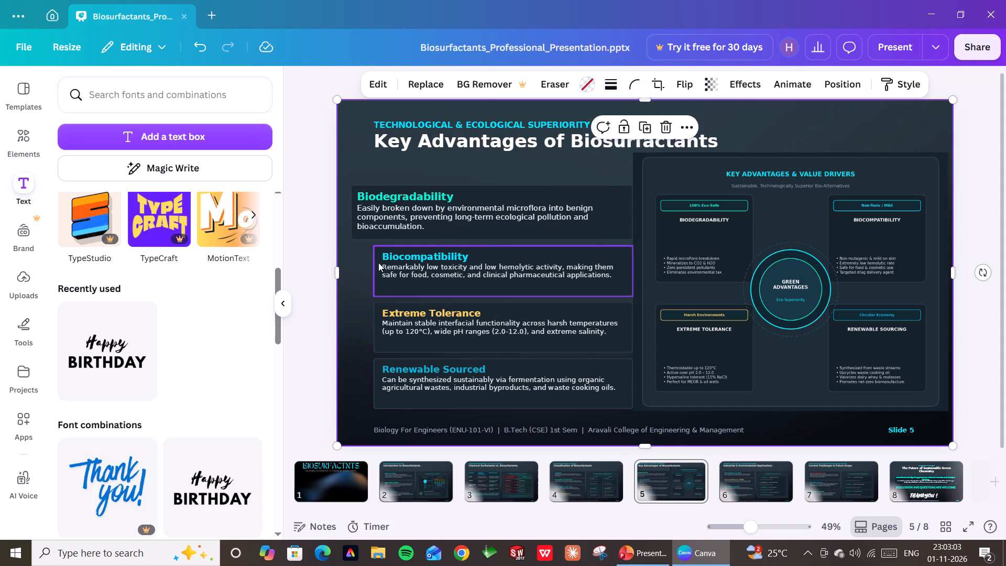
left_click(378, 263)
left_click_drag(376, 245, 351, 249)
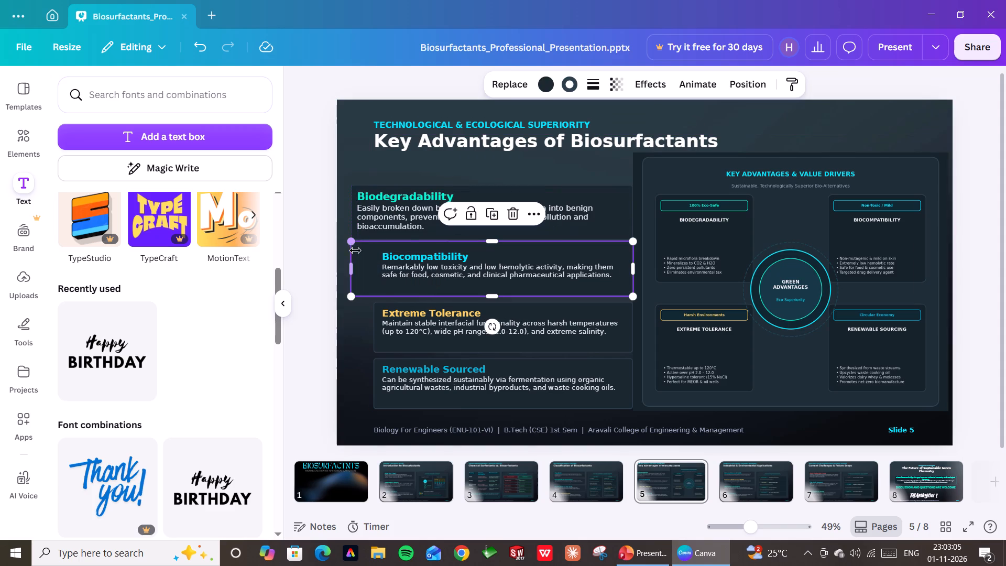
left_click(440, 268)
left_click_drag(382, 249, 356, 248)
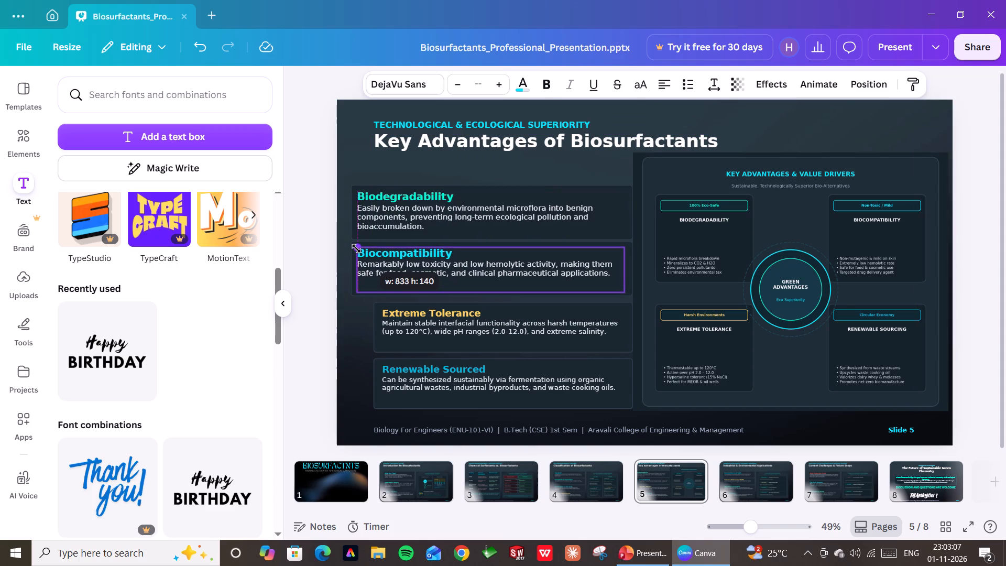
Finish scaling the Biocompatibility text box on slide 5 to about 833 by 140.
left_click_drag(356, 248, 354, 248)
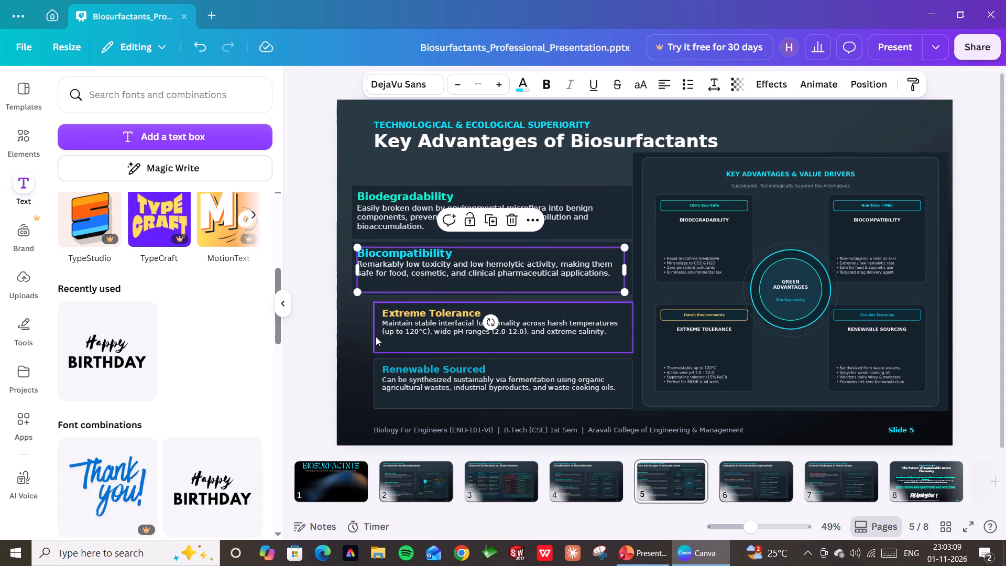
Enlarge the Extreme Tolerance card to about 880 by 172, aligned with the cards above, and scale its text box to about 834 by 140.
left_click(376, 332)
left_click_drag(373, 299, 349, 299)
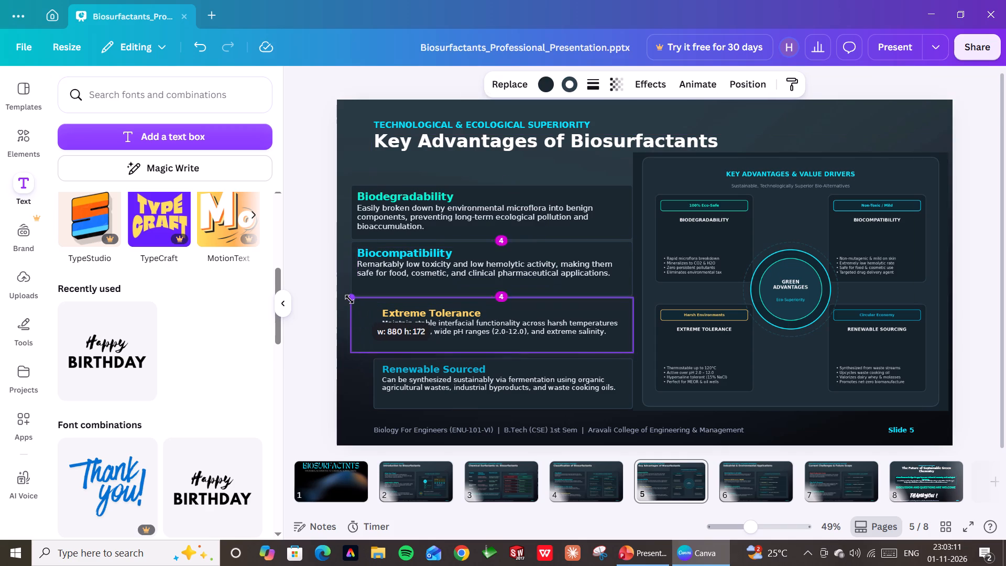
left_click_drag(349, 299, 348, 299)
left_click(418, 323)
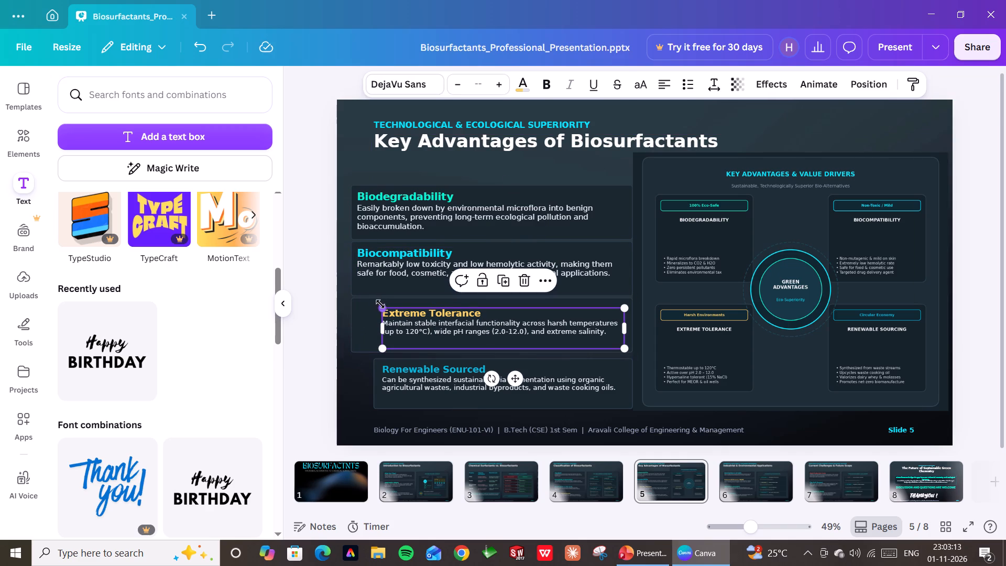
left_click_drag(385, 309, 358, 307)
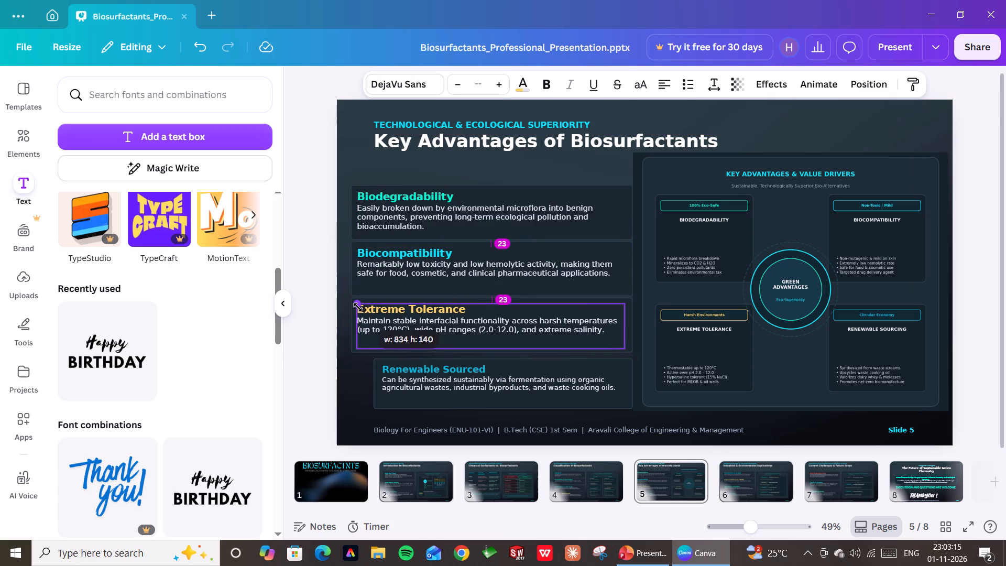
left_click_drag(358, 307, 359, 307)
Enlarge the Renewable Sourced card to align with the cards above, and scale its text box to about 834 by 140.
left_click(378, 374)
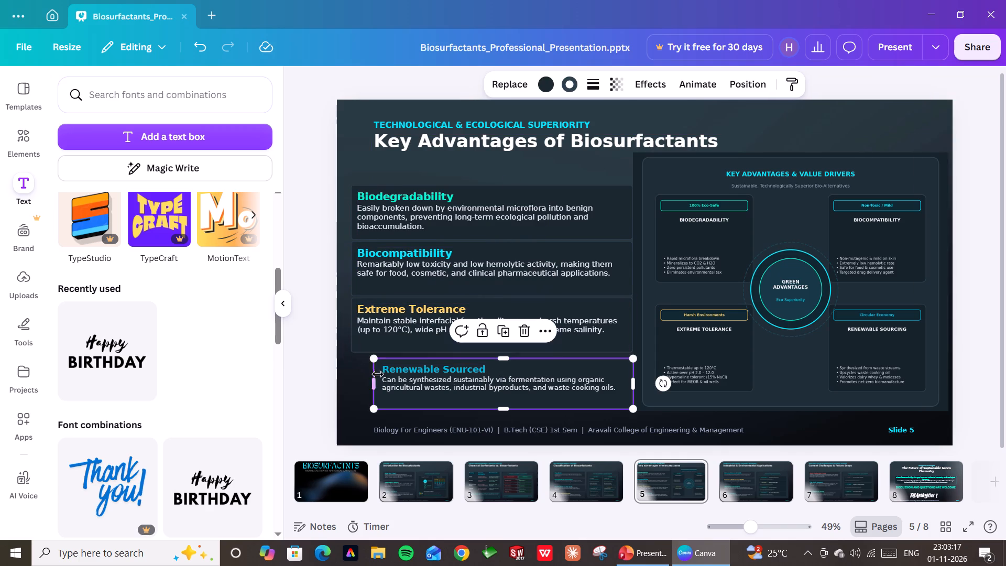
left_click_drag(375, 358, 354, 360)
left_click(402, 369)
left_click_drag(385, 364, 372, 363)
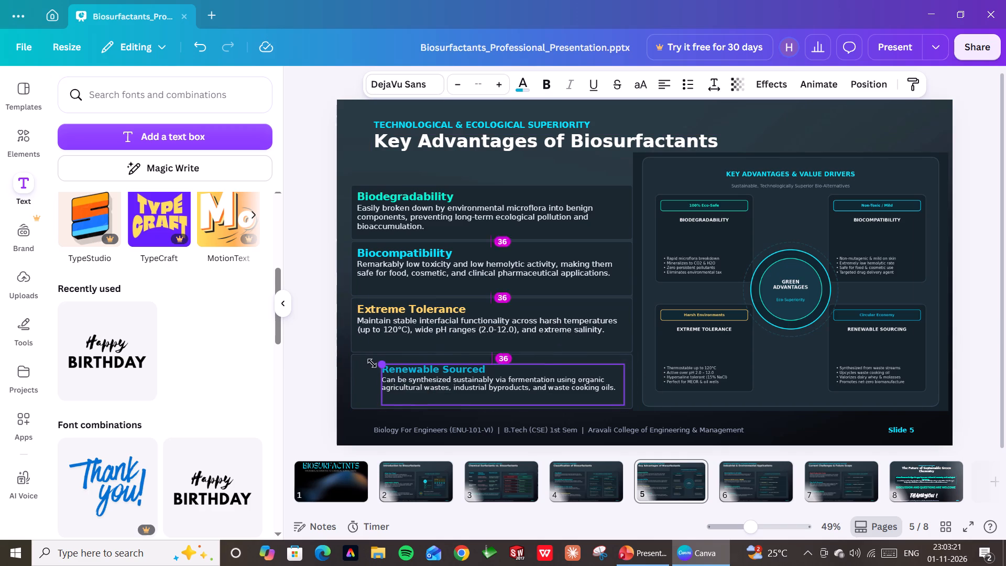
left_click_drag(372, 363, 355, 363)
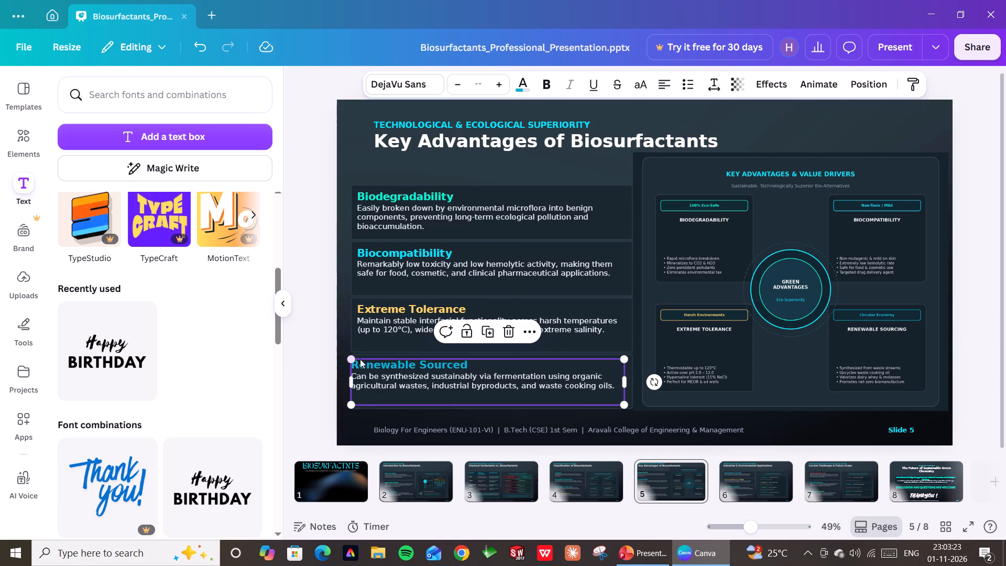
left_click_drag(352, 357, 357, 360)
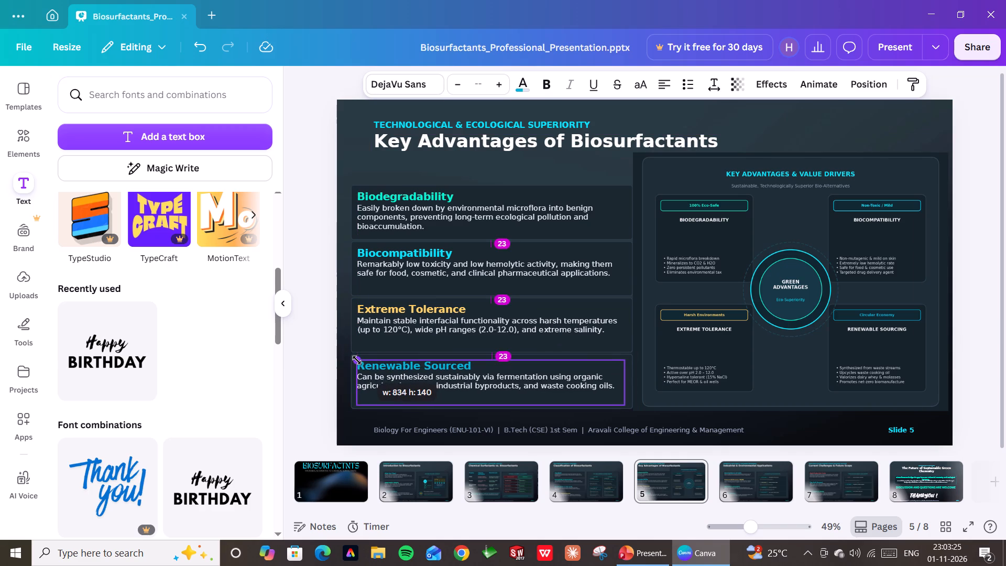
left_click_drag(357, 360, 360, 360)
left_click(344, 364)
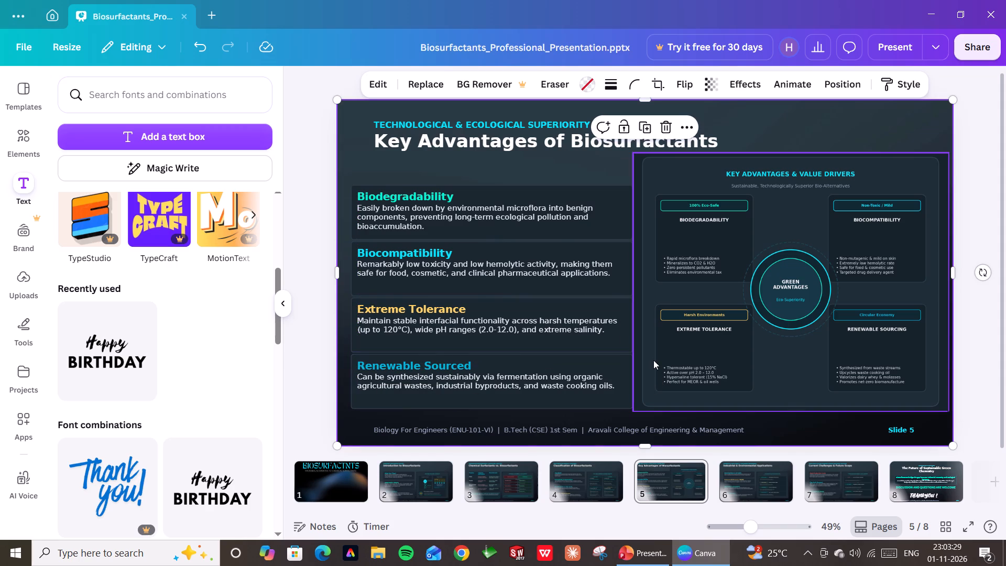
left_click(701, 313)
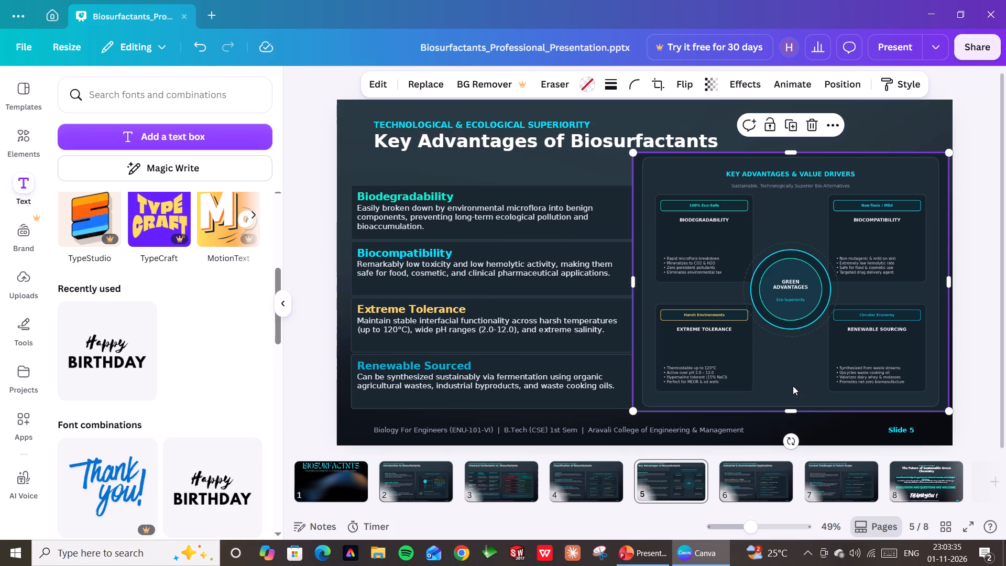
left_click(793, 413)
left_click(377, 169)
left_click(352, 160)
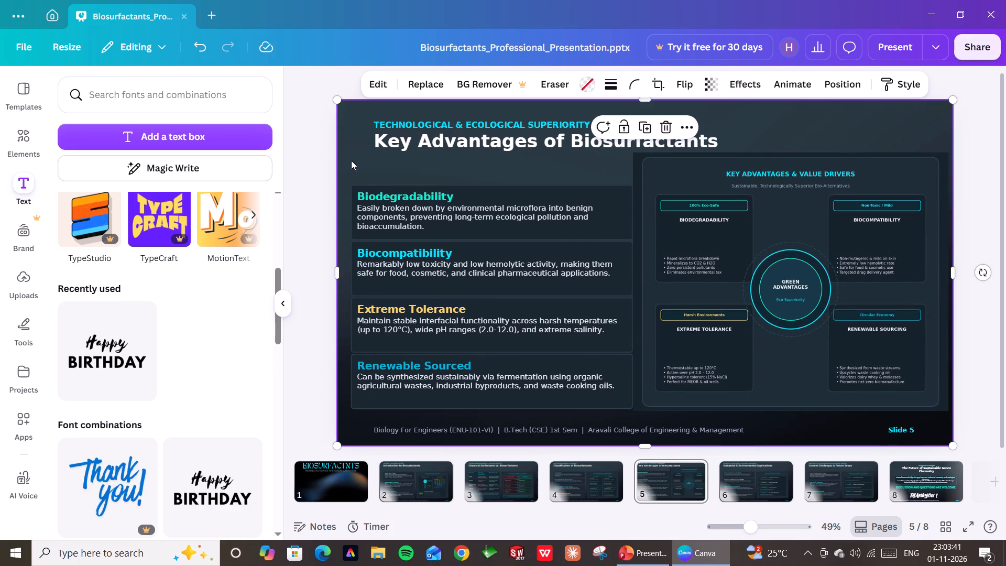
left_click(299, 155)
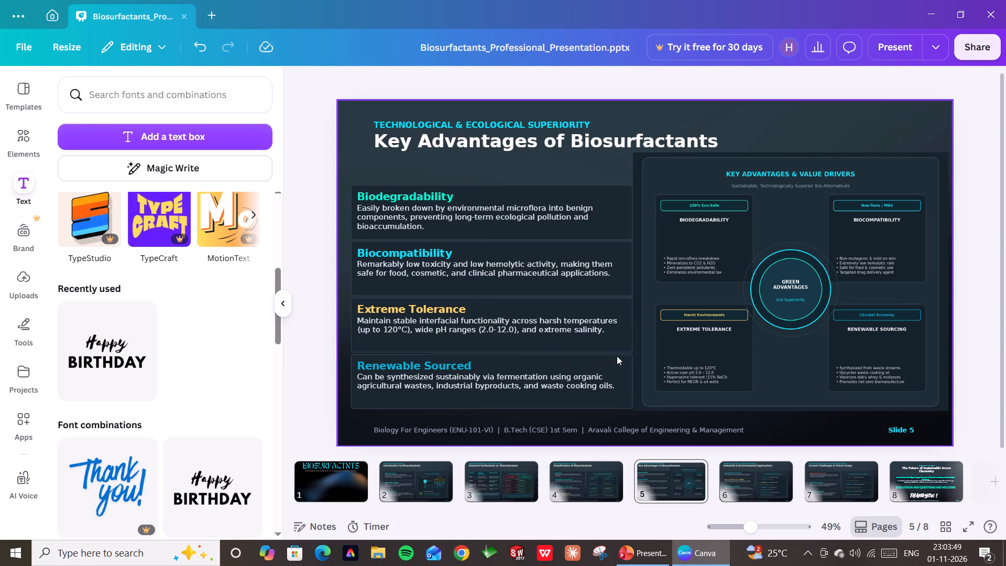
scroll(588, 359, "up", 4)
On slide 3, move the property comparison table toward the slide's left edge.
left_click(507, 478)
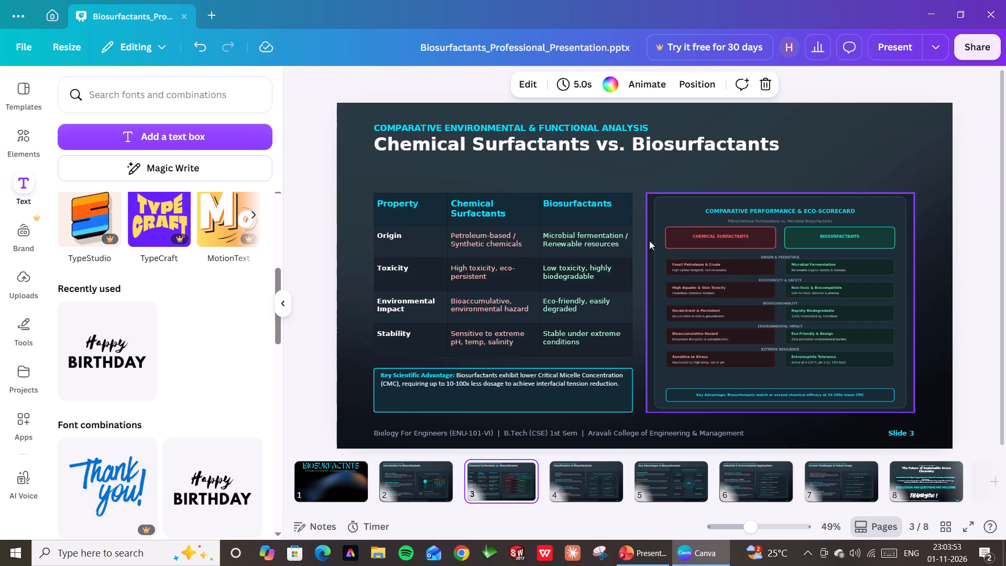
left_click(480, 286)
left_click(362, 217)
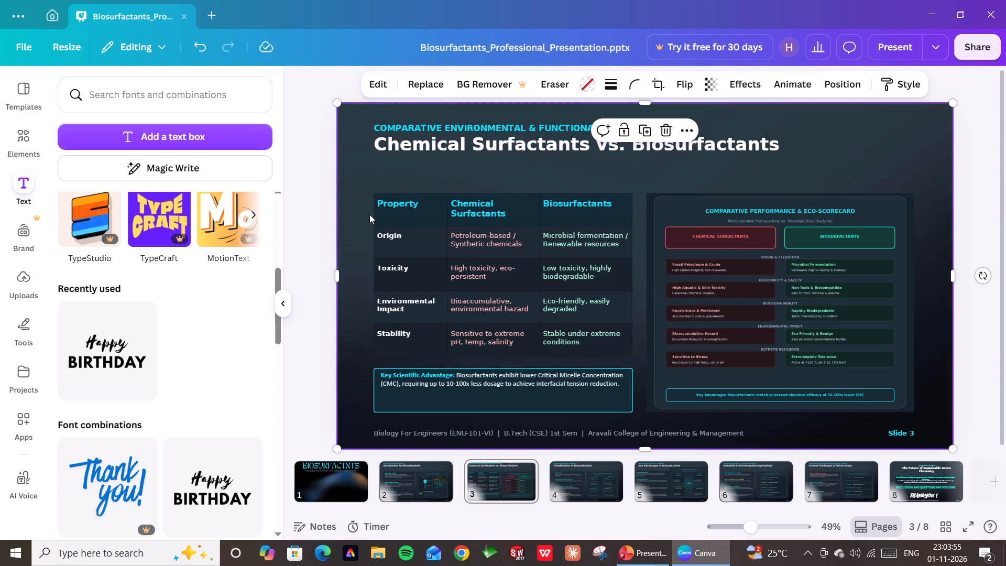
left_click_drag(474, 251, 446, 249)
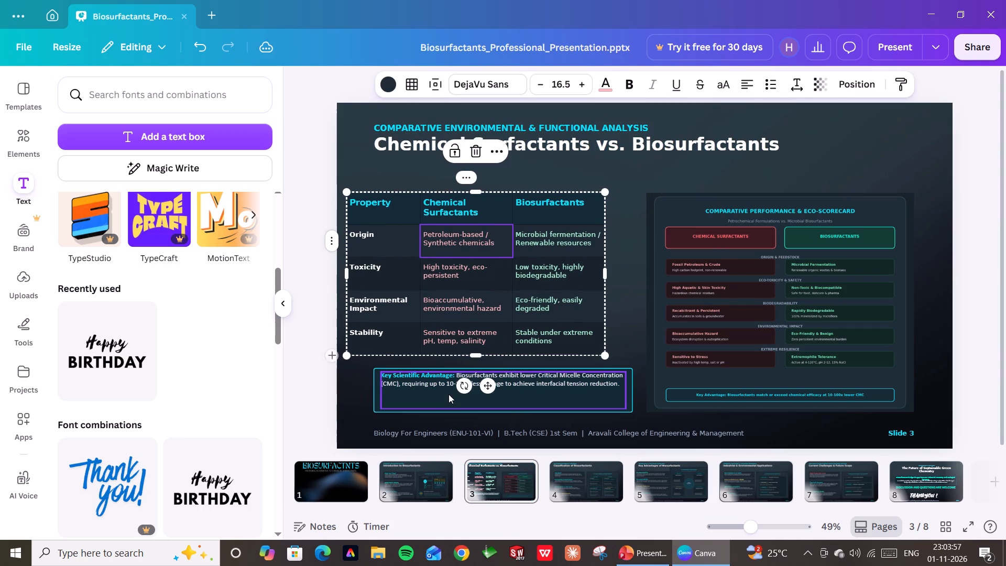
Move the Key Scientific Advantage box directly below the table, aligned with its left edge, and reposition its text inside the box.
left_click(358, 382)
left_click(429, 386)
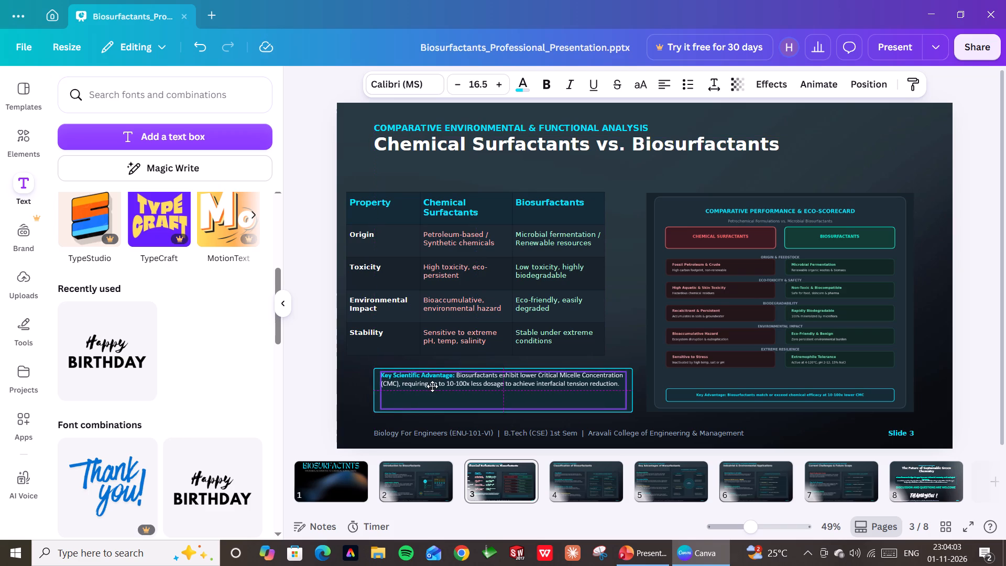
left_click(355, 386)
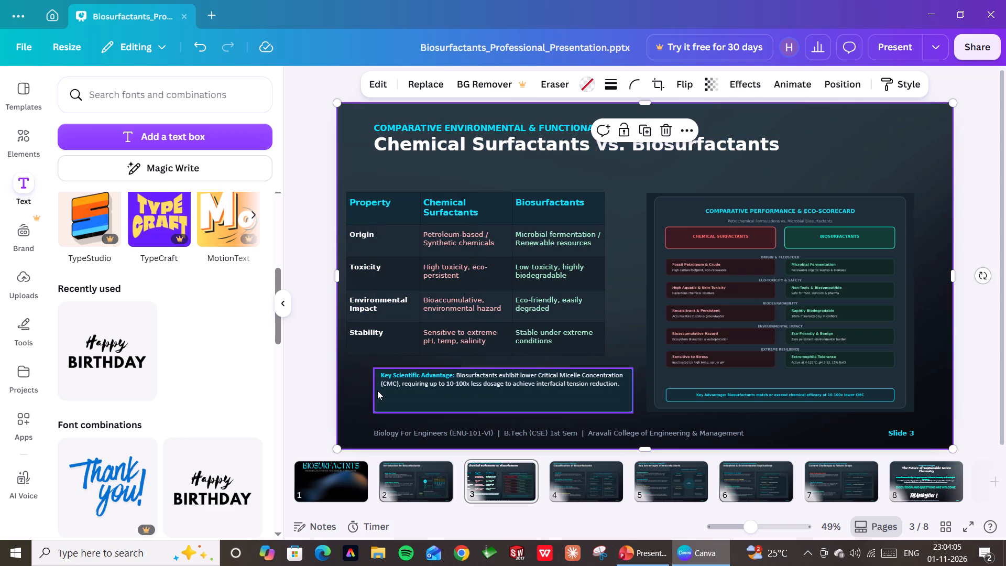
left_click(378, 398)
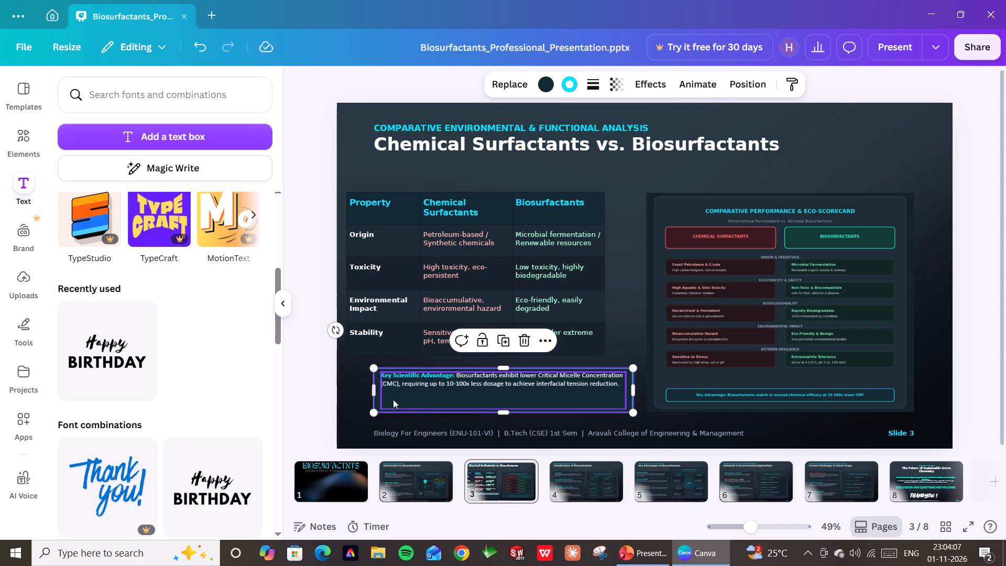
left_click(359, 398)
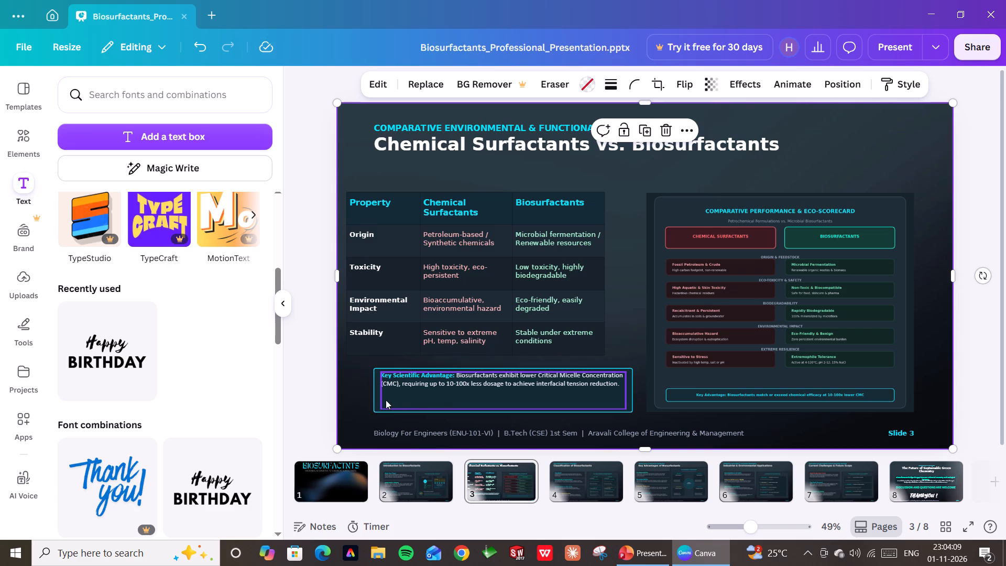
left_click_drag(376, 400, 352, 394)
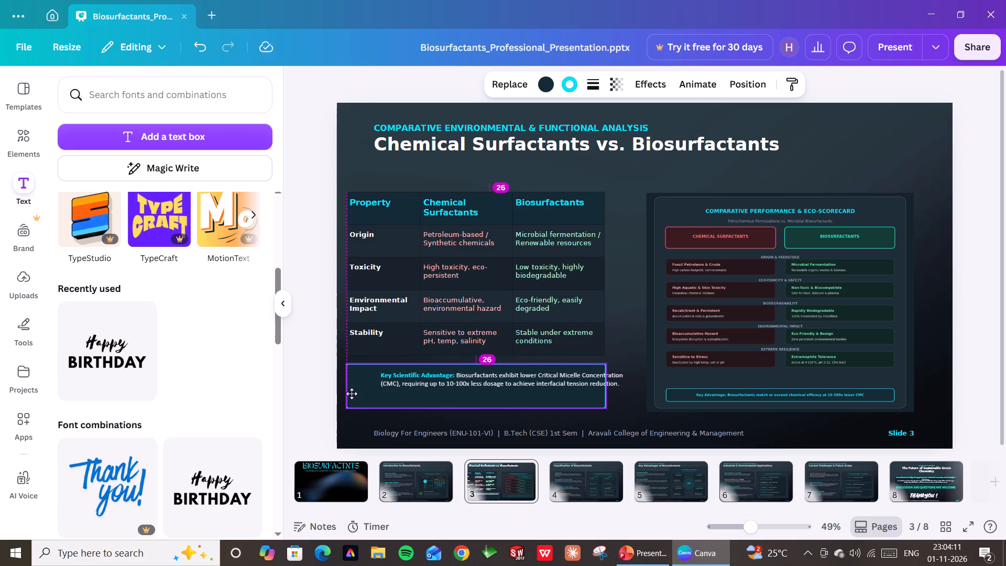
left_click_drag(352, 394, 351, 394)
left_click(461, 382)
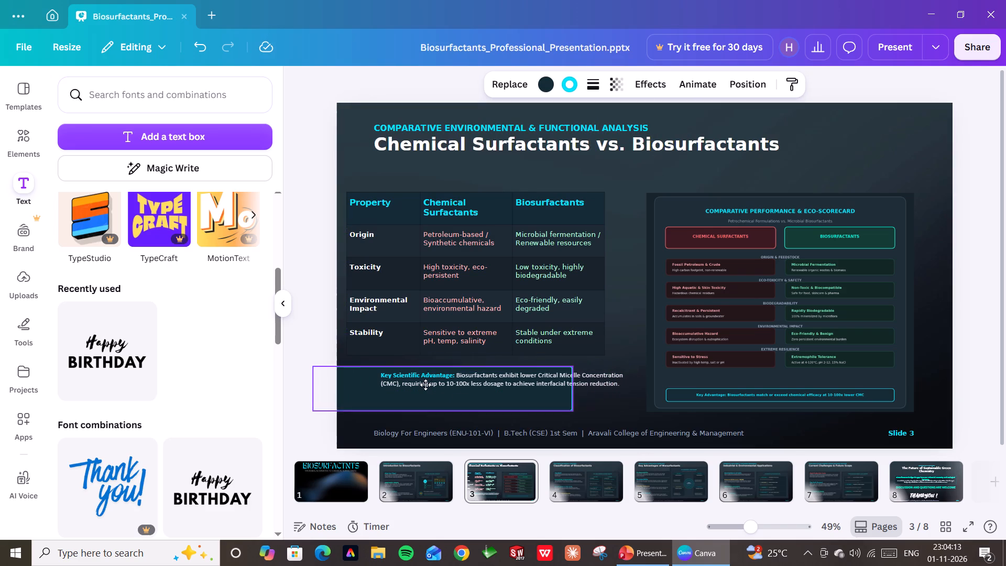
left_click(473, 384)
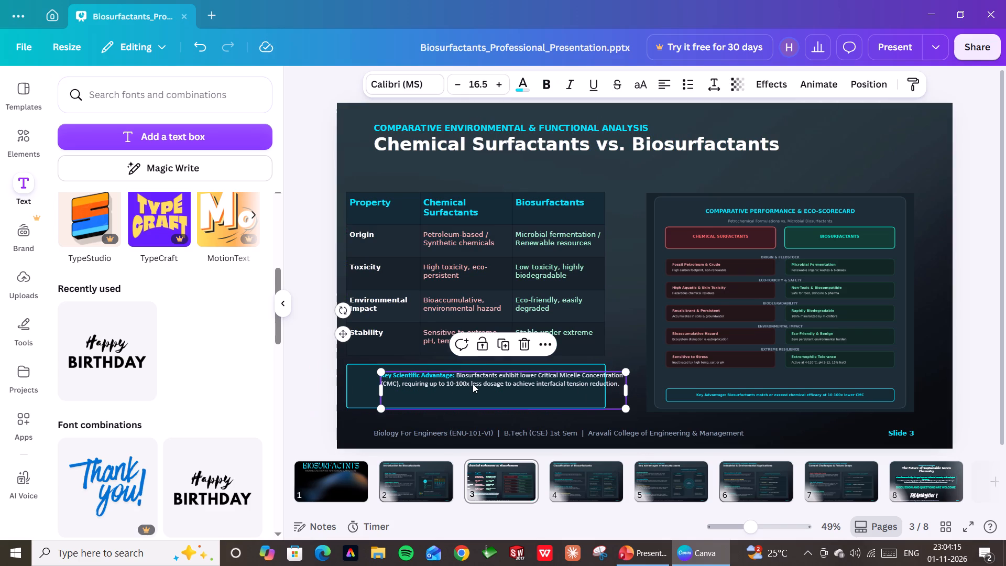
left_click_drag(485, 386, 460, 382)
Enlarge the Comparative Performance & Eco-Scorecard diagram up and to the left until it meets the table's right edge.
left_click(707, 258)
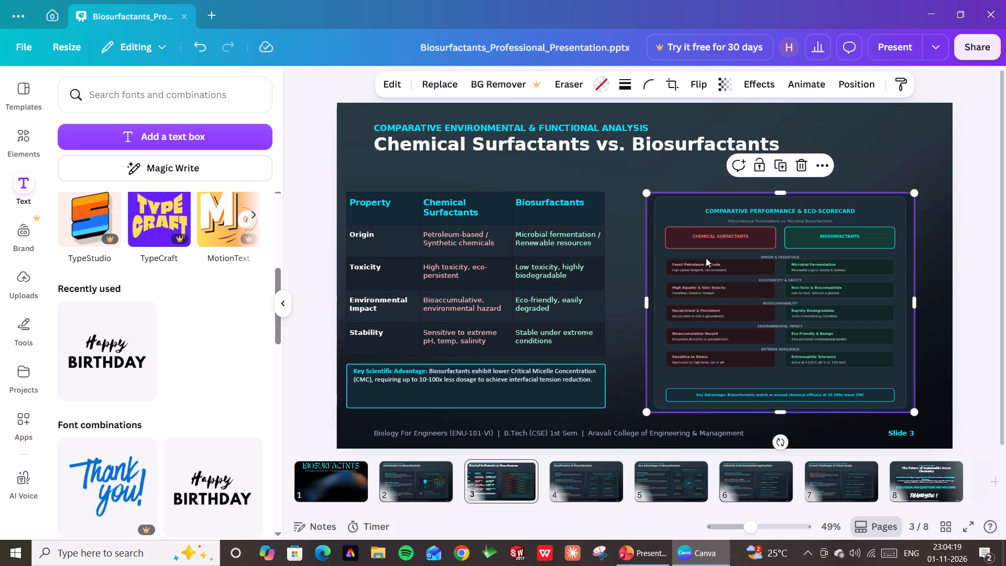
left_click_drag(648, 193, 616, 186)
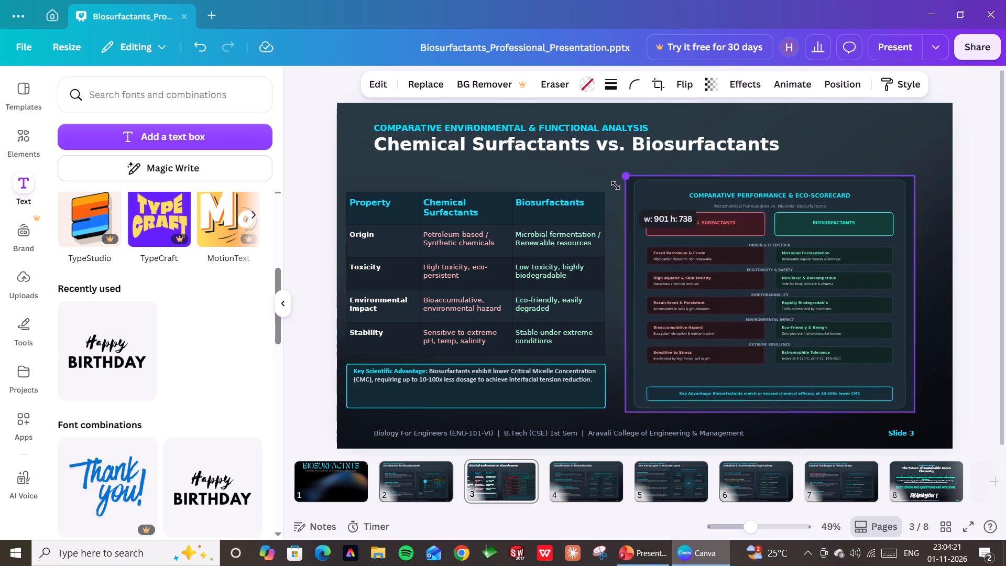
left_click_drag(616, 186, 585, 187)
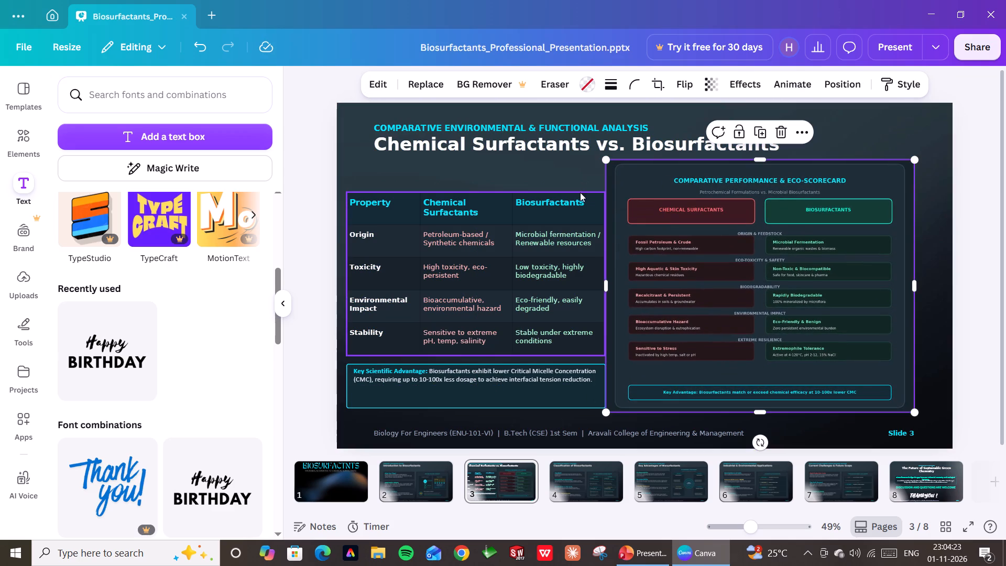
left_click(979, 153)
left_click(878, 216)
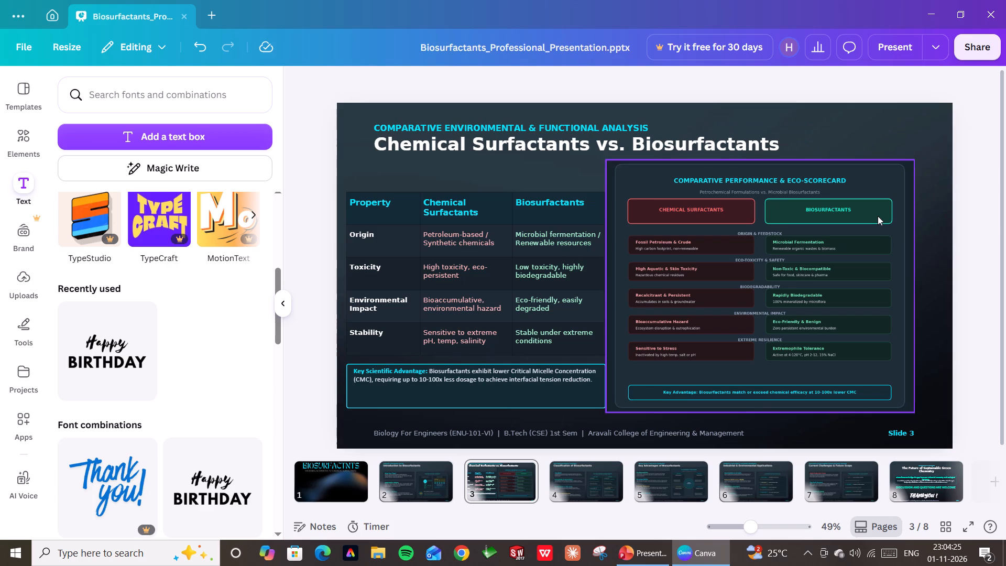
left_click(810, 215)
left_click(747, 205)
left_click(746, 179)
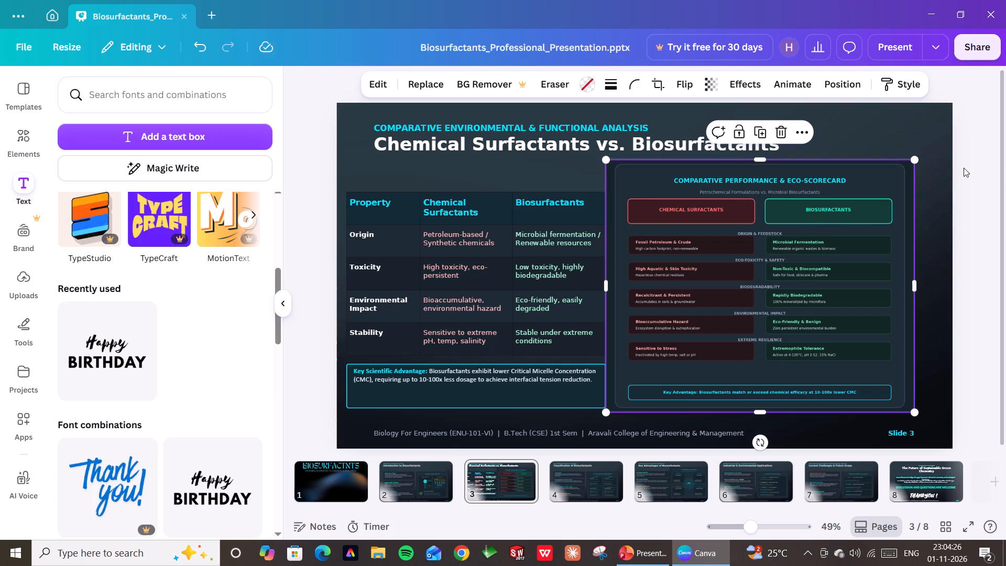
left_click(994, 158)
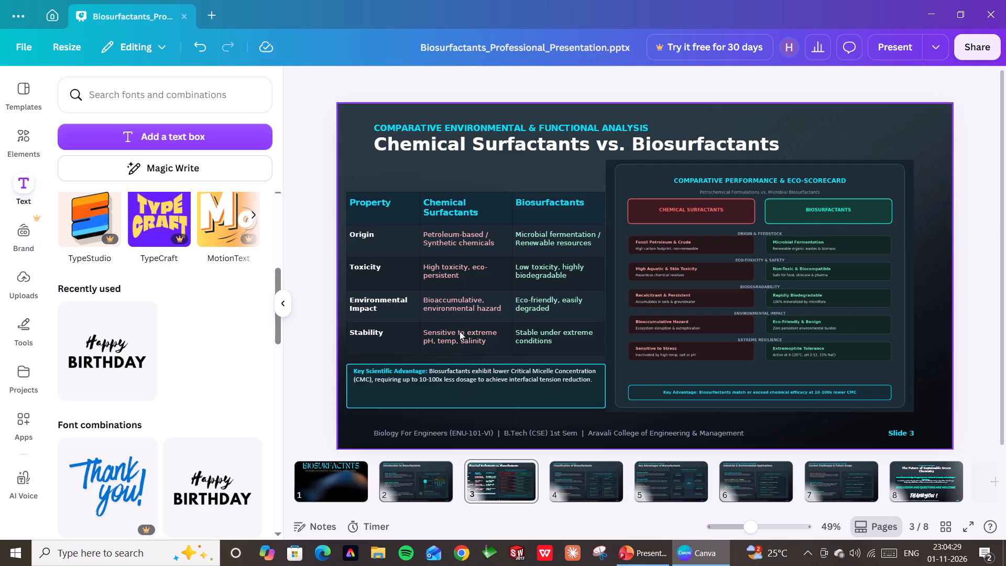
On slide 2, enlarge the Molecular Structure & Interaction diagram and shift it toward the slide's right edge, beside the text cards.
left_click(432, 487)
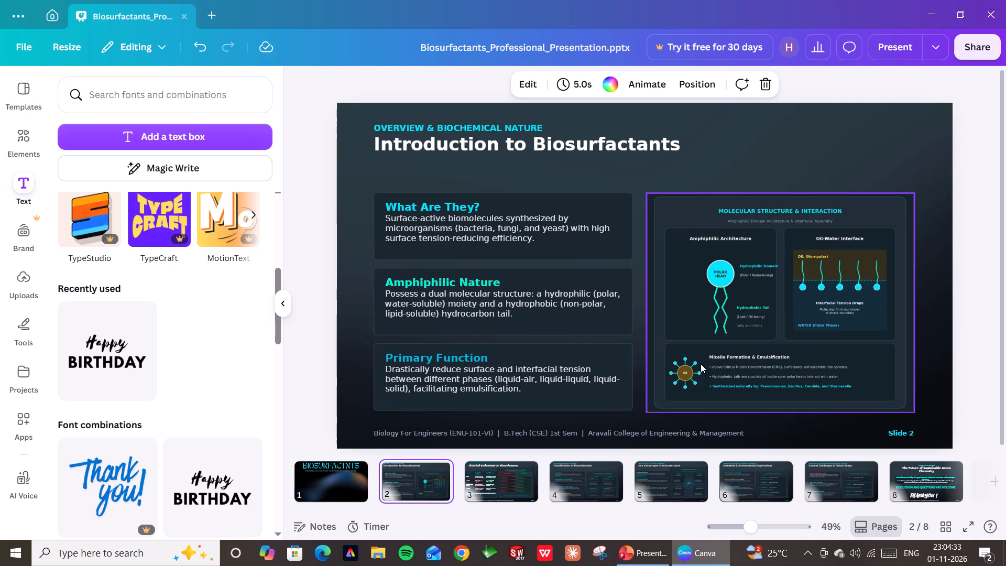
left_click(750, 222)
left_click_drag(647, 197, 624, 168)
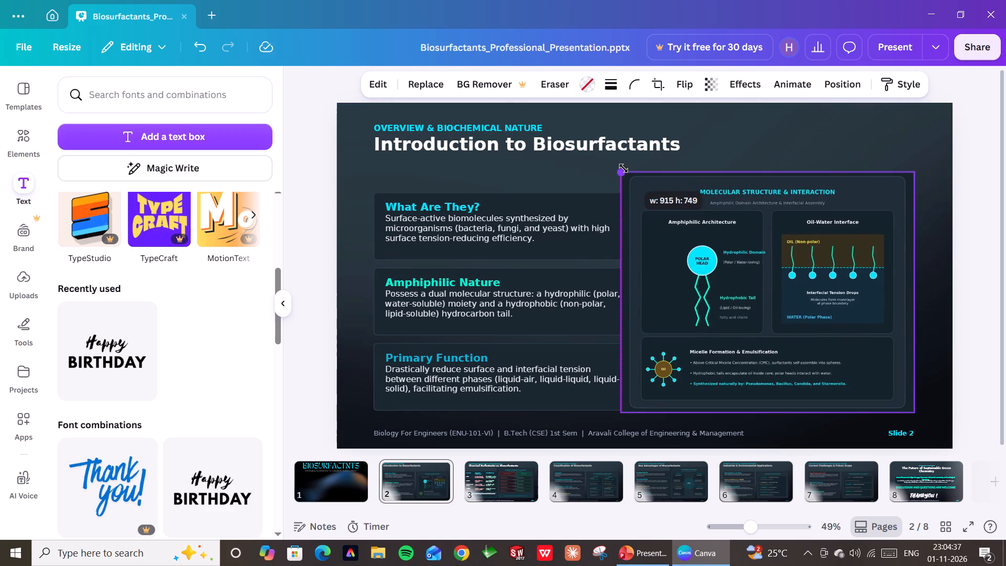
left_click_drag(624, 168, 610, 172)
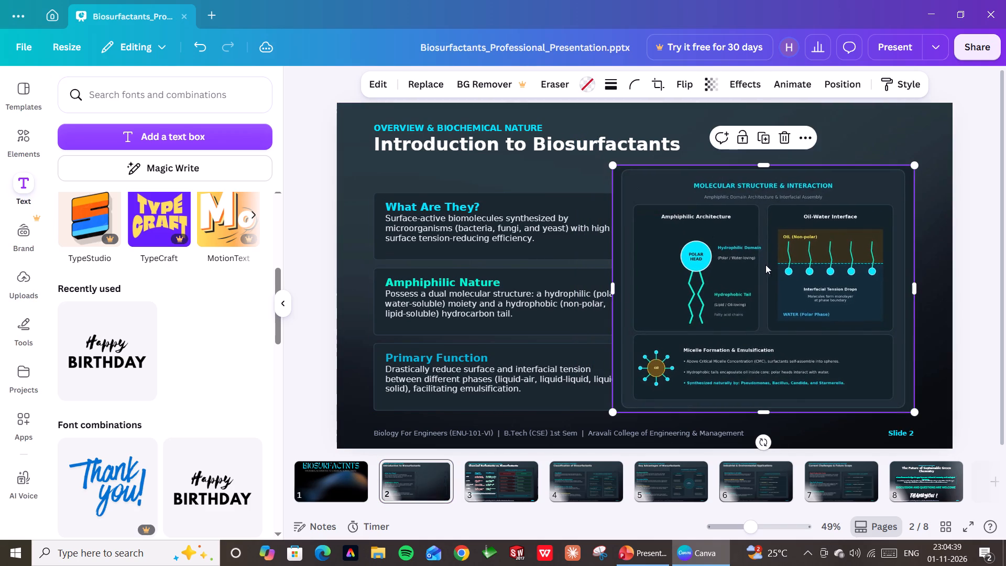
left_click_drag(749, 265, 770, 255)
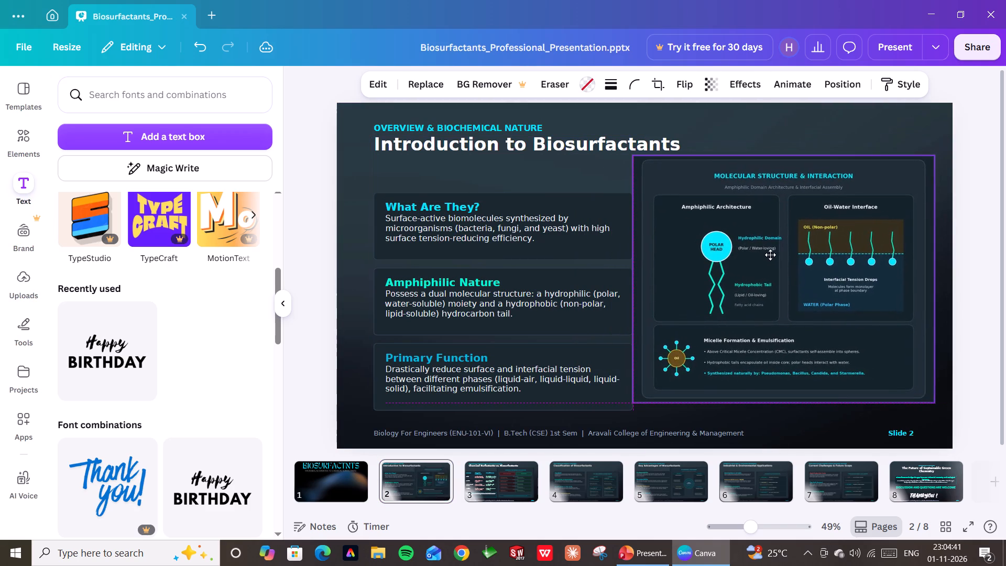
left_click_drag(770, 255, 770, 257)
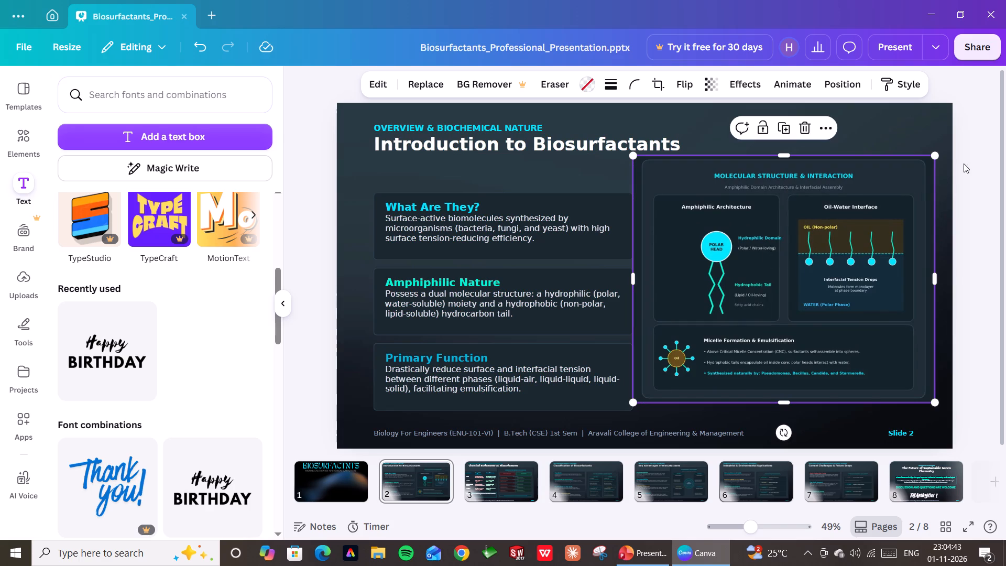
left_click(971, 160)
left_click_drag(757, 307, 755, 328)
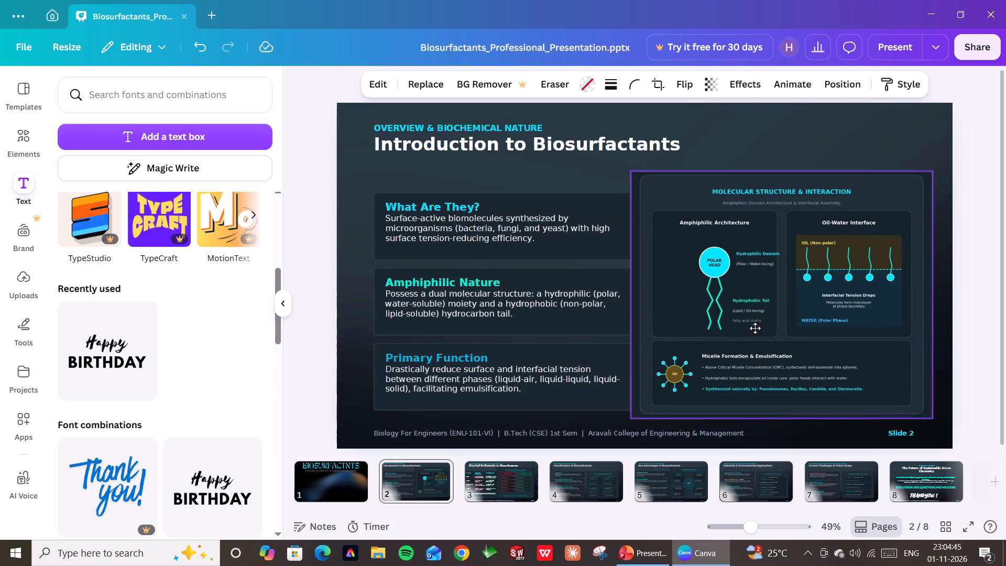
left_click_drag(755, 328, 758, 313)
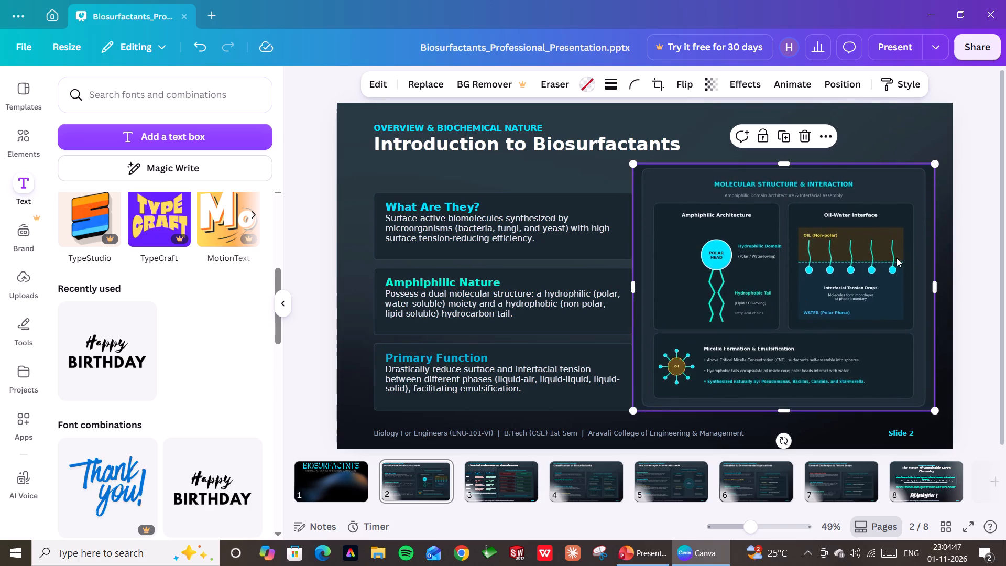
left_click(987, 217)
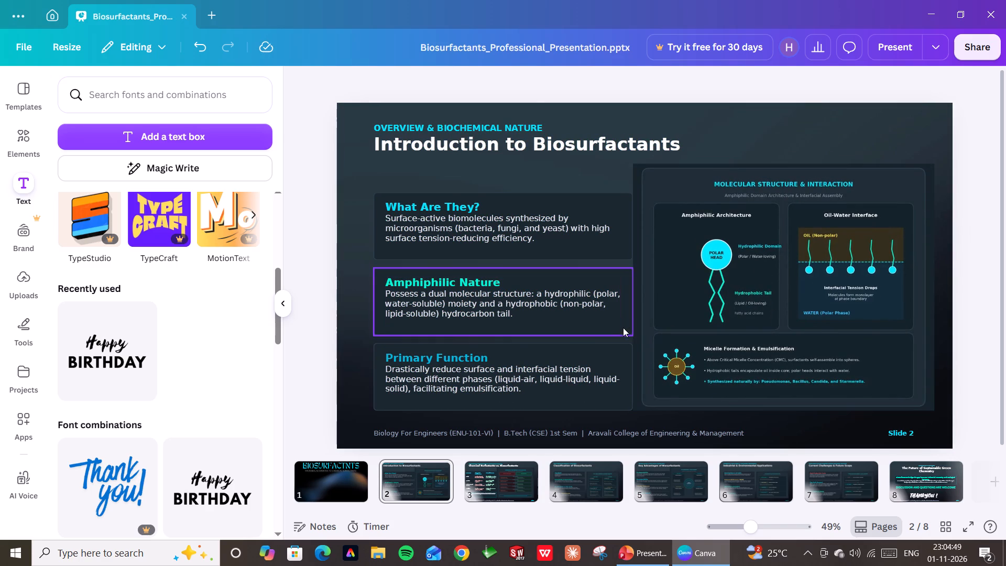
Move the Amphiphilic Nature, Primary Function and What Are They? card backgrounds toward the slide's left edge, aligned in one column.
left_click_drag(621, 320, 592, 321)
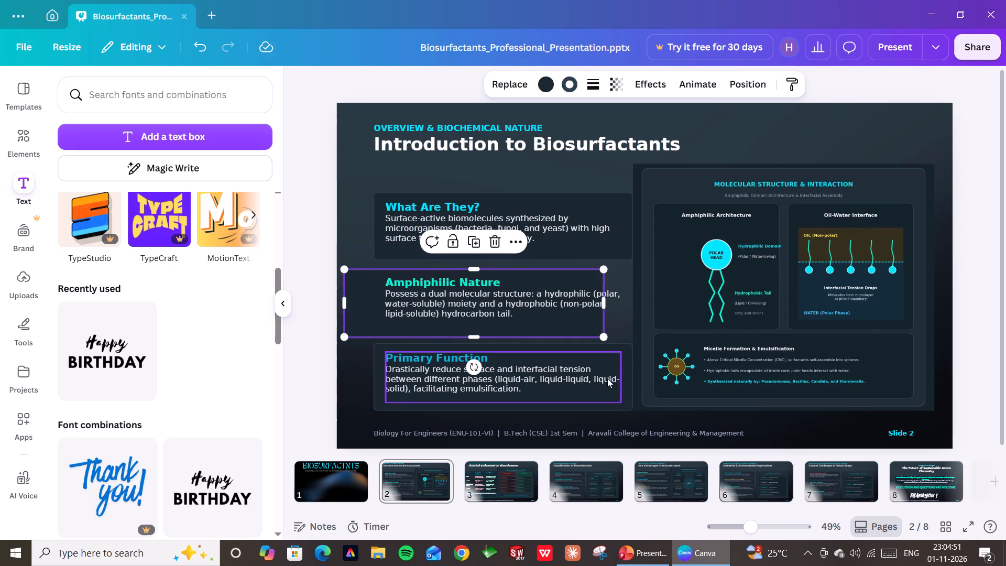
left_click_drag(630, 363, 610, 361)
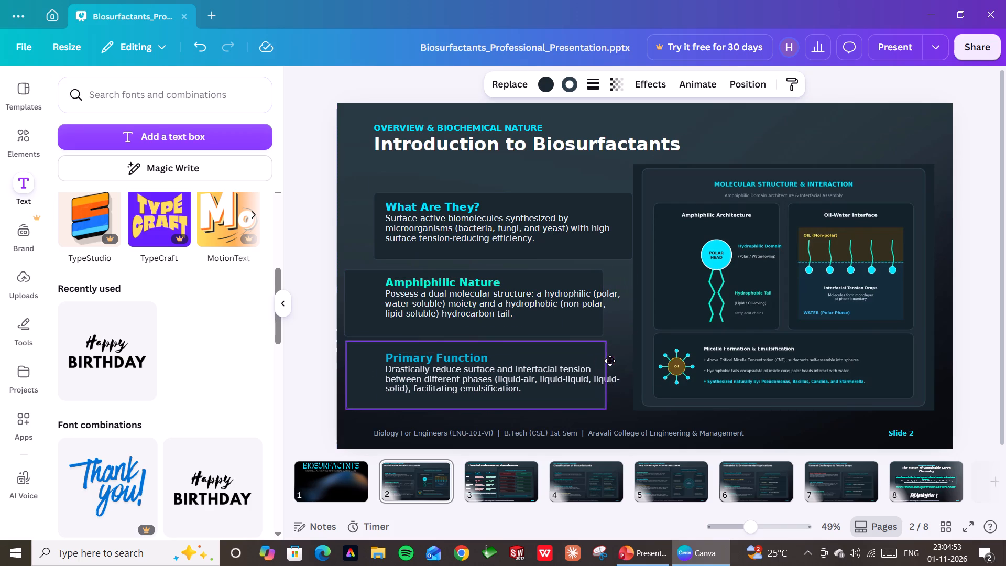
left_click_drag(610, 361, 602, 362)
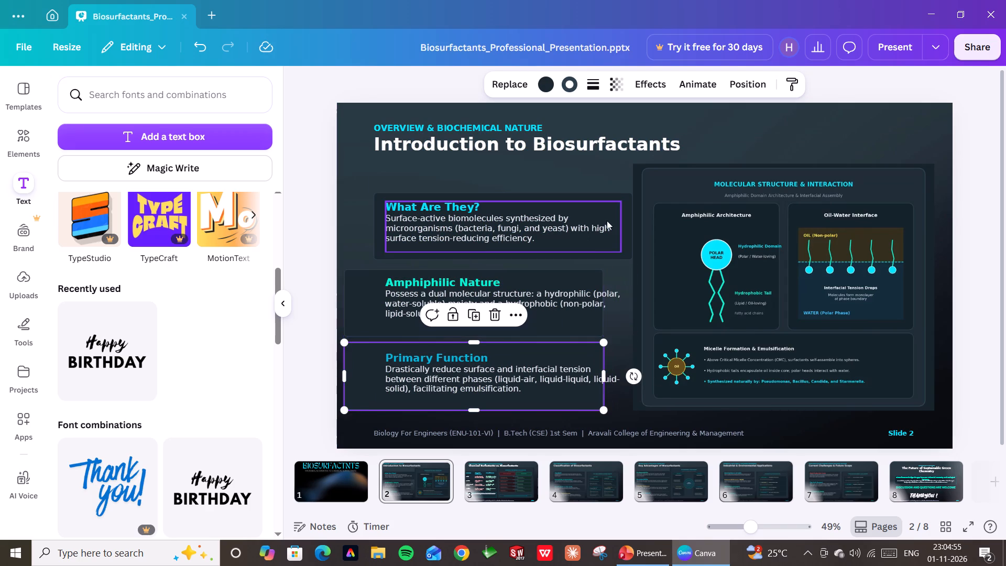
left_click_drag(626, 207, 596, 213)
left_click(522, 224)
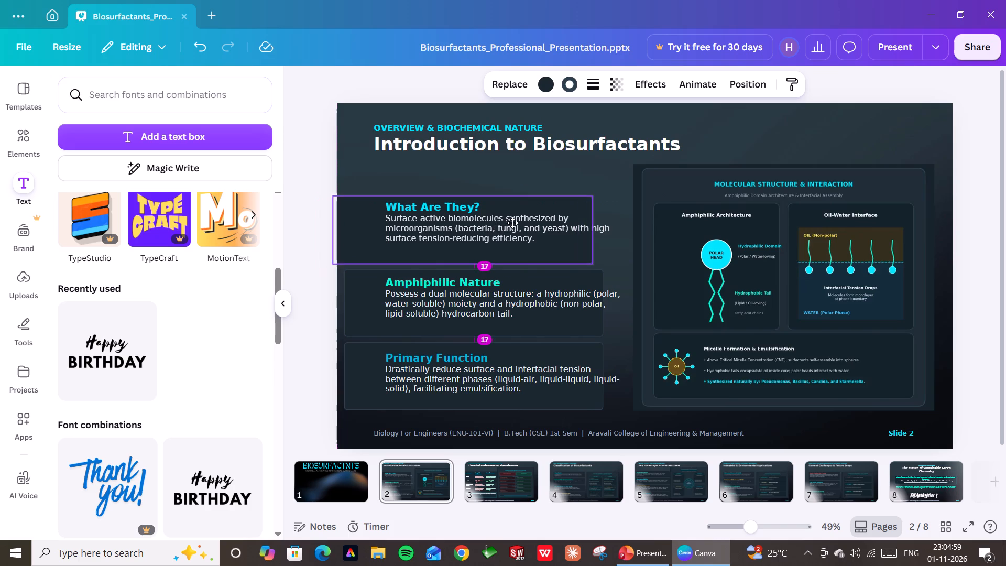
Reposition the text of the What Are They?, Amphiphilic Nature and Primary Function cards inside their moved backgrounds, aligned with each other.
left_click(516, 220)
left_click_drag(514, 223, 506, 223)
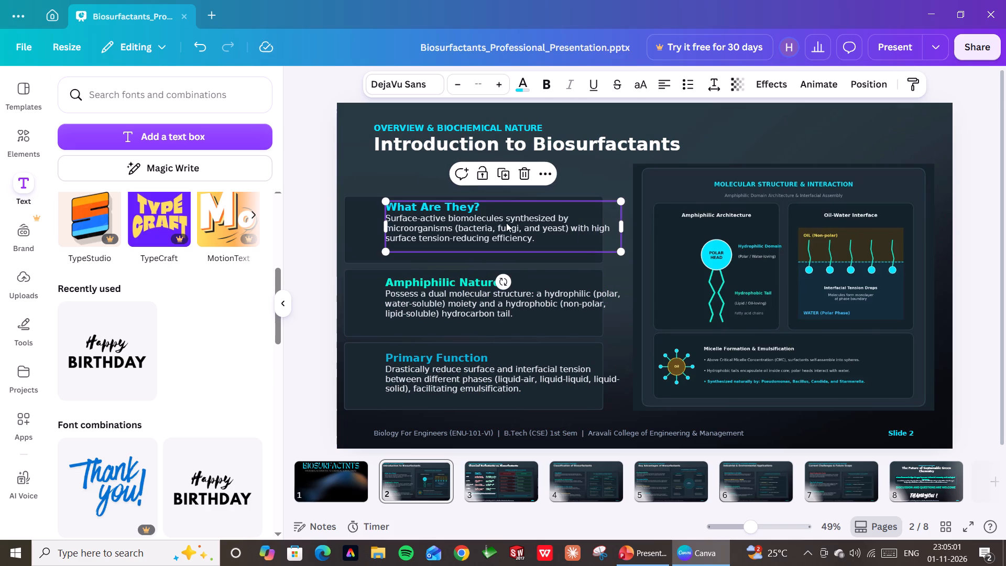
left_click_drag(506, 223, 484, 226)
left_click(502, 292)
left_click_drag(521, 295, 495, 295)
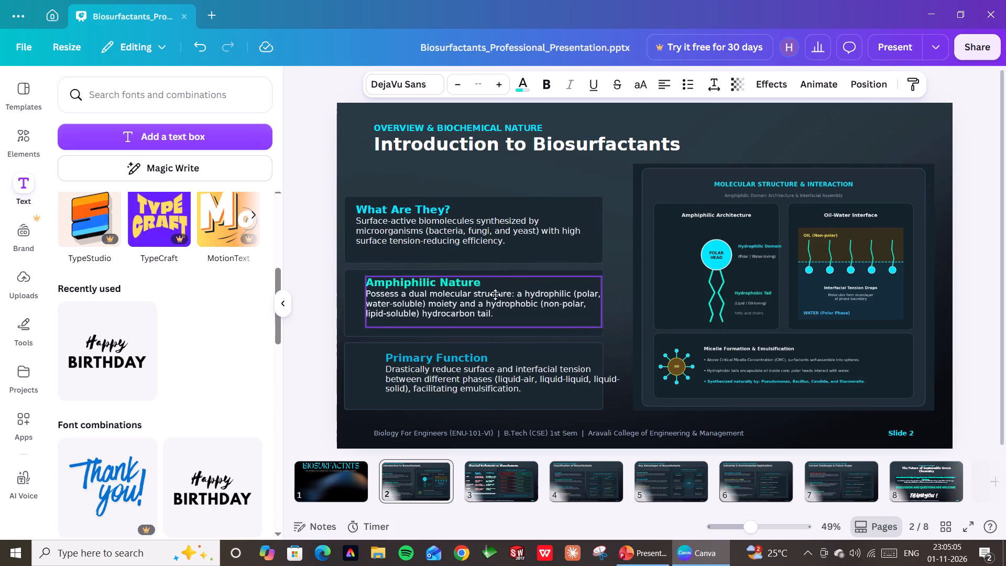
left_click_drag(495, 295, 487, 294)
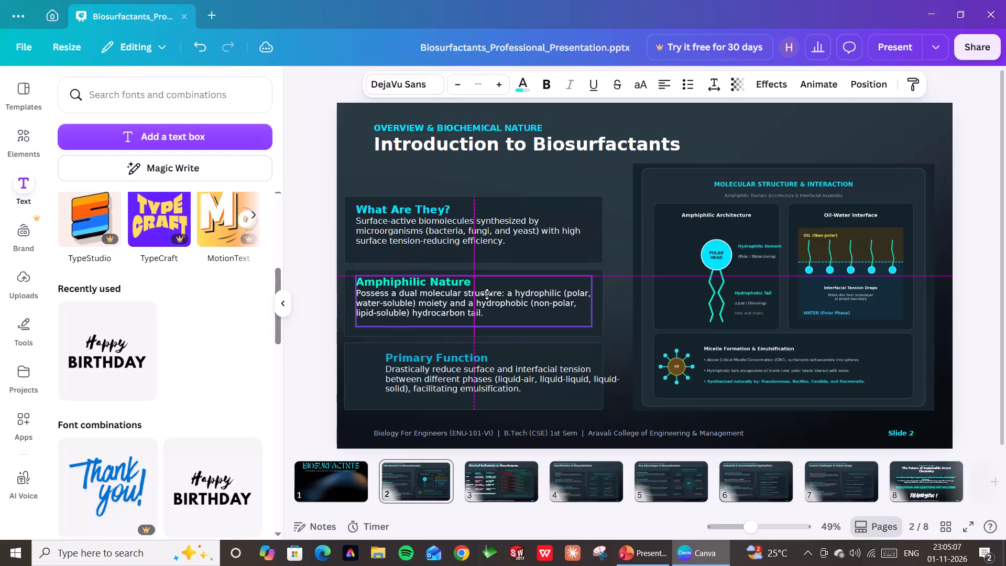
left_click_drag(487, 294, 494, 294)
left_click(526, 371)
left_click_drag(526, 371, 506, 371)
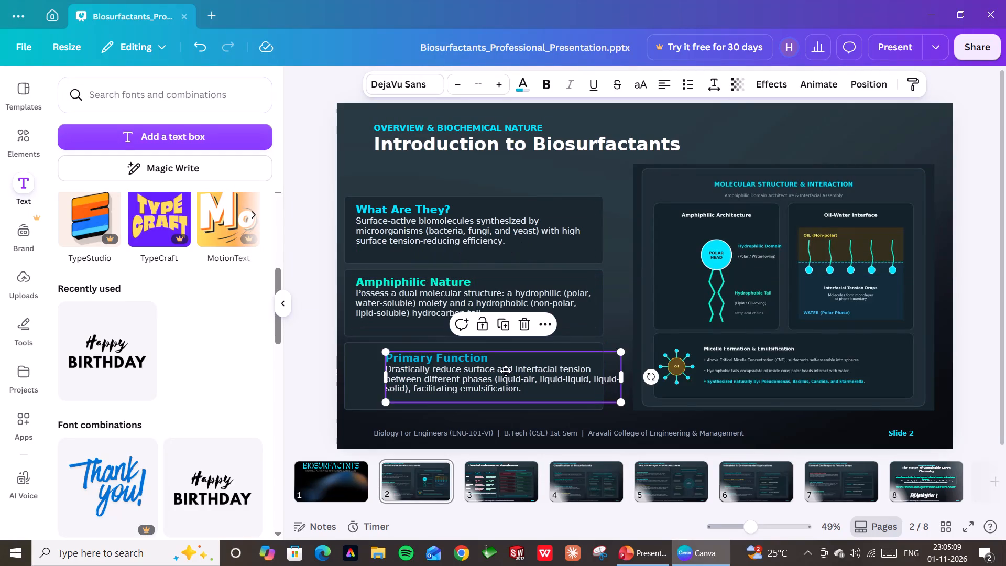
left_click_drag(506, 371, 496, 366)
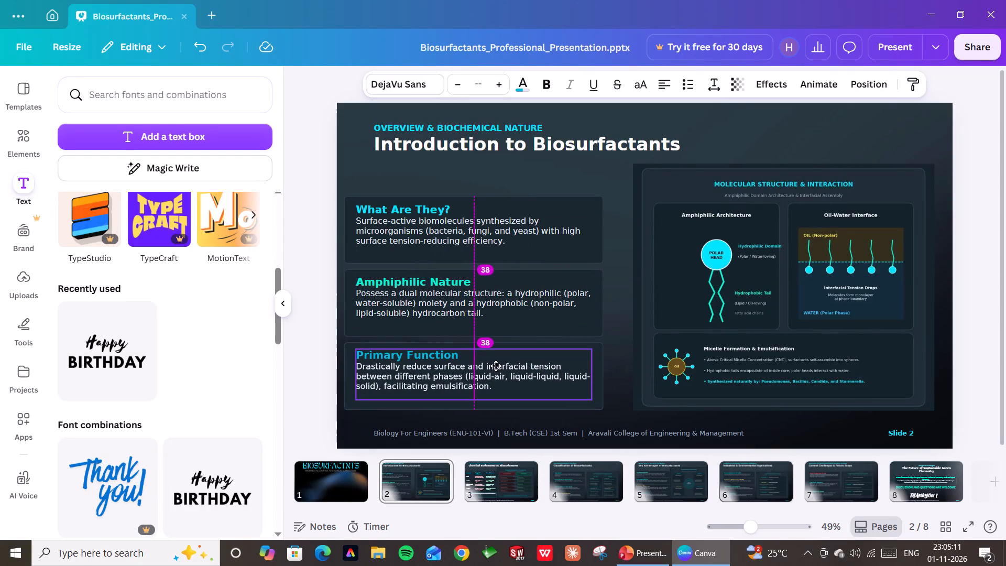
left_click_drag(496, 366, 493, 368)
Enlarge the Introduction to Biosurfactants title text block and place it slightly inward from the cards' left edge.
left_click(581, 180)
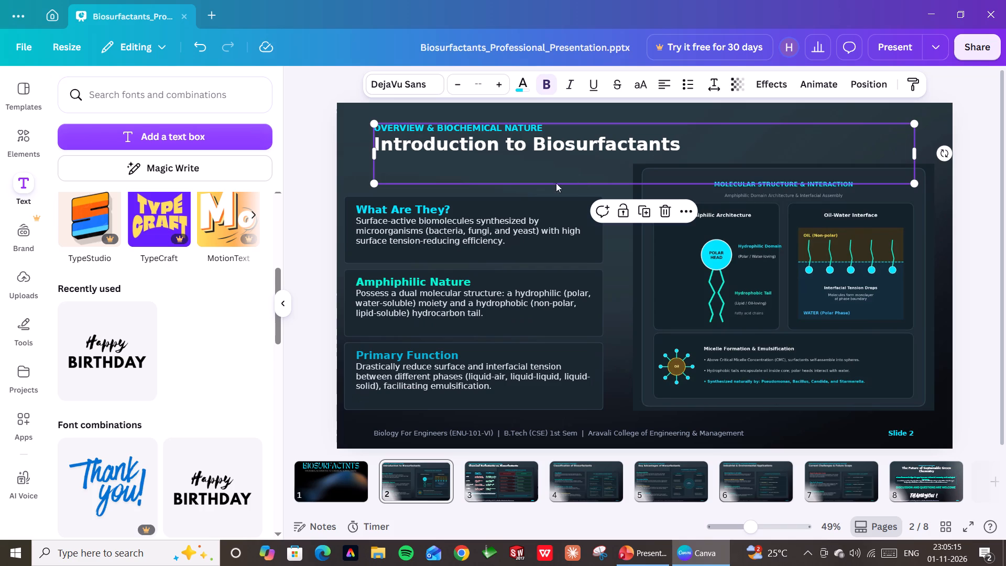
left_click_drag(915, 186, 859, 186)
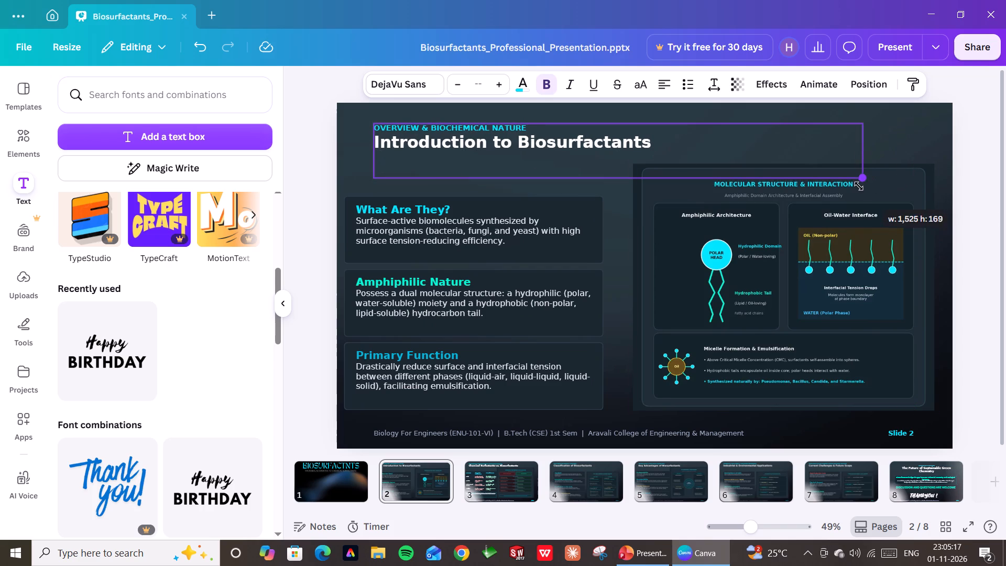
left_click_drag(859, 186, 1005, 184)
left_click_drag(376, 192, 347, 202)
left_click_drag(497, 163, 509, 163)
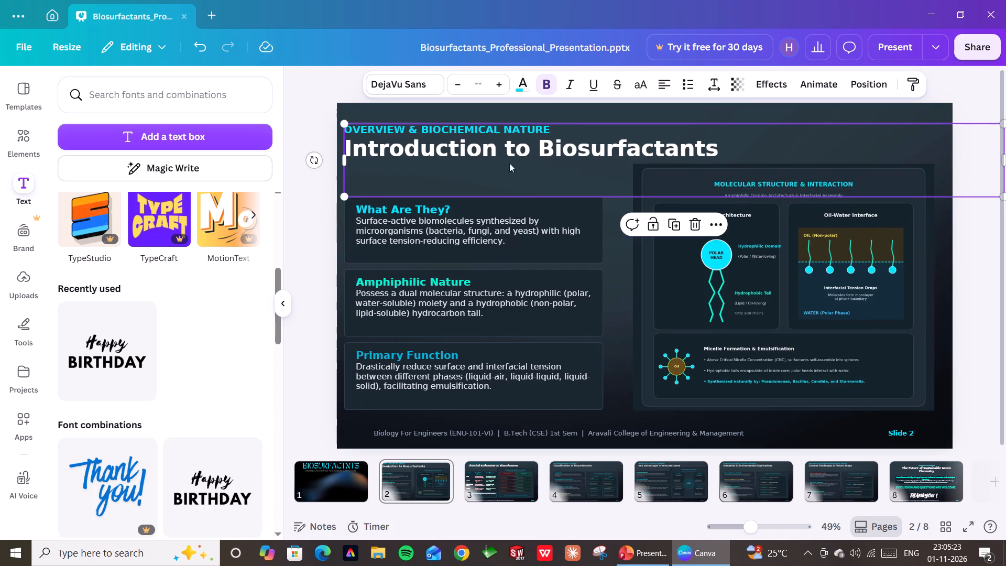
left_click_drag(509, 163, 513, 162)
left_click(316, 172)
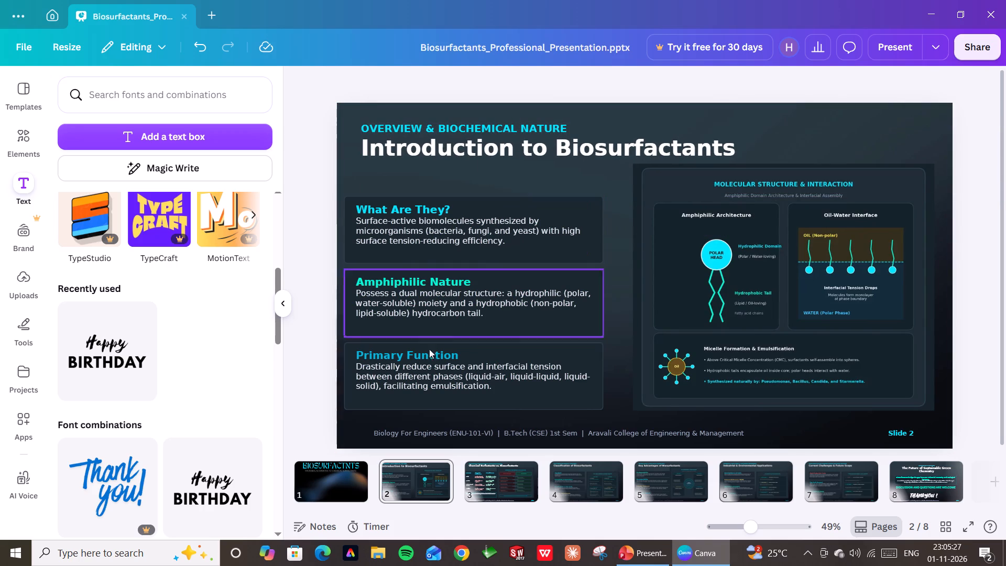
On slide 1, add a subheading text box and place it below the subtitle on the slide's left side.
left_click(488, 482)
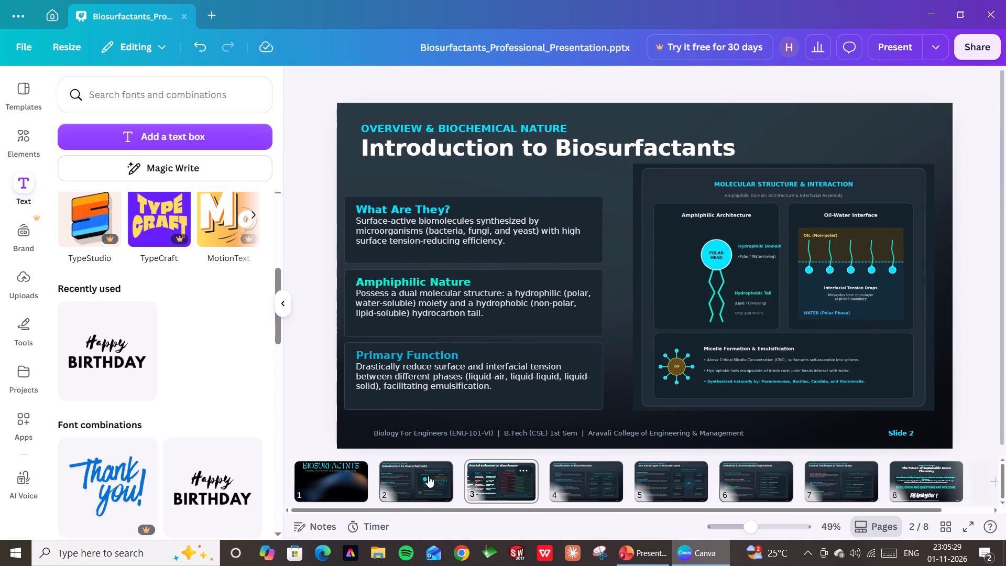
left_click(338, 474)
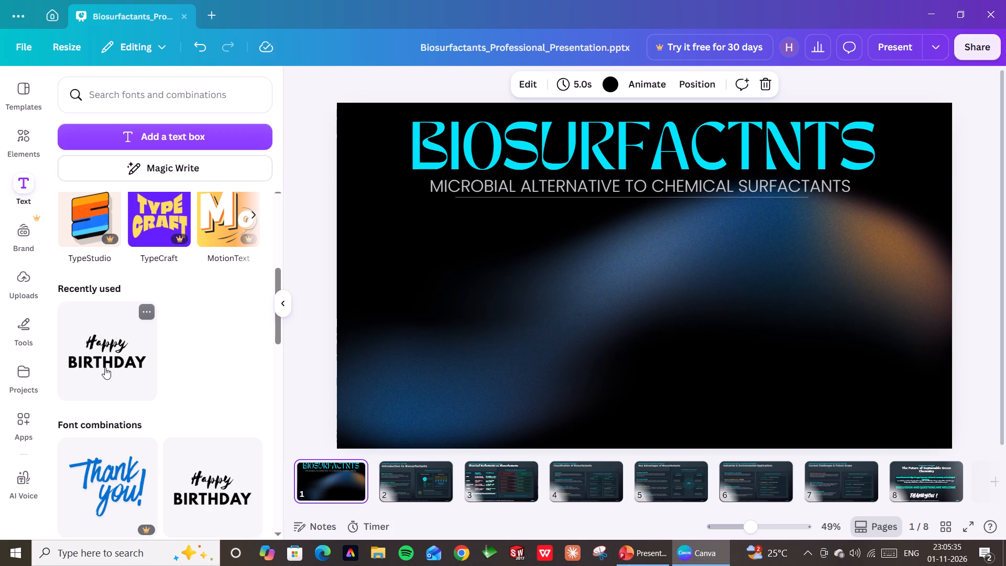
scroll(134, 396, "up", 5)
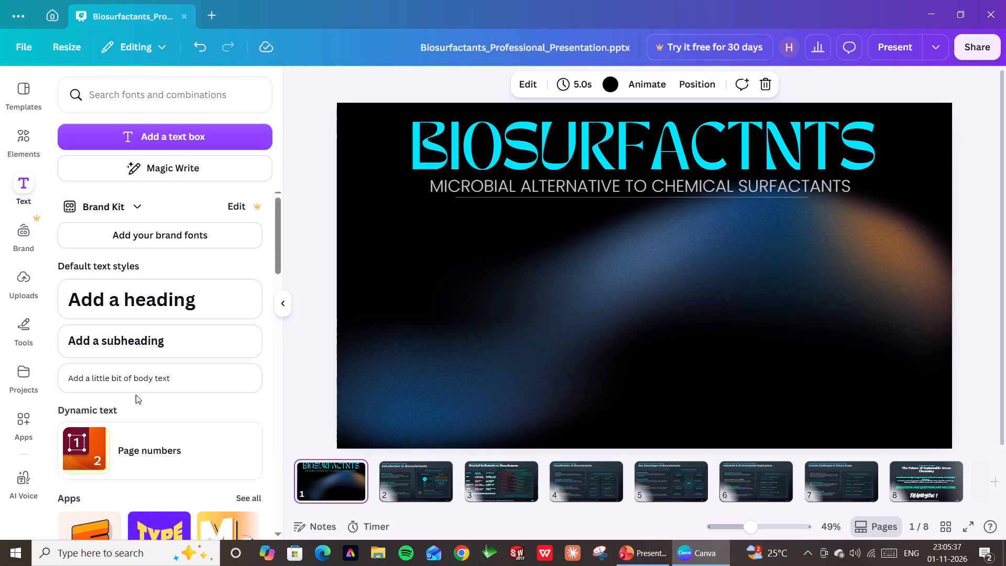
left_click(124, 335)
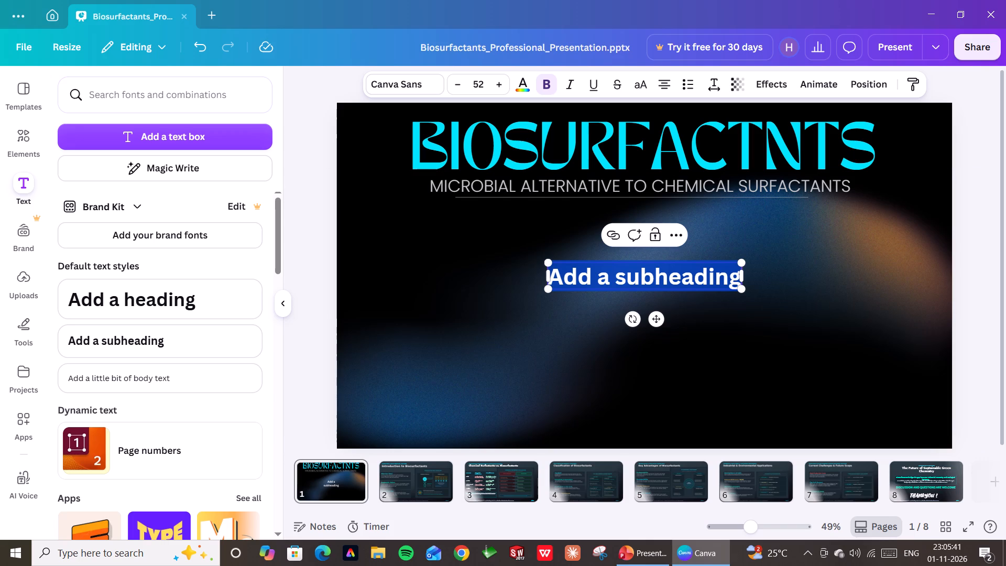
left_click(616, 337)
left_click_drag(631, 274, 514, 251)
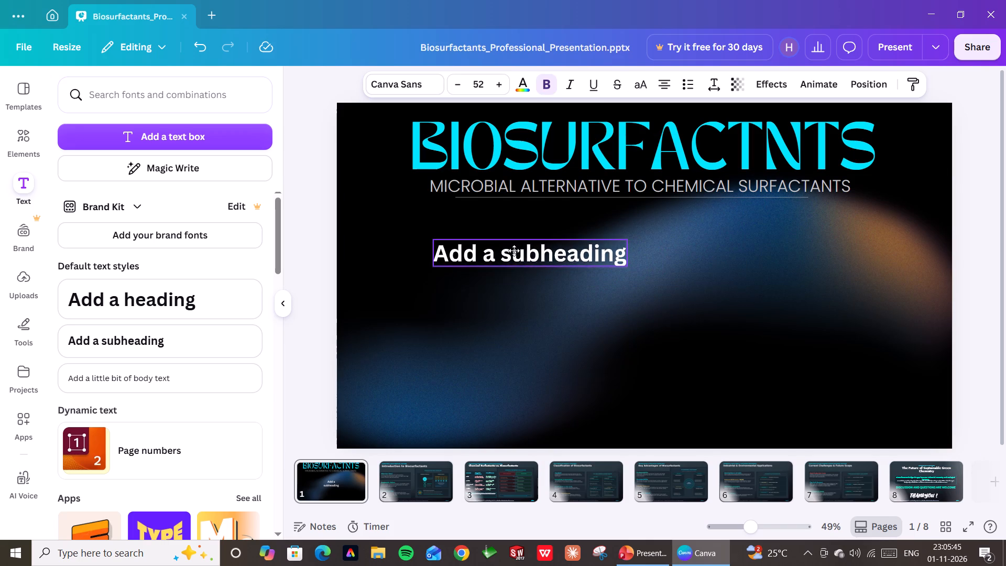
left_click_drag(514, 251, 451, 245)
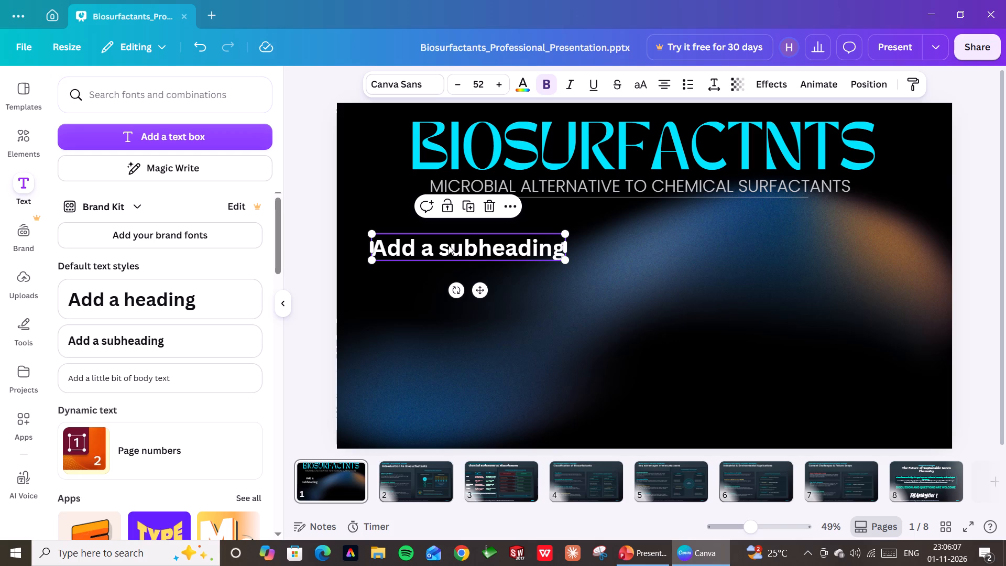
left_click(560, 245)
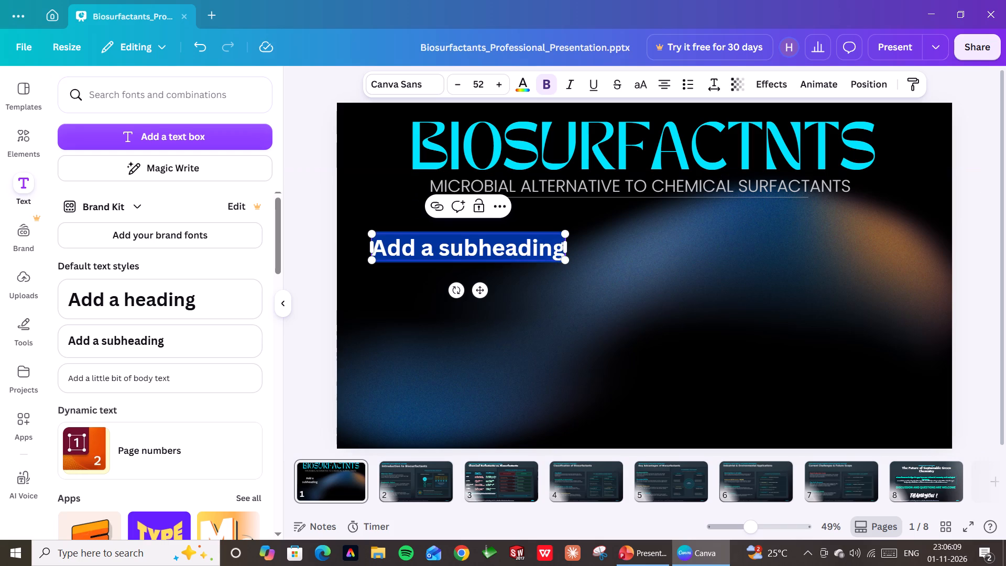
left_click(560, 251)
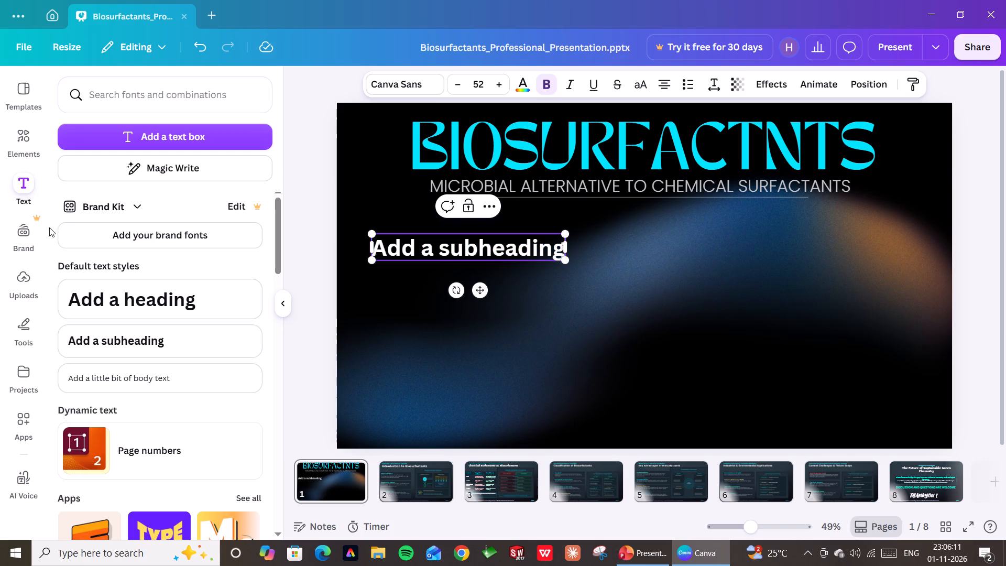
Add a heading text box below the subheading and reduce its font size to 32.
left_click(108, 293)
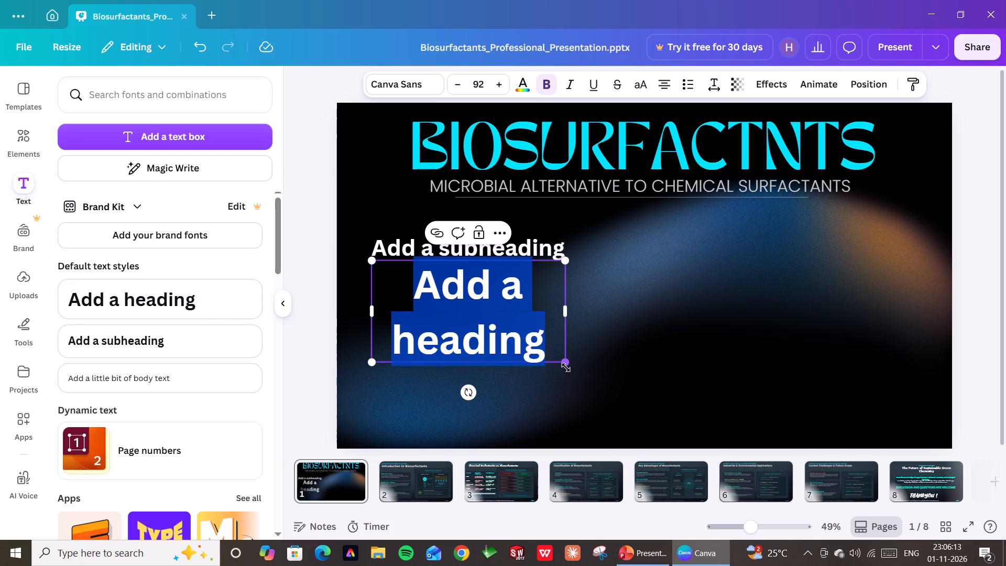
triple_click(453, 83)
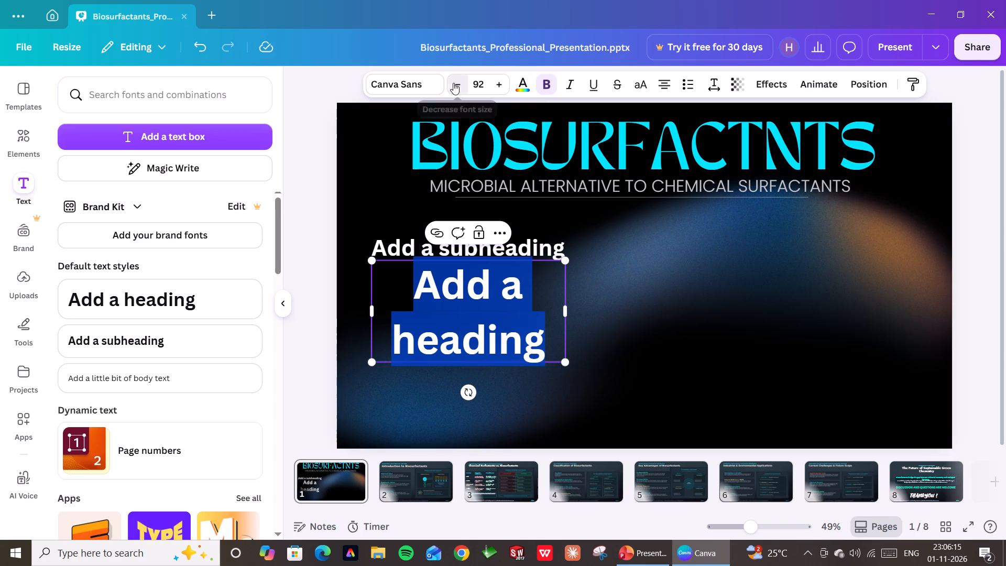
triple_click(453, 83)
triple_click(453, 83)
double_click(453, 83)
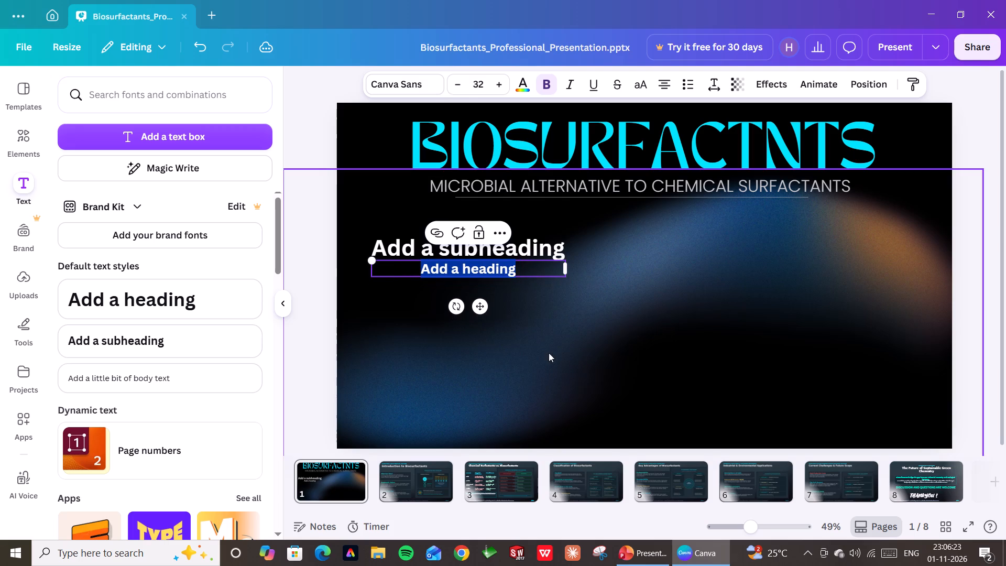
Move the new heading text box to the right half of slide 1, slightly lower than the subheading.
left_click_drag(534, 272, 596, 271)
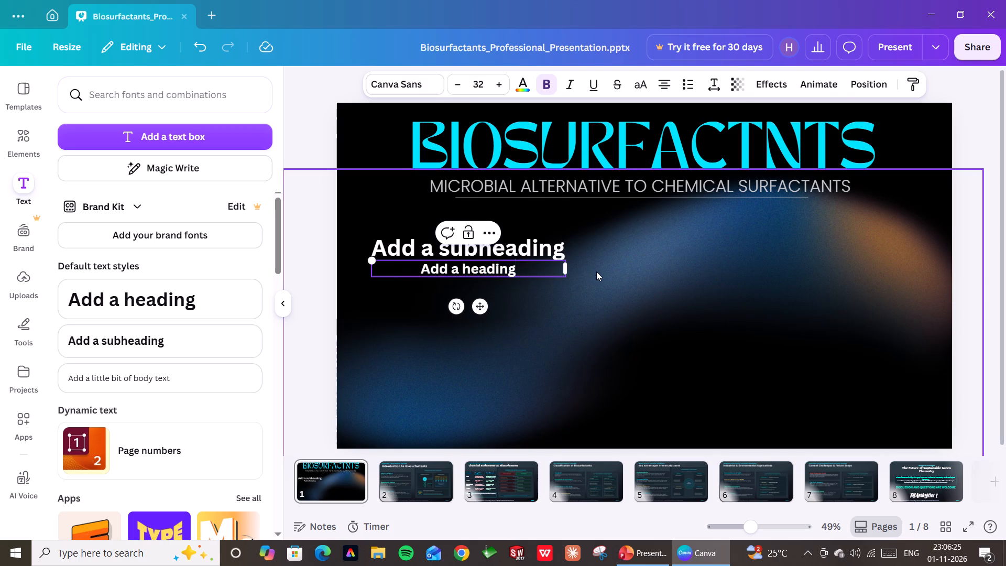
left_click(596, 271)
left_click(526, 274)
left_click_drag(529, 270, 627, 268)
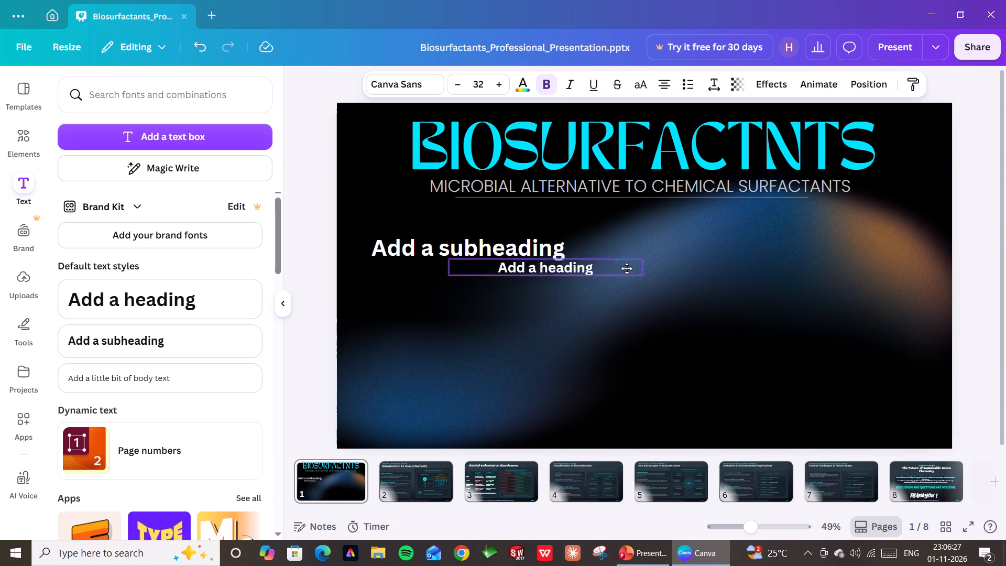
left_click_drag(627, 268, 798, 288)
Clear all the placeholder text from the subheading text box on slide 1.
left_click(489, 257)
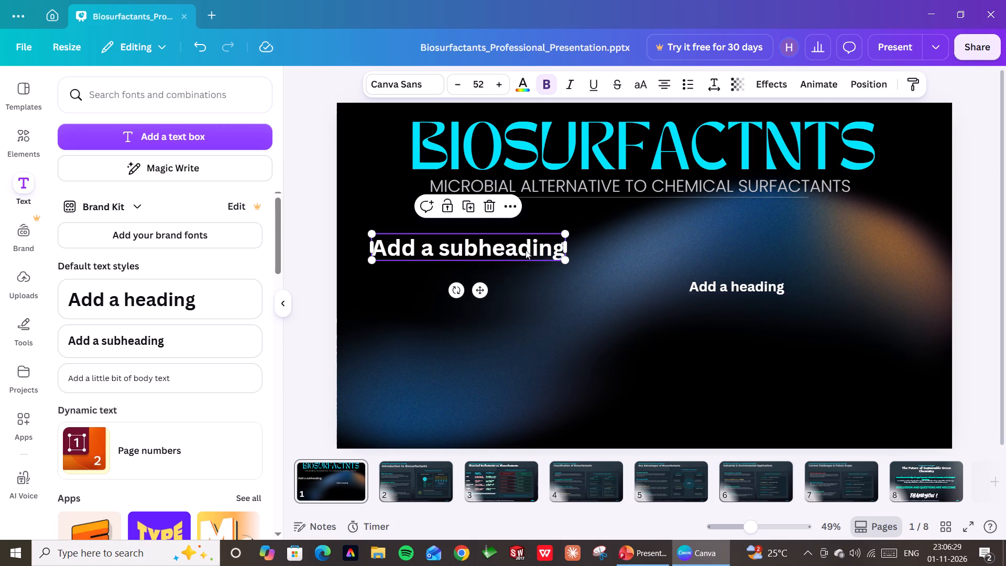
left_click(555, 246)
left_click(561, 247)
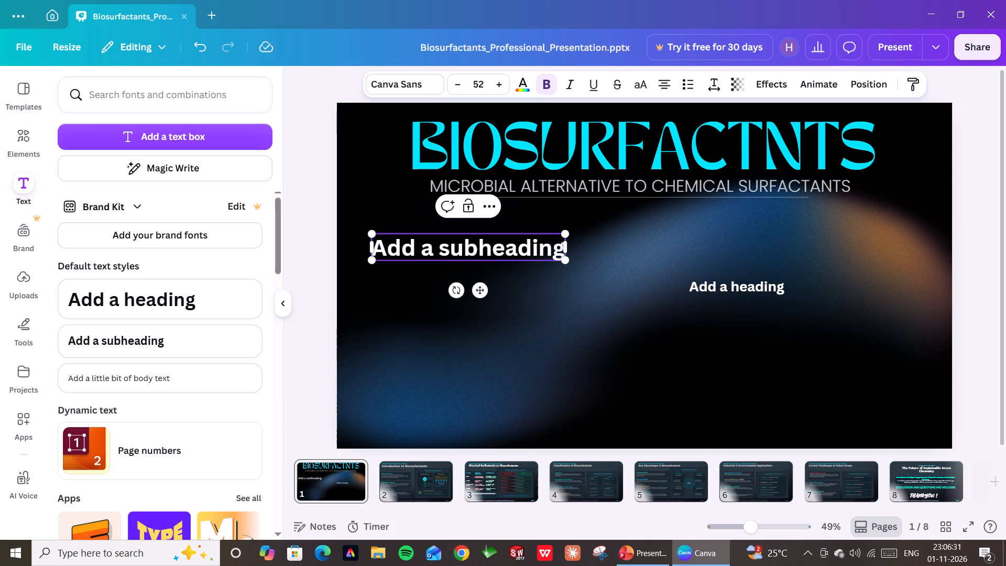
key("BackSpace")
key("BackSpace")
key("BackSpace")
key("BackSpace")
key("BackSpace")
key("BackSpace")
key("BackSpace")
key("BackSpace")
key("BackSpace")
key("BackSpace")
key("BackSpace")
key("BackSpace")
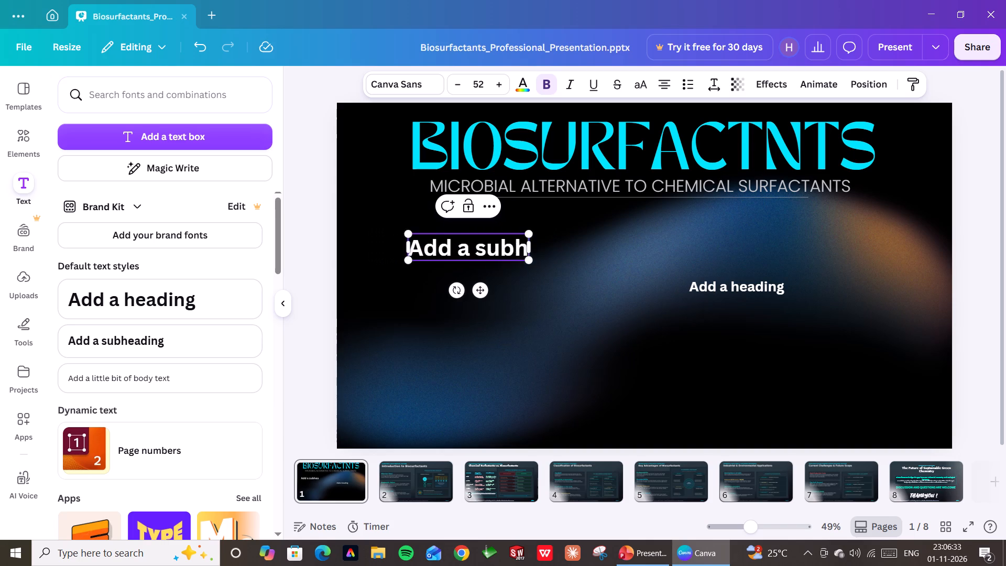
key("BackSpace")
key("BackSpace")
key("BackSpace")
key("BackSpace")
key("BackSpace")
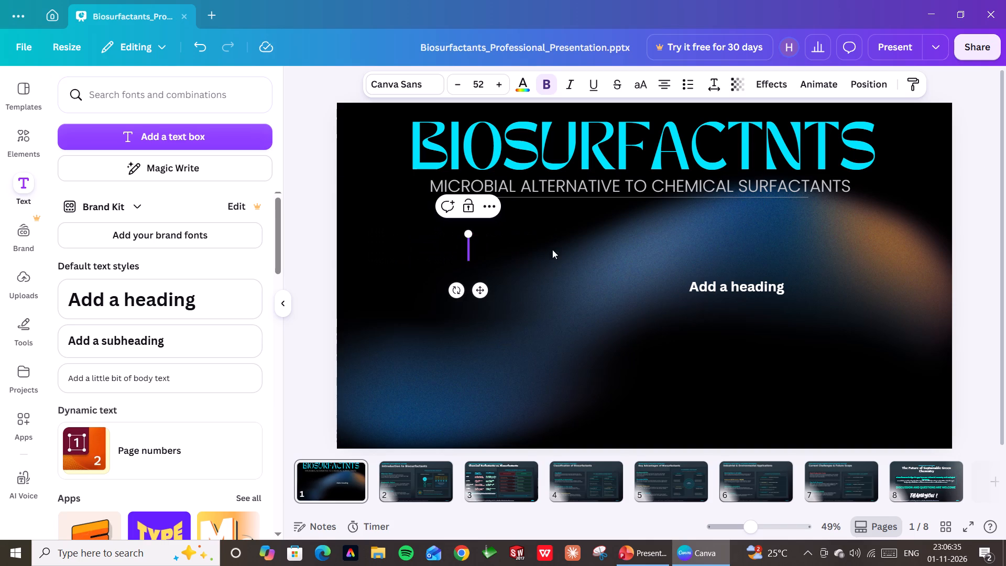
Browse the Funky font results for a typeface to use in the emptied subheading text box.
left_click(425, 82)
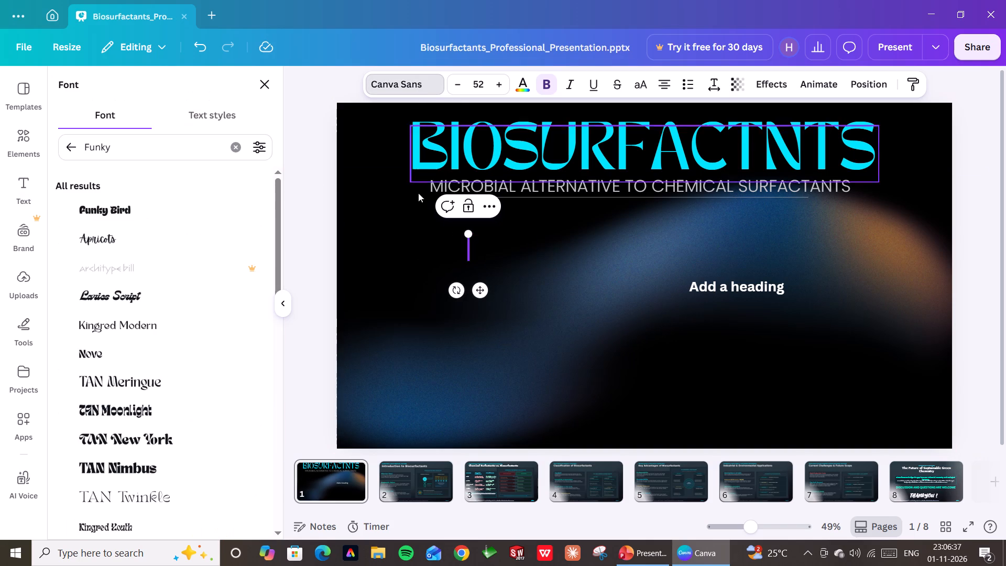
scroll(127, 377, "down", 1)
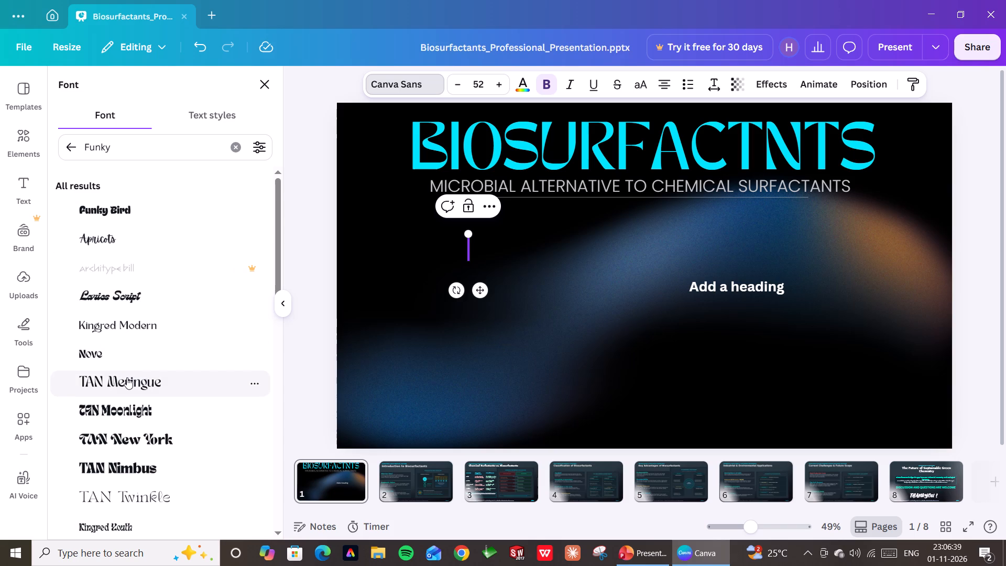
scroll(127, 376, "down", 5)
scroll(125, 365, "up", 1)
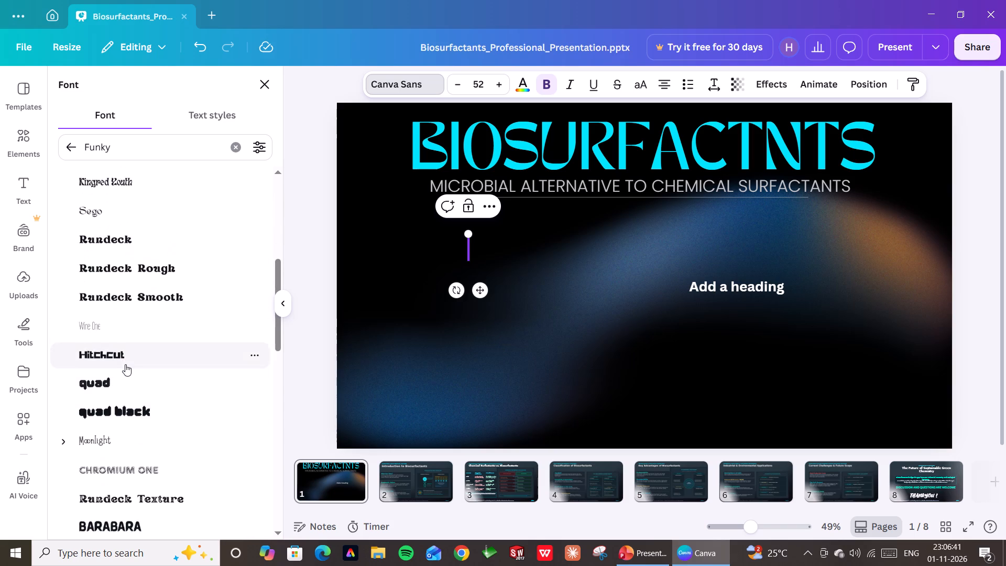
scroll(125, 363, "down", 5)
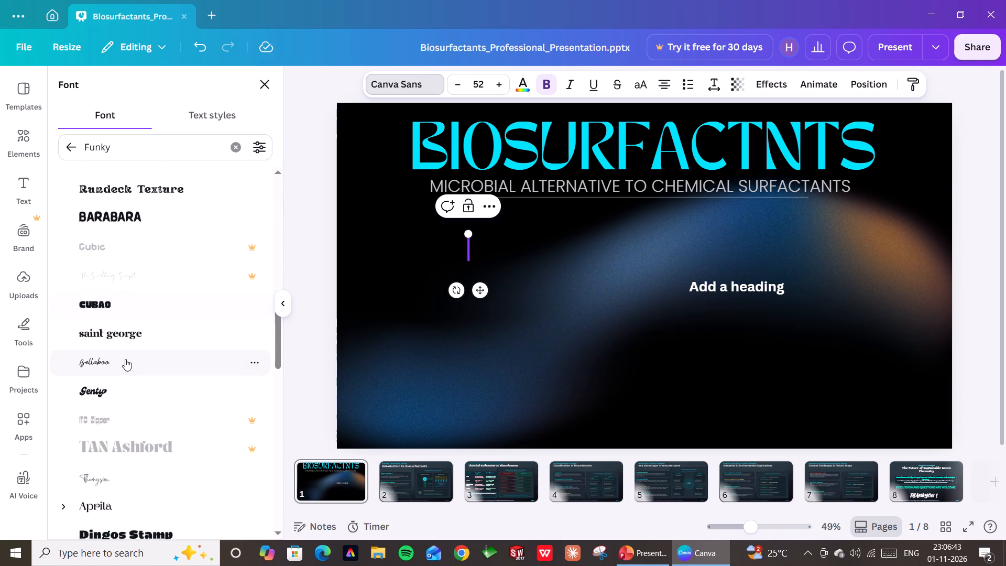
scroll(125, 359, "up", 15)
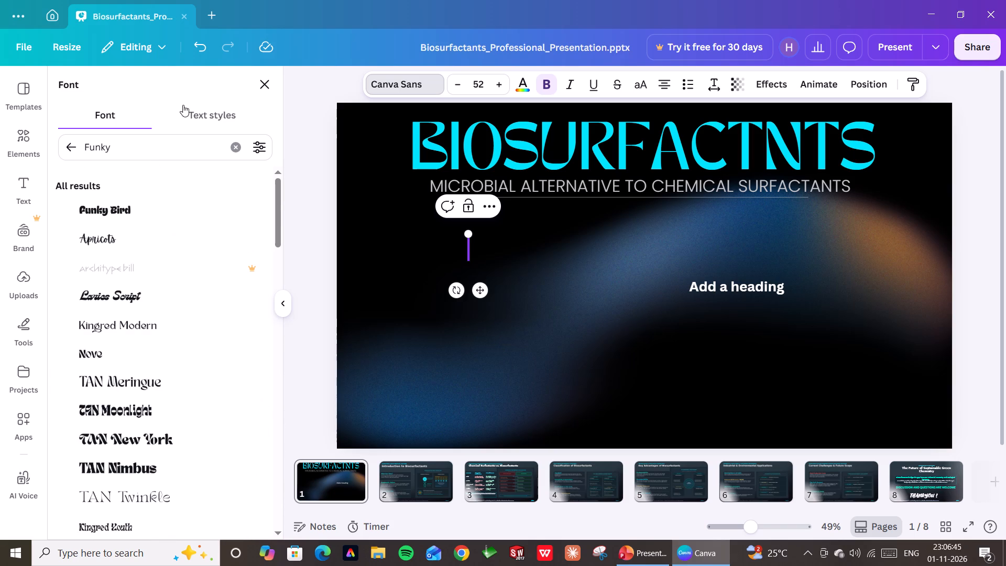
Apply the document's Subheading text style to the emptied text box.
left_click(200, 115)
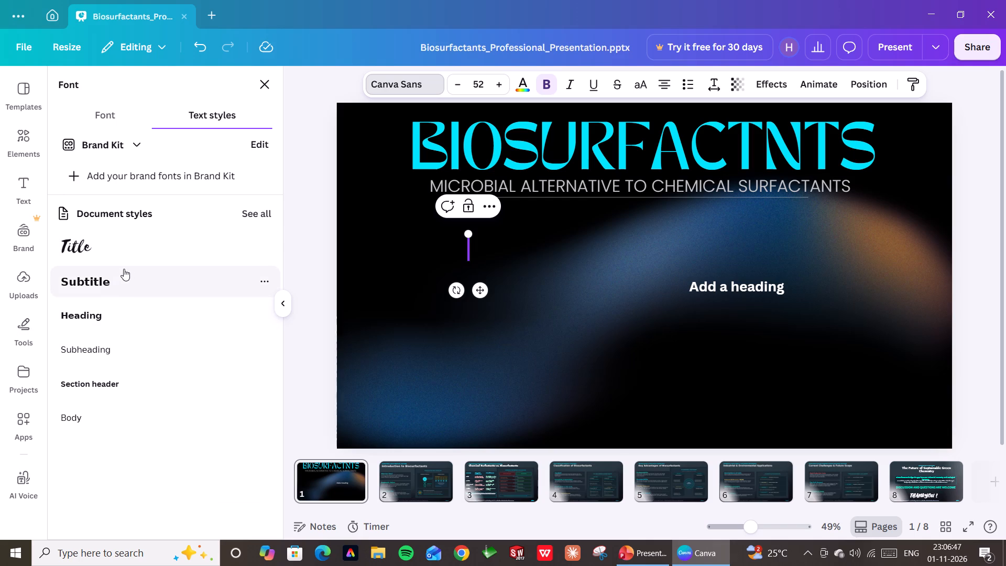
left_click(104, 345)
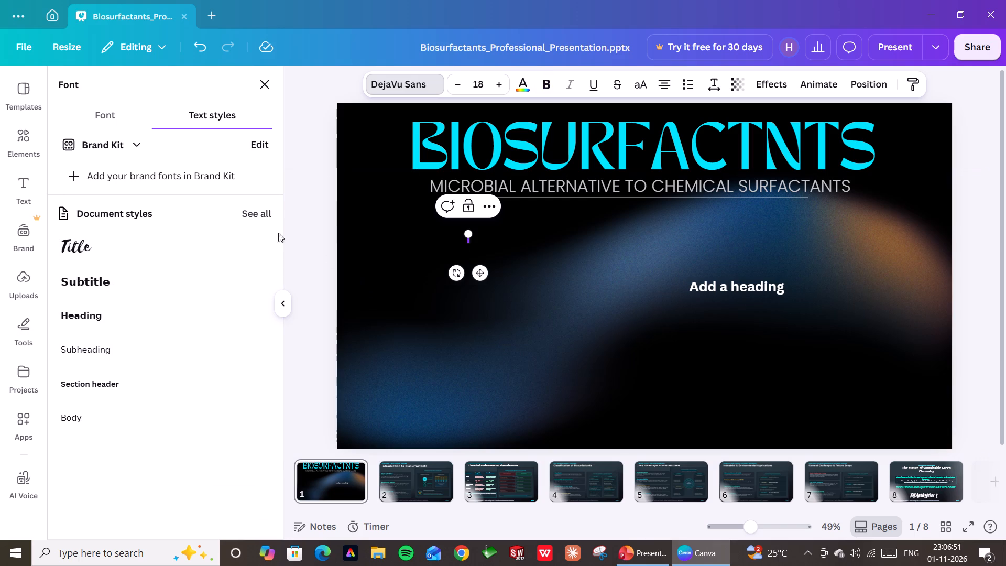
Replace the Funky font search with the Elegant category and browse its typefaces for the emptied text box.
left_click(117, 119)
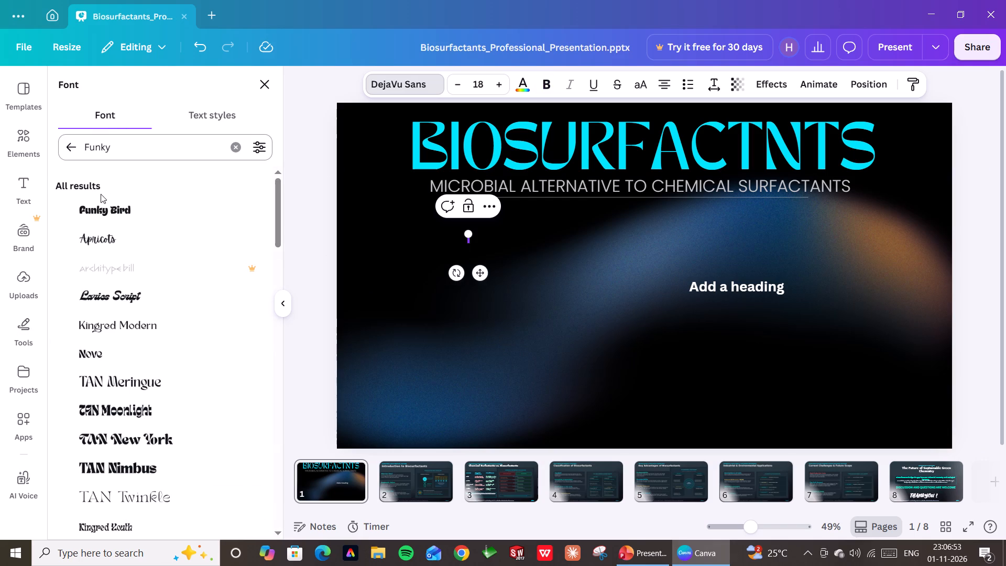
left_click(230, 149)
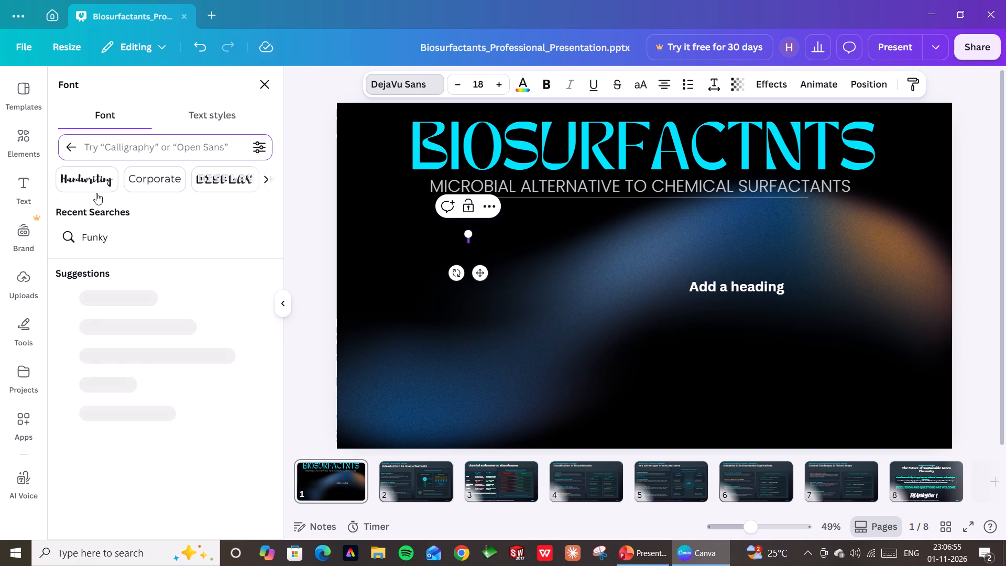
left_click(265, 176)
left_click(265, 176)
left_click(265, 176)
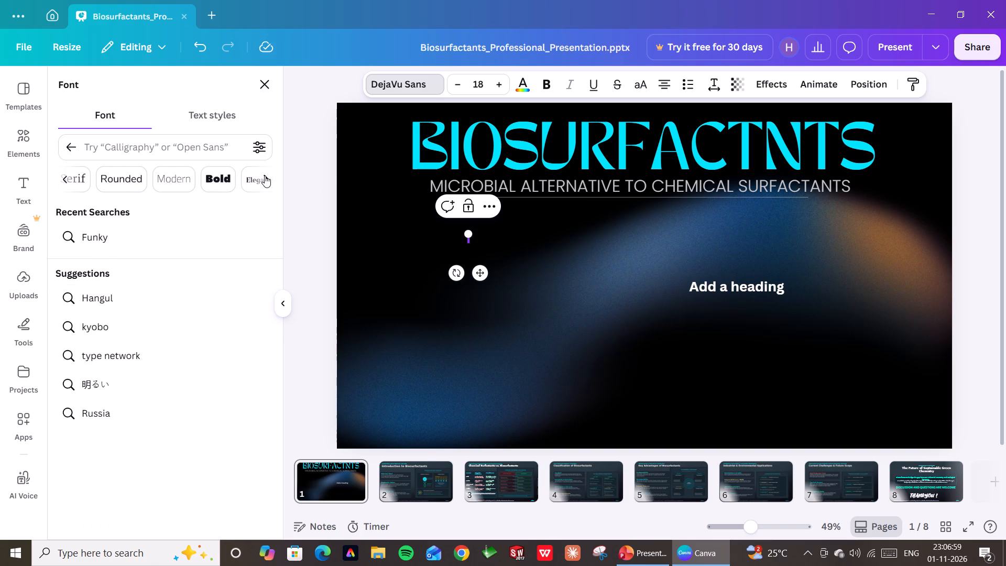
left_click(64, 177)
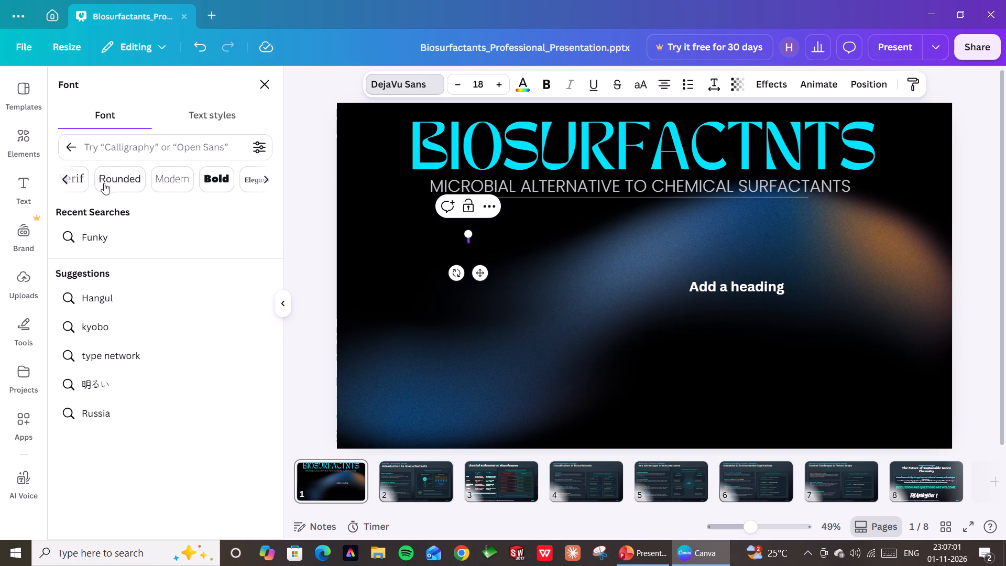
left_click(244, 180)
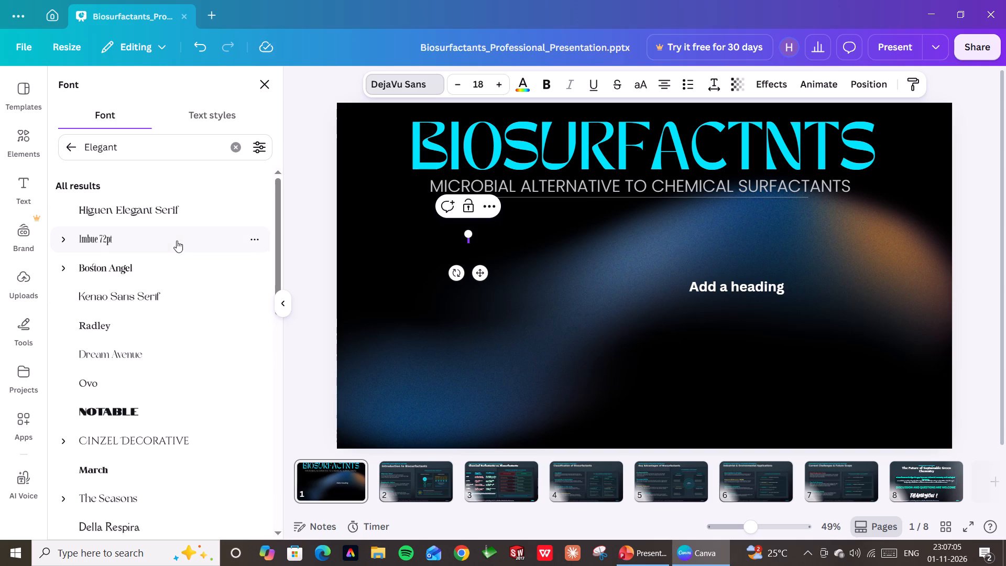
scroll(143, 338, "down", 3)
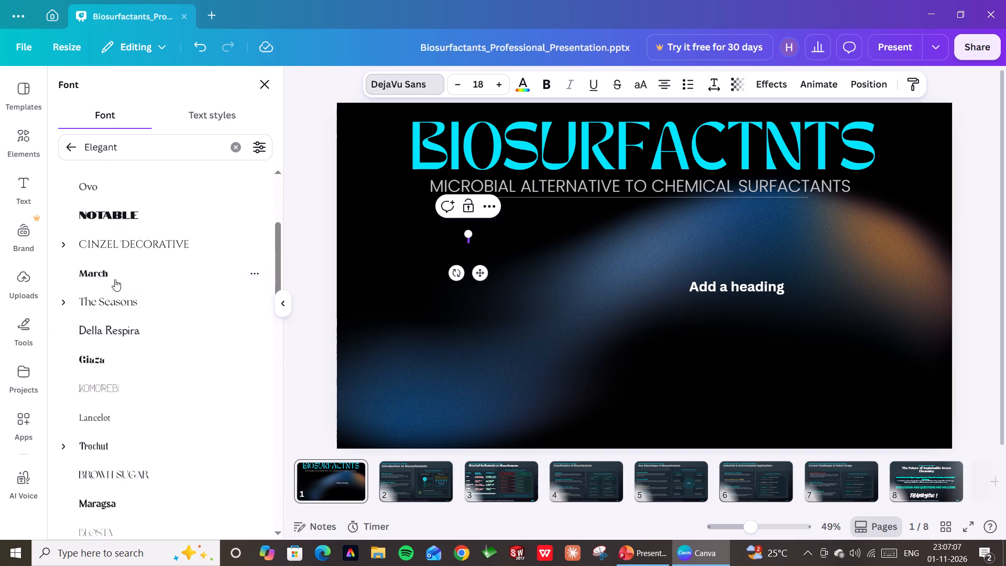
Apply the Della Respira font to the empty text box below the subtitle and increase its size to 42.
left_click(147, 328)
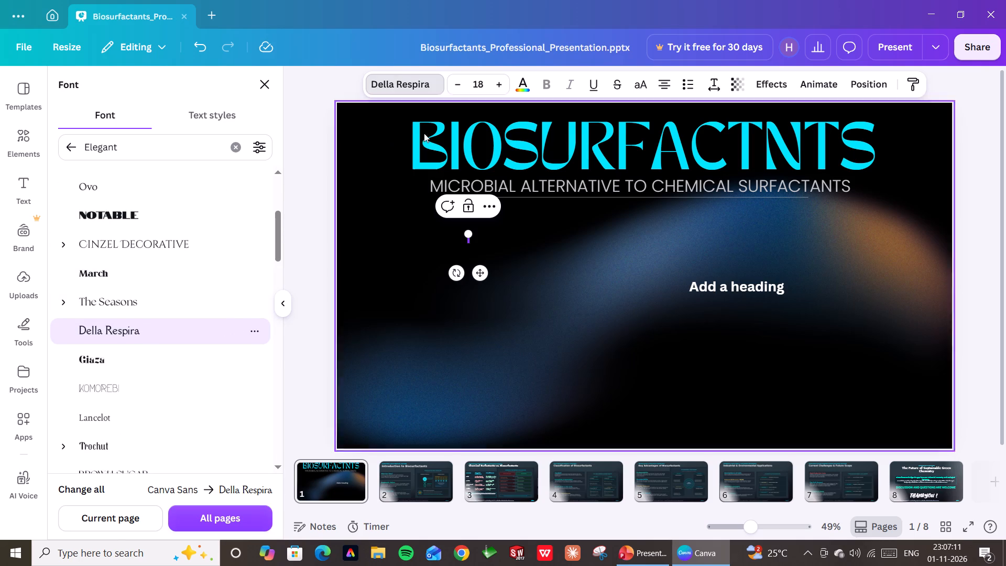
left_click(501, 87)
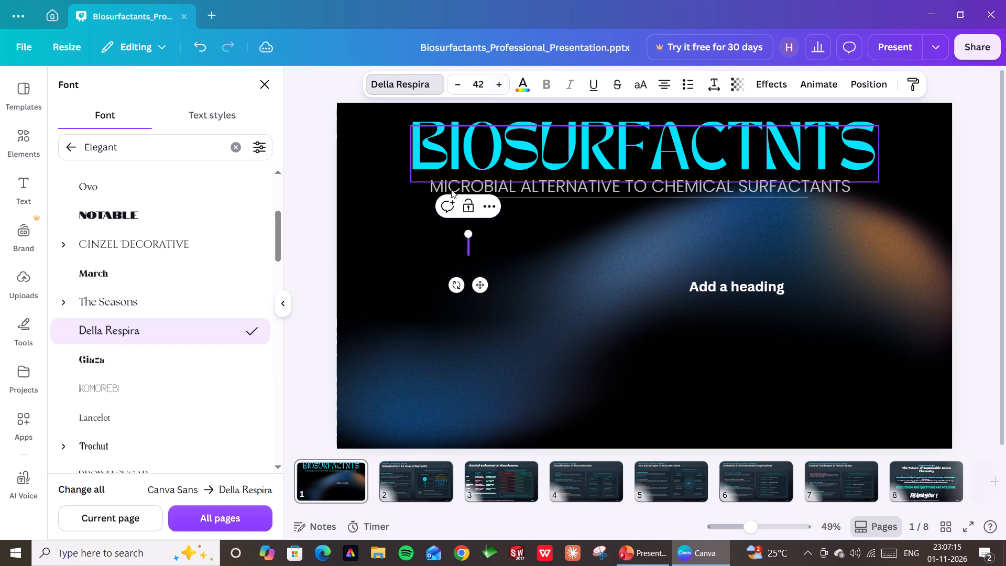
Enter "SUBMITTED BY" in the empty text box below the subtitle.
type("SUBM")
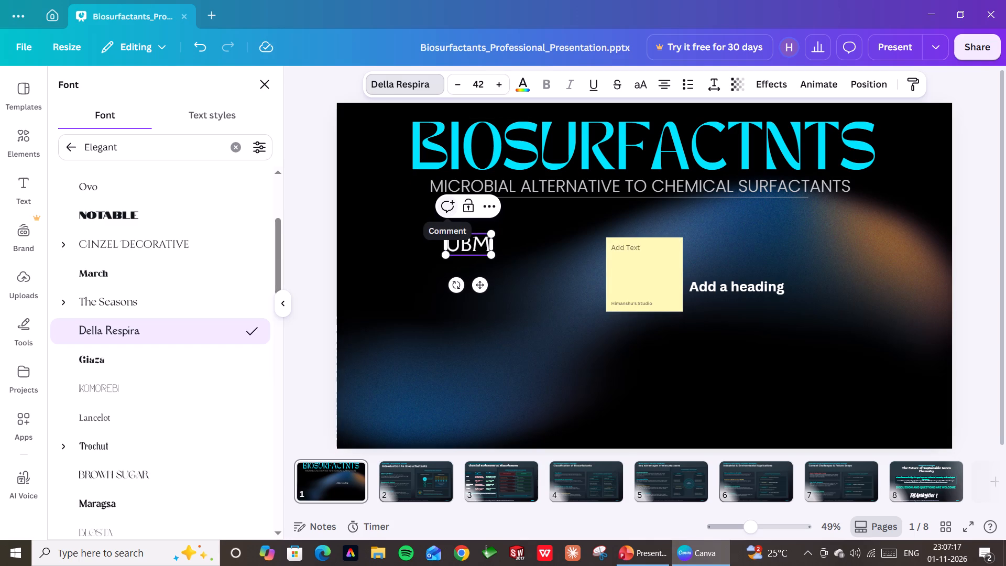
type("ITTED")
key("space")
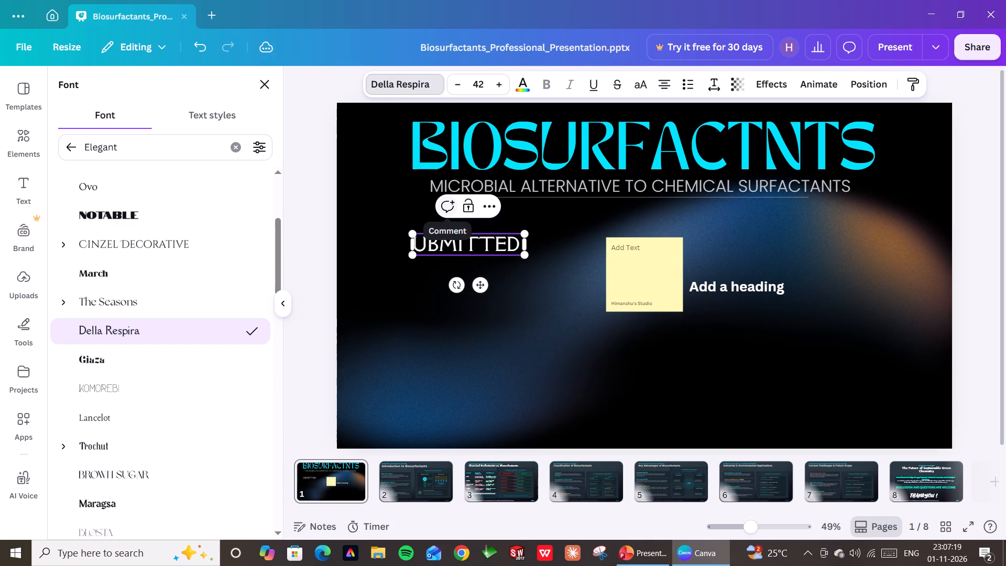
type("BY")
Delete the stray yellow sticky note from slide 1.
left_click(643, 295)
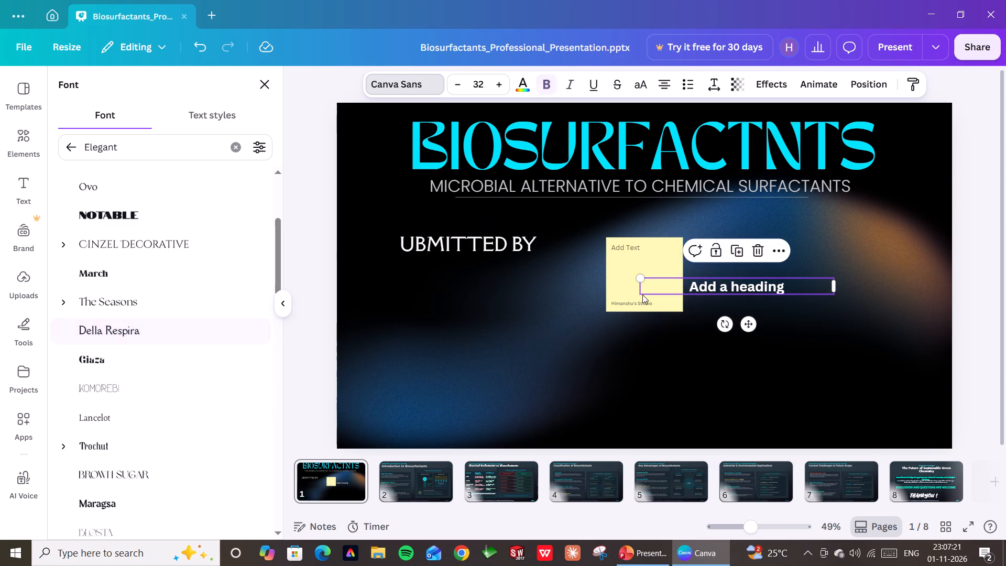
left_click(622, 273)
left_click(676, 205)
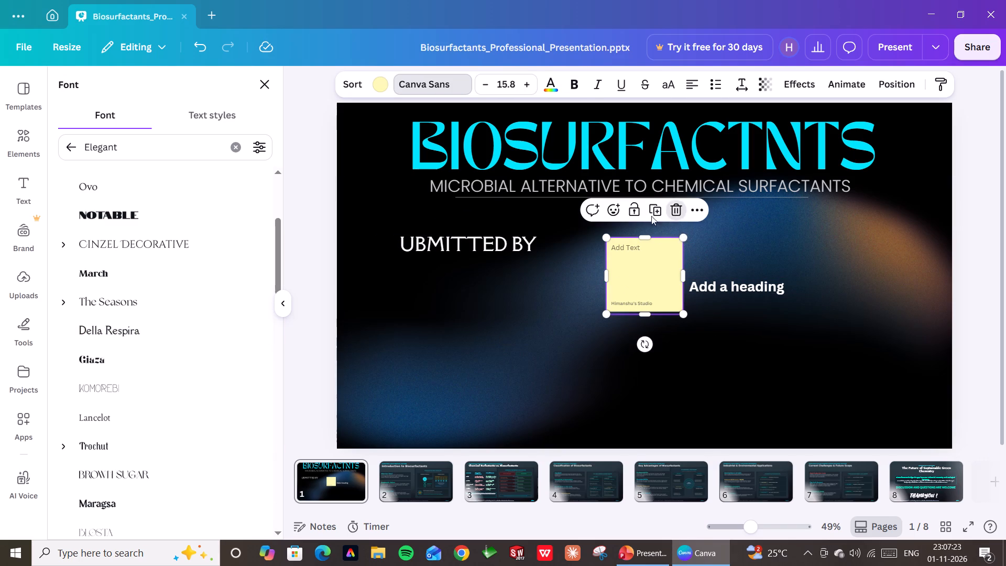
Insert the missing "S" at the start of the label so it reads "SUBMITTED BY".
left_click(402, 241)
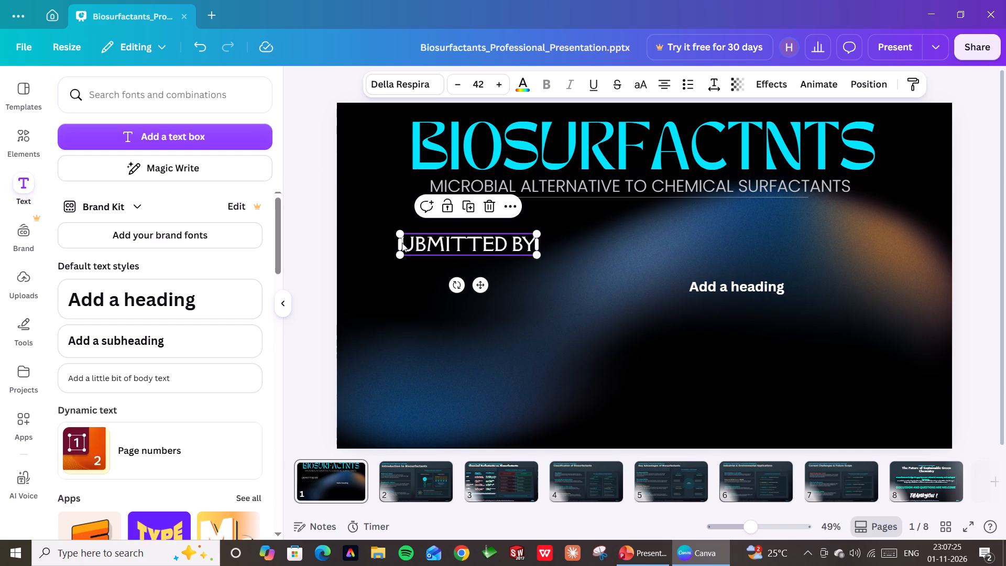
left_click(402, 243)
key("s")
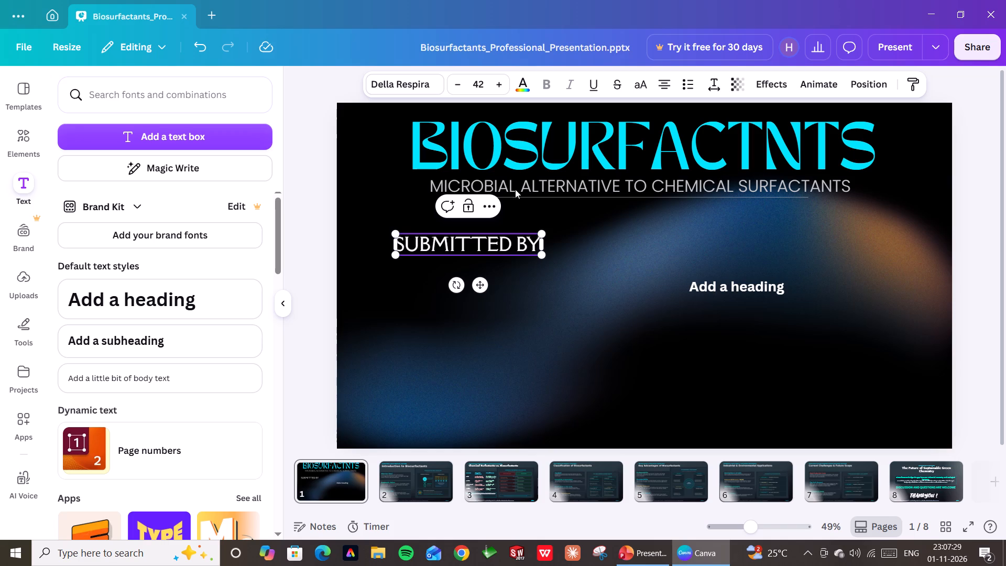
Reduce the "SUBMITTED BY" label's font size to 30.
left_click(457, 82)
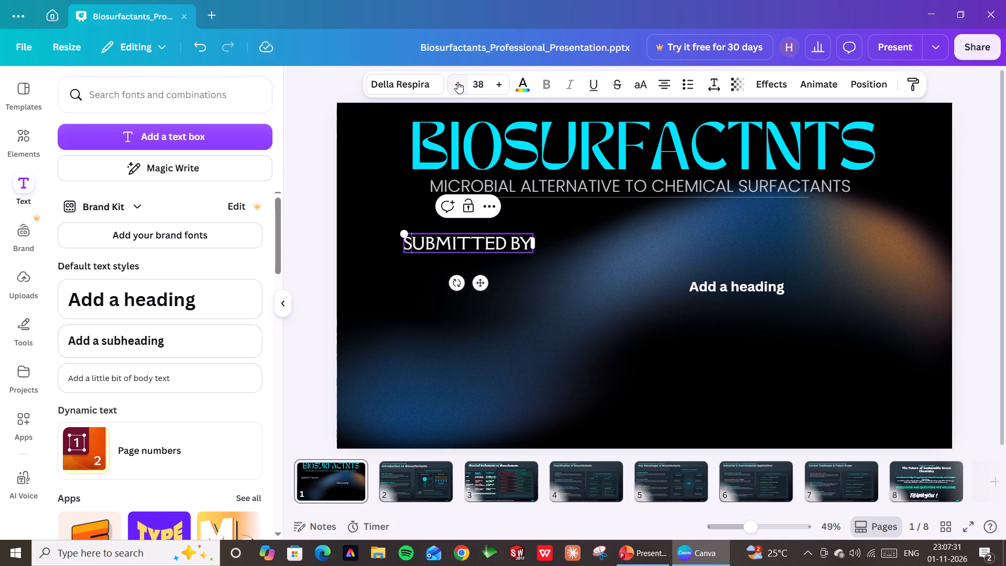
left_click(476, 242)
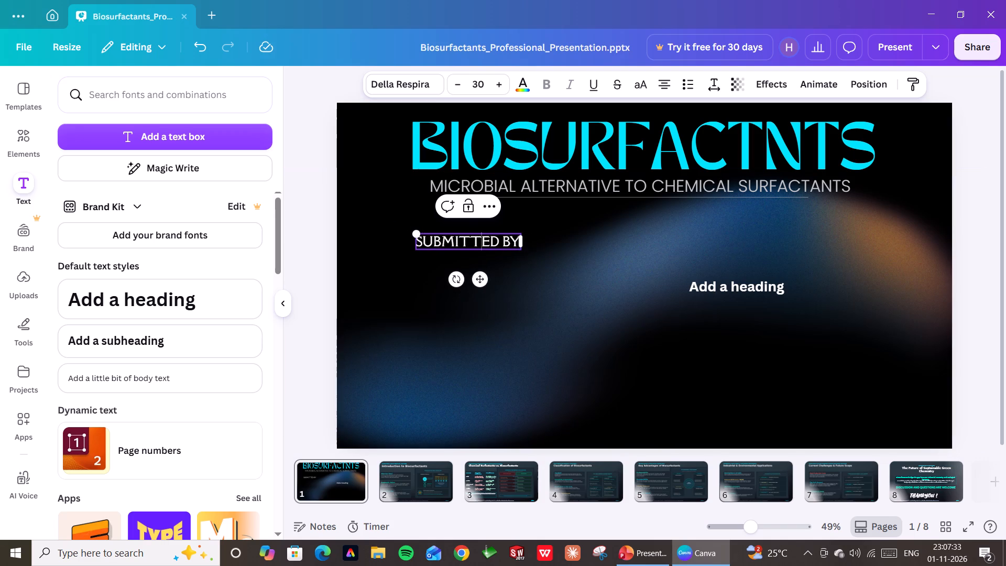
left_click(506, 279)
Move the "SUBMITTED BY" label toward the slide's left edge, below the start of the subtitle.
left_click_drag(481, 243, 440, 238)
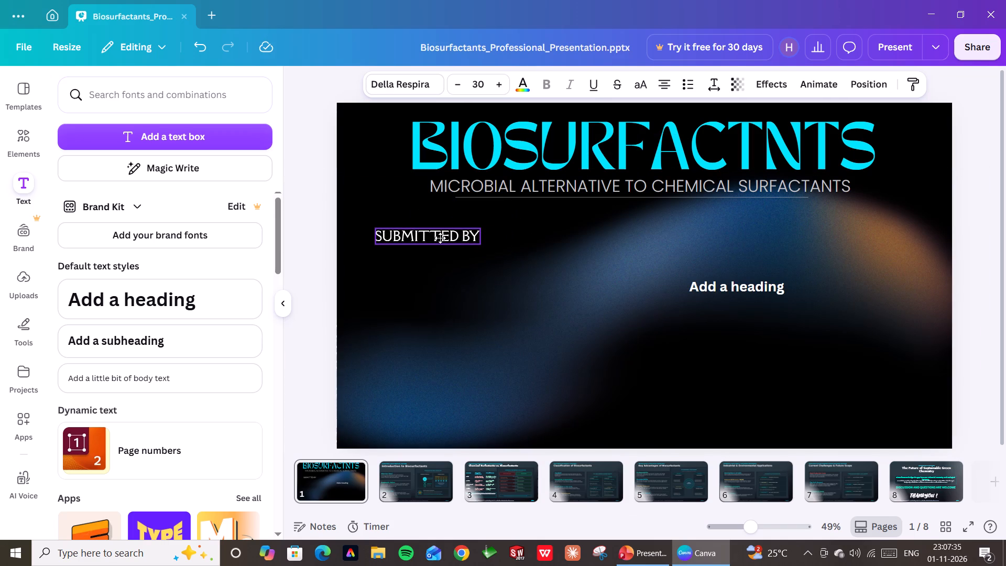
left_click_drag(440, 238, 433, 241)
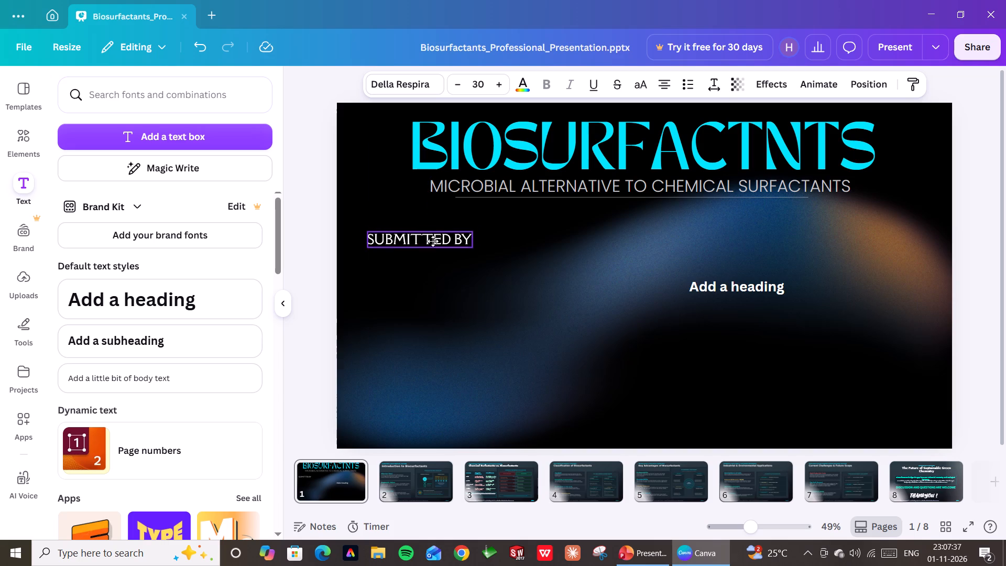
left_click_drag(433, 241, 434, 238)
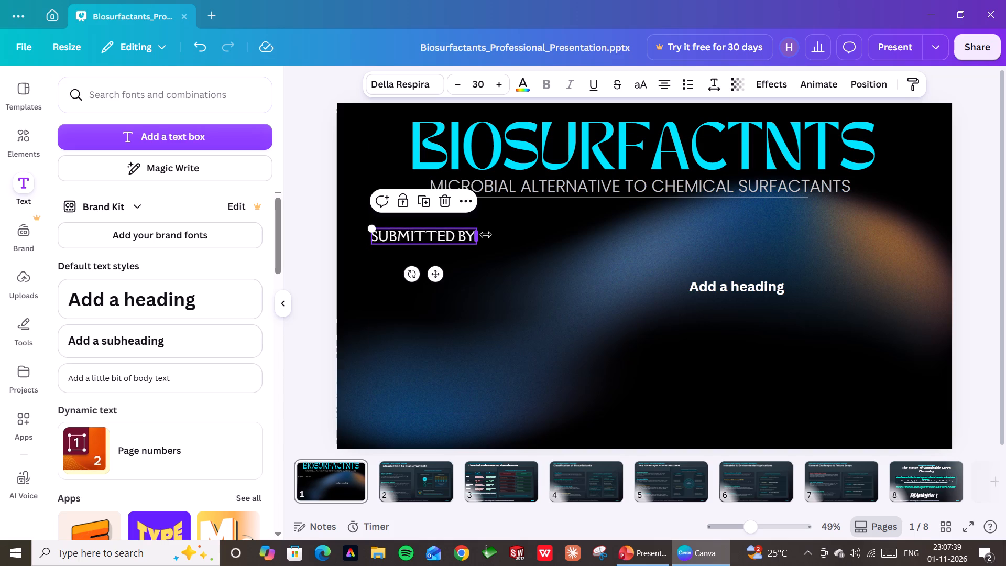
Add a colon after "SUBMITTED BY" with spaces on both sides of it.
left_click(486, 235)
left_click(458, 235)
left_click(465, 235)
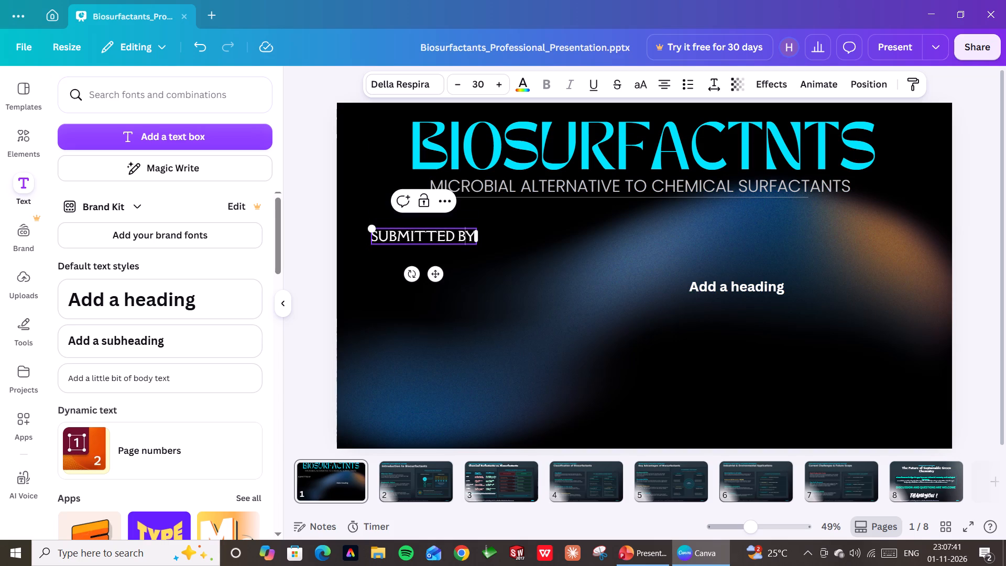
left_click(471, 235)
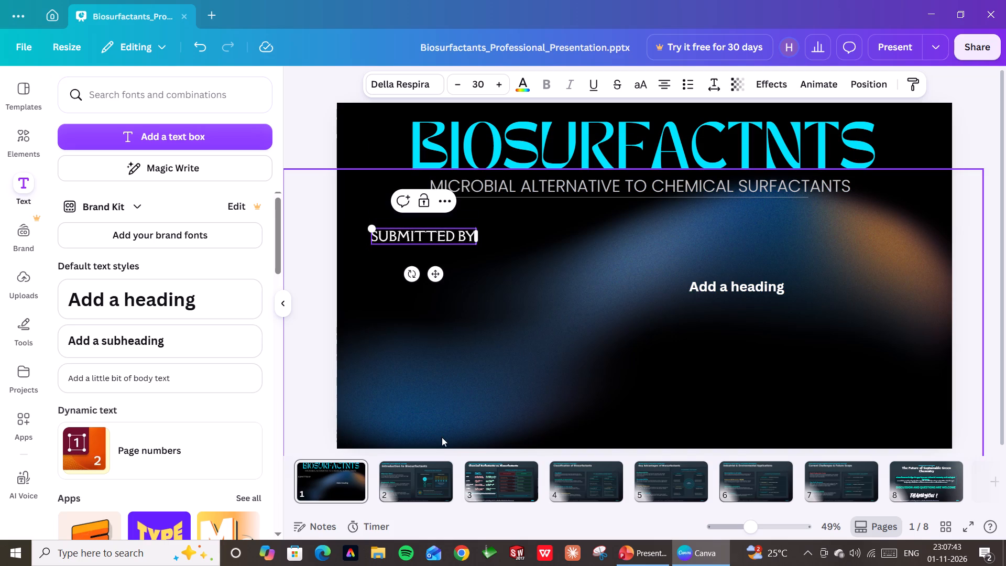
key("semicolon")
key("BackSpace")
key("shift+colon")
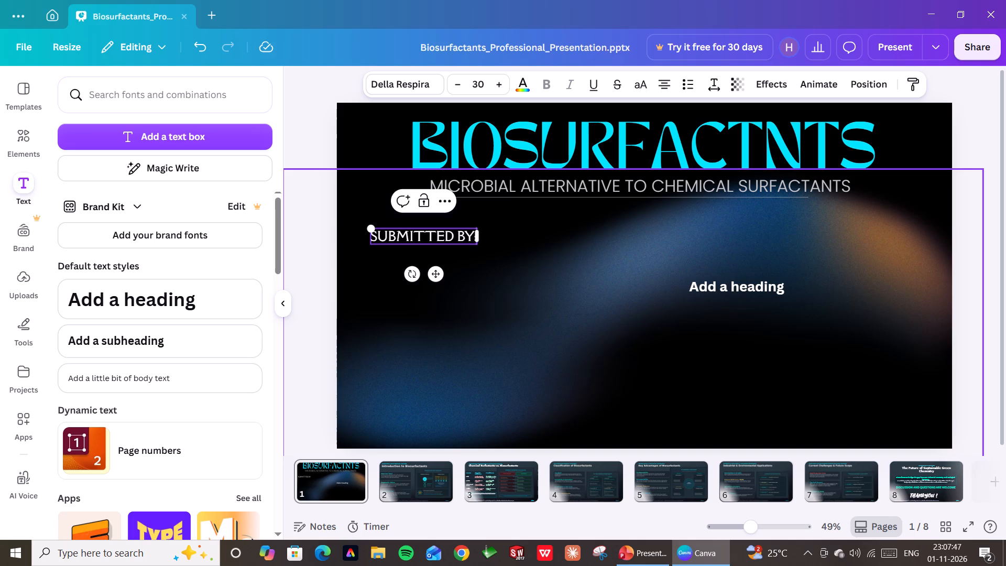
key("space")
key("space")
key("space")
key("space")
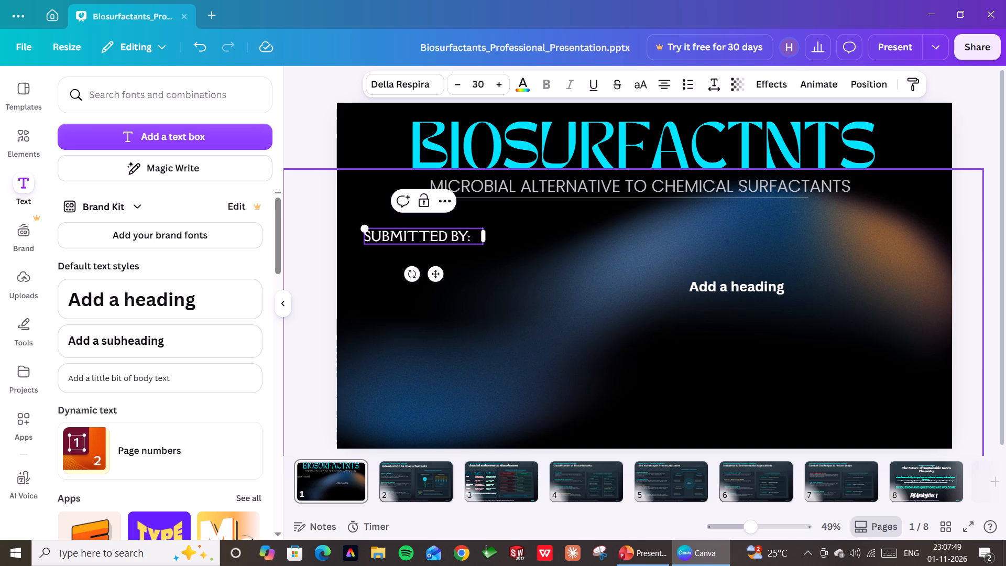
key("BackSpace")
key("BackSpace")
key("BackSpace")
key("BackSpace")
key("BackSpace")
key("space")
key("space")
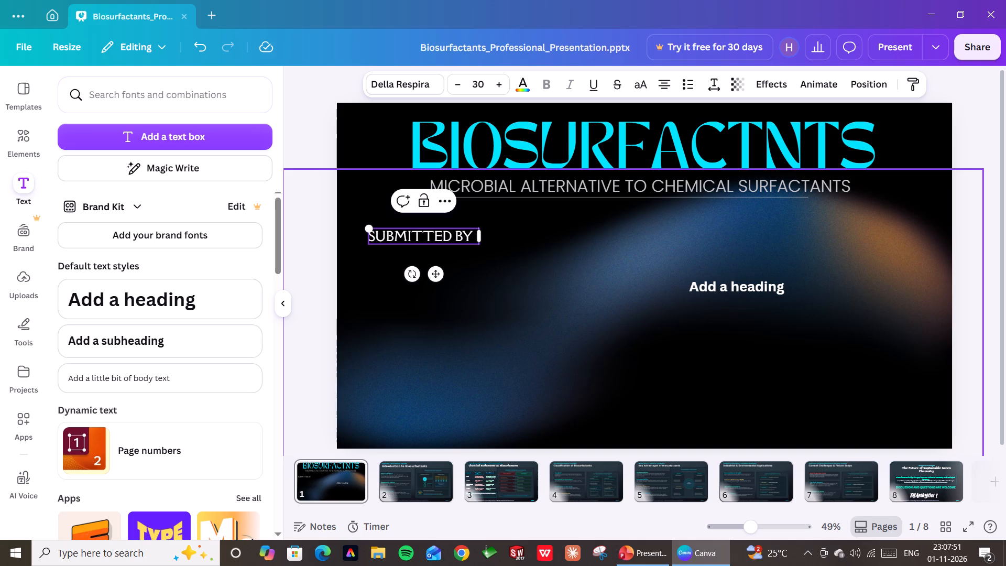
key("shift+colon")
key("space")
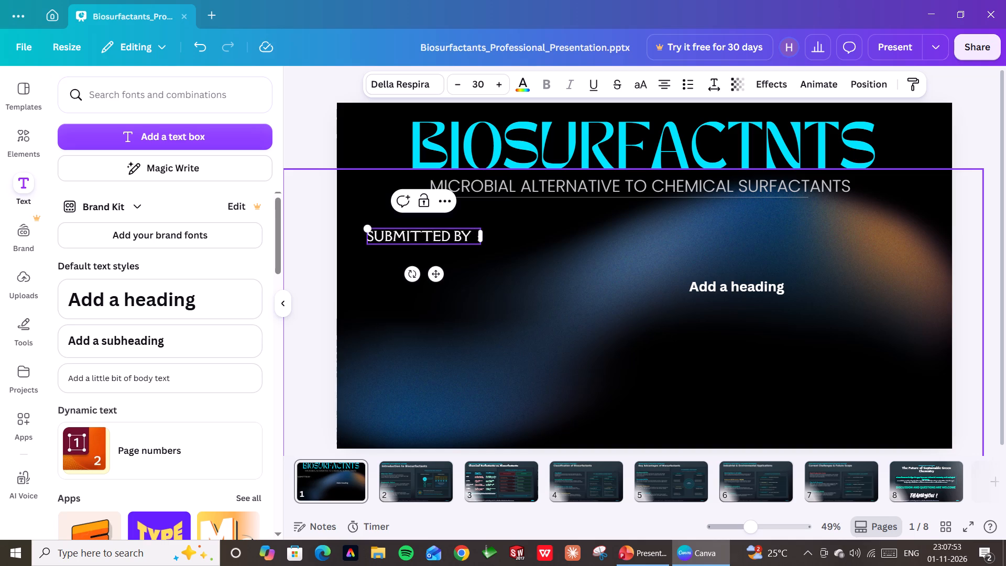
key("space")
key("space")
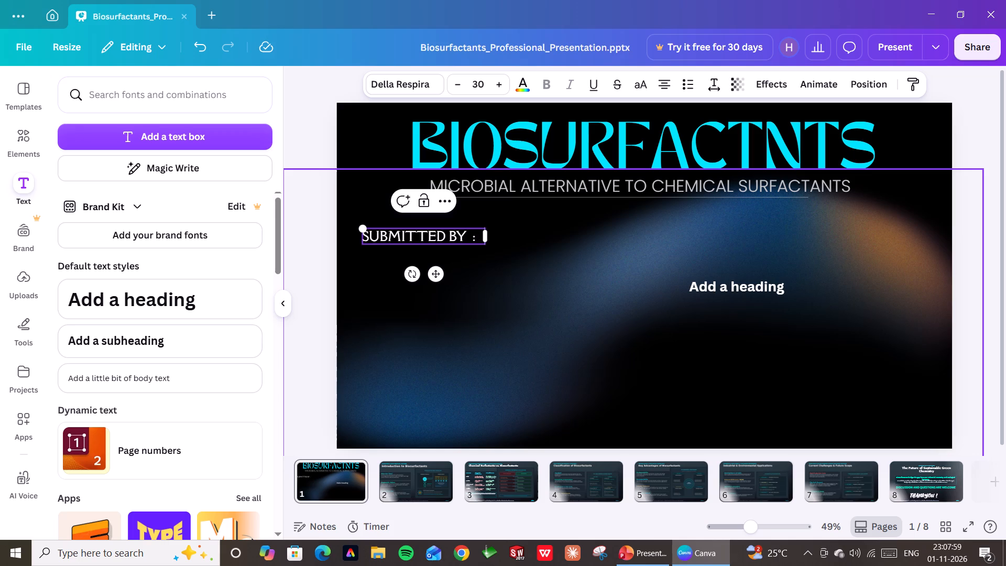
Retype the label in title case so it reads "Submitted By :".
left_click(466, 234)
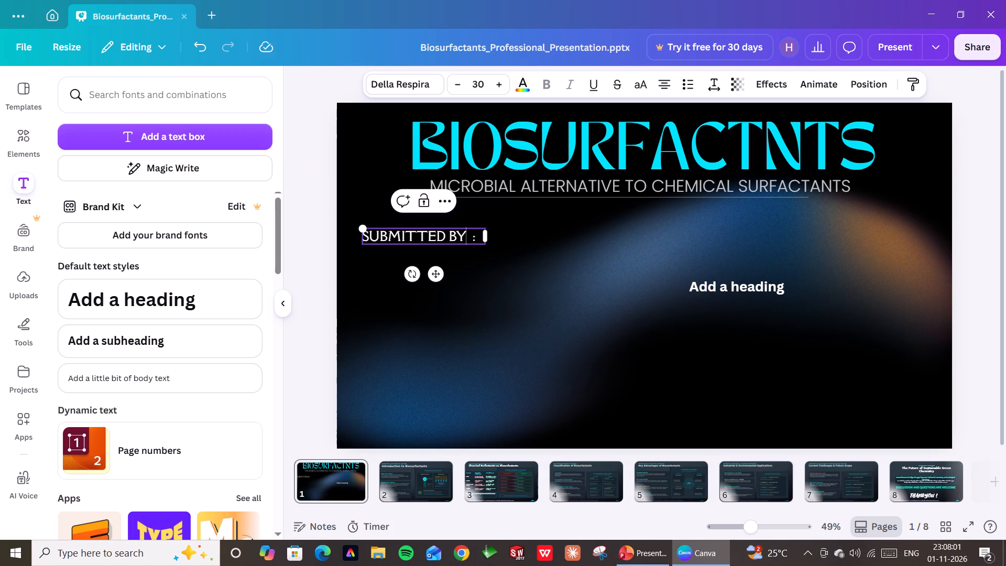
key("backslash")
key("BackSpace")
key("BackSpace")
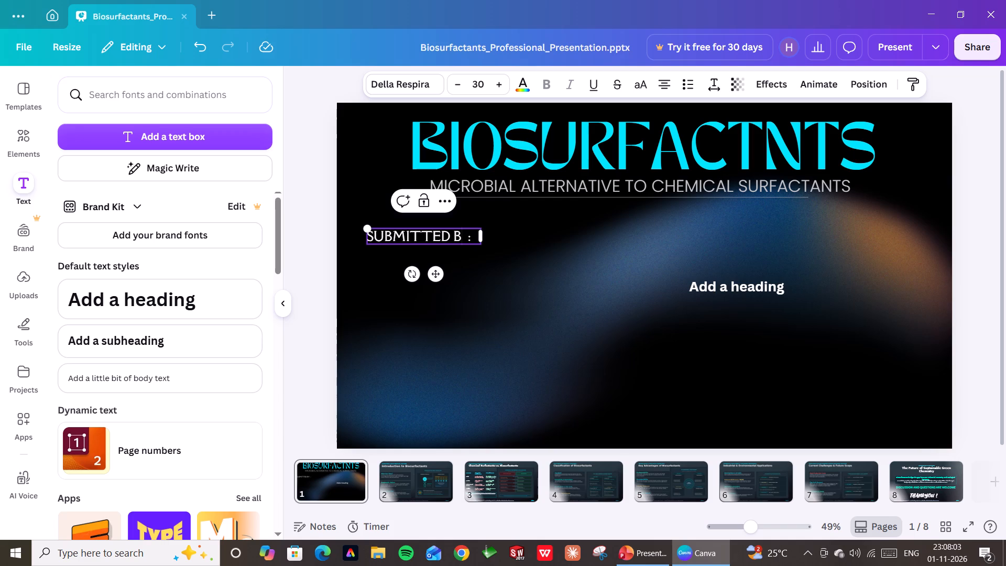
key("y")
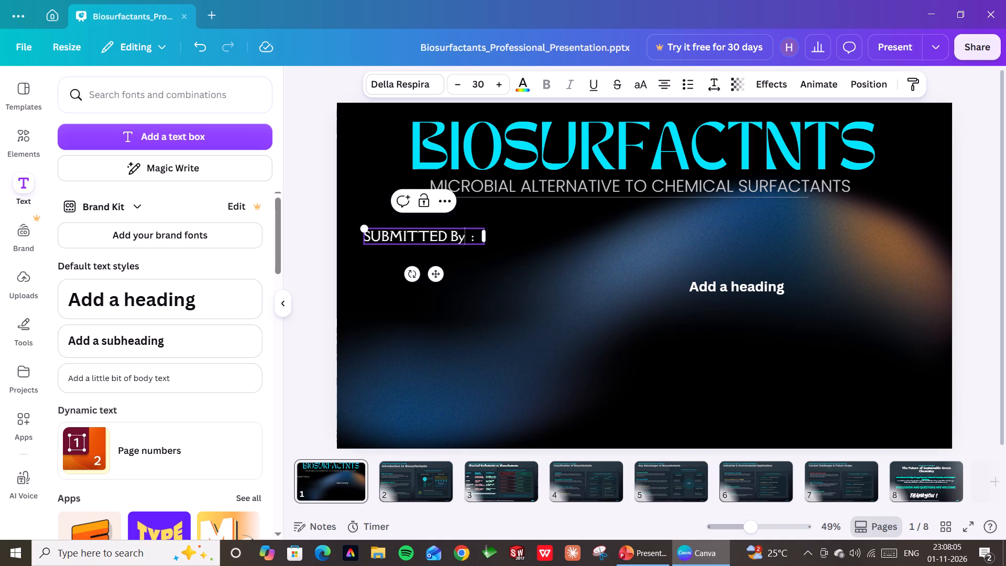
left_click(449, 235)
key("BackSpace")
key("BackSpace")
key("BackSpace")
key("BackSpace")
key("BackSpace")
key("BackSpace")
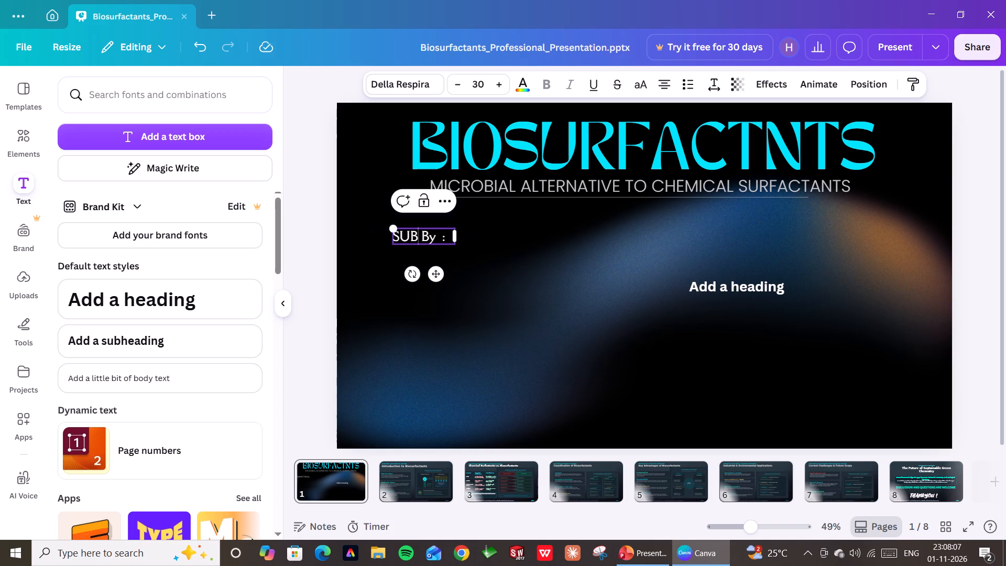
key("BackSpace")
key("BackSpace")
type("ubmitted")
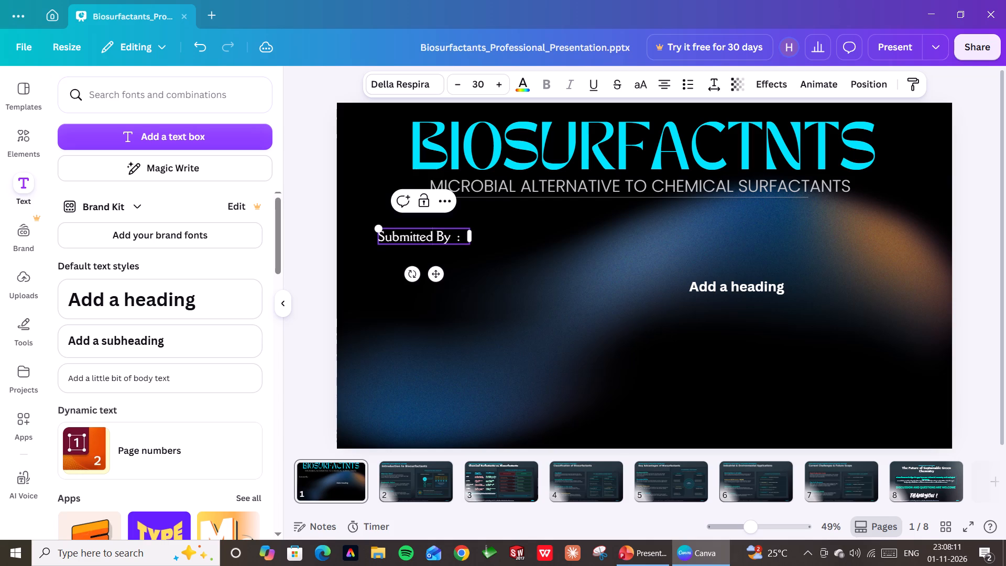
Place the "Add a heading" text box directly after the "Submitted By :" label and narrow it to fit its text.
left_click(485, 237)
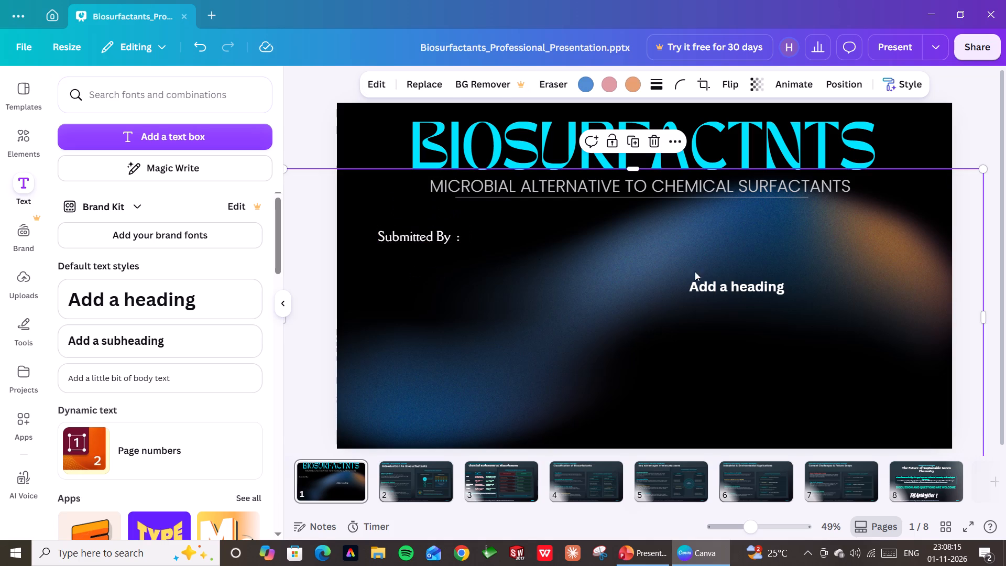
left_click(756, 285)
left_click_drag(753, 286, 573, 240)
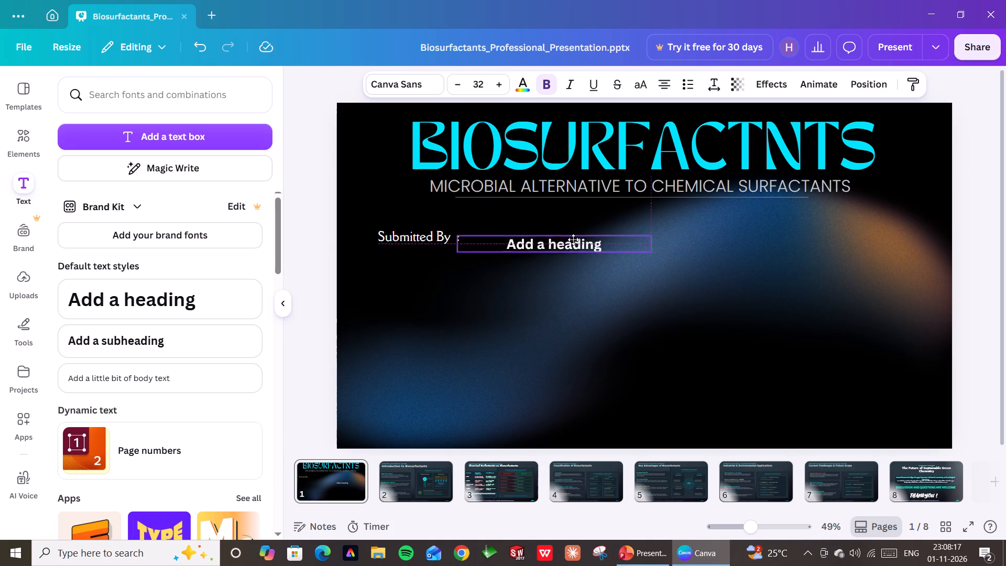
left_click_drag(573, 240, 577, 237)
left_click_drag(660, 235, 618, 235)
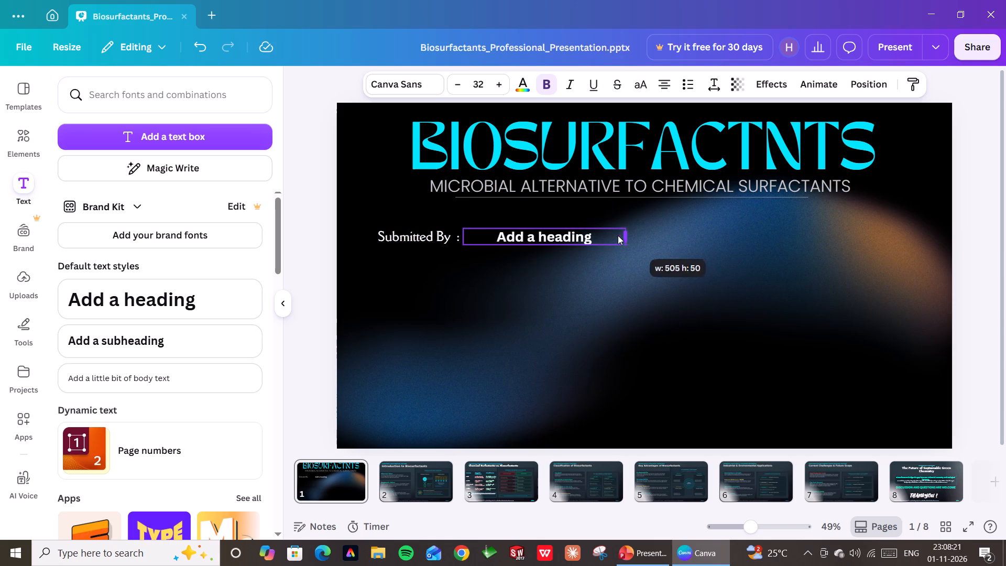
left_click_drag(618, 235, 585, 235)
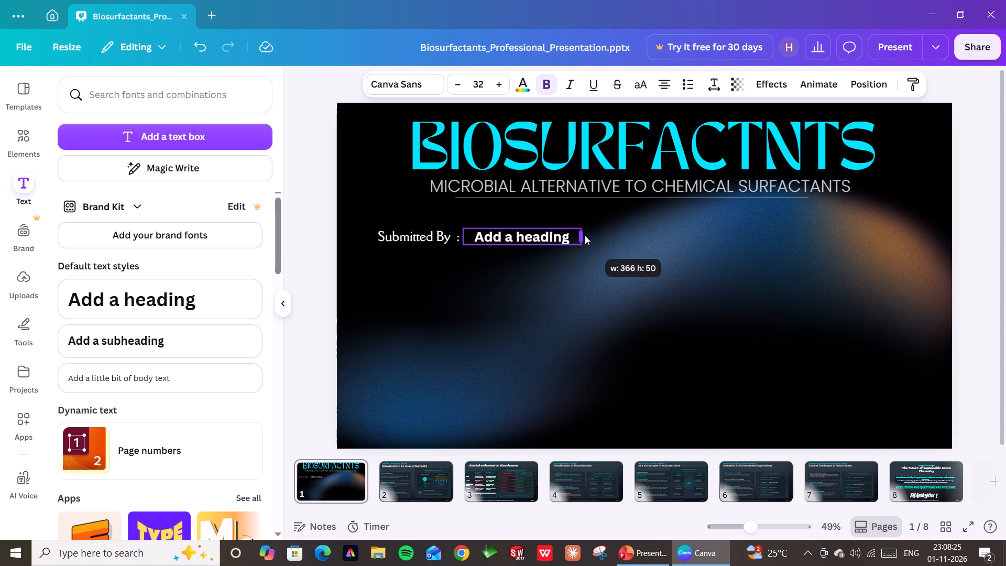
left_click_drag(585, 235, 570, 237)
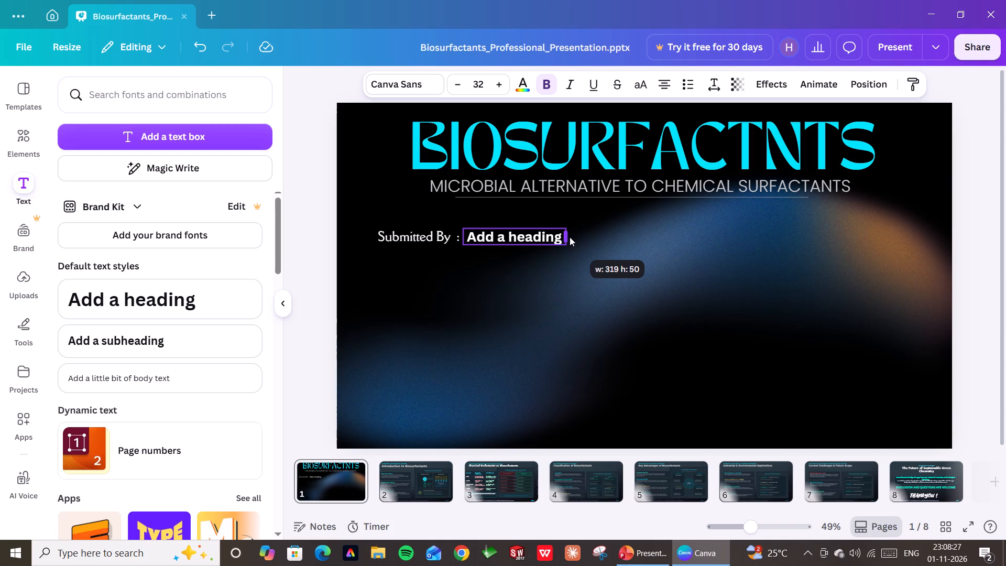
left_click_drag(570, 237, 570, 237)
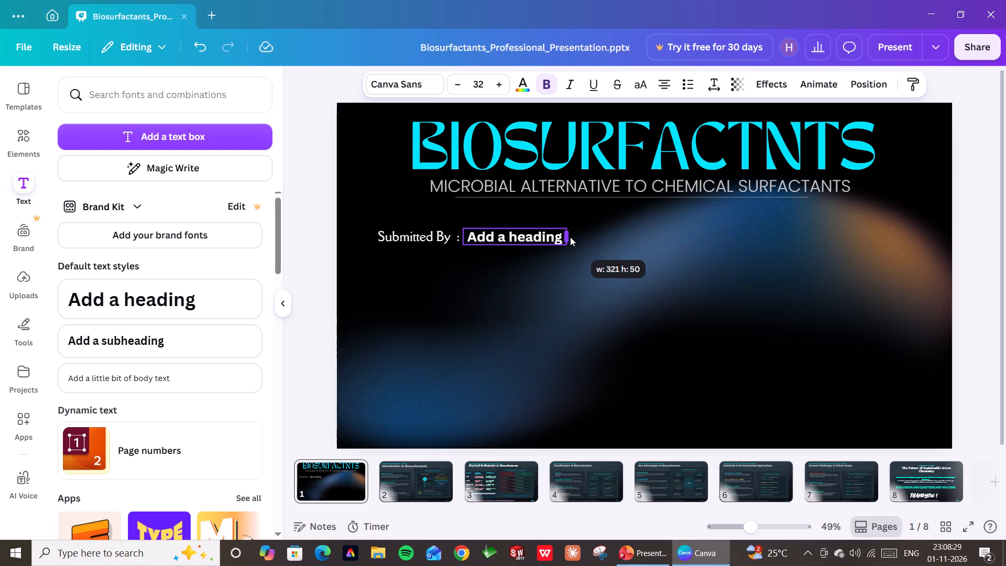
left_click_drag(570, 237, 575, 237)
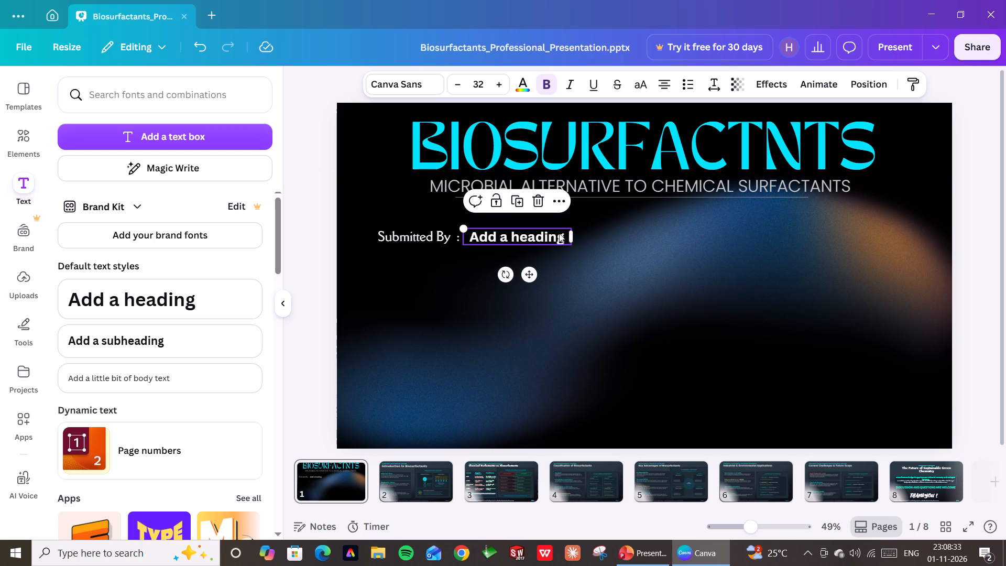
Clear all the text from the heading text box beside the "Submitted By :" label.
left_click(564, 237)
key("BackSpace")
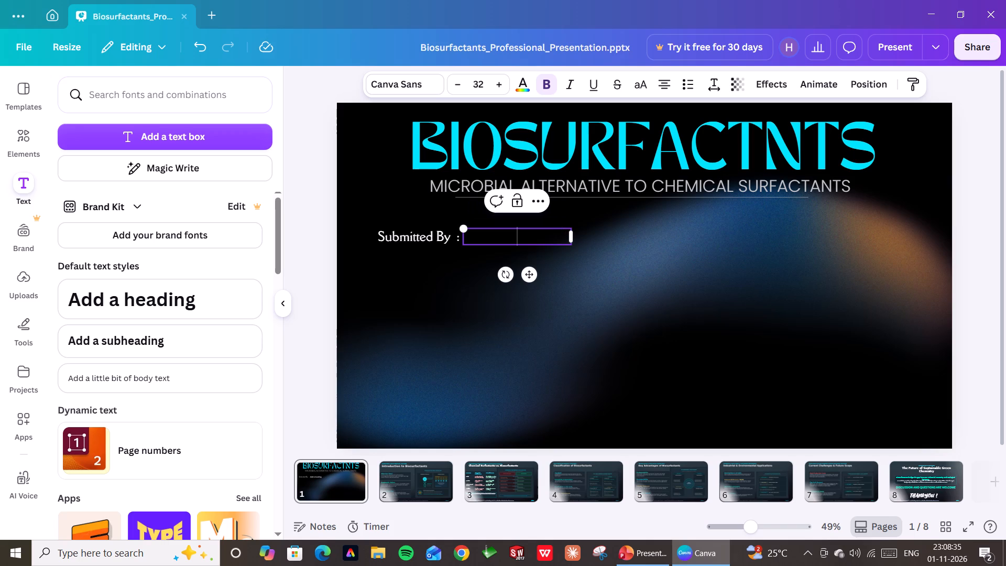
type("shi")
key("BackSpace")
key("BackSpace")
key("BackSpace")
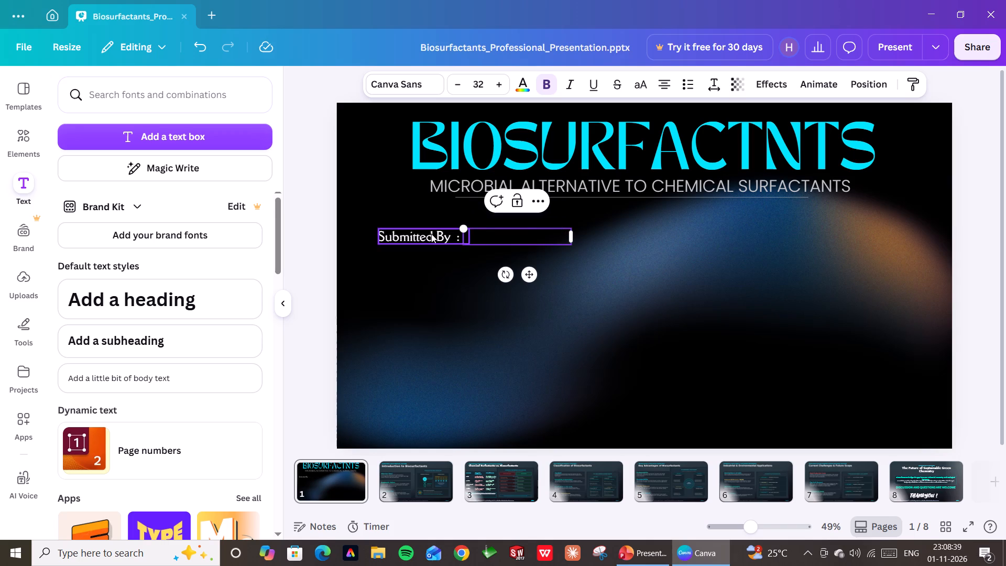
Check which font the "Submitted By :" label uses.
left_click(410, 238)
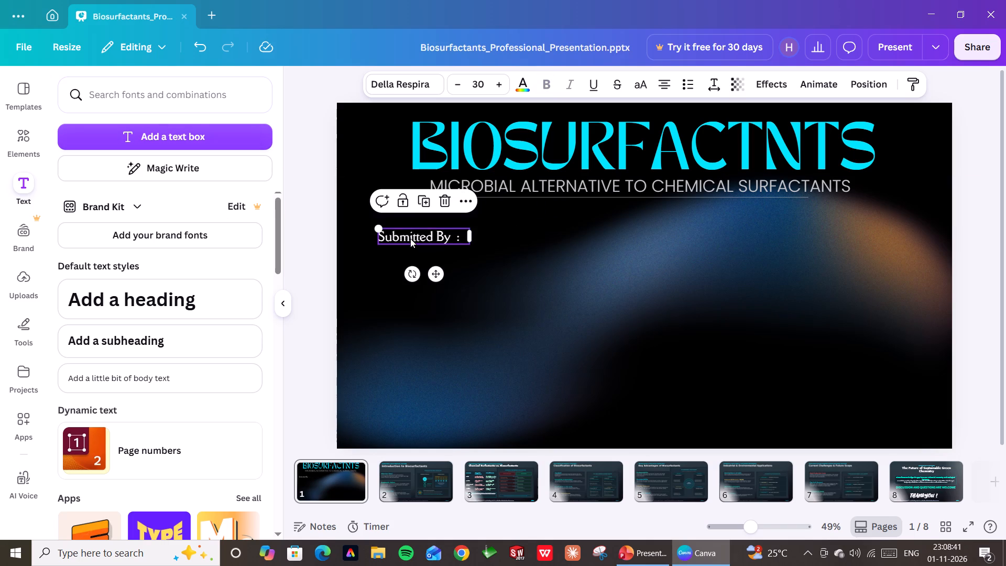
left_click(401, 84)
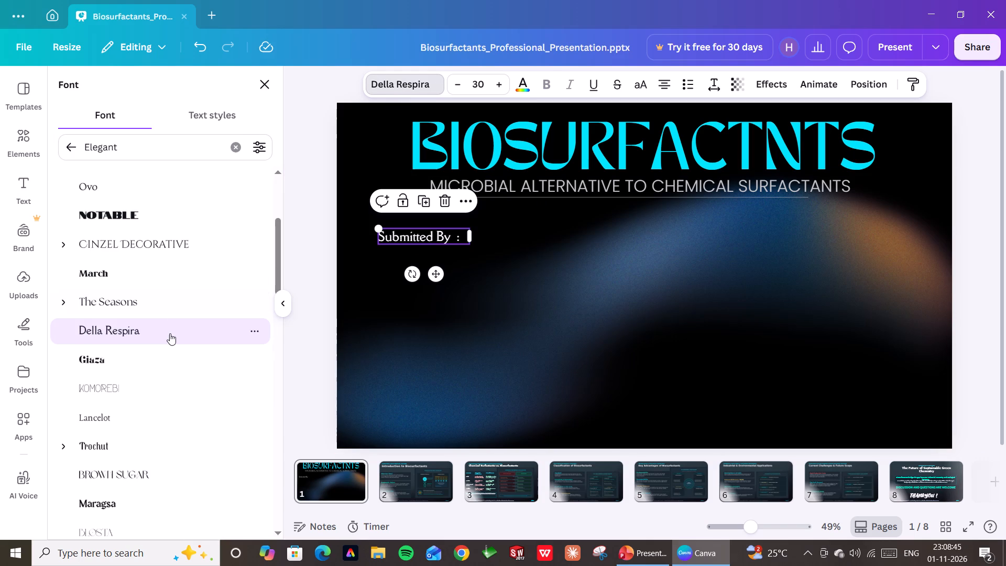
left_click(170, 333)
left_click(489, 246)
left_click(561, 241)
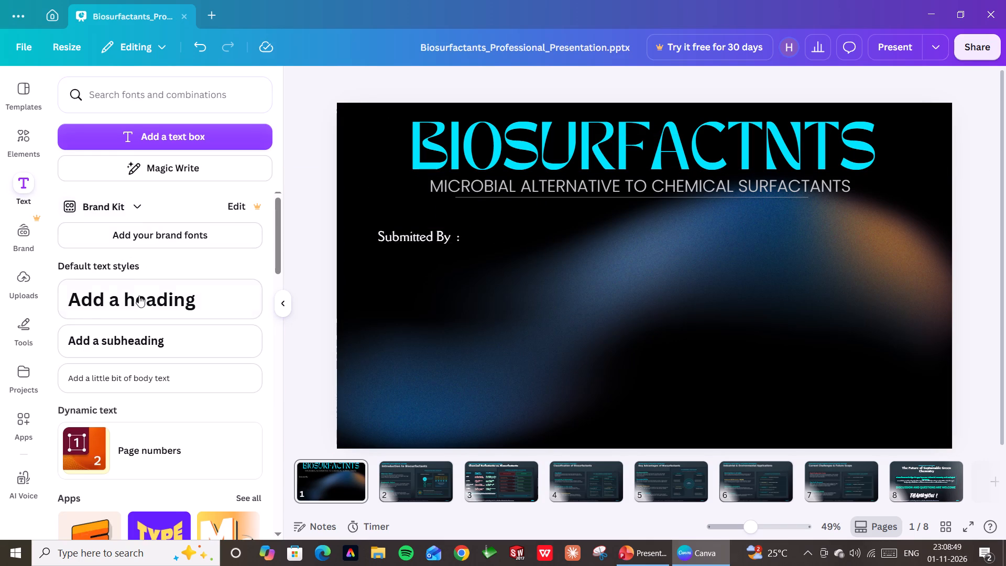
Add a new subheading text box to slide 1 and clear its placeholder text.
left_click(144, 347)
left_click(726, 279)
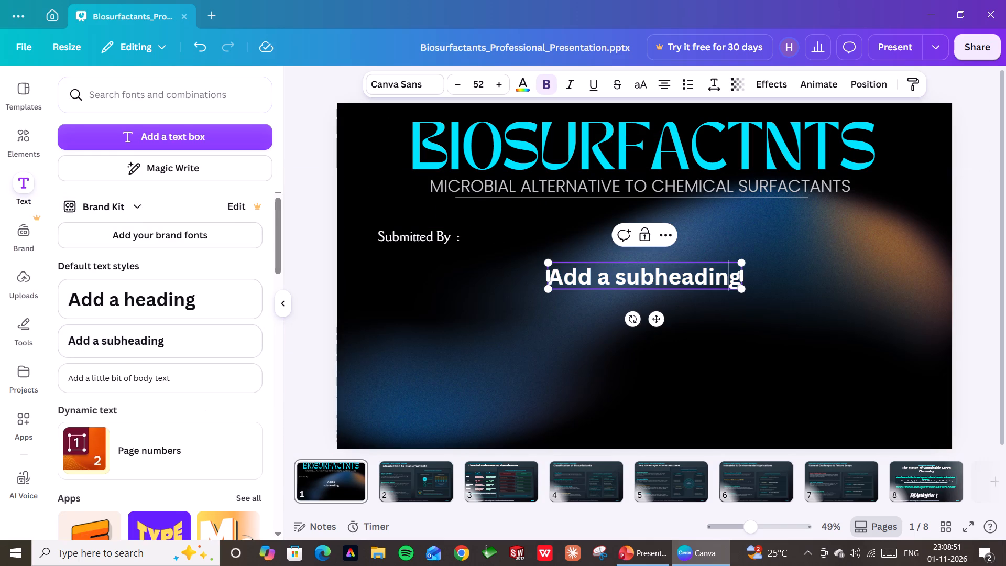
left_click(736, 281)
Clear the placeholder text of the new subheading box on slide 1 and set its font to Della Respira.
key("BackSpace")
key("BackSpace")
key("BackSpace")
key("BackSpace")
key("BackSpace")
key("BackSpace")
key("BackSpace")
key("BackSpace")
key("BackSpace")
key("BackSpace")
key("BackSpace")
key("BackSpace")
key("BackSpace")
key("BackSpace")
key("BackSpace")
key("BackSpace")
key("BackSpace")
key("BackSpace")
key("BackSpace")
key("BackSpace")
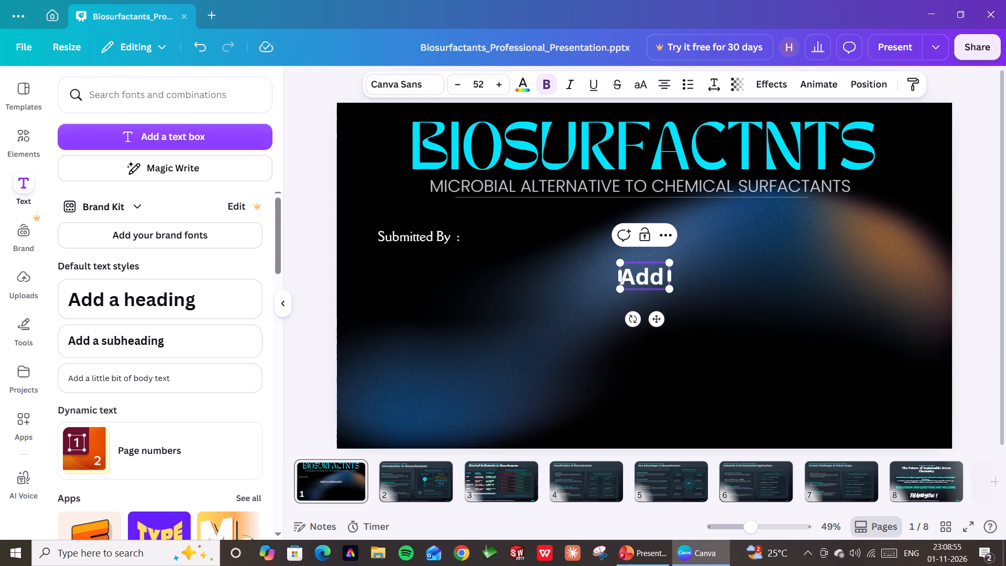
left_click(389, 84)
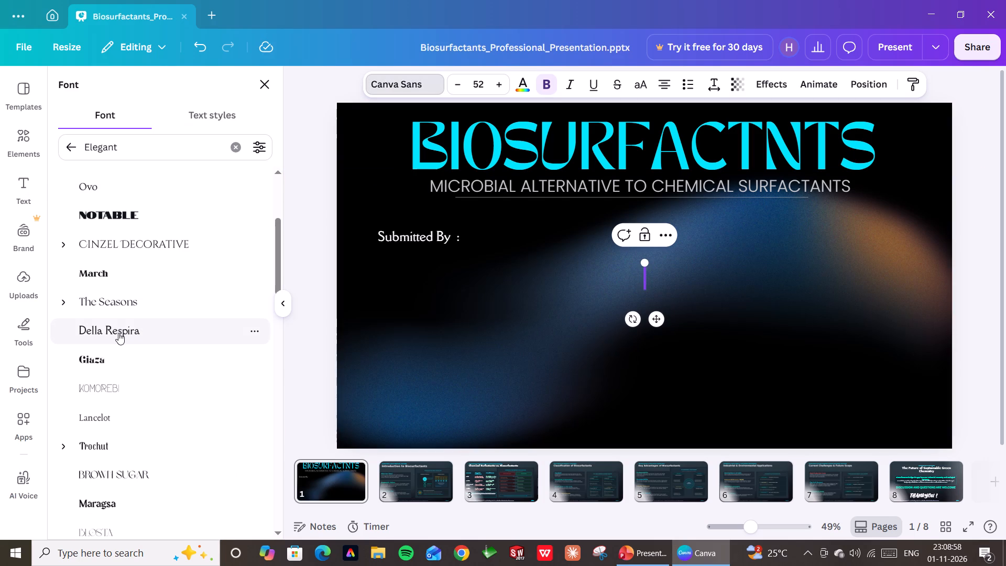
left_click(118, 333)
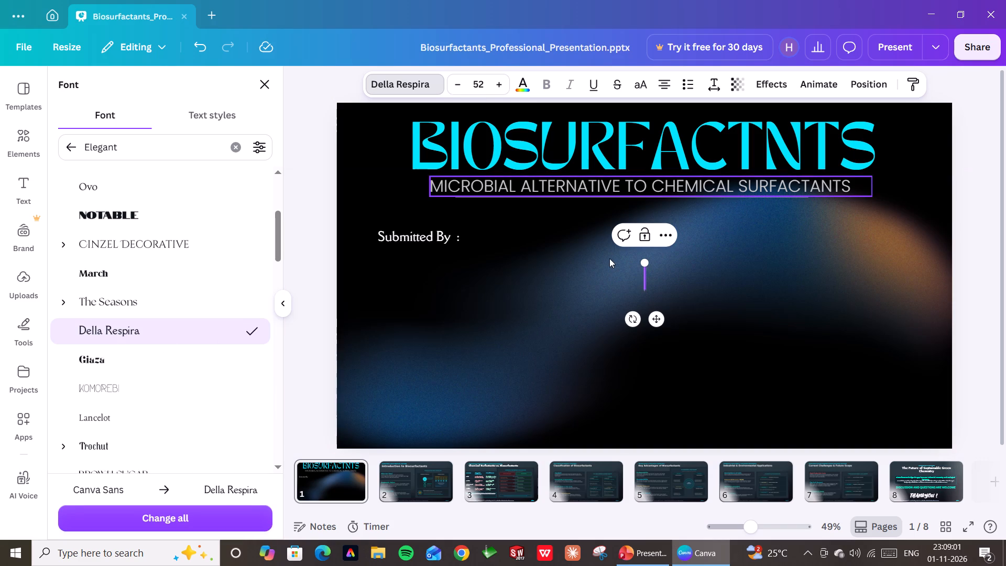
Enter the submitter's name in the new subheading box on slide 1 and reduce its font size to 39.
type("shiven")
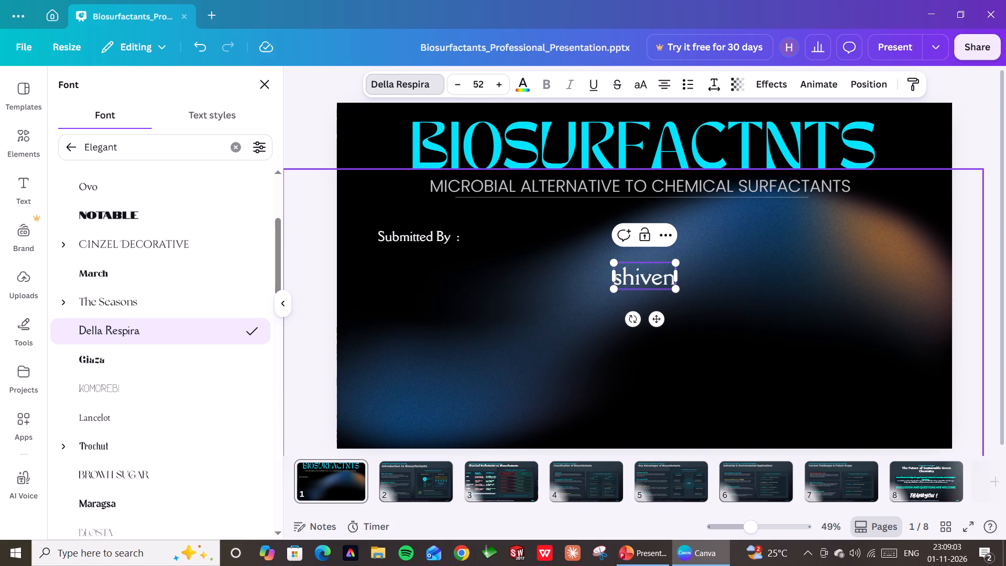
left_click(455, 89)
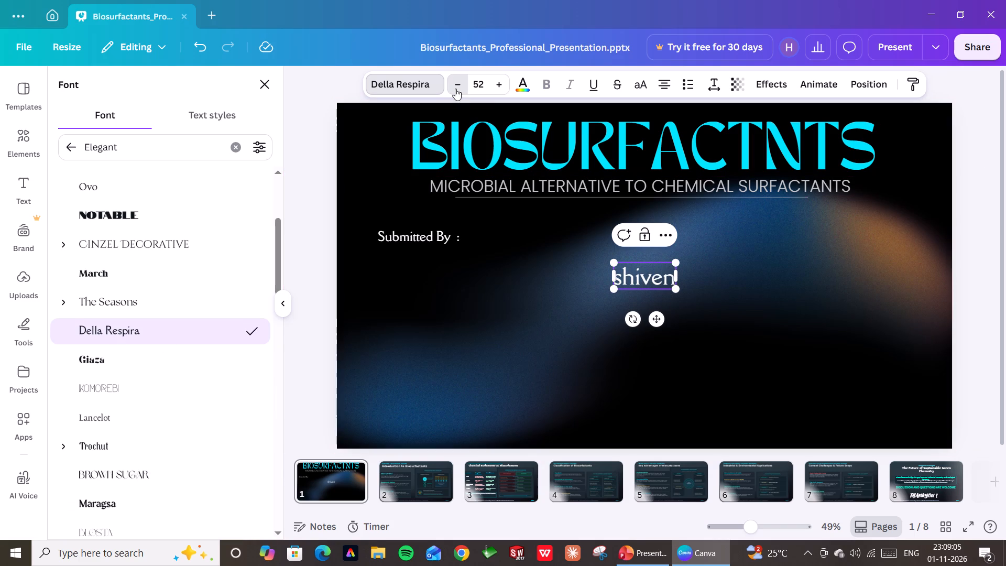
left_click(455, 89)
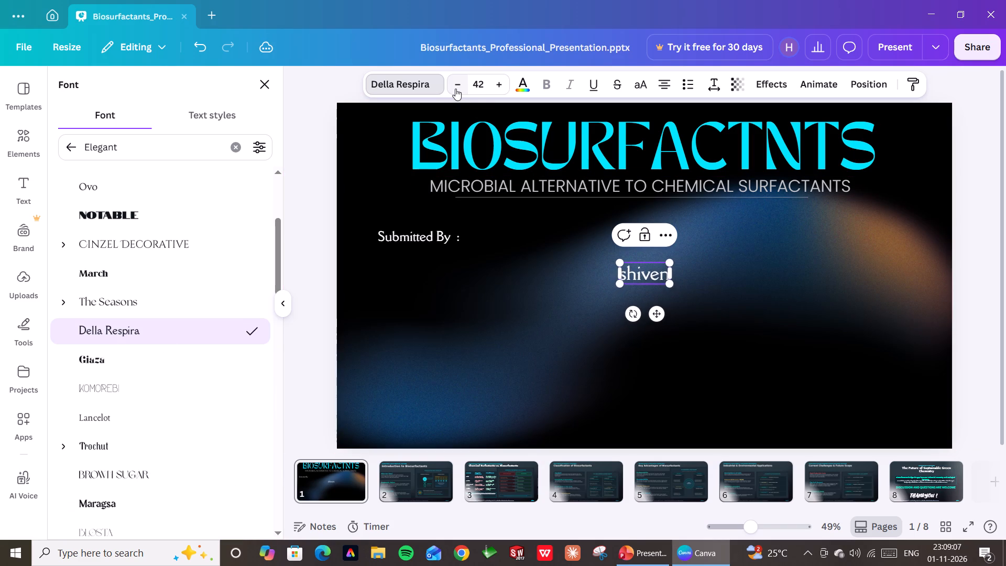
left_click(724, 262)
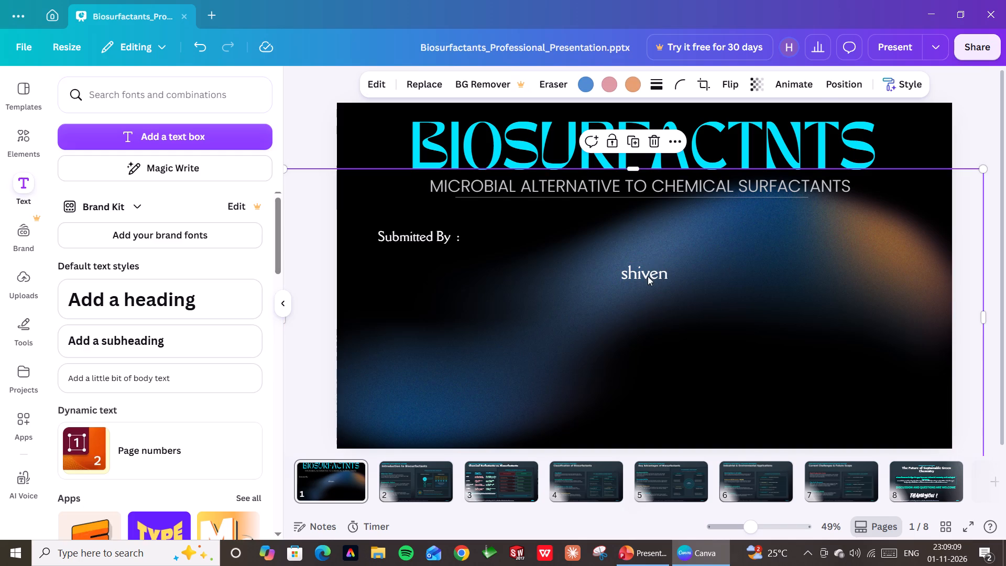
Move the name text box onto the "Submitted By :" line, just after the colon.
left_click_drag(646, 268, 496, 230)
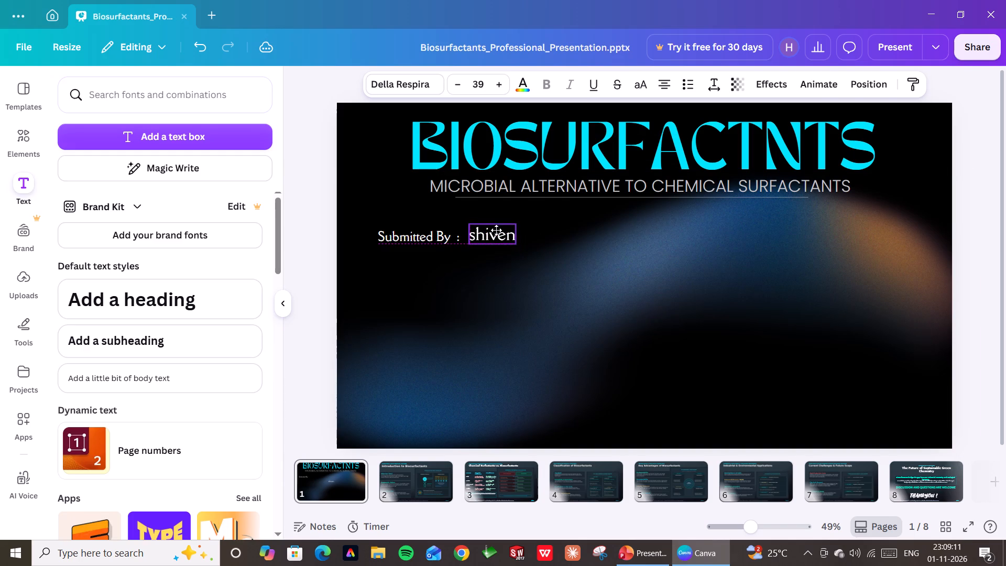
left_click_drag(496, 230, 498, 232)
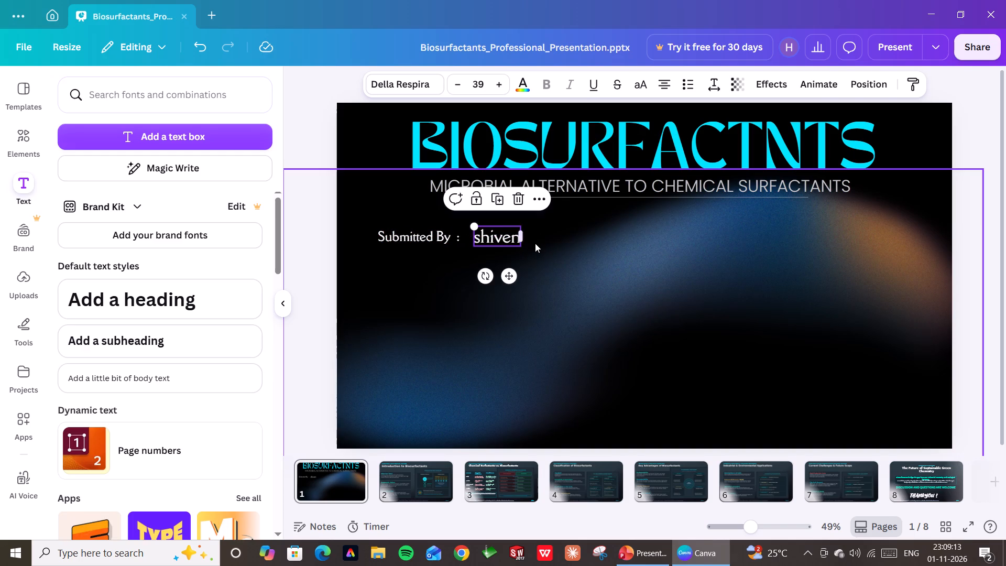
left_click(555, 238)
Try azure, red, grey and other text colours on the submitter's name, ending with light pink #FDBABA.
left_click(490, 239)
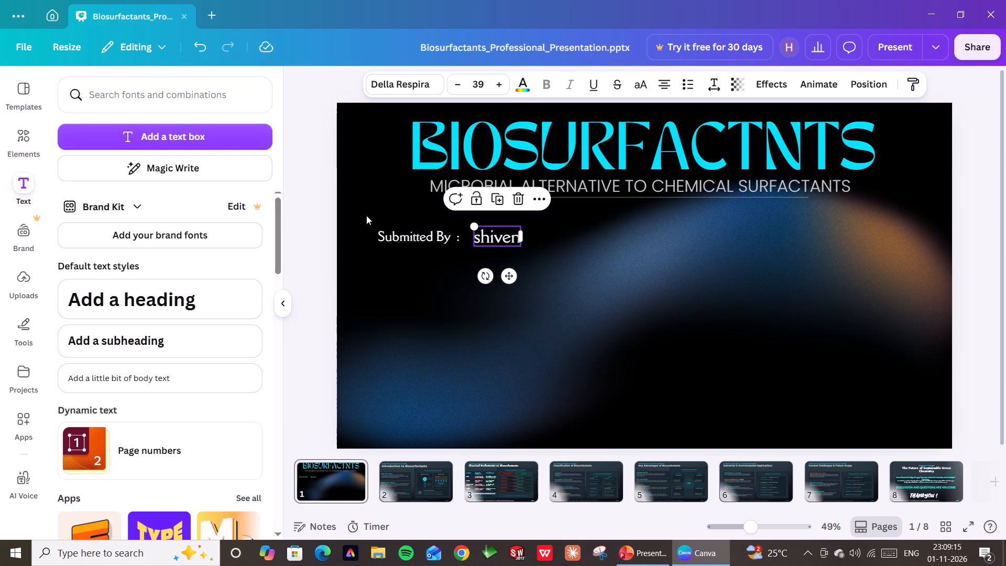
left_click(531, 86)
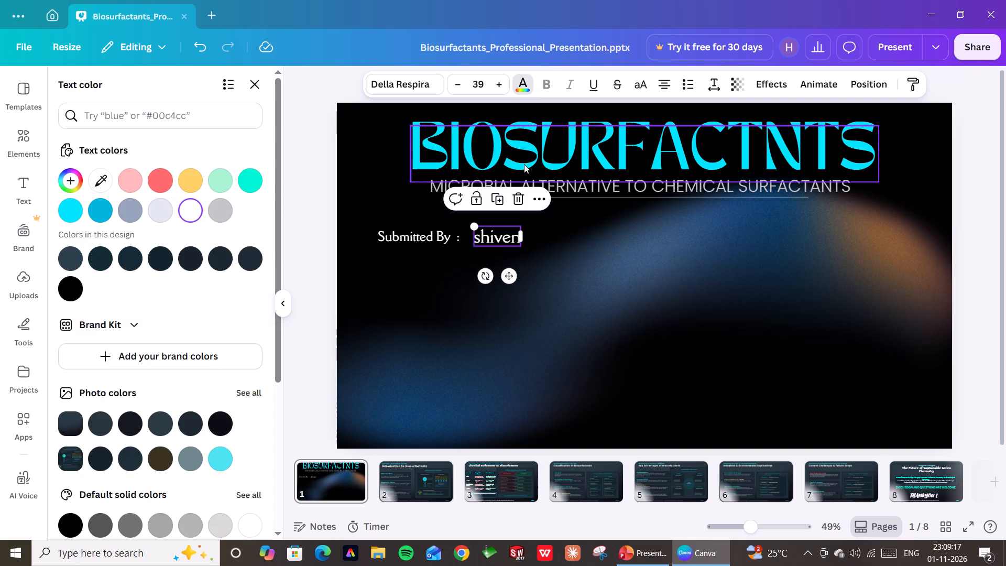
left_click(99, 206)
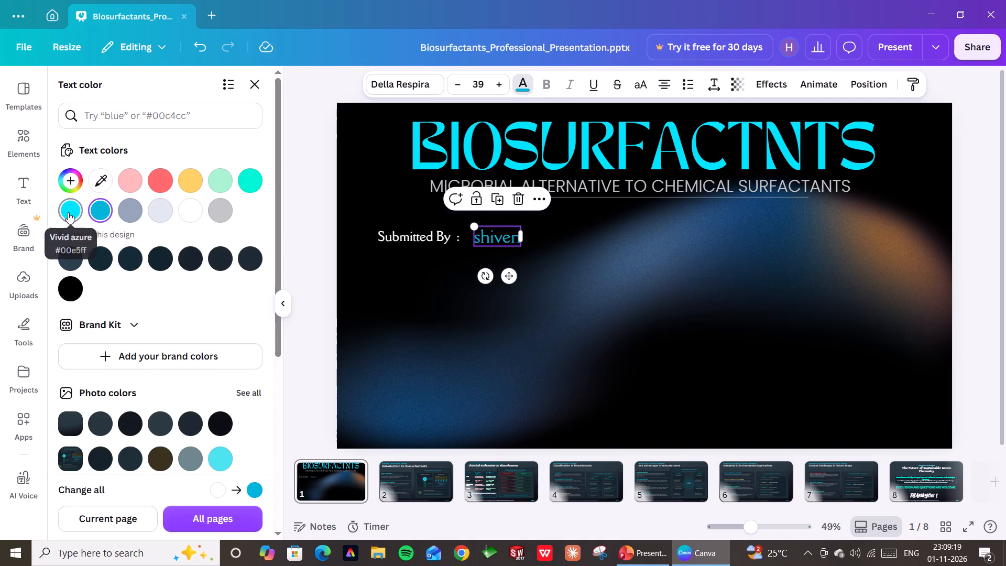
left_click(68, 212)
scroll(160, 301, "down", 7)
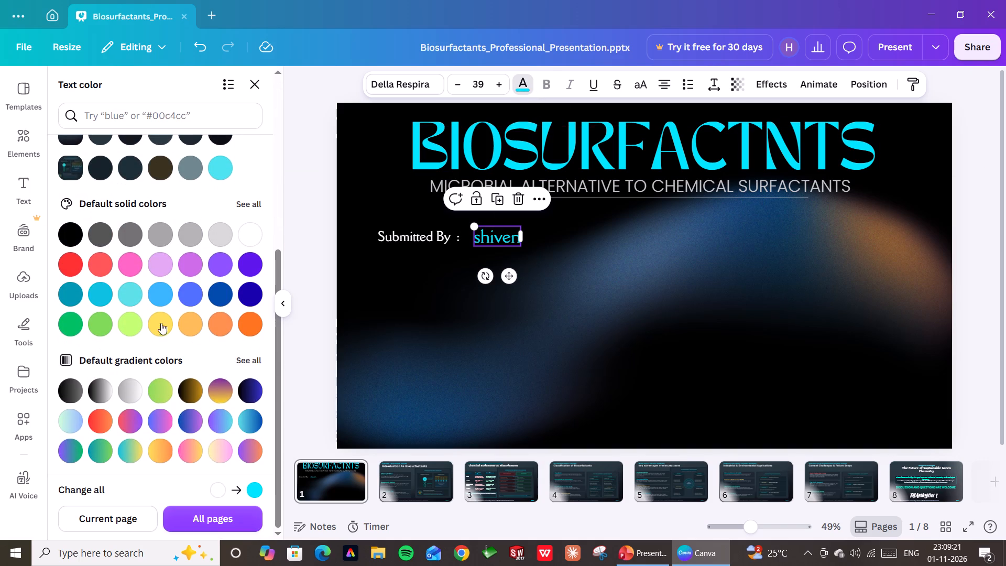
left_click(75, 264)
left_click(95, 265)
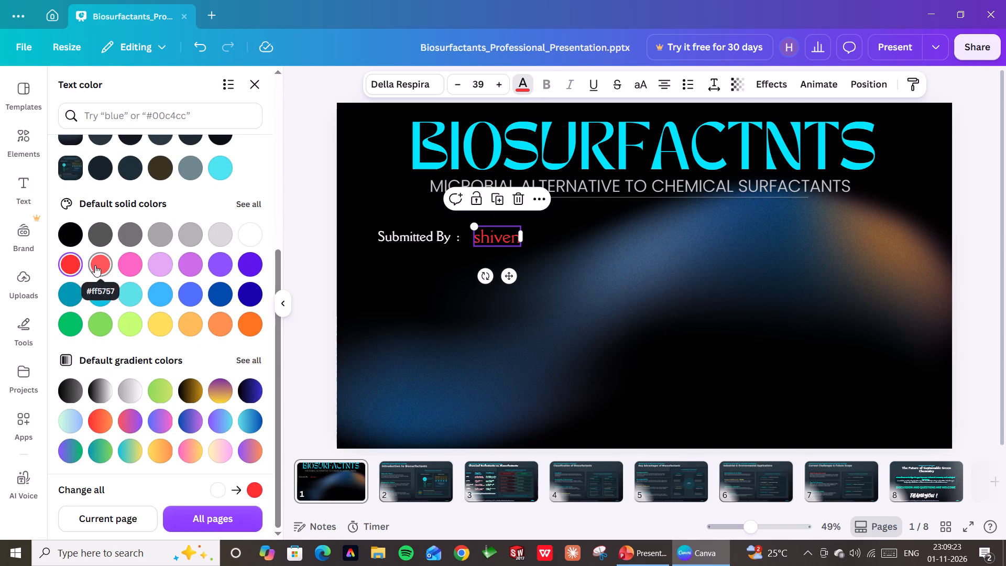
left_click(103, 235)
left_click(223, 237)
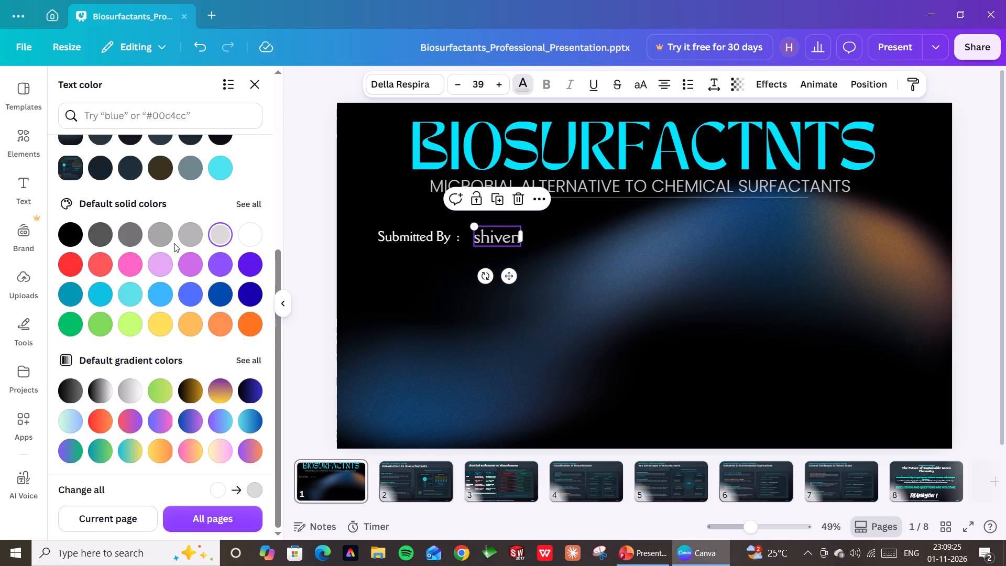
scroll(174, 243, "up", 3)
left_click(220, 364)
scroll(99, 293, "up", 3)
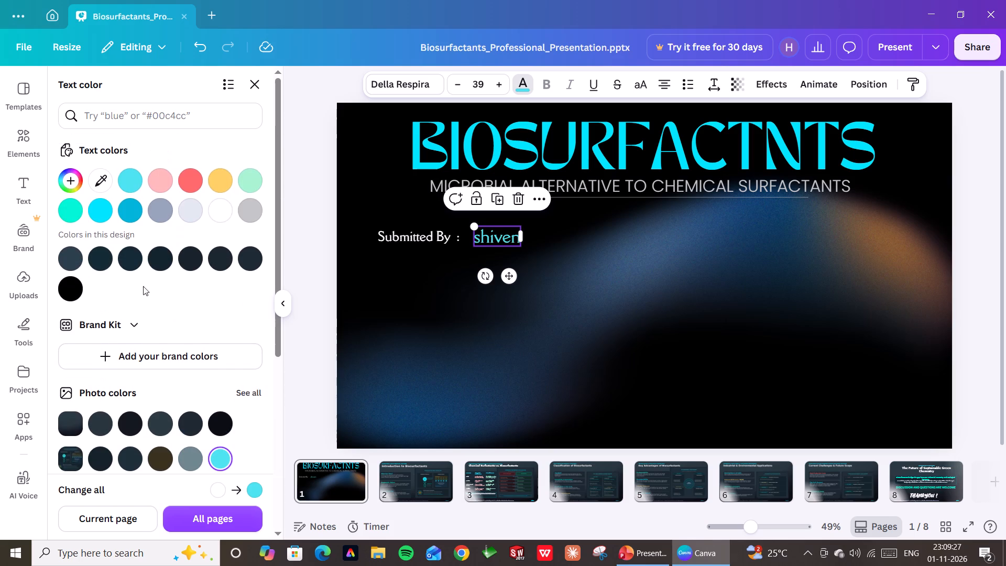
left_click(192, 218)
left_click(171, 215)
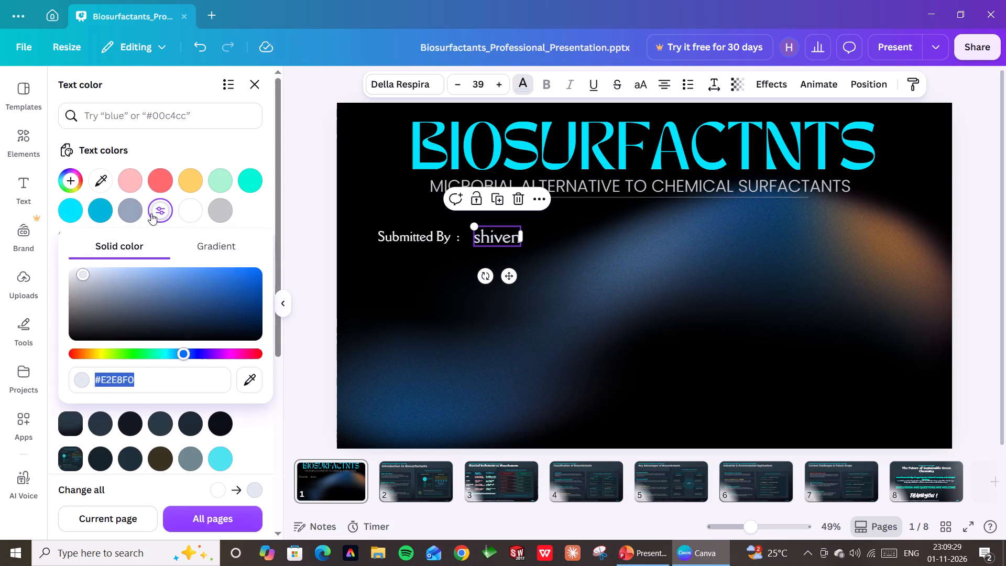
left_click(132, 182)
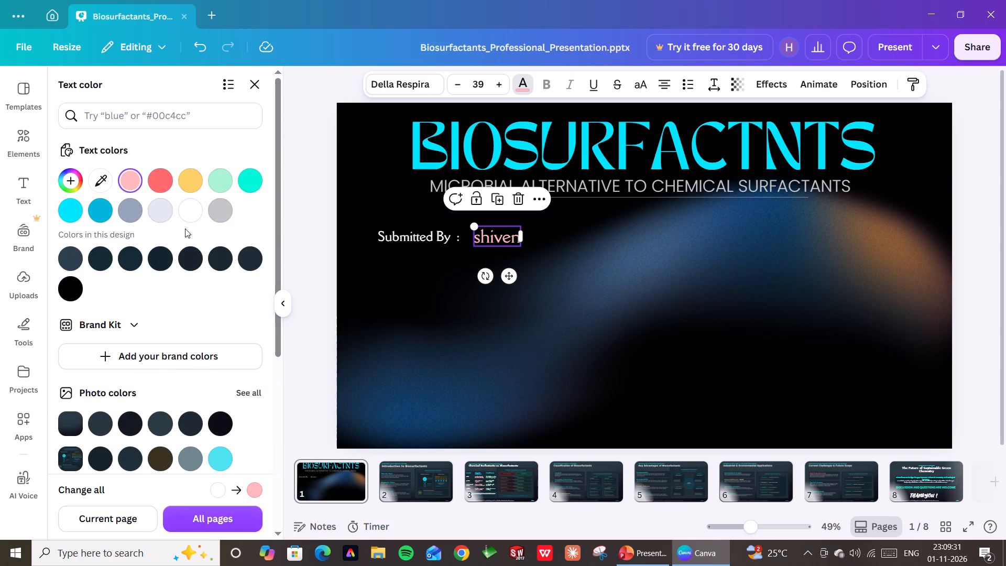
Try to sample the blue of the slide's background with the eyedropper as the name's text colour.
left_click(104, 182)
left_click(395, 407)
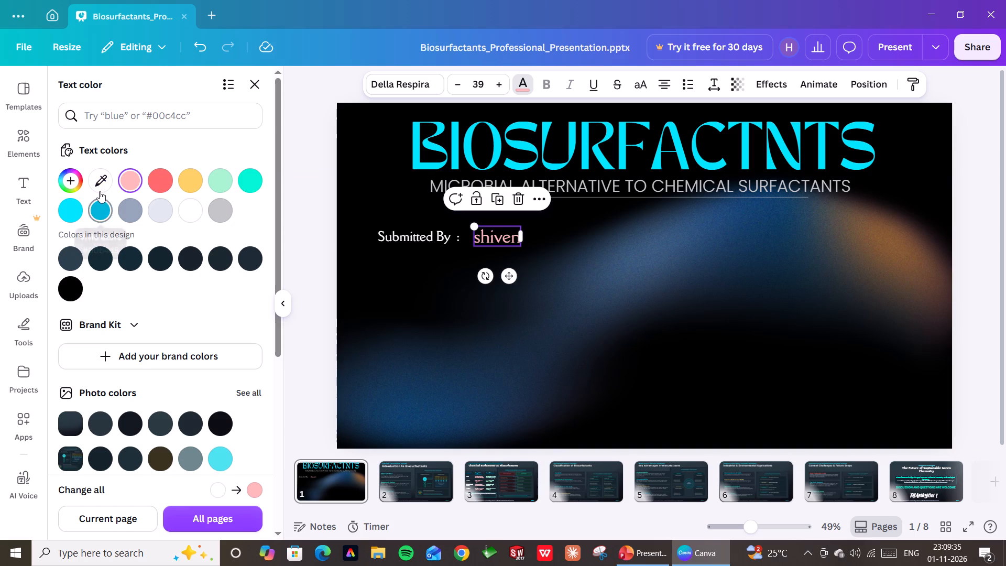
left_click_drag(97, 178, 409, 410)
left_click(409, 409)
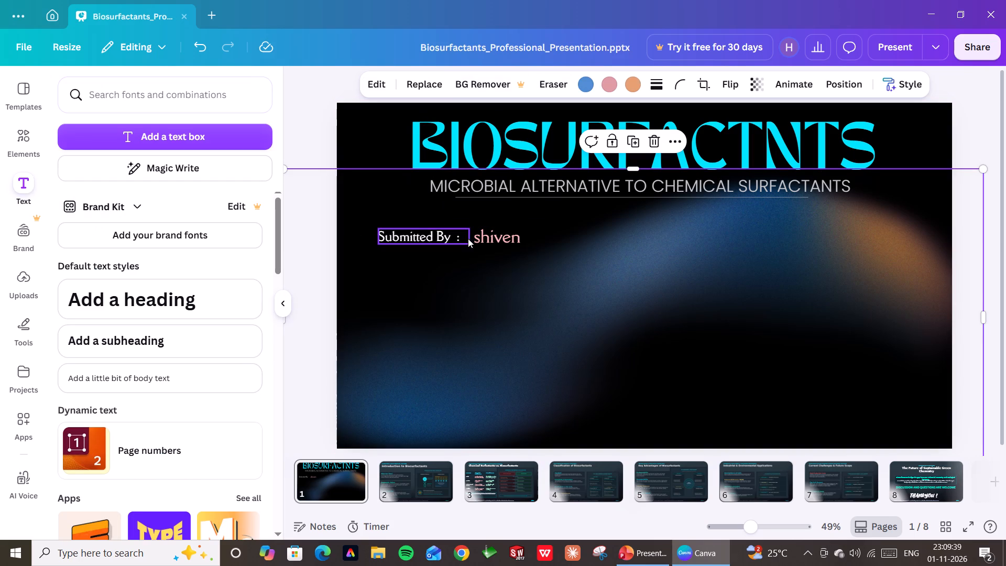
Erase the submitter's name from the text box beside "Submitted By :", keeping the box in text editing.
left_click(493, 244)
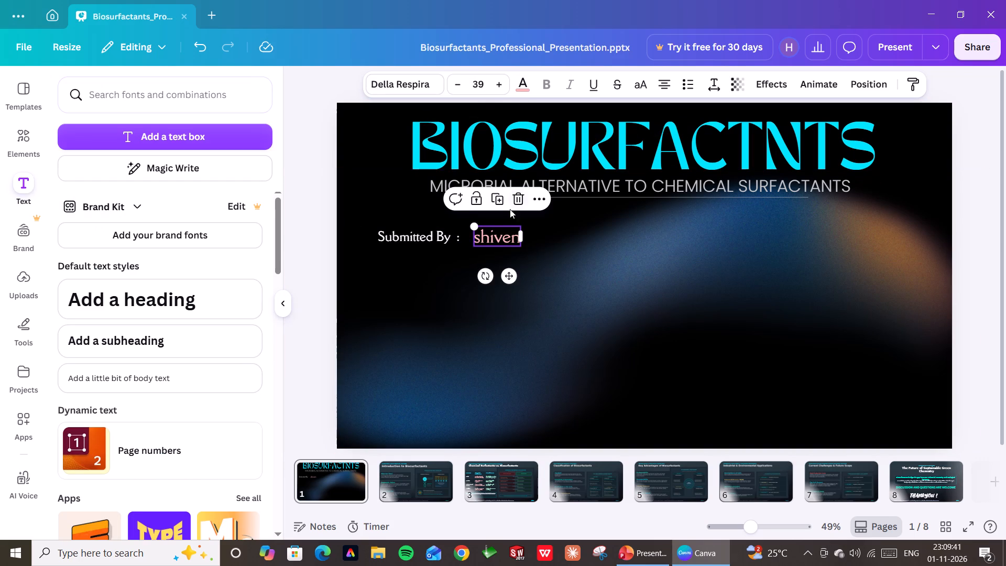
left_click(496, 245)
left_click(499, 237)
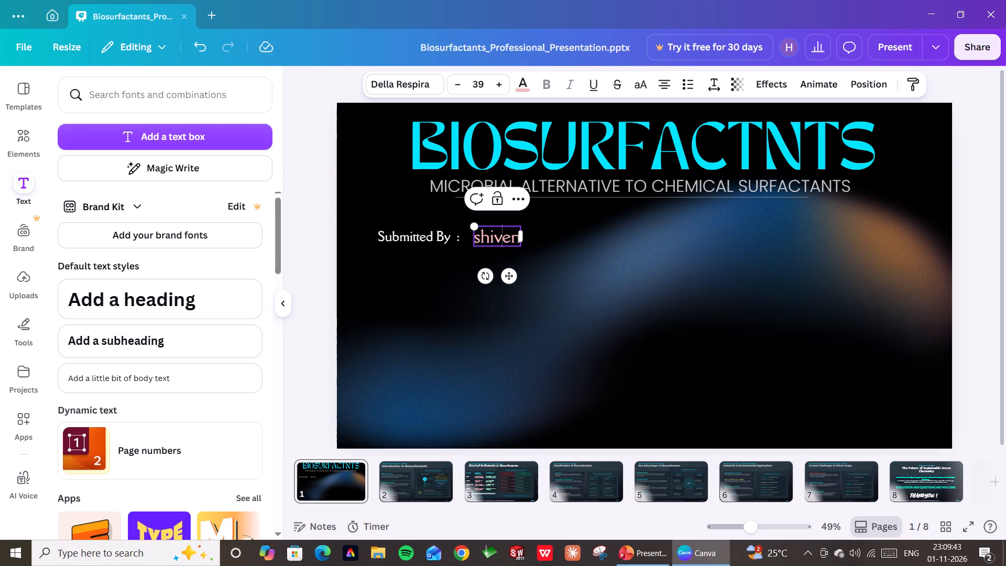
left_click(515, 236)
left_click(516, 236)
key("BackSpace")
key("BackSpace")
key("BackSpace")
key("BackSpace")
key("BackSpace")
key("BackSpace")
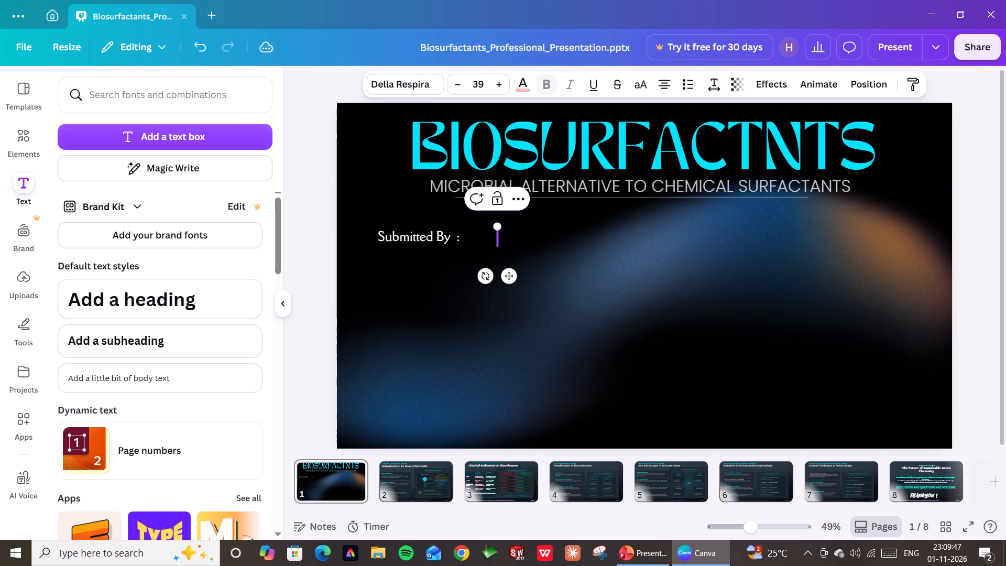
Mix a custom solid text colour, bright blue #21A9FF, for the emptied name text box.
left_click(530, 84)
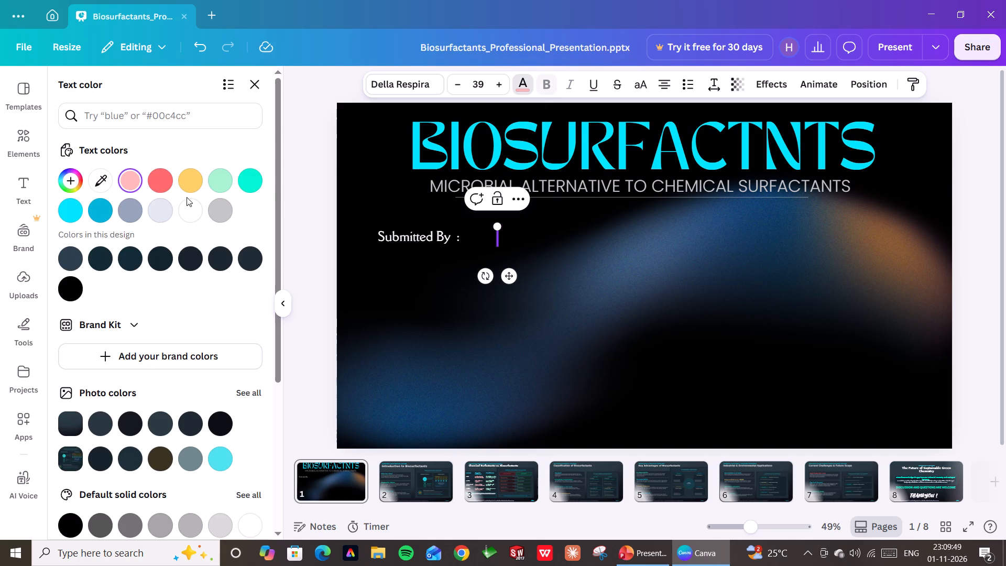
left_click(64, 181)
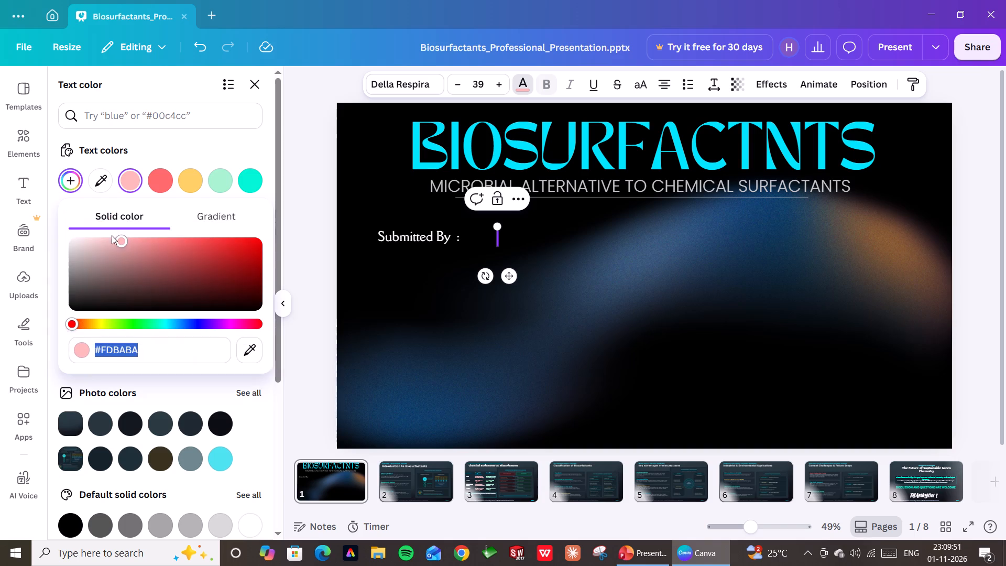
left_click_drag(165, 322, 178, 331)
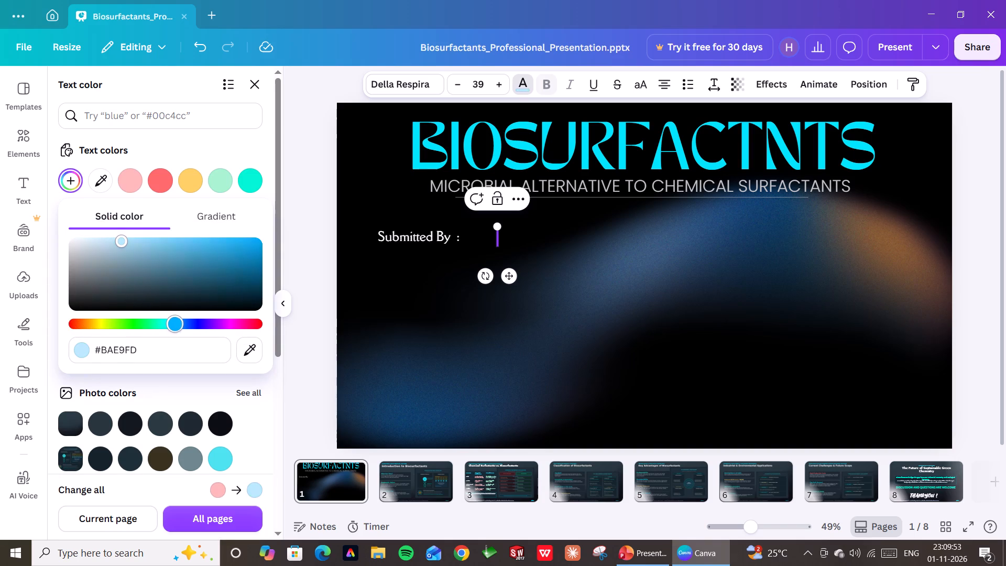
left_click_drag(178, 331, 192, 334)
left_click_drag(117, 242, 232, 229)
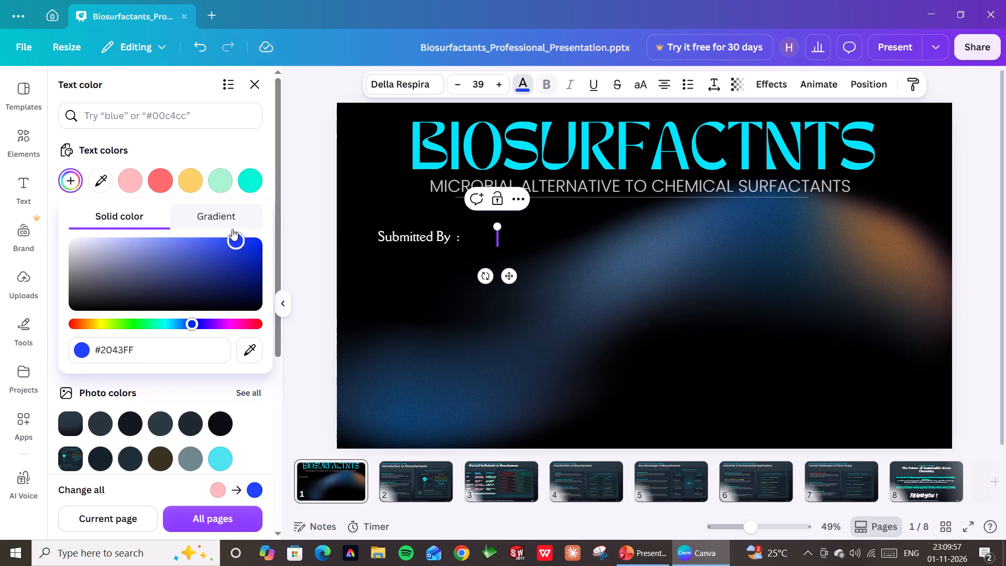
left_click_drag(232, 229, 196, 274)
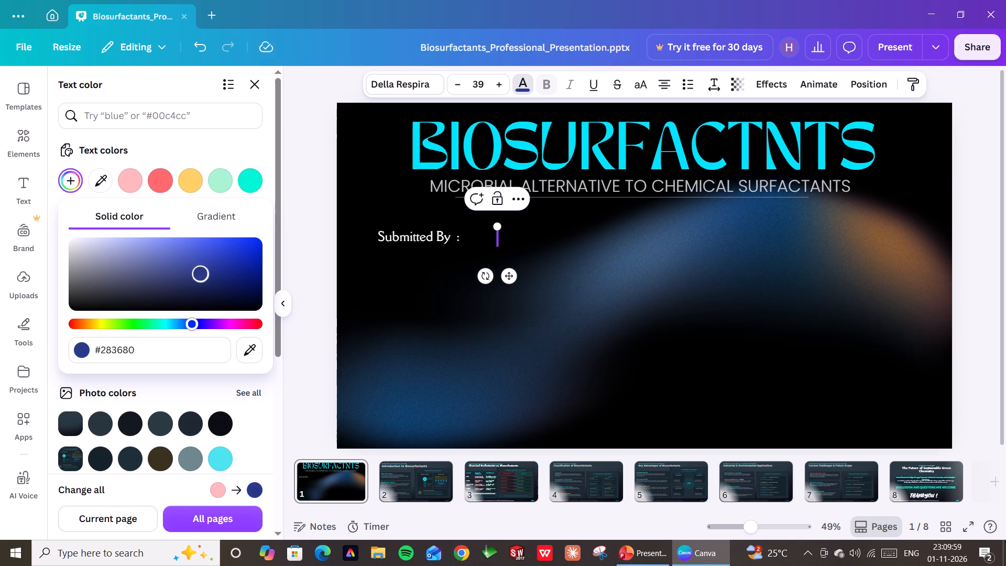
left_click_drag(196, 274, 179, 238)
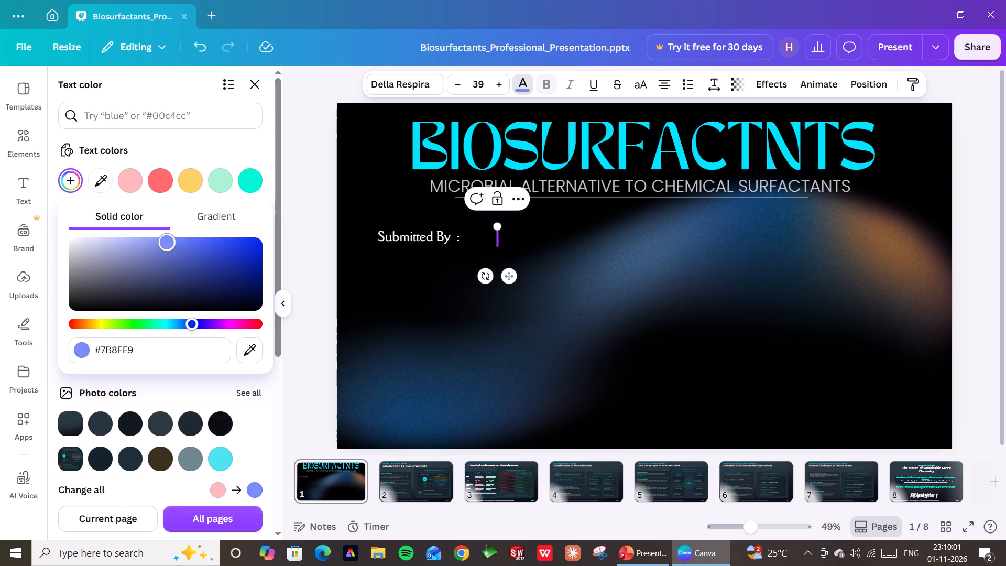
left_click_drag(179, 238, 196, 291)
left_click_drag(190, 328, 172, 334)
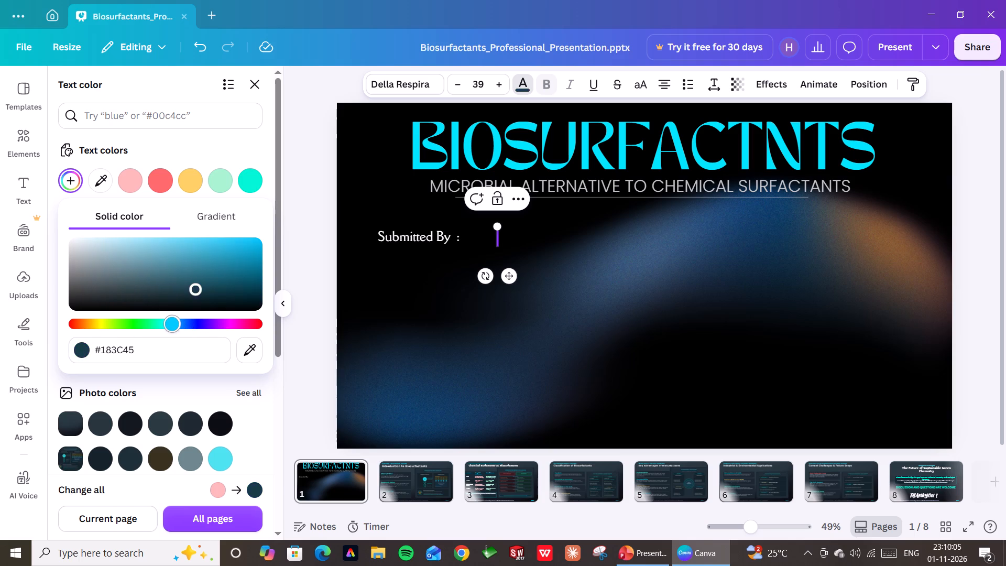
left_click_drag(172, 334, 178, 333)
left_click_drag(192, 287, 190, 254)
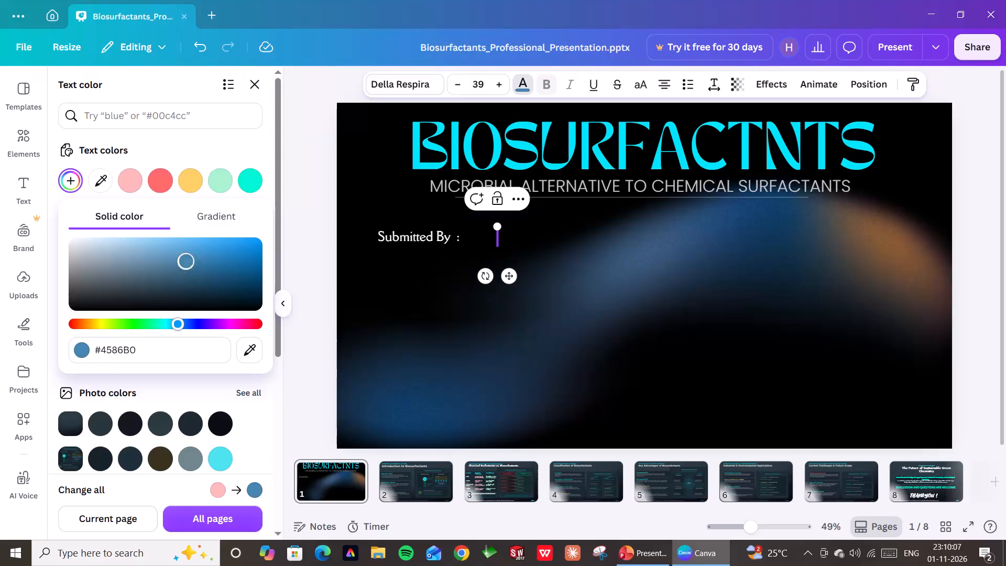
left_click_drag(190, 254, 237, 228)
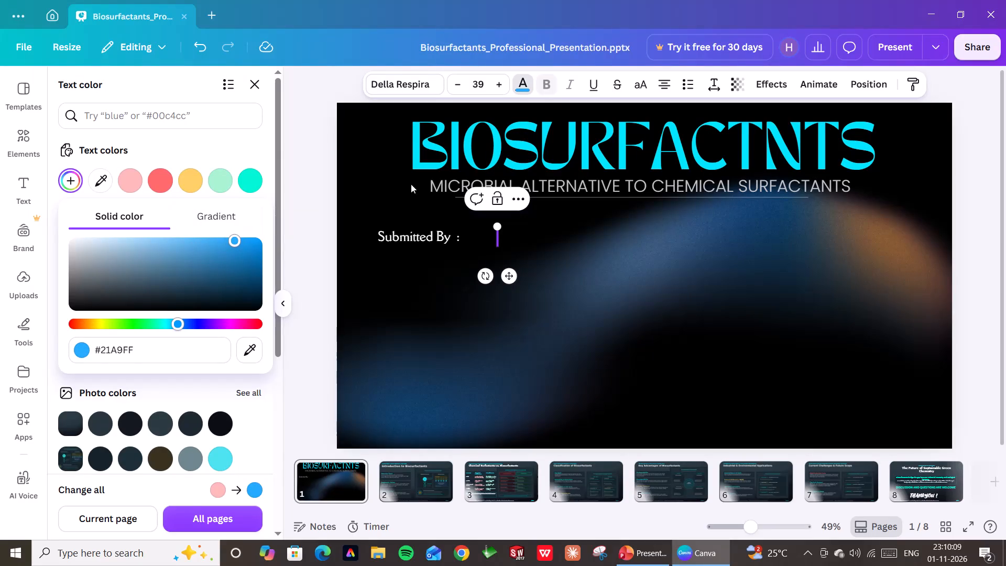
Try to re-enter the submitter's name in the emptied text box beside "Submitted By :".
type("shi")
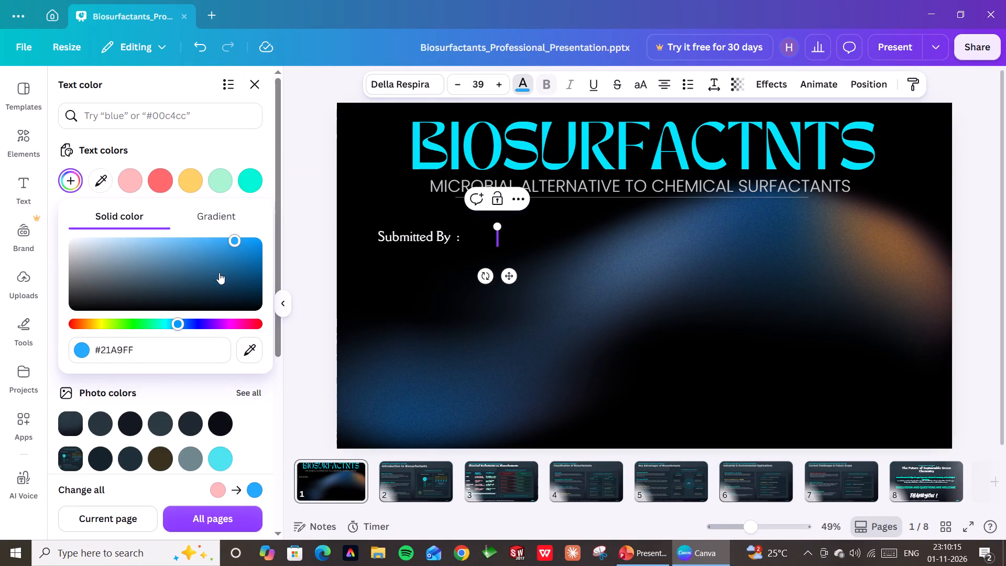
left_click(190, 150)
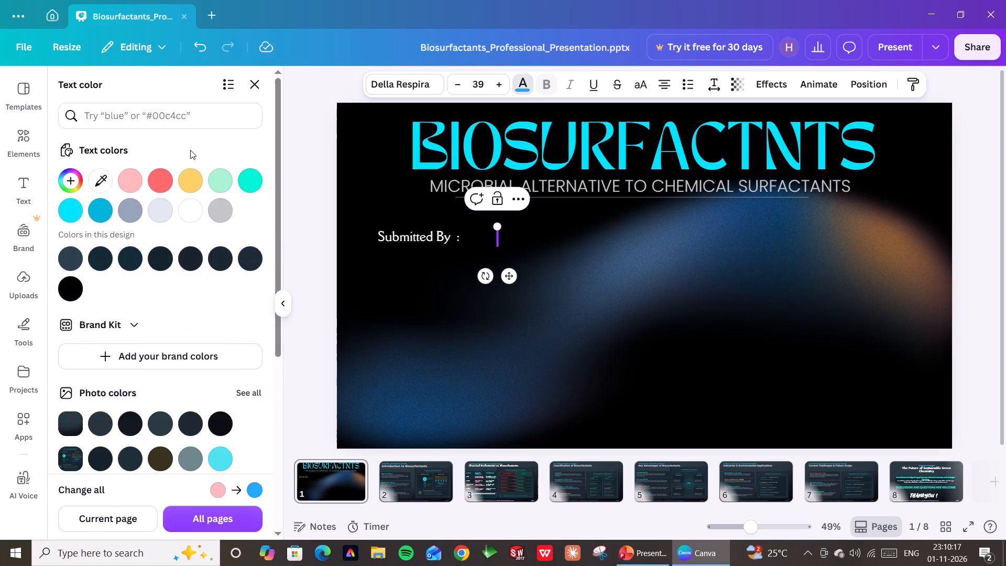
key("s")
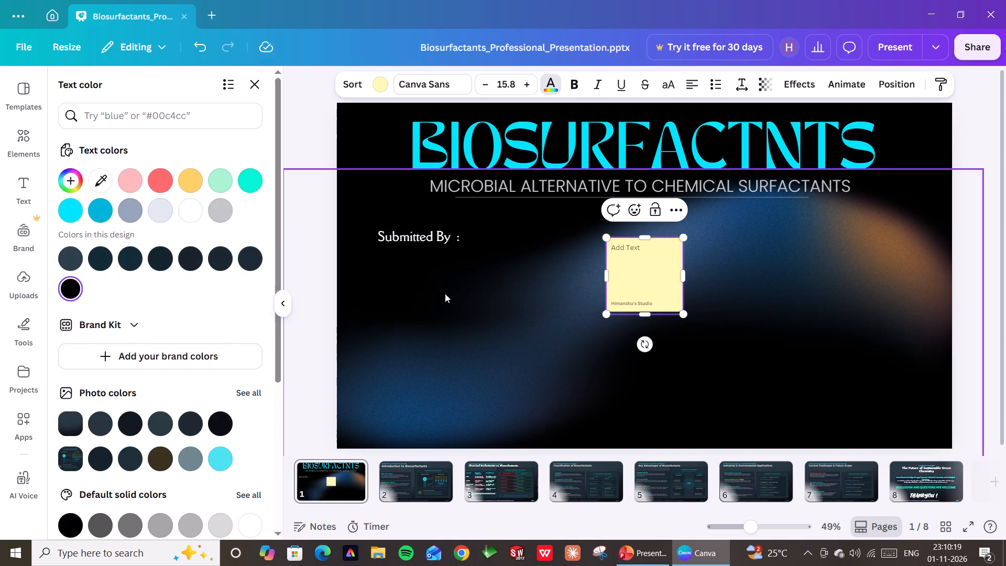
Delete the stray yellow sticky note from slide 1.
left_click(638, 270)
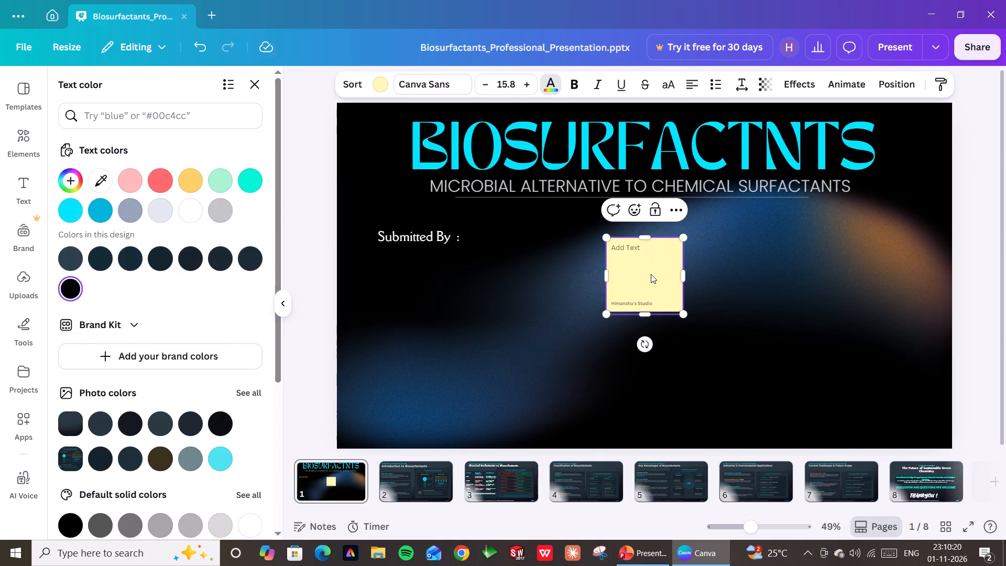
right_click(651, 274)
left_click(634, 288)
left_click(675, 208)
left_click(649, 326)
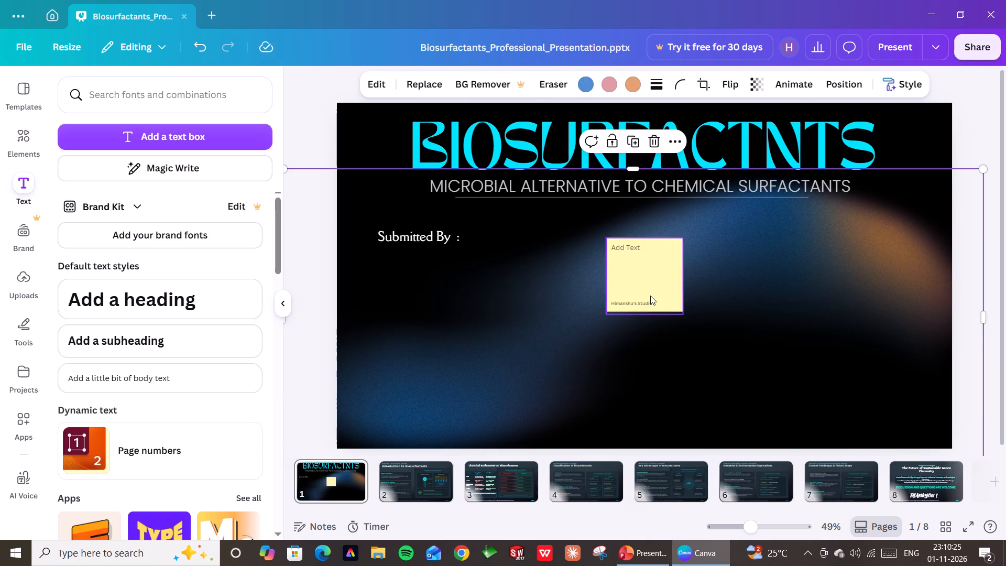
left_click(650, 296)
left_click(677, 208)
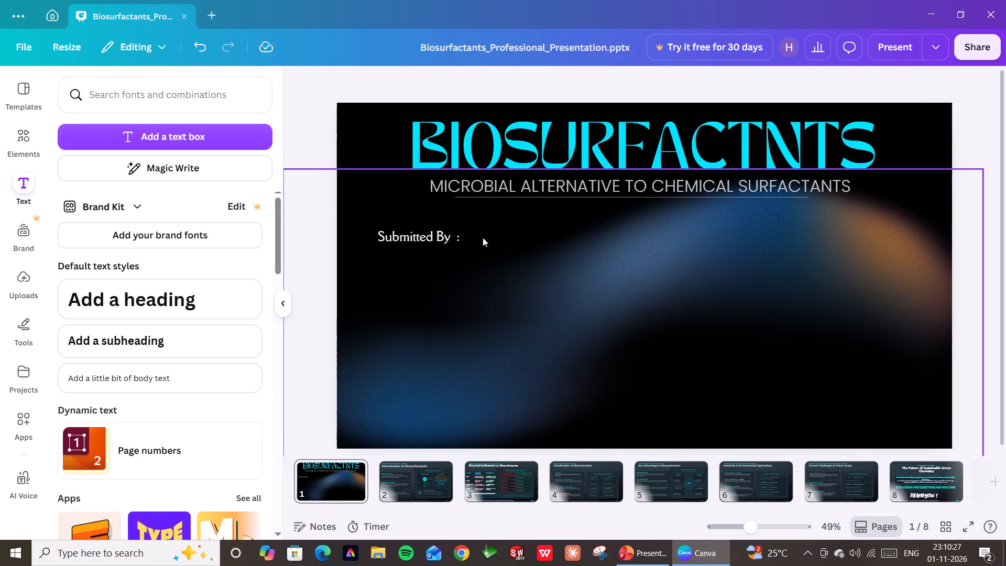
Add a subheading text box to slide 1 and replace its placeholder text with the first submitter's name.
left_click(156, 341)
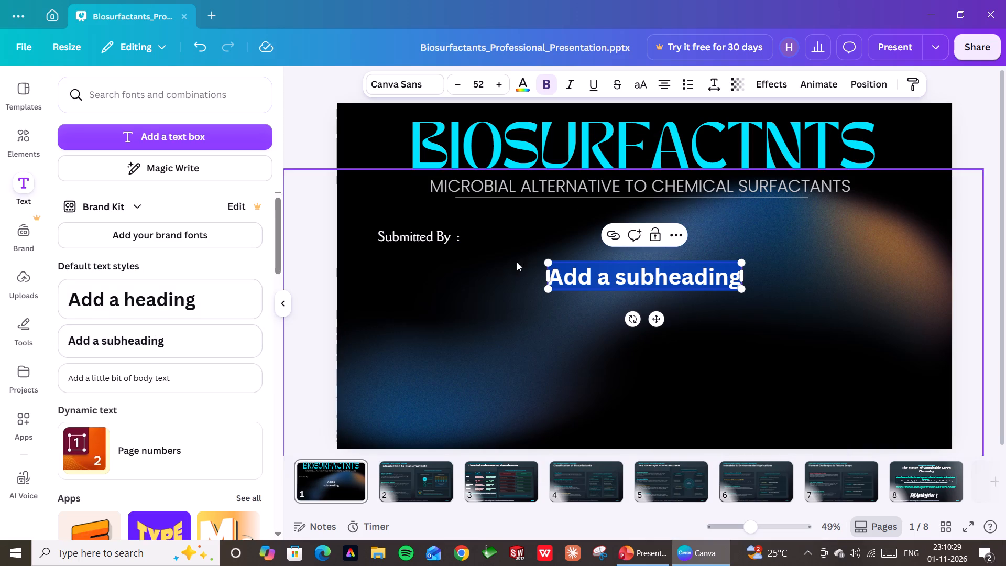
left_click(694, 284)
left_click(740, 276)
left_click(737, 279)
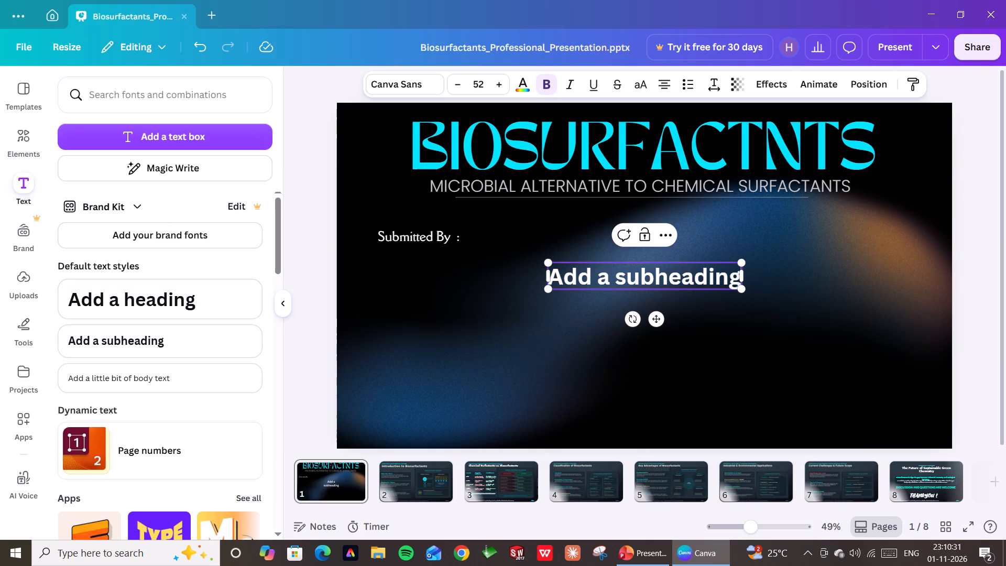
key("BackSpace")
key("BackSpace")
key("BackSpace")
key("BackSpace")
key("BackSpace")
key("BackSpace")
key("BackSpace")
key("BackSpace")
key("BackSpace")
key("BackSpace")
key("BackSpace")
key("BackSpace")
key("BackSpace")
key("BackSpace")
key("BackSpace")
key("BackSpace")
key("BackSpace")
key("BackSpace")
key("BackSpace")
key("BackSpace")
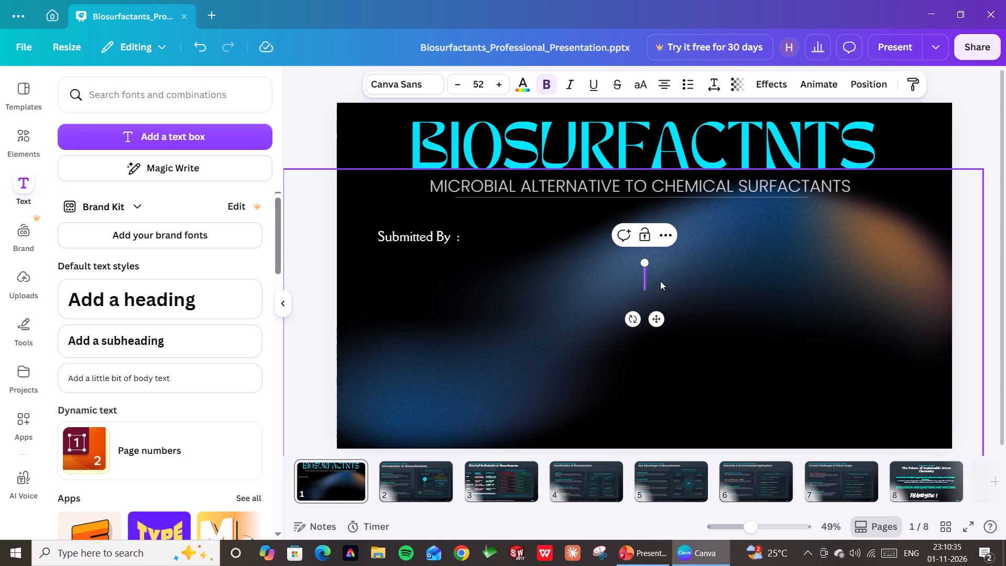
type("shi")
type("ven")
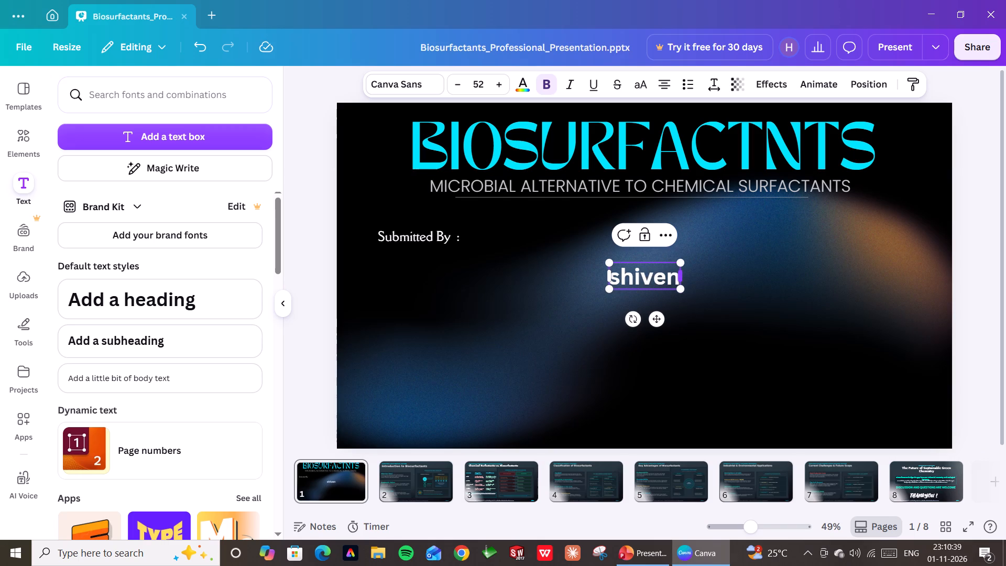
Set the font of the first submitter's name on slide 1 to Della Respira.
left_click(417, 90)
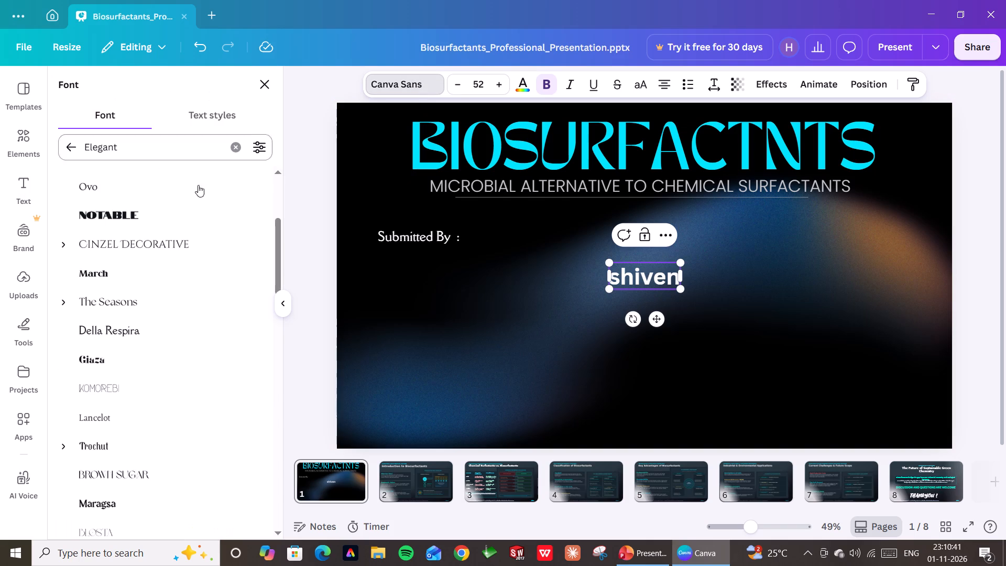
left_click(126, 330)
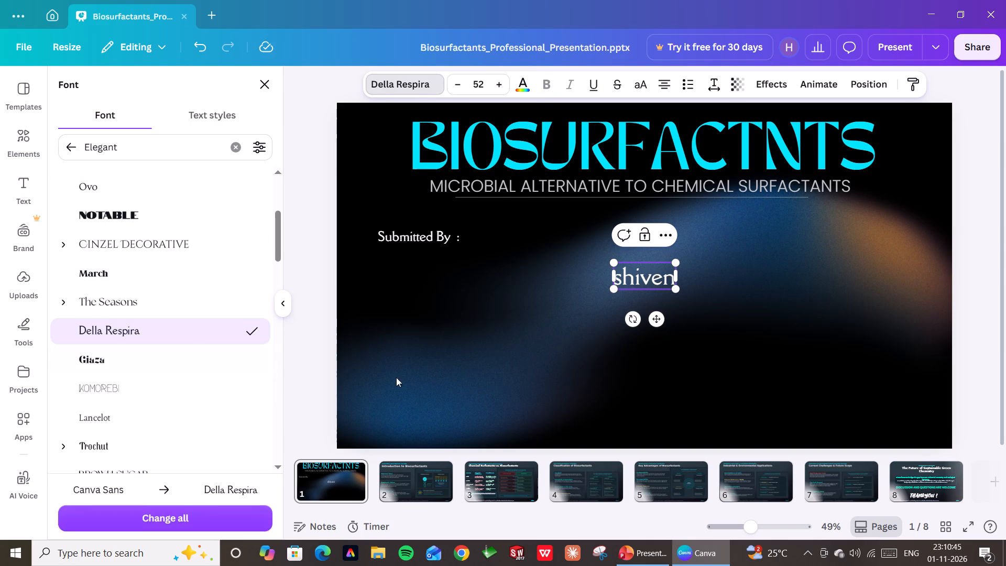
left_click(651, 270)
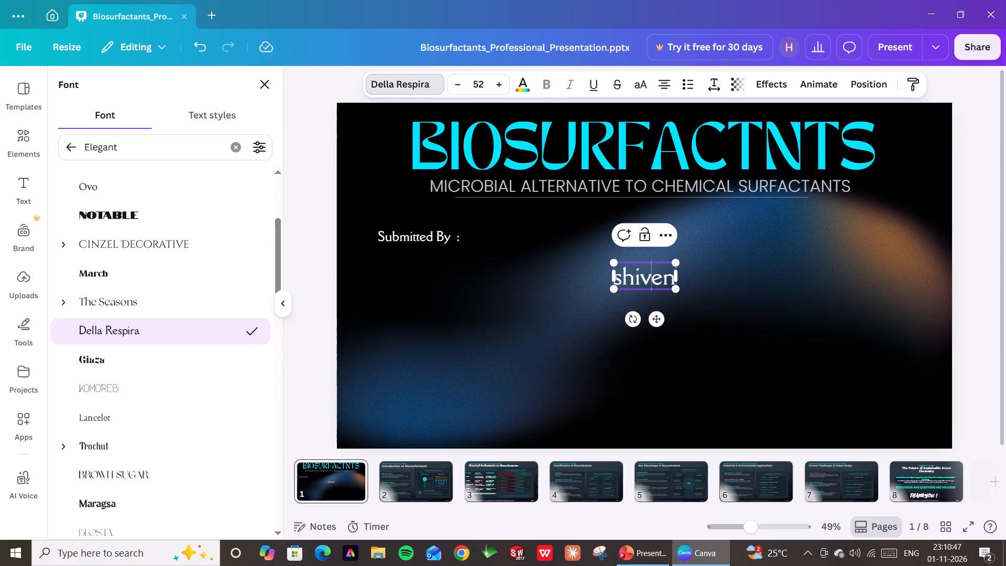
left_click(717, 286)
Place the first submitter's name beside the "Submitted By :" label and reduce its font size to 29.
left_click_drag(652, 267, 567, 242)
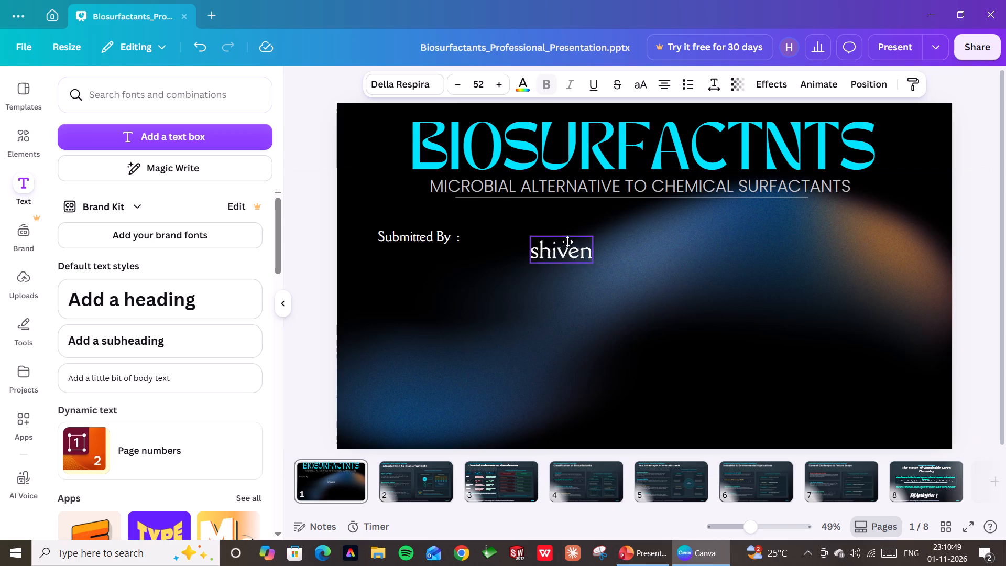
left_click_drag(567, 242, 509, 225)
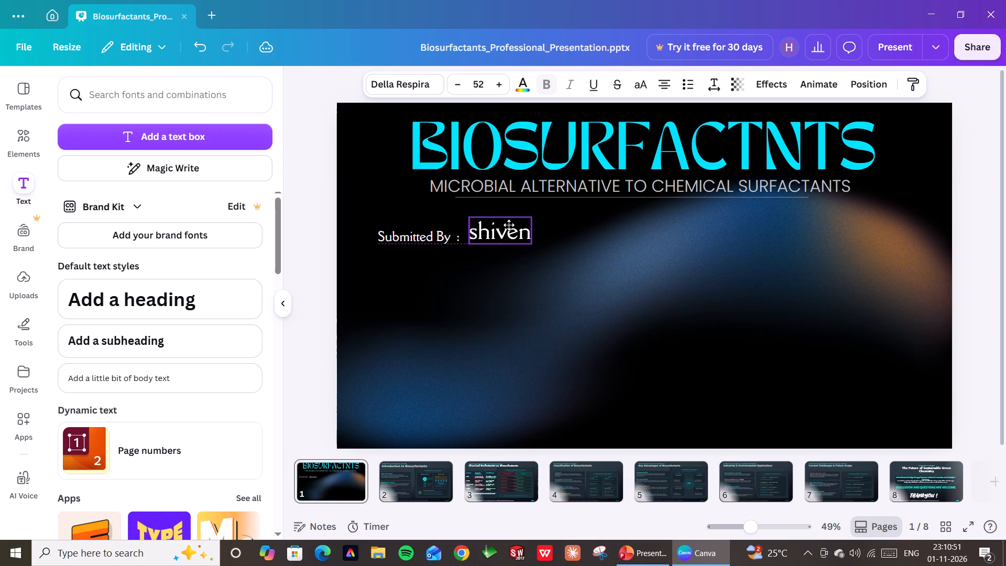
left_click_drag(509, 225, 520, 227)
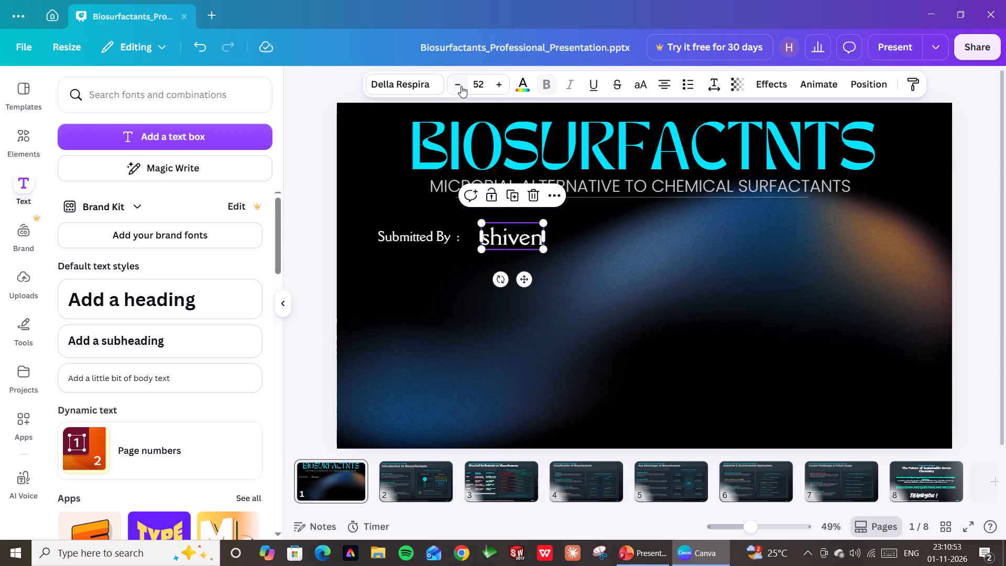
triple_click(460, 86)
left_click(460, 86)
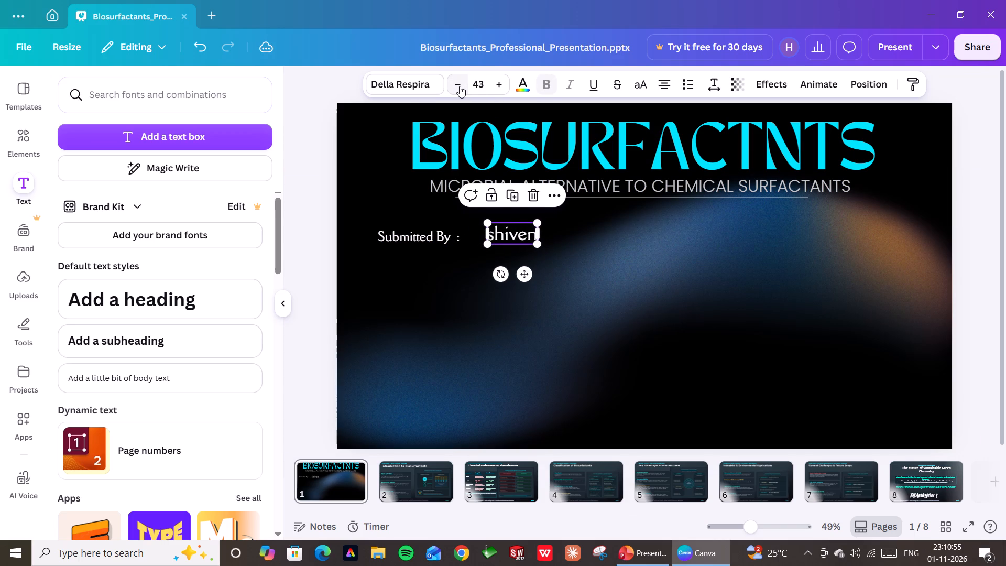
left_click(461, 86)
left_click(461, 86)
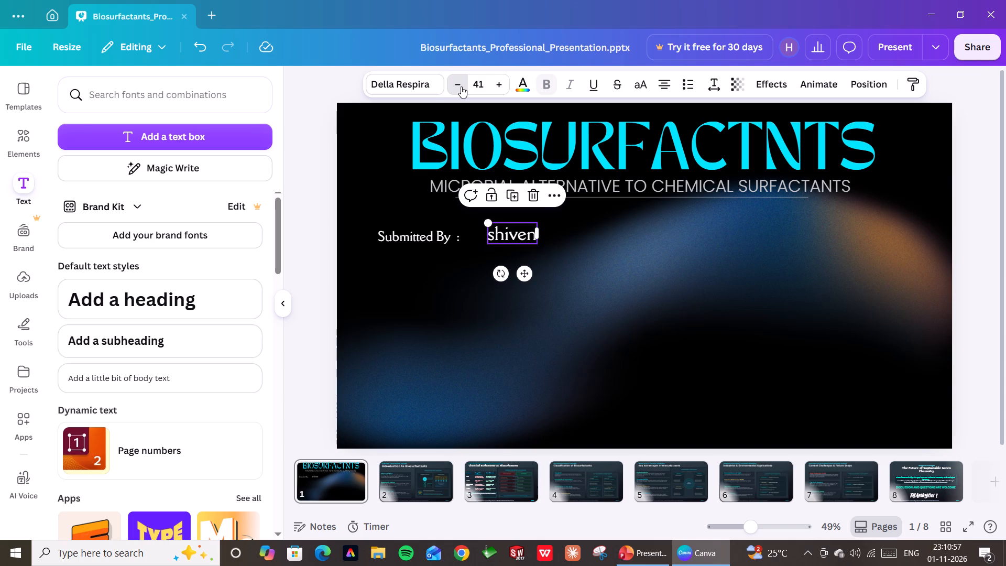
Enlarge the "Submitted By :" label to font size 41 and move it slightly up, closer to the subtitle.
left_click(413, 231)
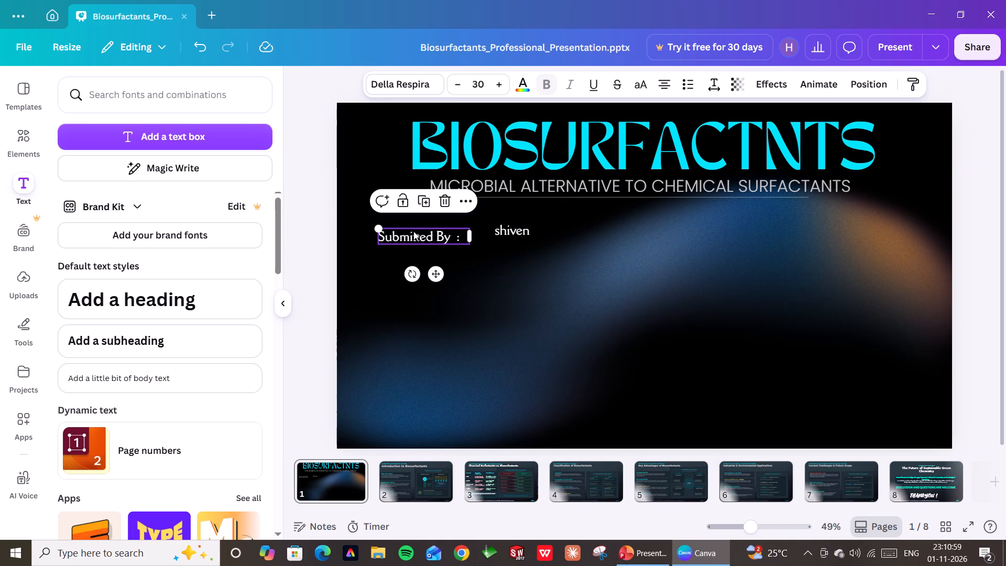
left_click(500, 86)
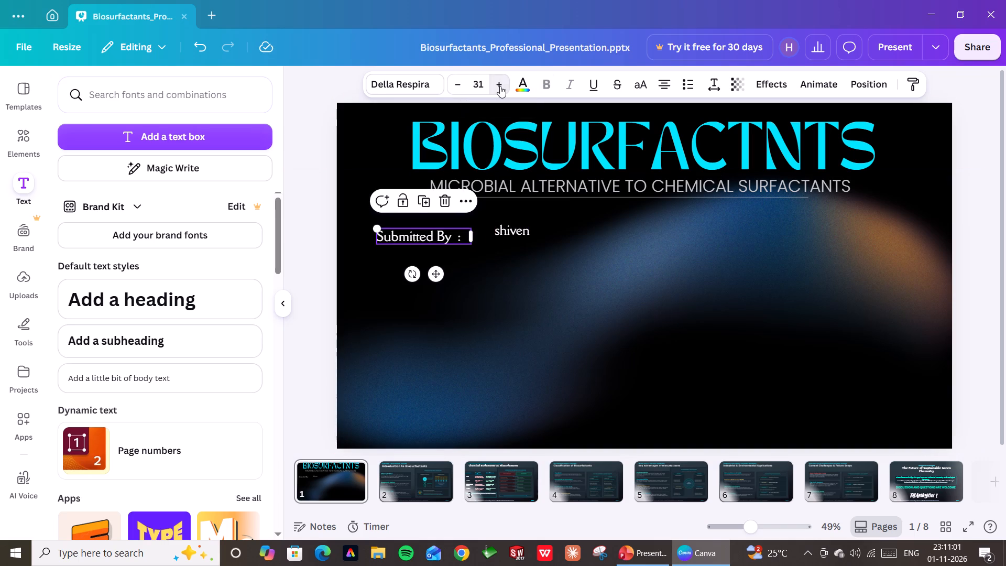
left_click(500, 86)
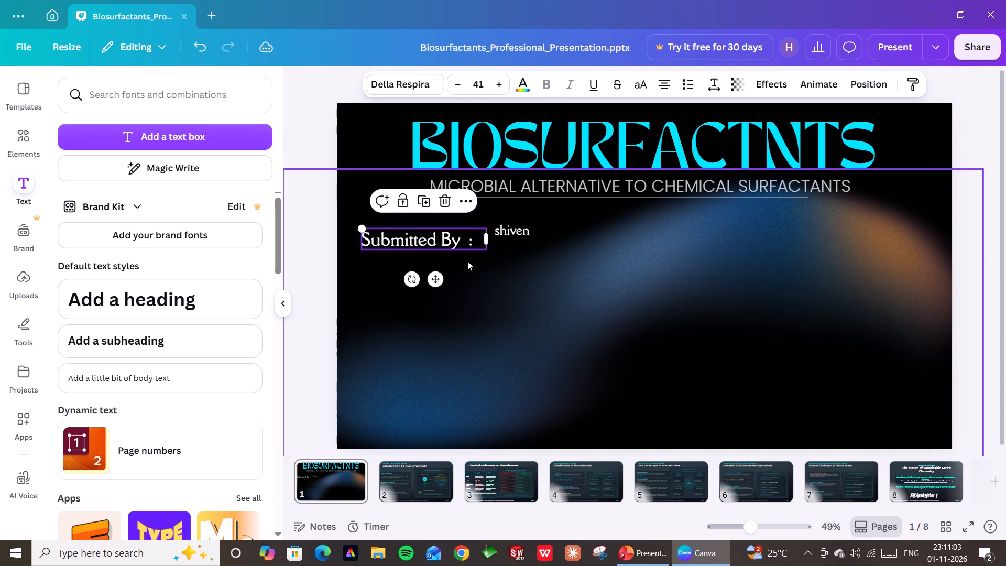
left_click_drag(467, 232, 464, 219)
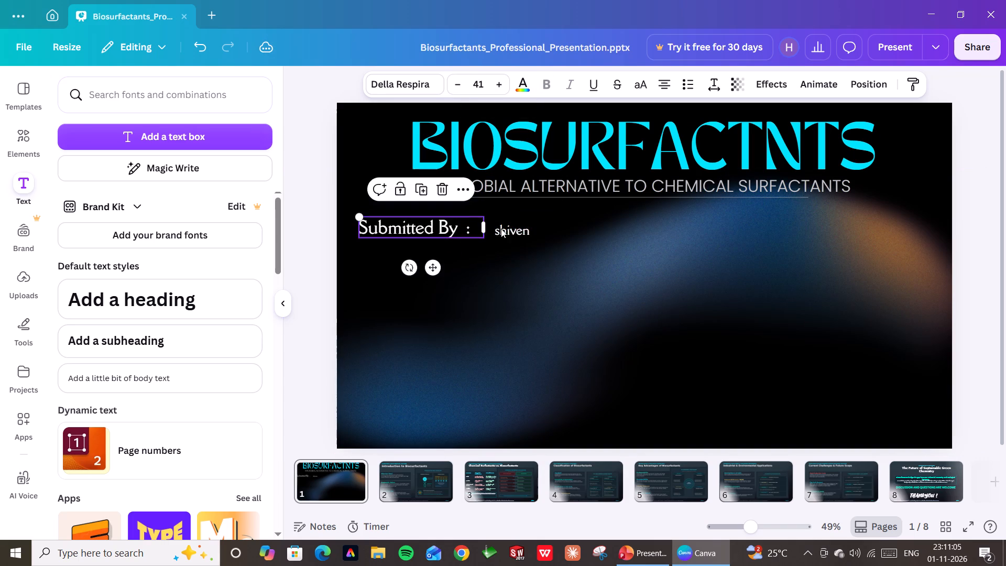
Reposition the first submitter's name level with the enlarged "Submitted By :" label, just after its colon.
left_click(508, 230)
left_click_drag(516, 230, 493, 228)
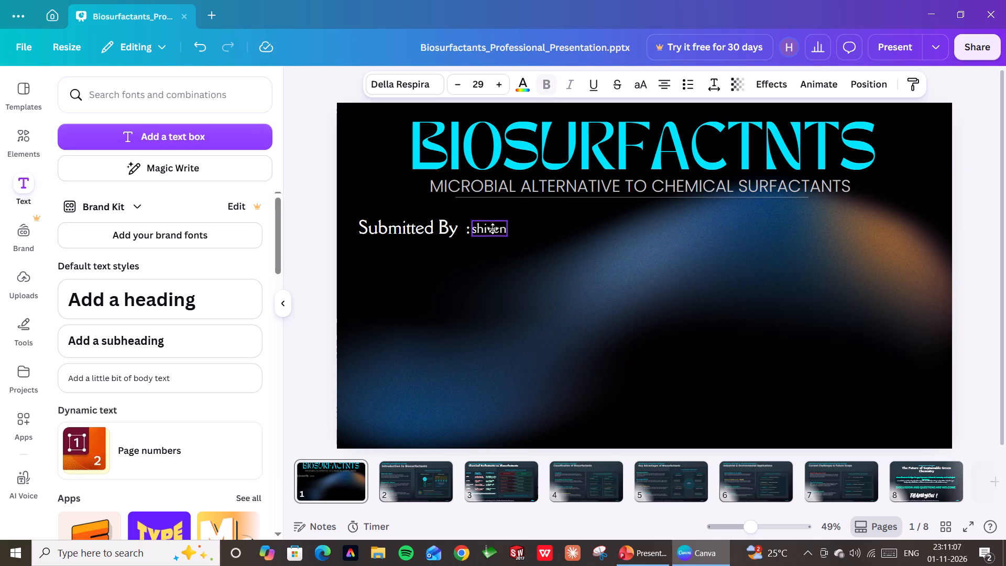
left_click_drag(493, 228, 502, 227)
Retype the first submitter's name with only its initial letter capitalised.
left_click(511, 226)
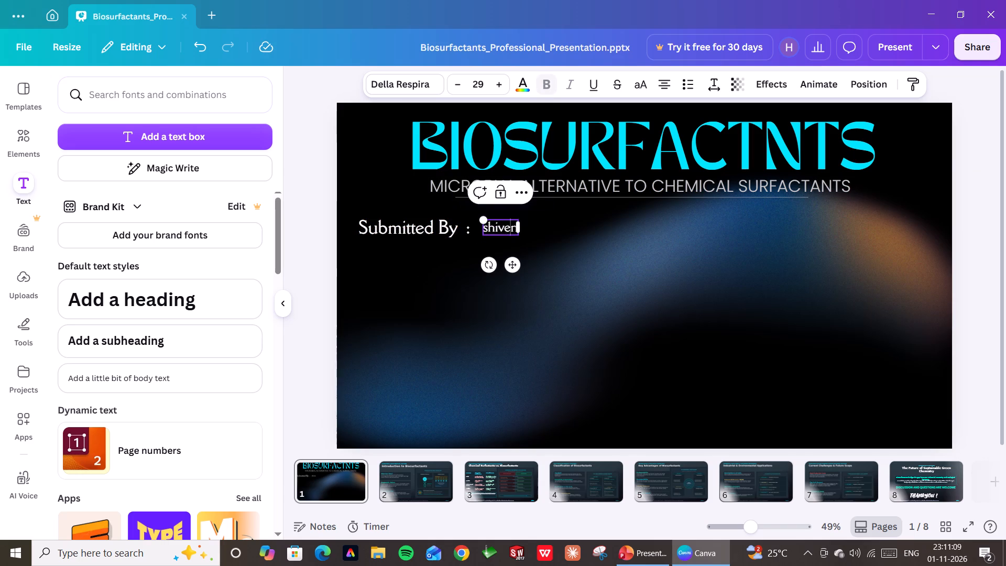
left_click(515, 227)
key("BackSpace")
key("BackSpace")
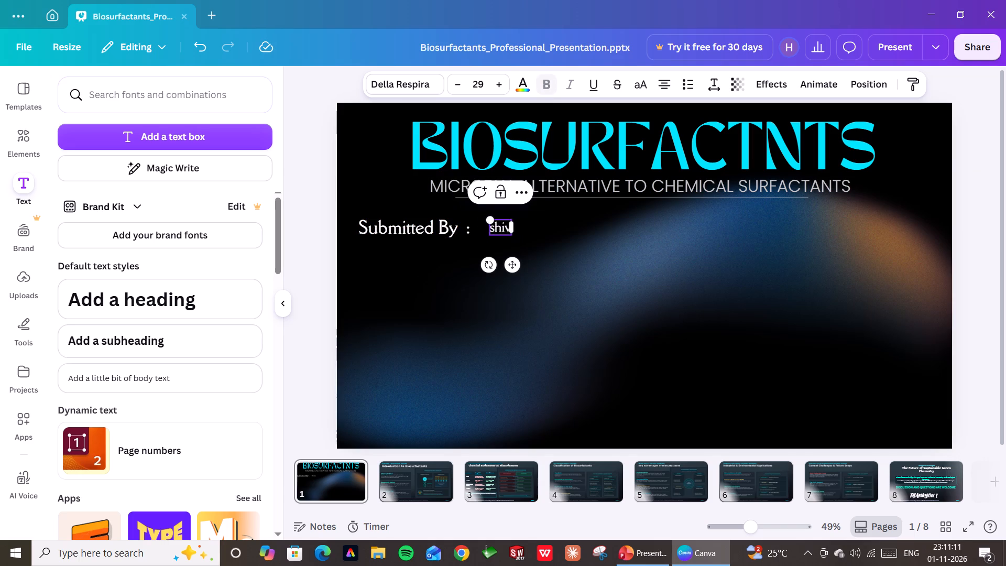
key("BackSpace")
key("BackSpace")
key("BackSpace")
key("BackSpace")
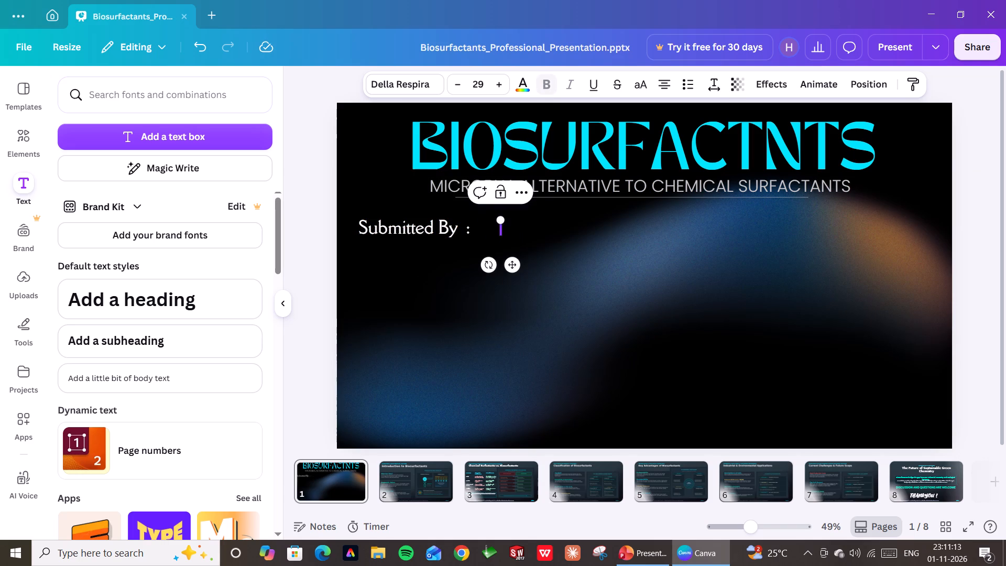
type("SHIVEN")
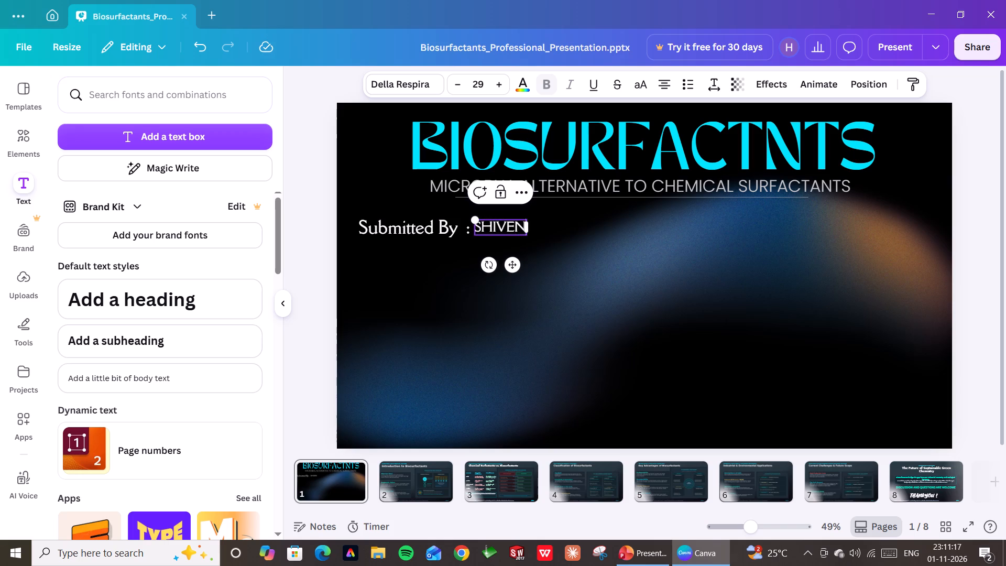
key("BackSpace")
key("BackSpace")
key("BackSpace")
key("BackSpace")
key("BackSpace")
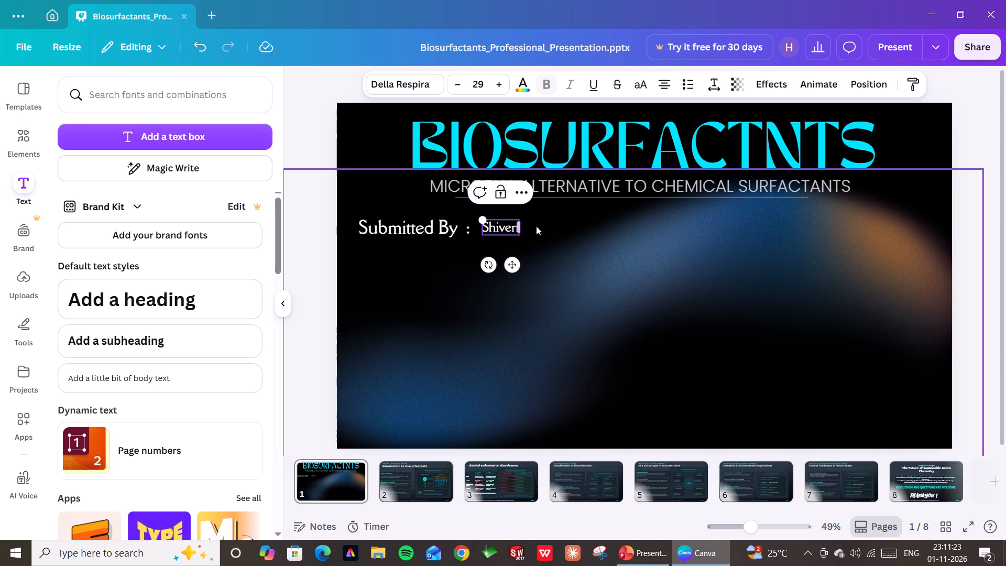
Nudge the retyped name closer to the colon of the "Submitted By :" label, keeping it level with the label.
left_click(542, 227)
left_click(504, 224)
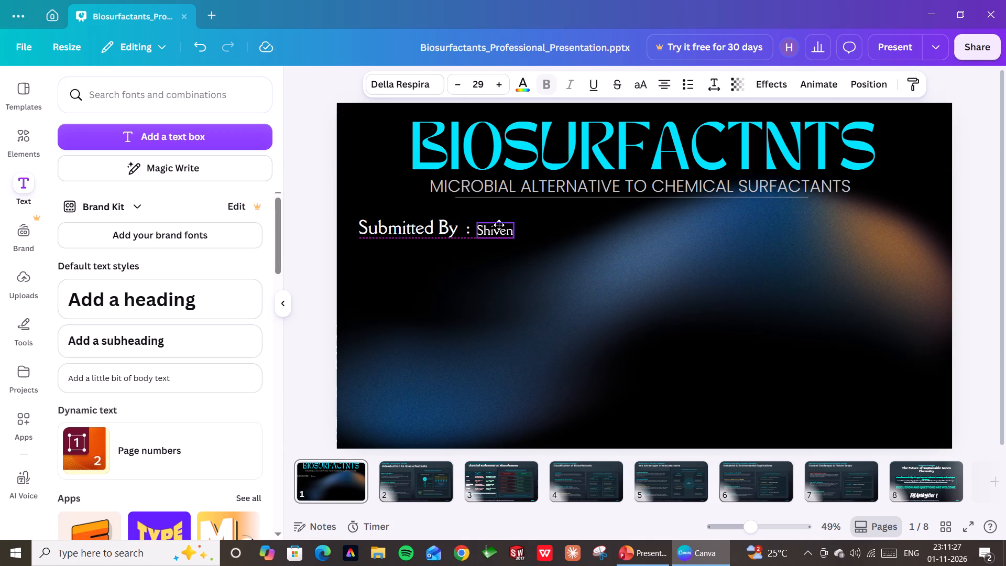
left_click(550, 227)
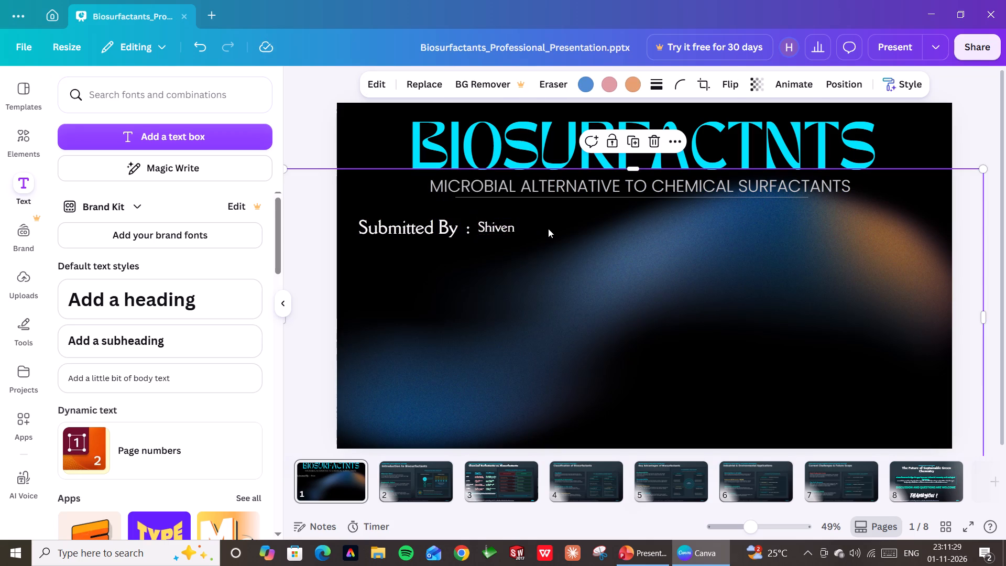
Duplicate the first submitter's name and place the copy directly below it, with left edges aligned.
left_click(507, 227)
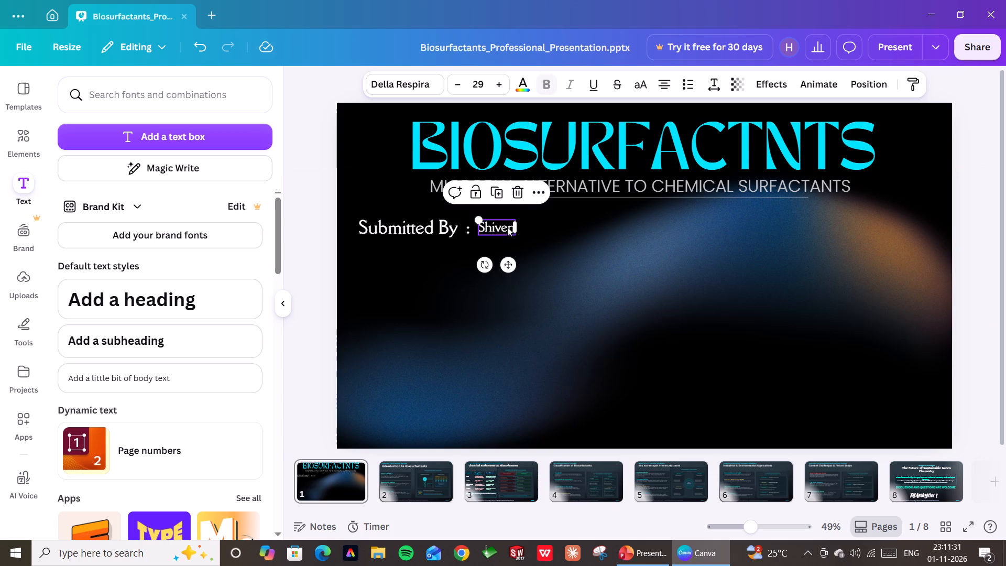
left_click(498, 195)
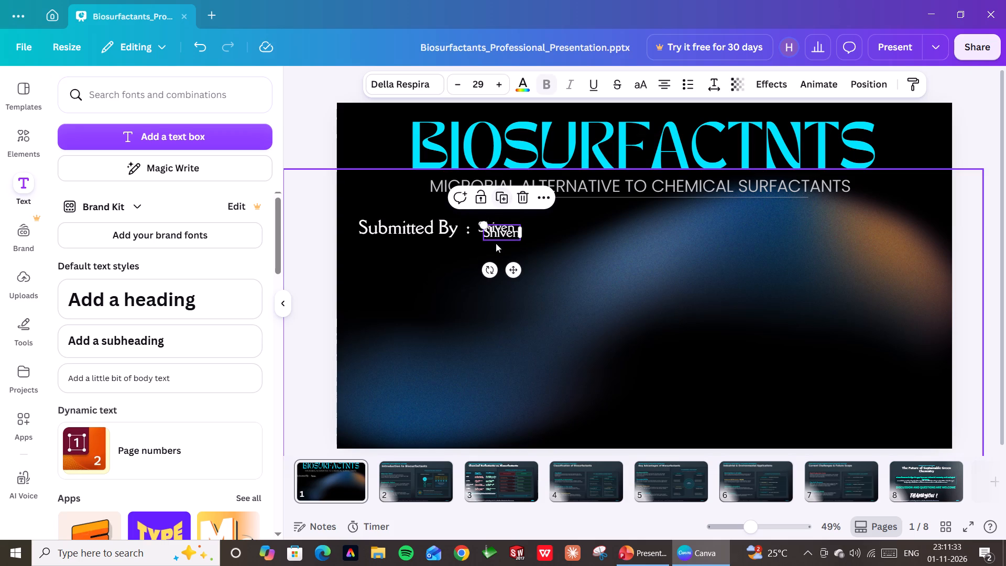
left_click_drag(504, 236, 494, 251)
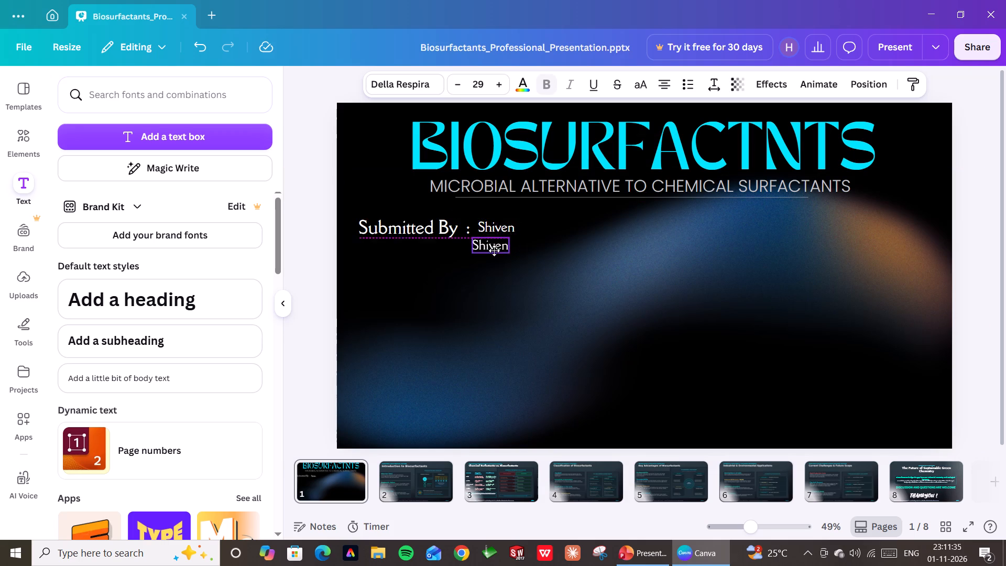
left_click_drag(494, 251, 496, 251)
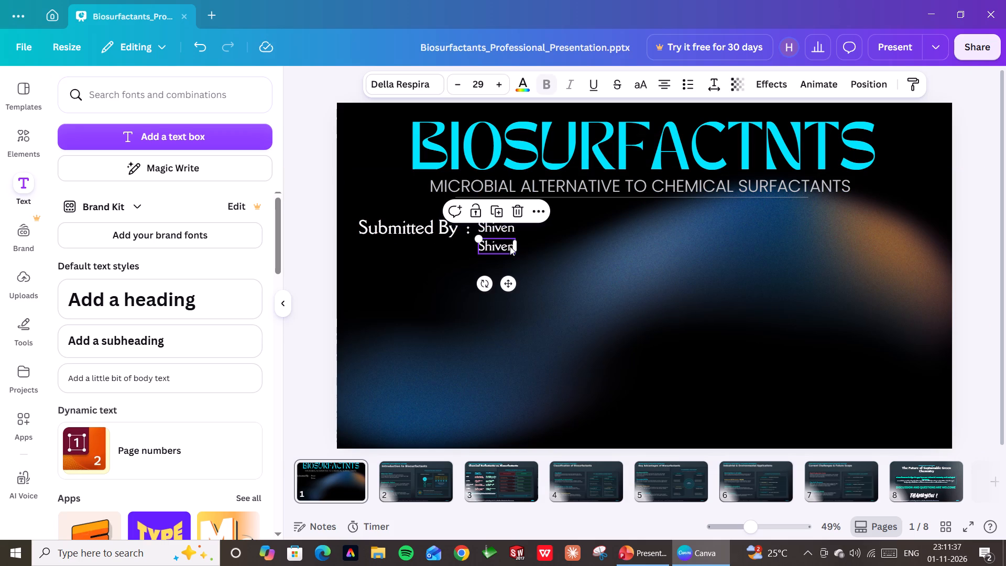
Replace the copy's text with the second submitter's name and align its left edge with the first name.
left_click(510, 246)
left_click(511, 245)
key("BackSpace")
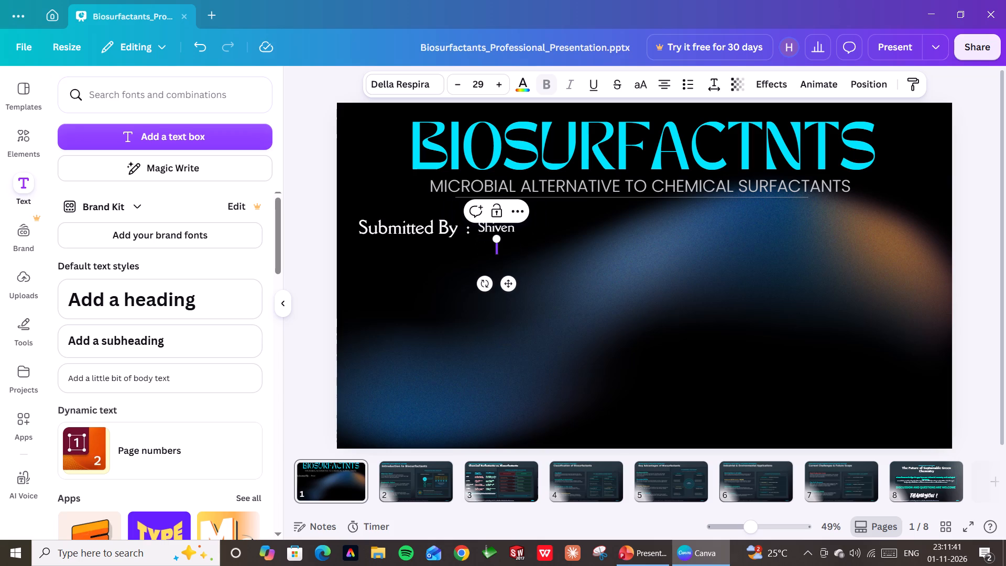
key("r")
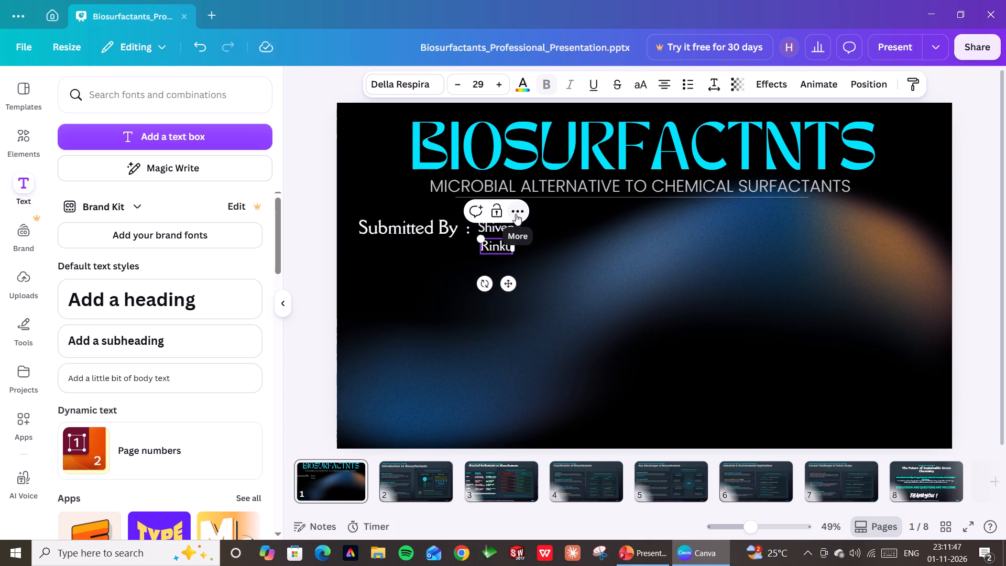
left_click(554, 245)
left_click(497, 247)
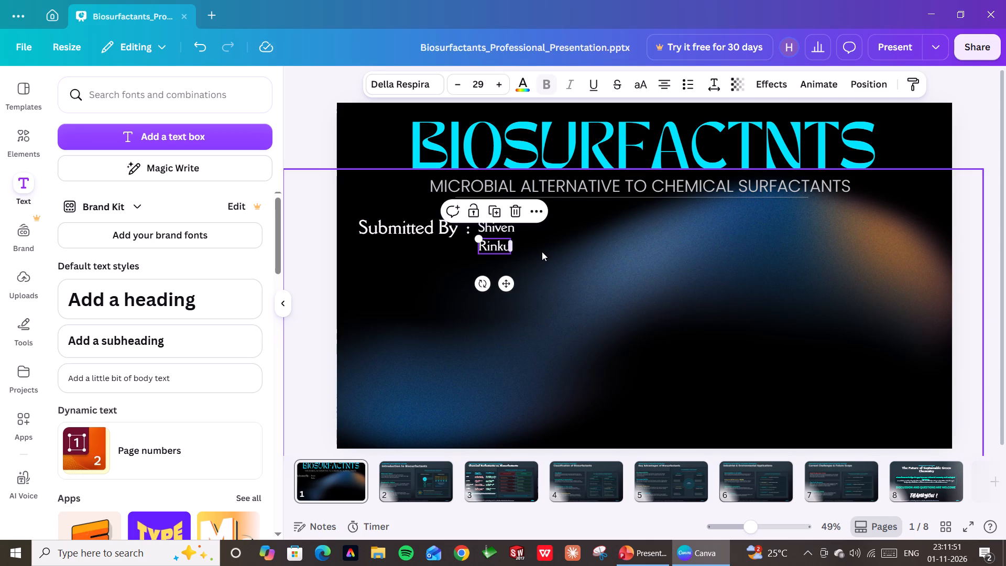
left_click(542, 252)
Duplicate the second submitter's name below itself and replace the copy's text with the third submitter's name, initial letter capitalised.
left_click(490, 247)
left_click(495, 215)
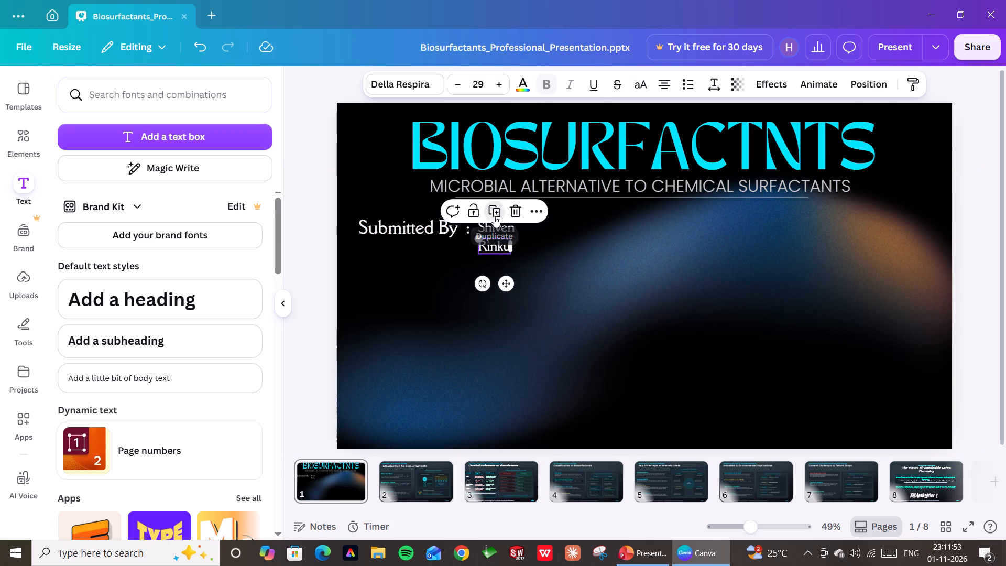
left_click(501, 263)
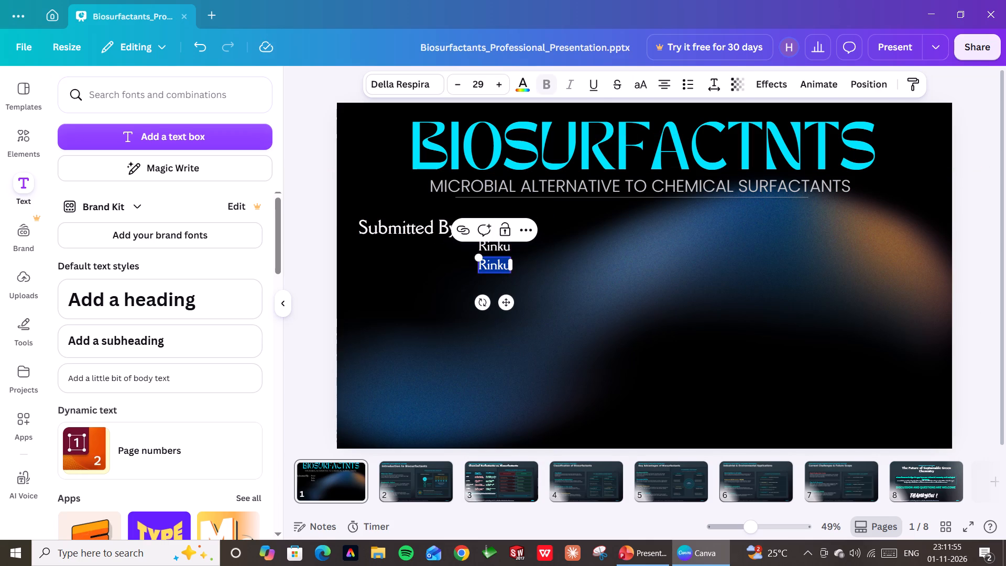
key("BackSpace")
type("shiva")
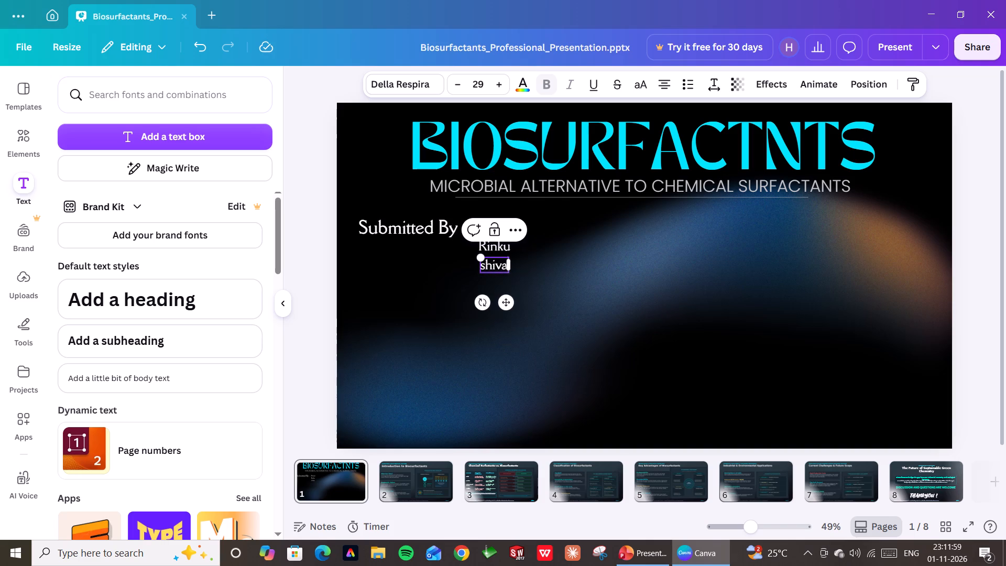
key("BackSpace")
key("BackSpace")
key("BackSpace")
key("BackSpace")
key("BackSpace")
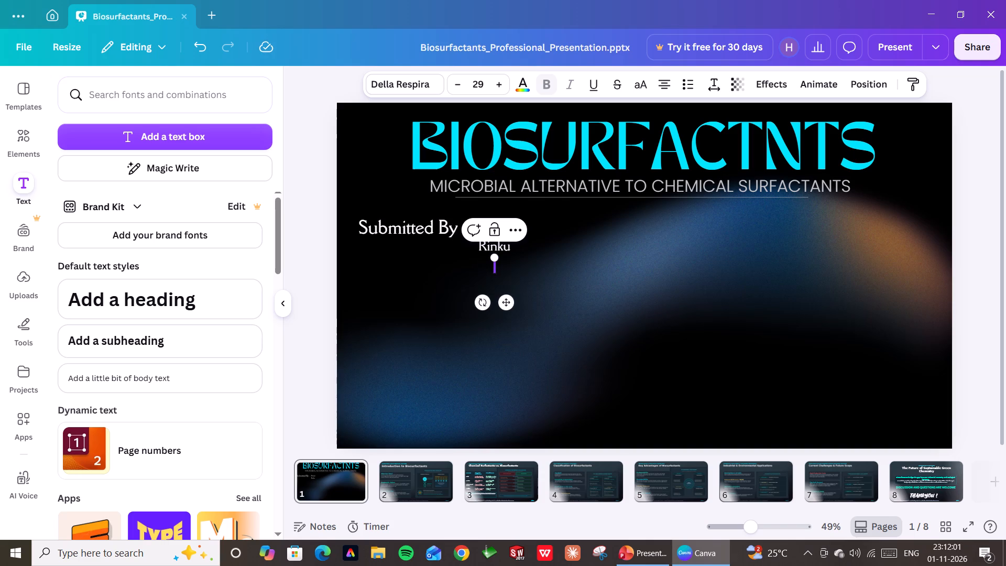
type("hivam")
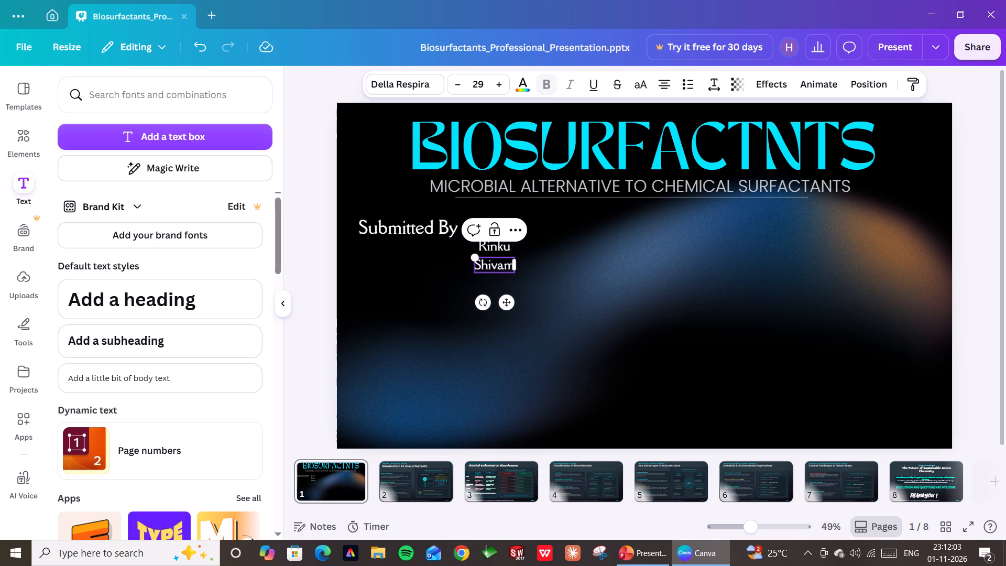
Align the third submitter's name with the left edge of the two names above it.
left_click(450, 296)
left_click_drag(490, 267, 495, 268)
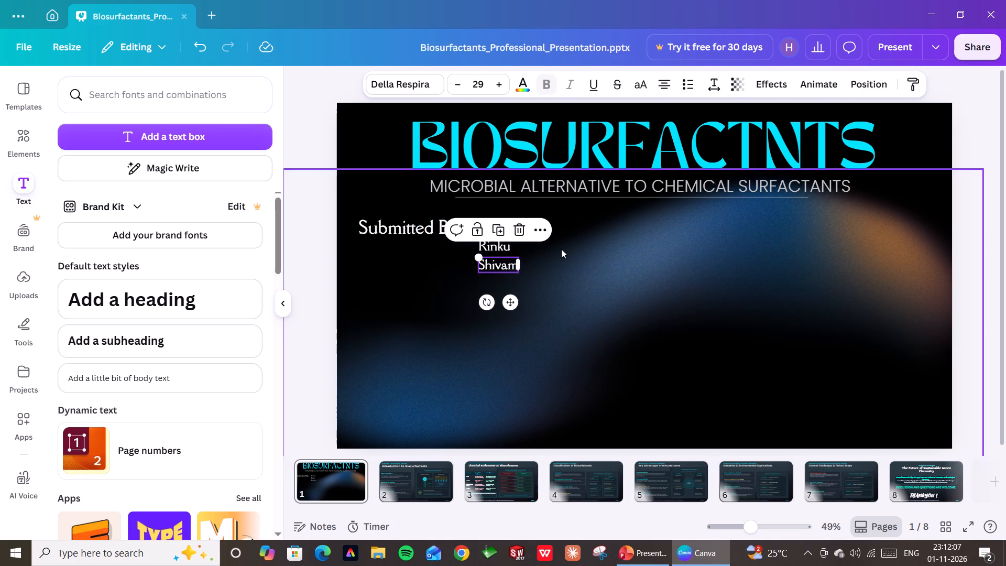
left_click(561, 248)
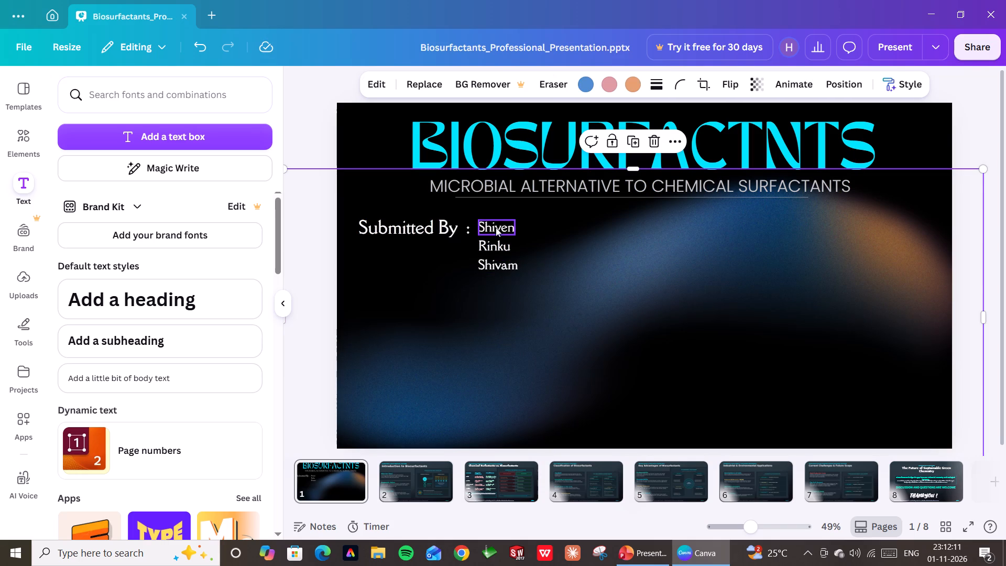
Duplicate the third submitter's name below itself and replace the copy's text with the fourth submitter's name.
left_click(572, 248)
left_click(505, 263)
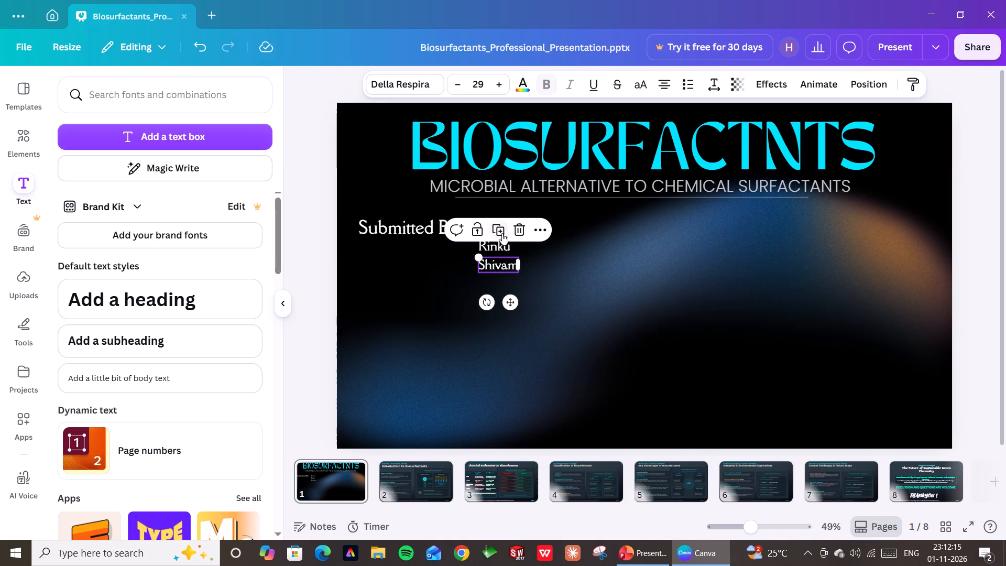
left_click(500, 231)
left_click(508, 285)
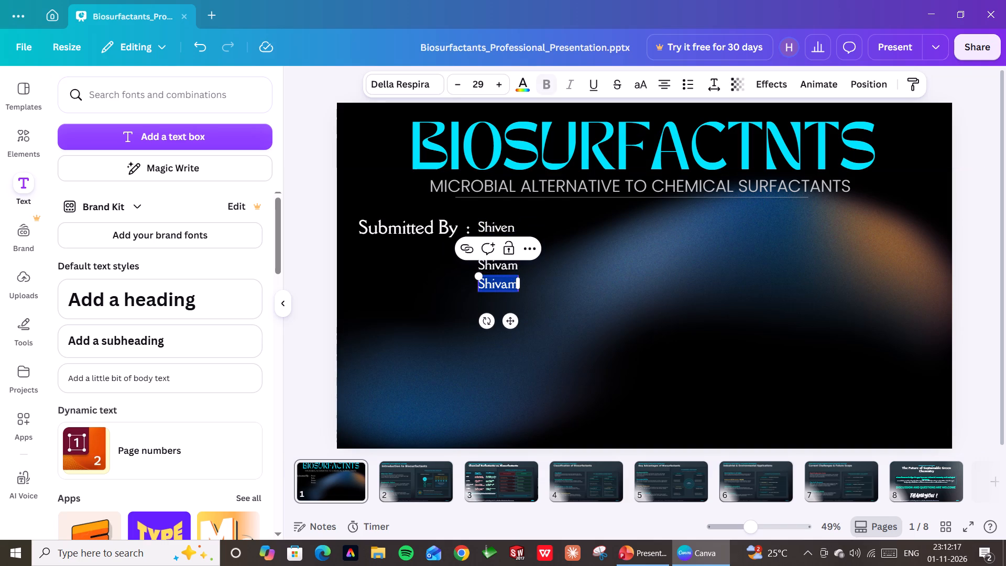
key("BackSpace")
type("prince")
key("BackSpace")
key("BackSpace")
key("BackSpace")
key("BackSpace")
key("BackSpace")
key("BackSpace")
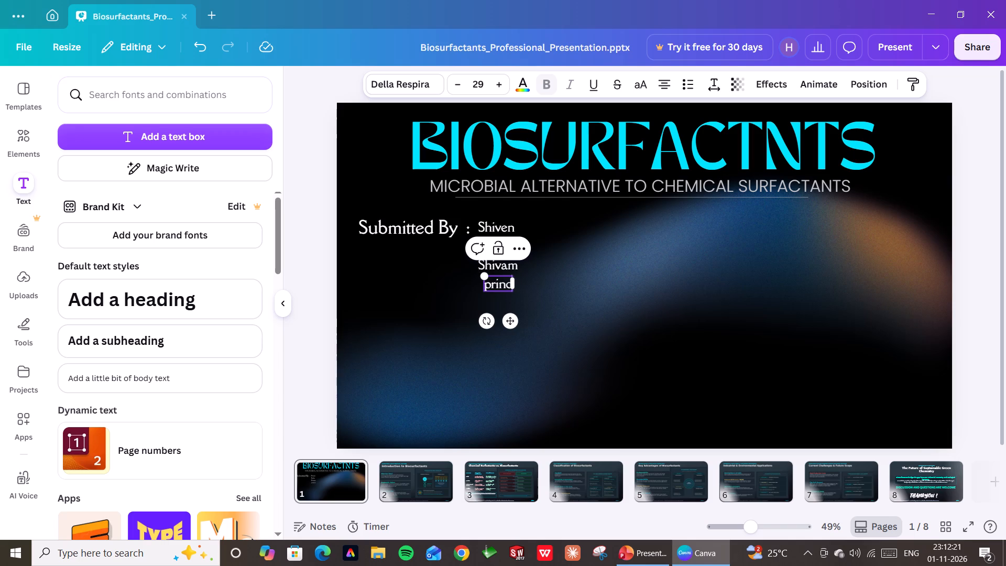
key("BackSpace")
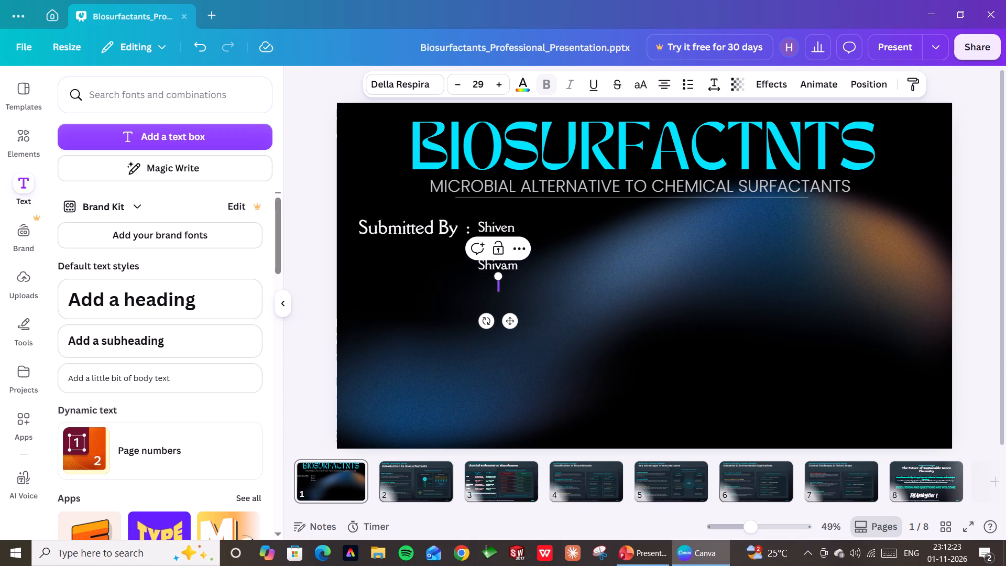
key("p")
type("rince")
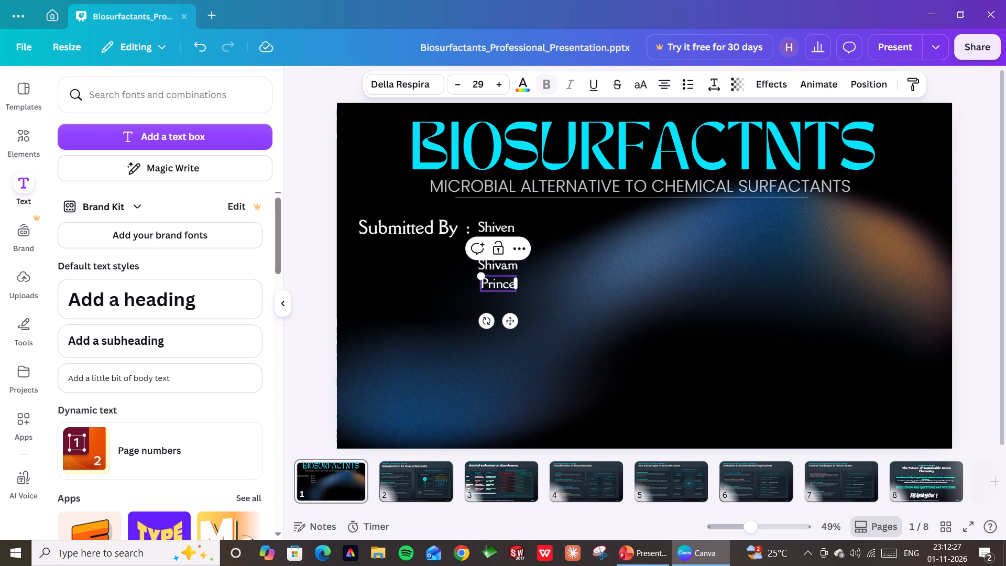
left_click(532, 277)
Duplicate the fourth submitter's name below itself and replace the copy's text with the fifth submitter's full name.
left_click(493, 281)
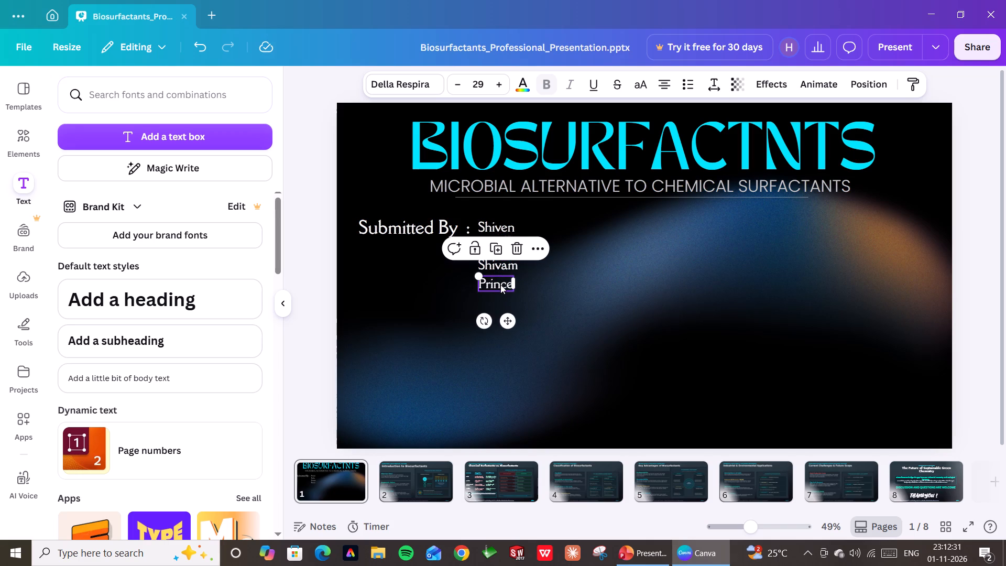
left_click(496, 247)
left_click(505, 304)
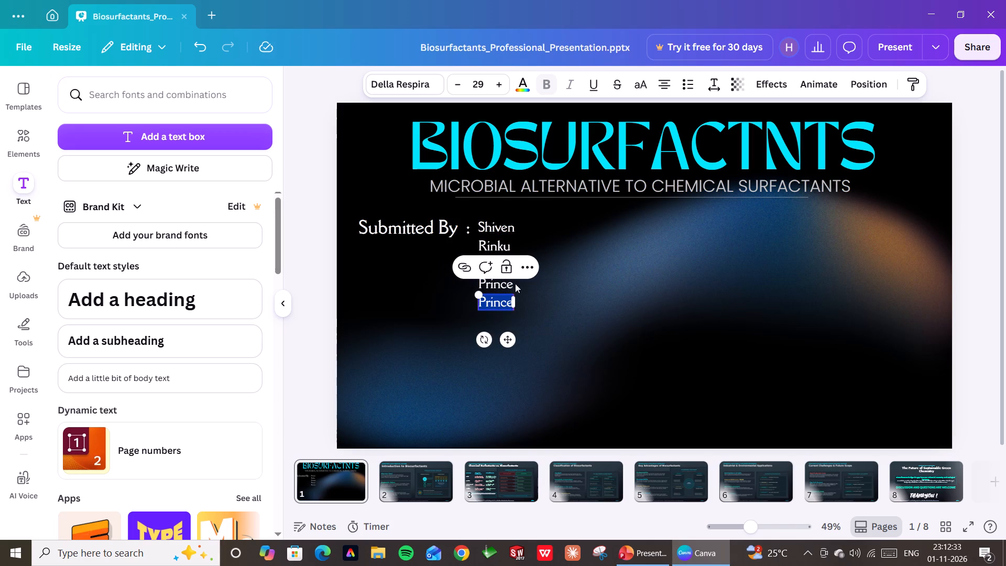
key("BackSpace")
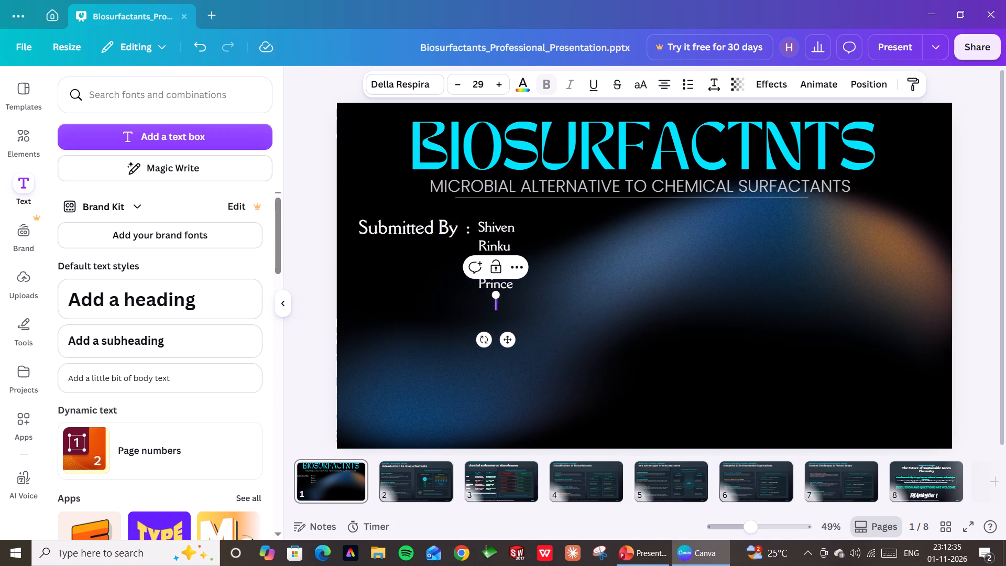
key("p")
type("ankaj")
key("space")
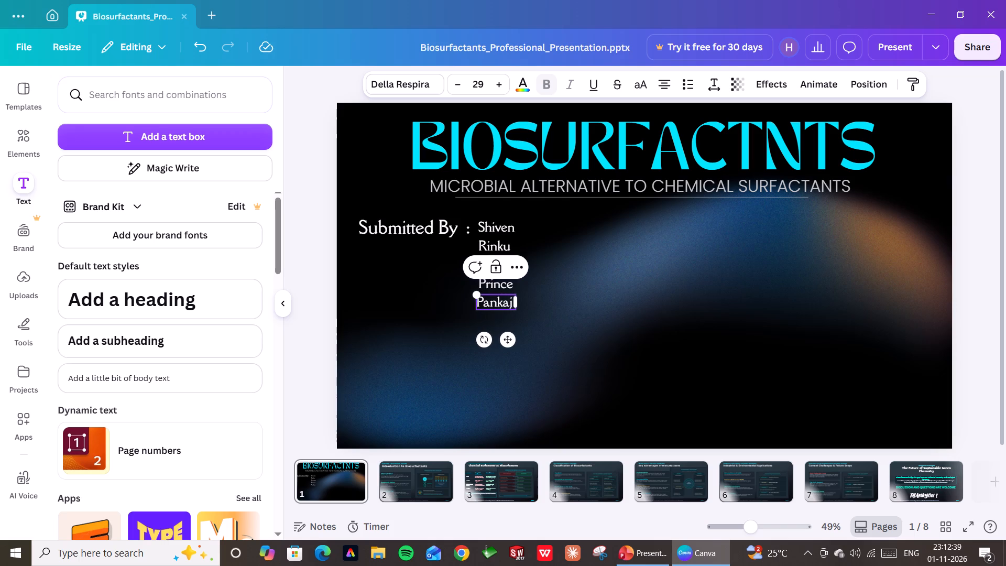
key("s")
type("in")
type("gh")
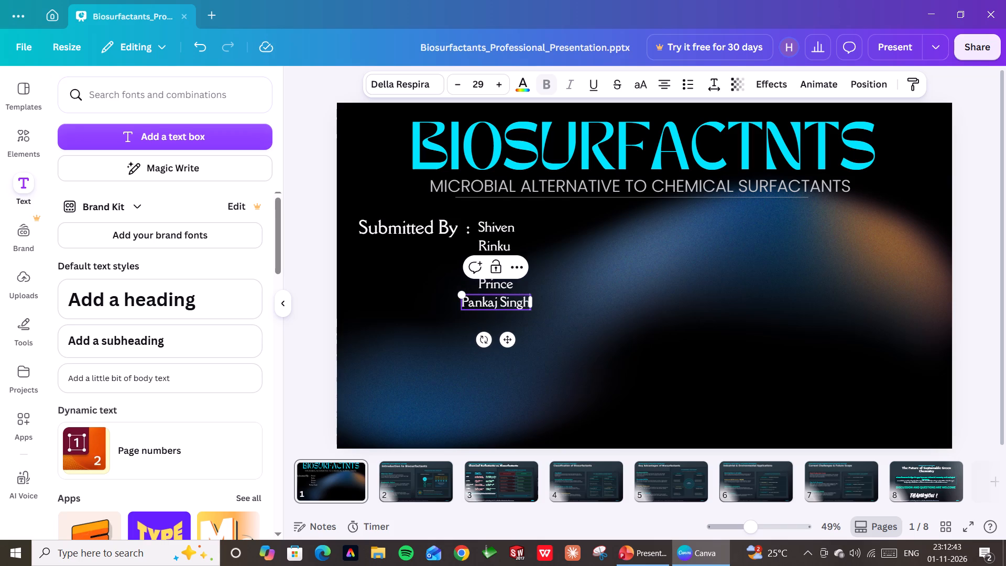
Move the fifth submitter's name on slide 1 into left alignment with the four names above it, keeping equal row spacing.
left_click(442, 323)
left_click_drag(497, 301, 522, 302)
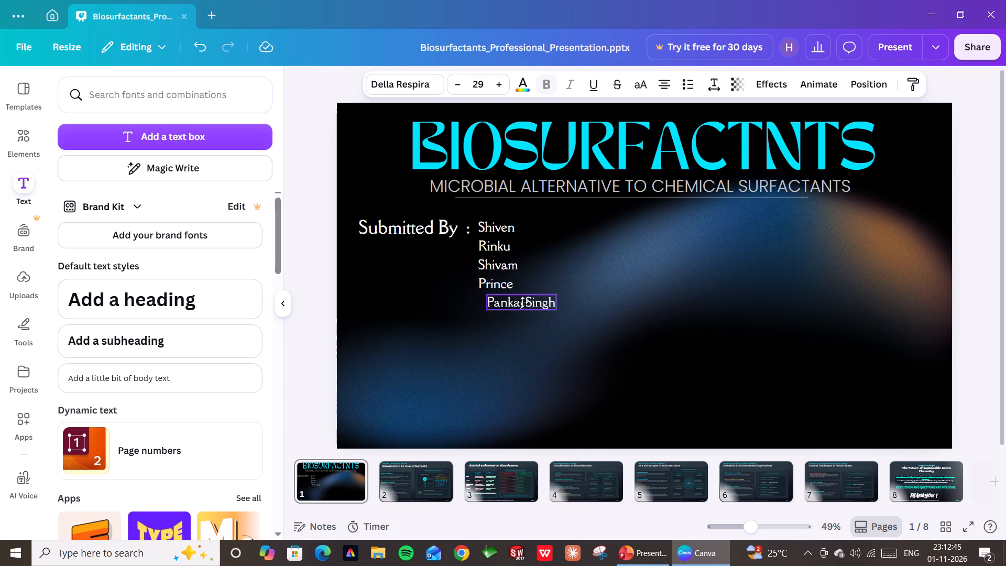
left_click_drag(522, 302, 516, 304)
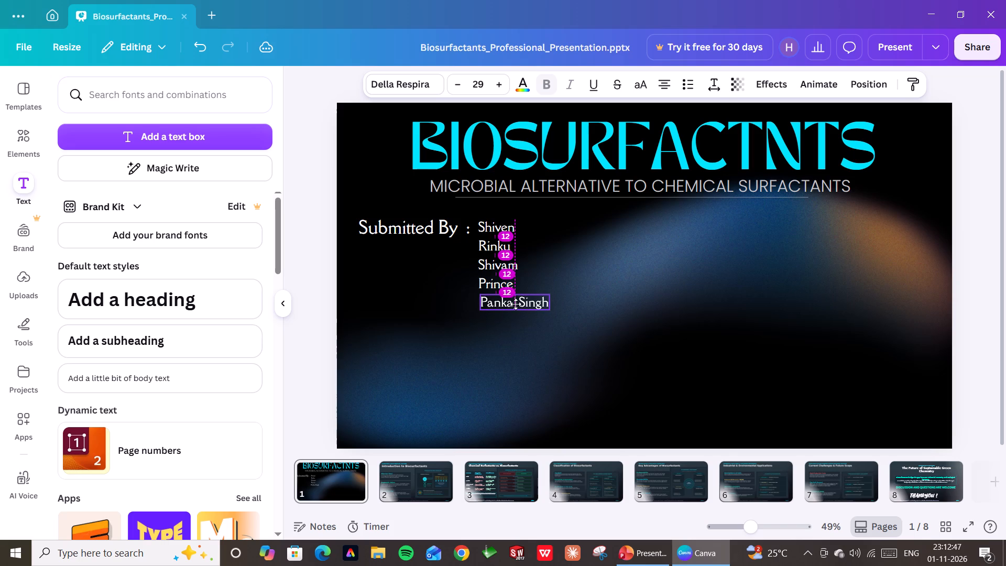
left_click_drag(516, 304, 513, 304)
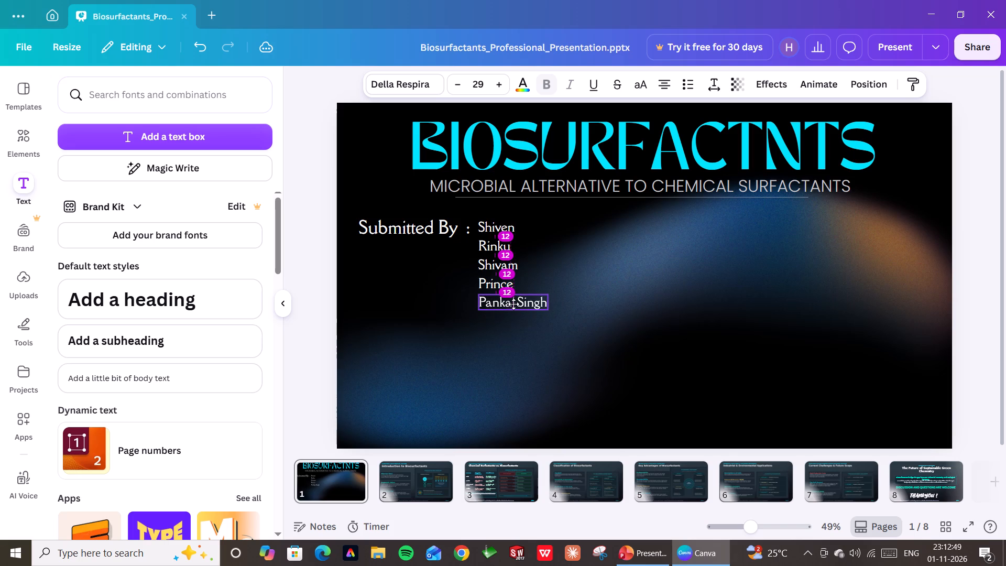
left_click_drag(513, 304, 514, 302)
left_click(597, 237)
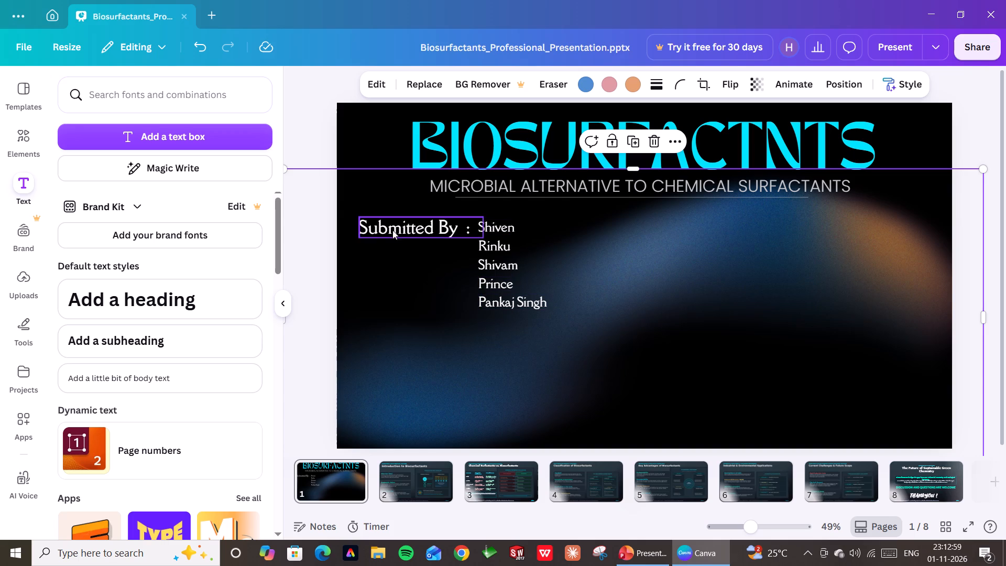
Duplicate the fifth submitter's name and place the copy beside the original on the same row.
left_click(516, 304)
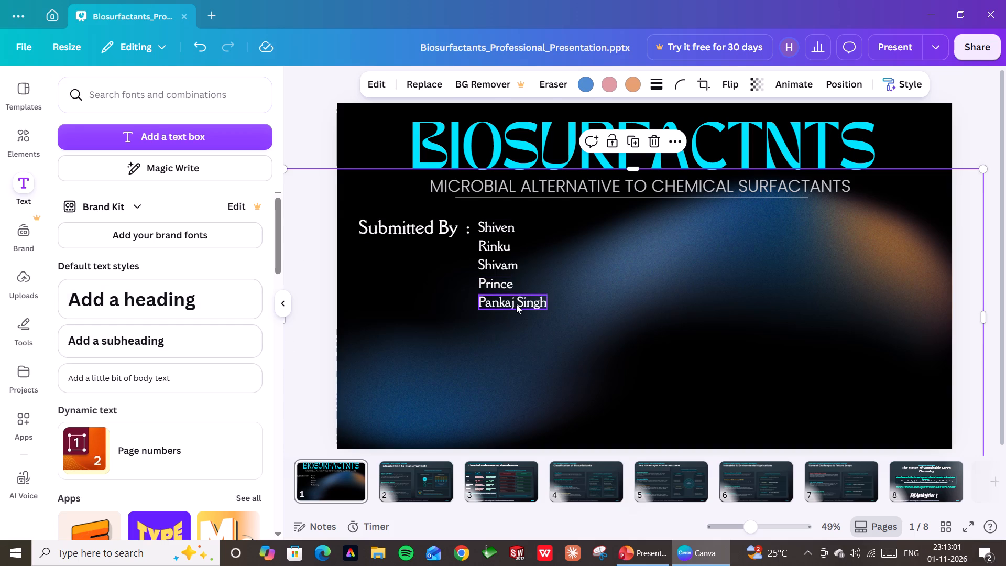
left_click(515, 268)
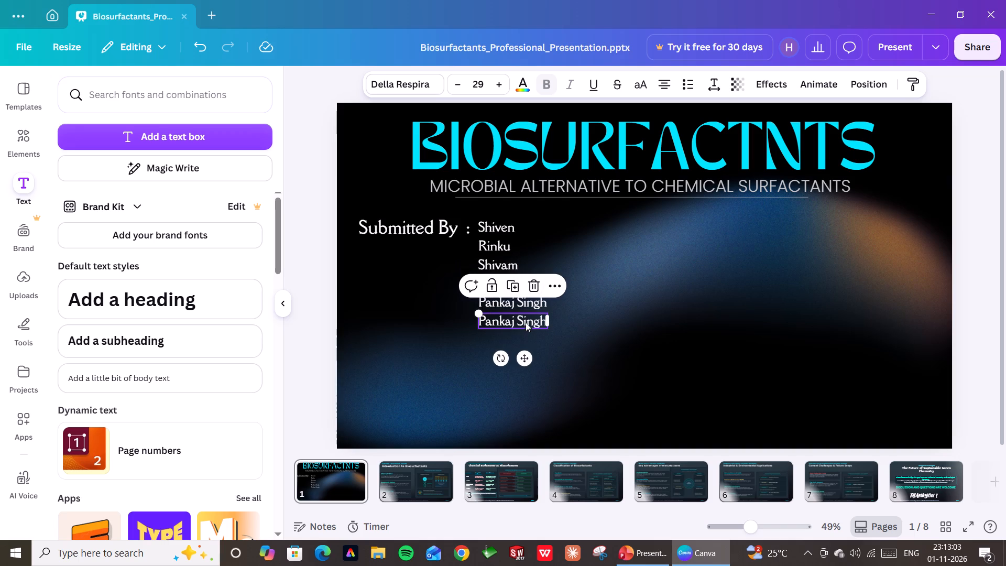
left_click_drag(526, 322, 607, 306)
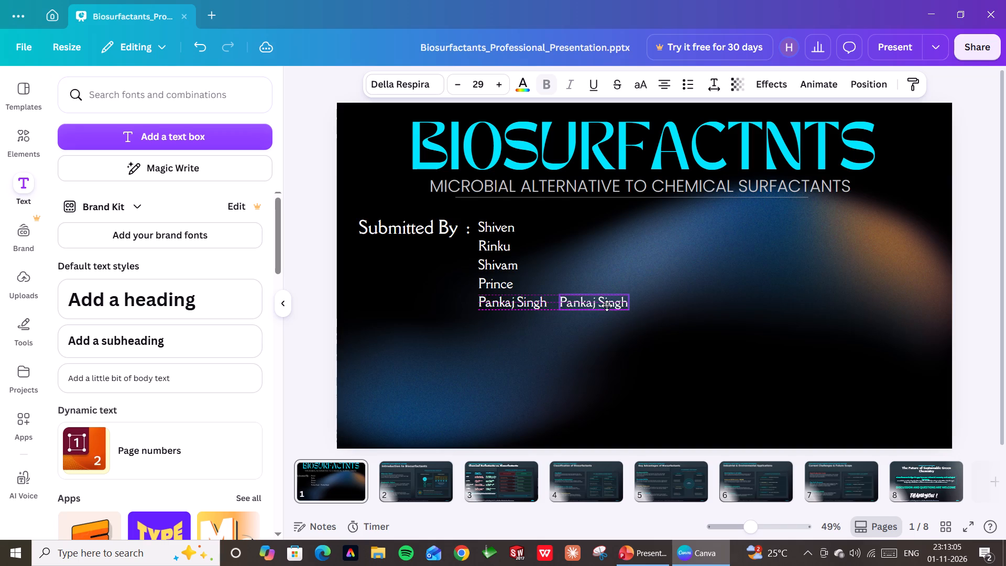
left_click_drag(607, 306, 607, 306)
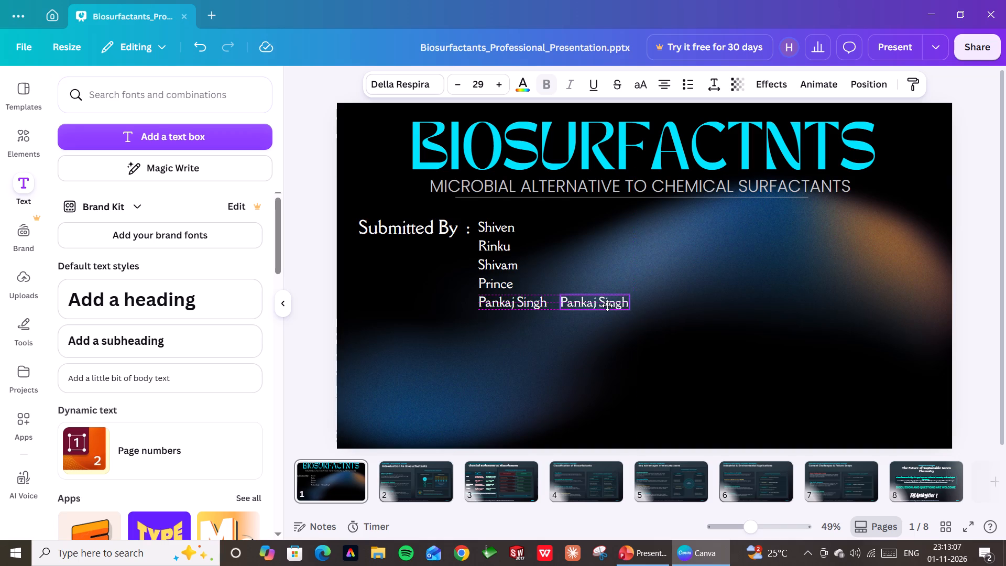
left_click_drag(607, 306, 608, 306)
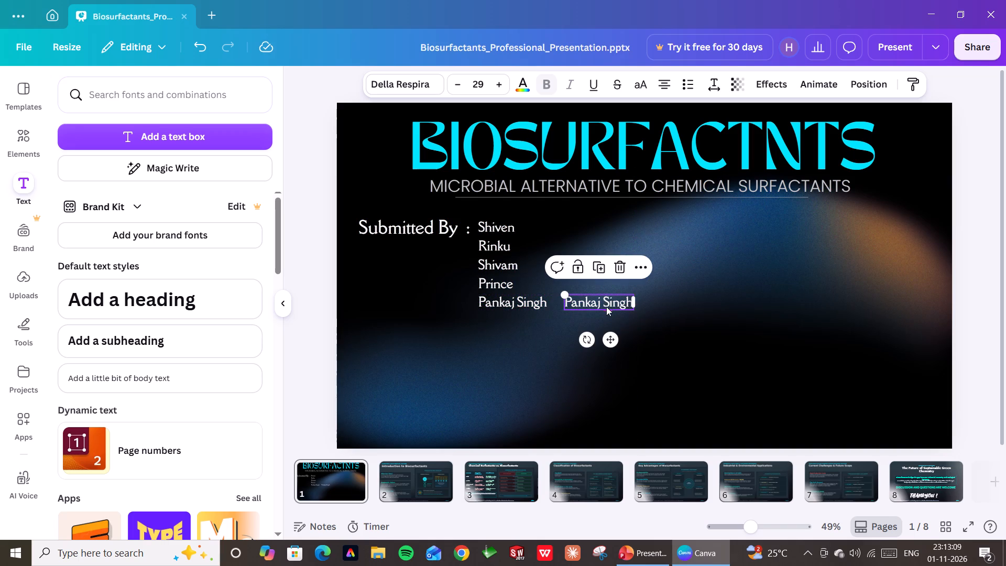
Duplicate the copied name four more times, stacking the copies upward in a second column with one beside each submitter.
left_click(600, 270)
left_click_drag(664, 307, 642, 297)
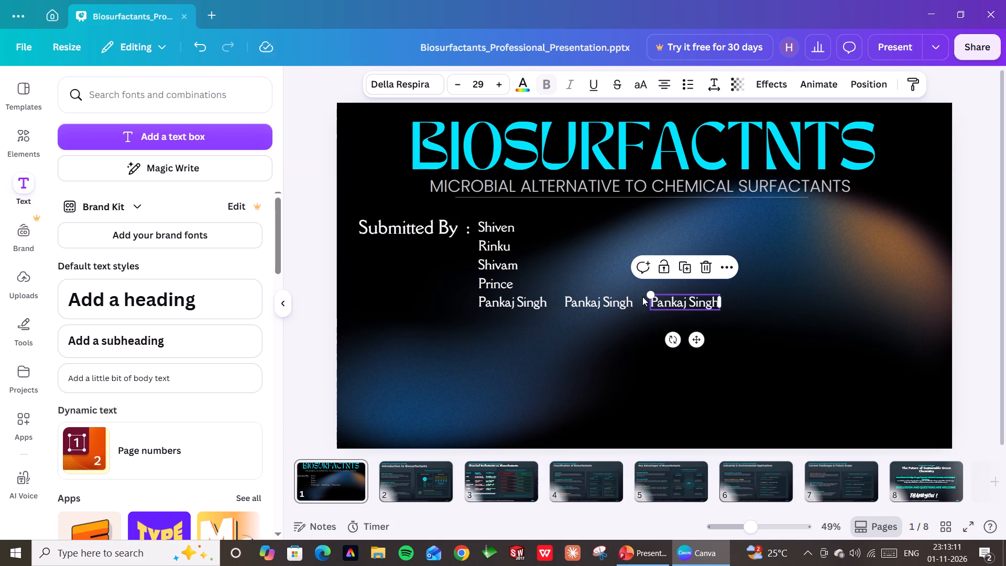
left_click_drag(642, 297, 579, 290)
left_click(599, 249)
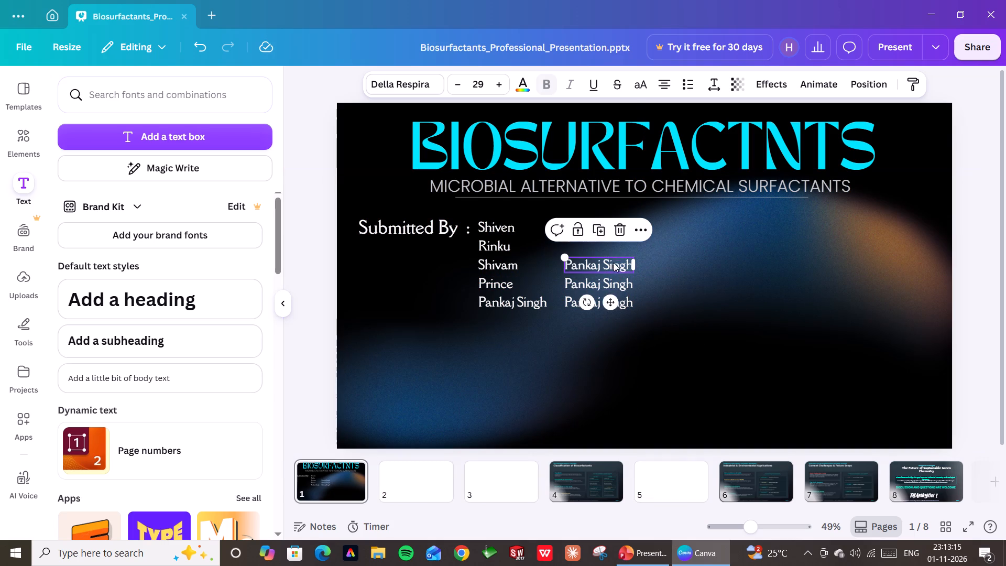
left_click(599, 228)
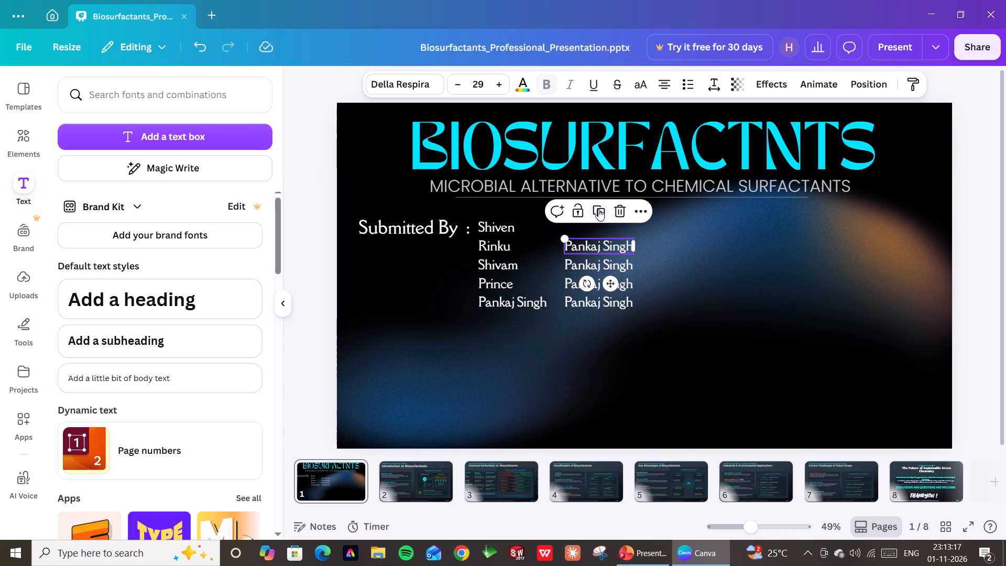
left_click(598, 209)
Replace the second-column text beside the first submitter with that person's ID number.
left_click(606, 225)
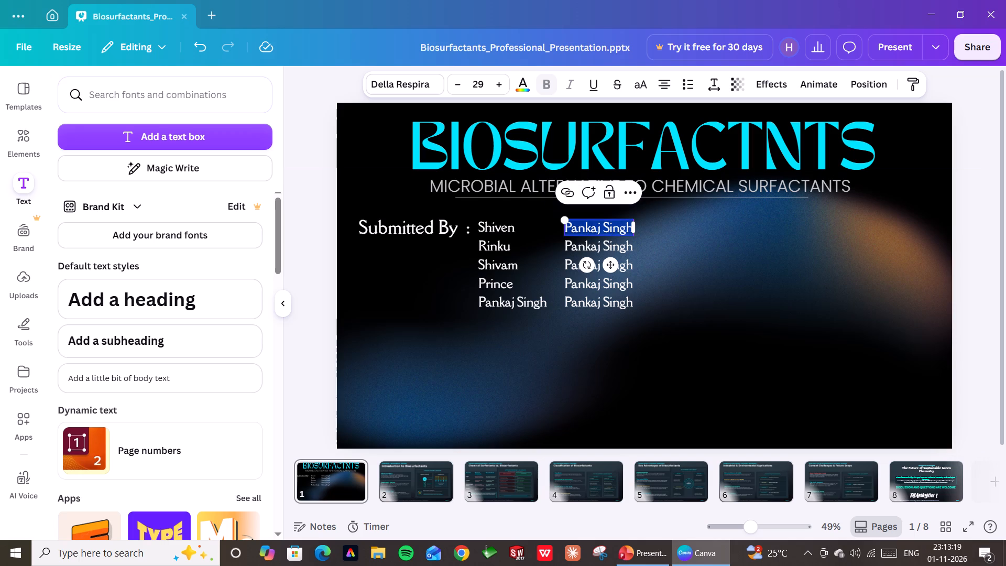
key("BackSpace")
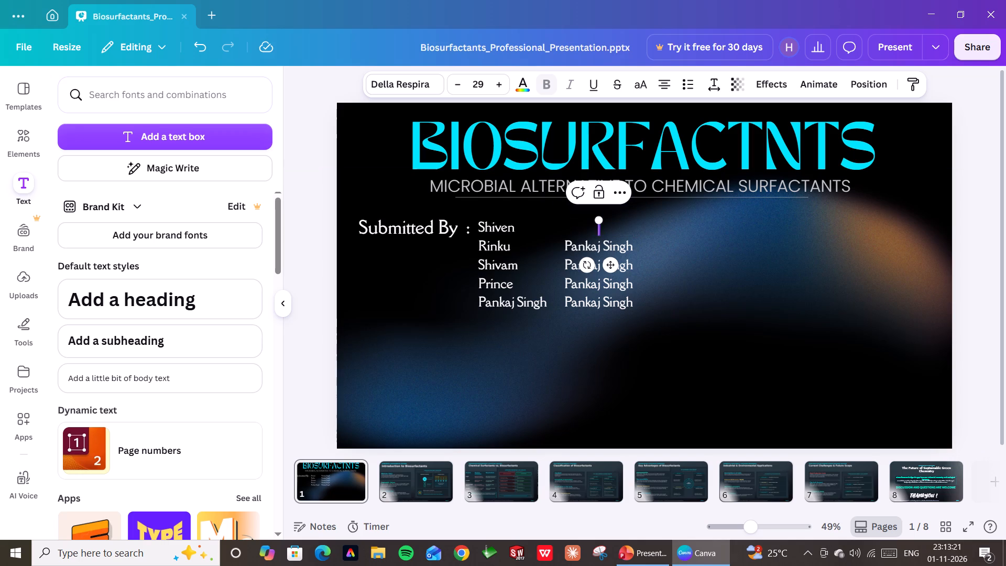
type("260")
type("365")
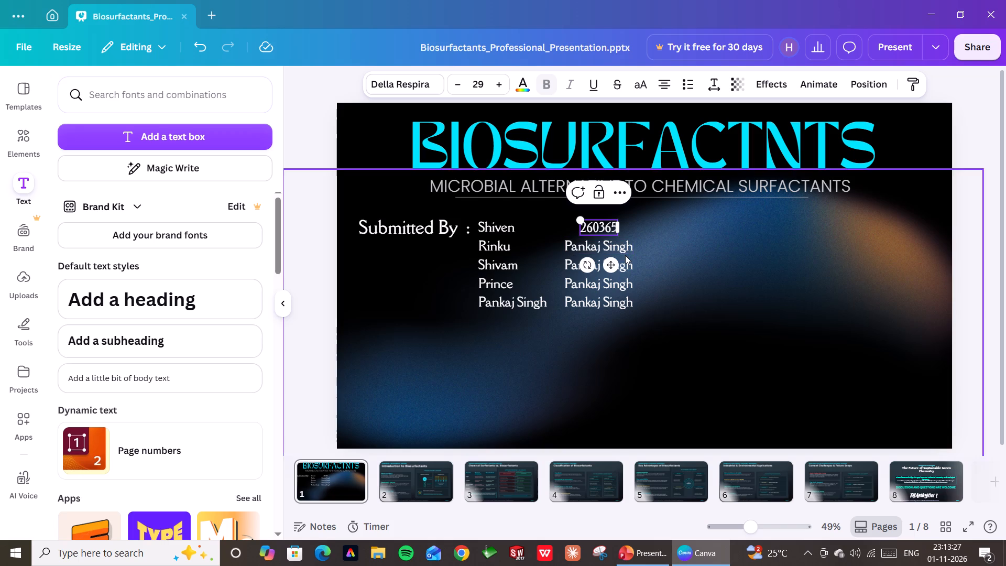
Replace the second-column text beside the second submitter with that person's ID number.
left_click(613, 248)
left_click(613, 248)
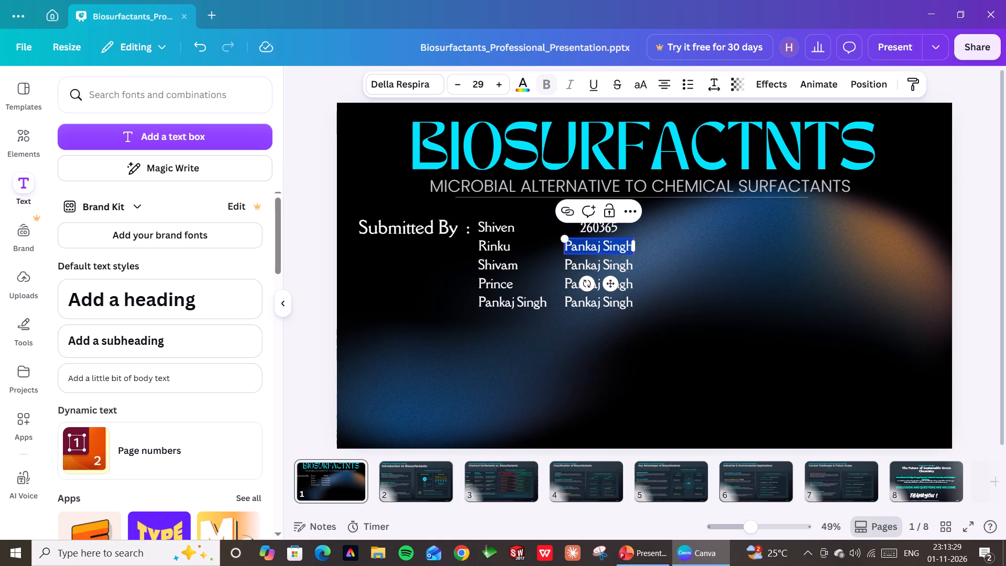
key("BackSpace")
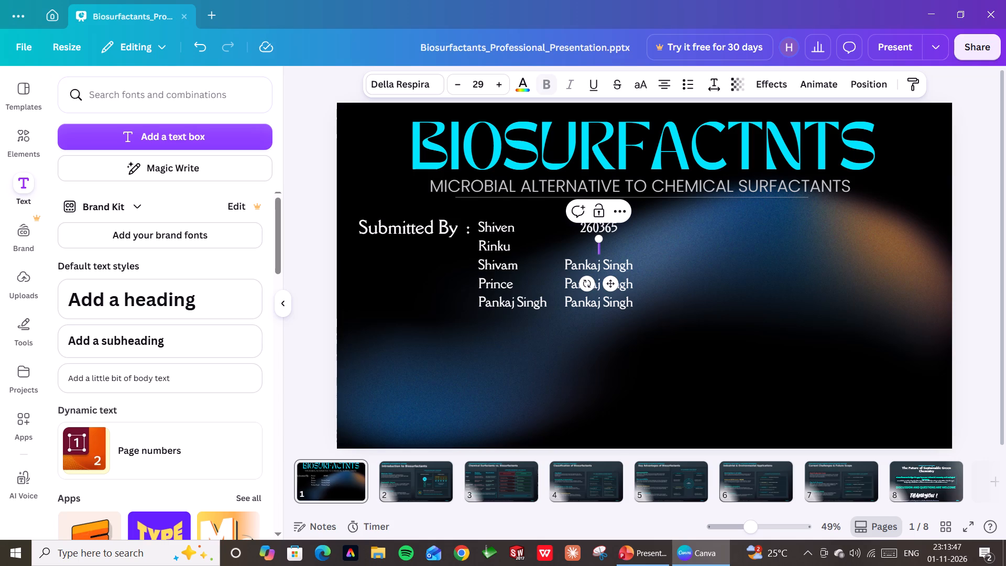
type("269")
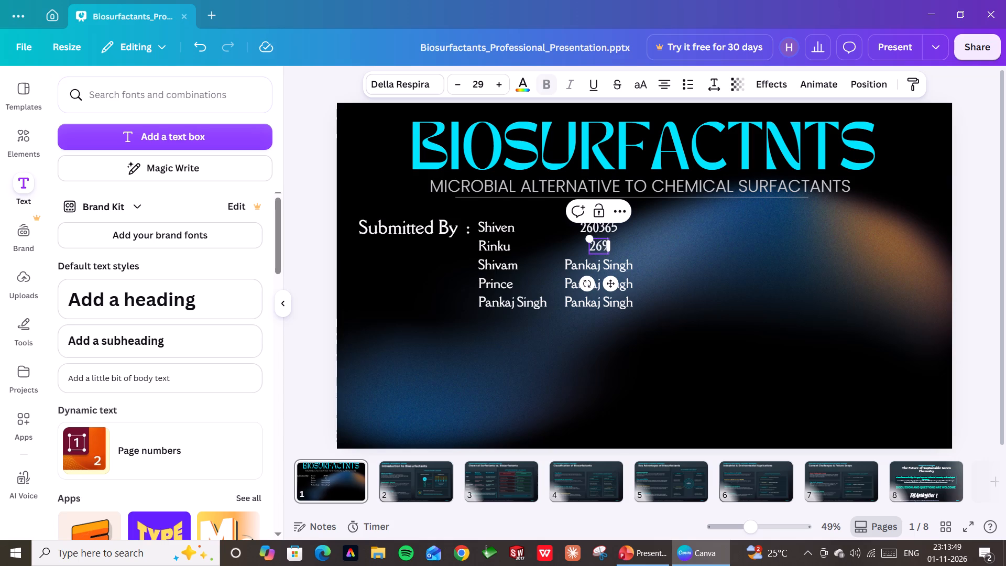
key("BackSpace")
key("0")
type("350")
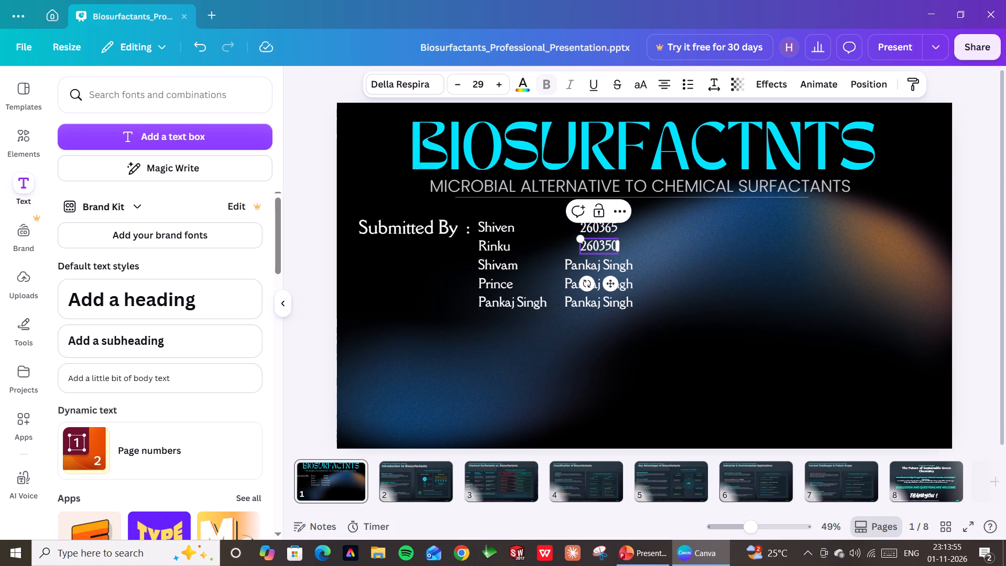
Replace the second-column text beside the third submitter with that person's ID number.
left_click(604, 264)
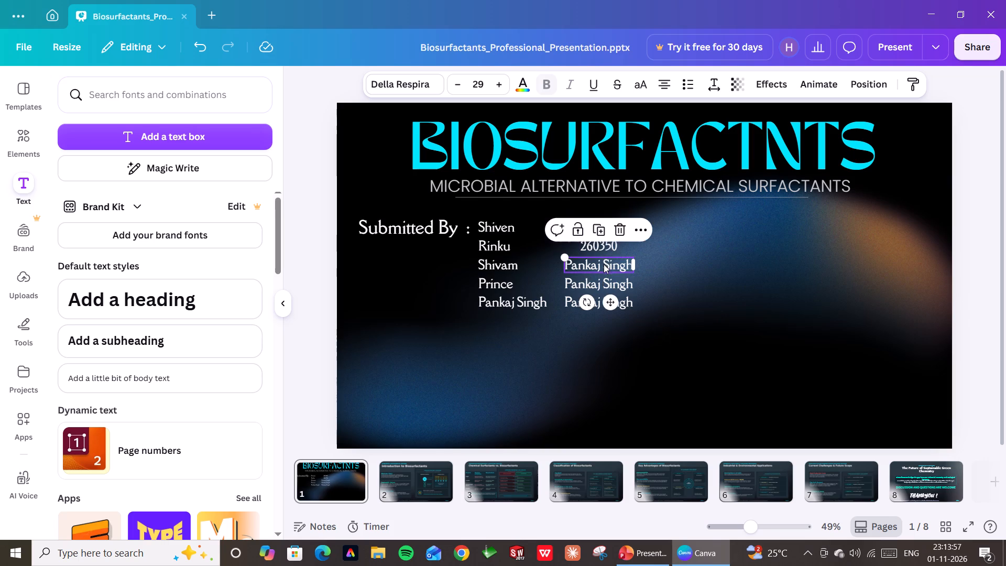
left_click(611, 263)
key("BackSpace")
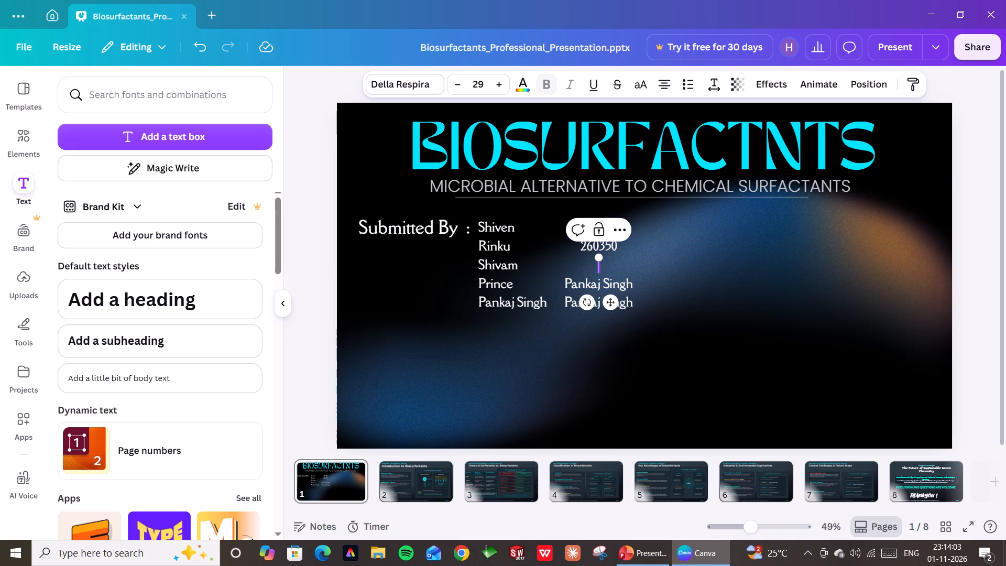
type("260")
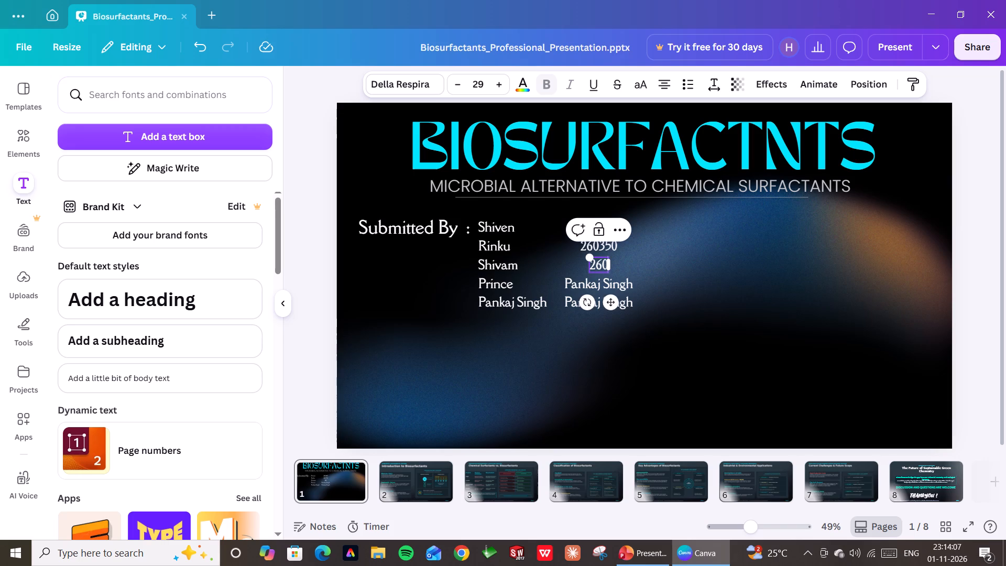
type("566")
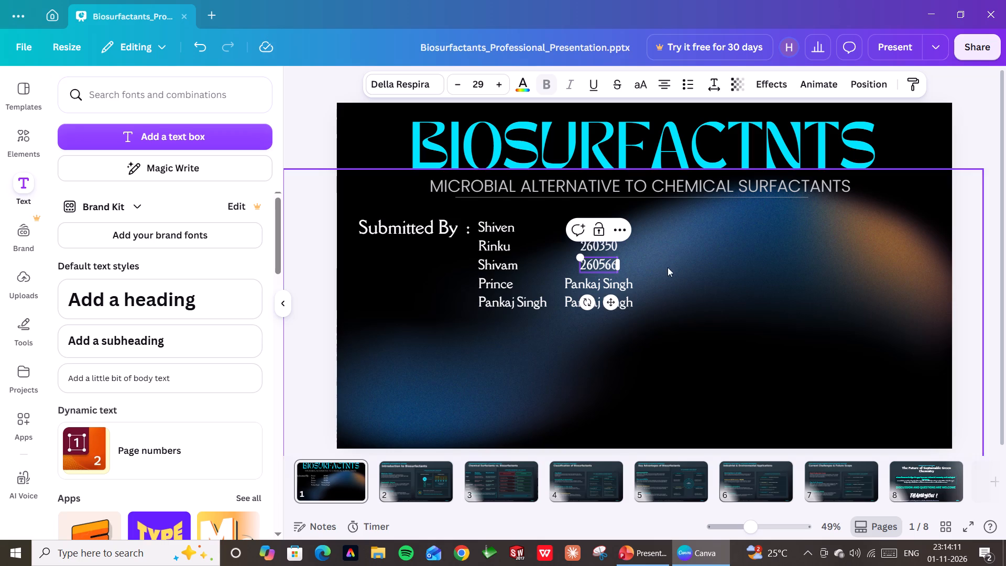
Replace the second-column text beside the fourth submitter with that person's ID number.
left_click(616, 286)
left_click(618, 283)
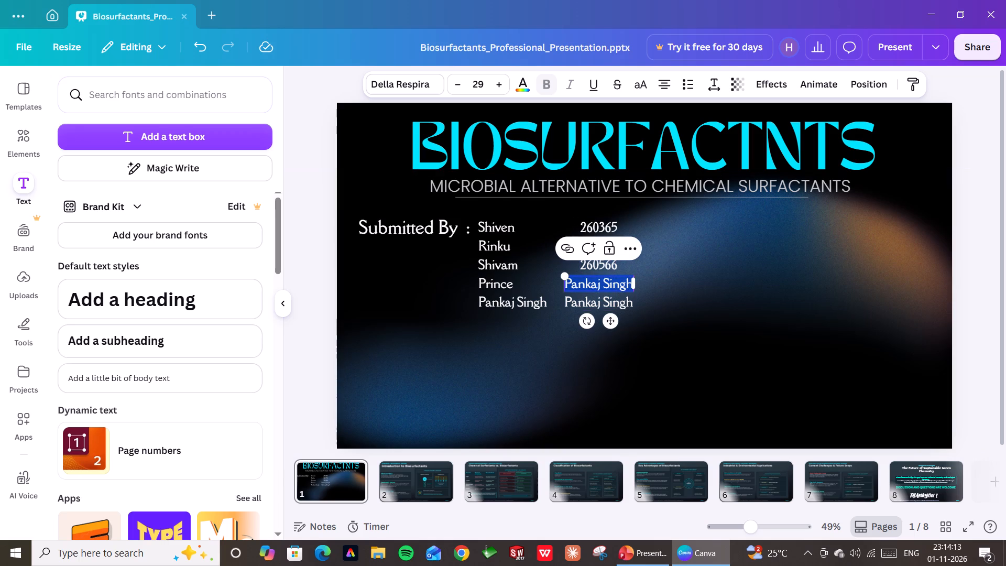
key("BackSpace")
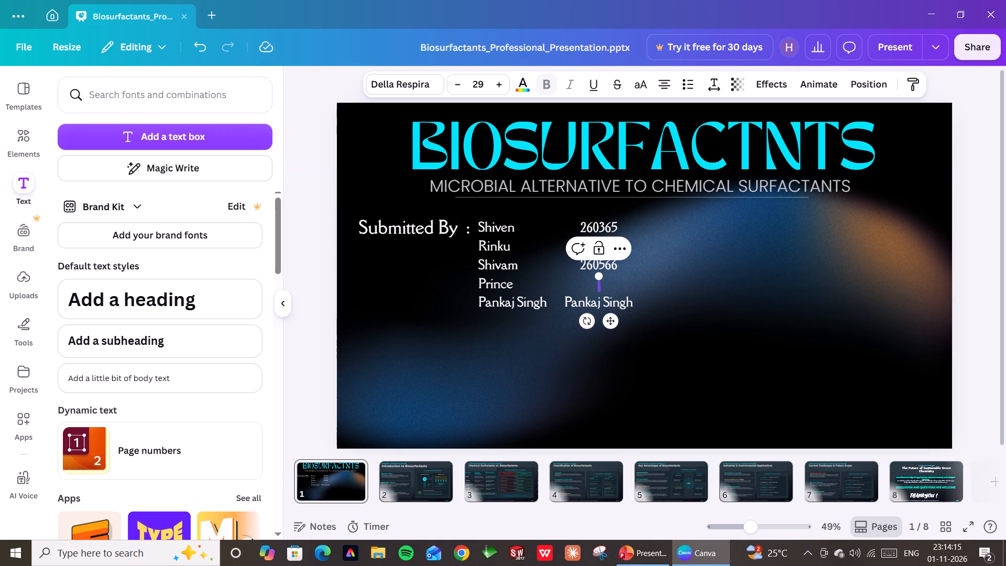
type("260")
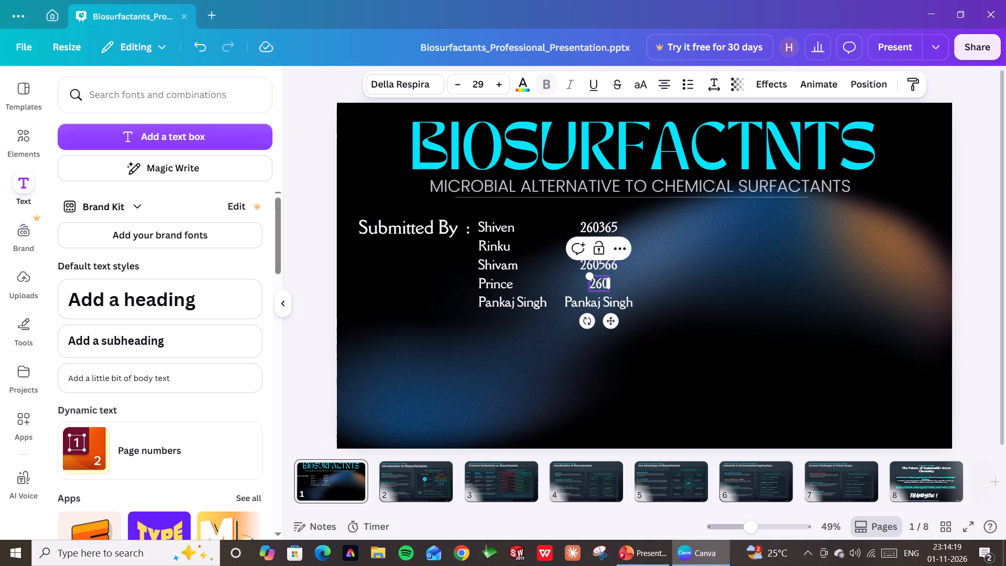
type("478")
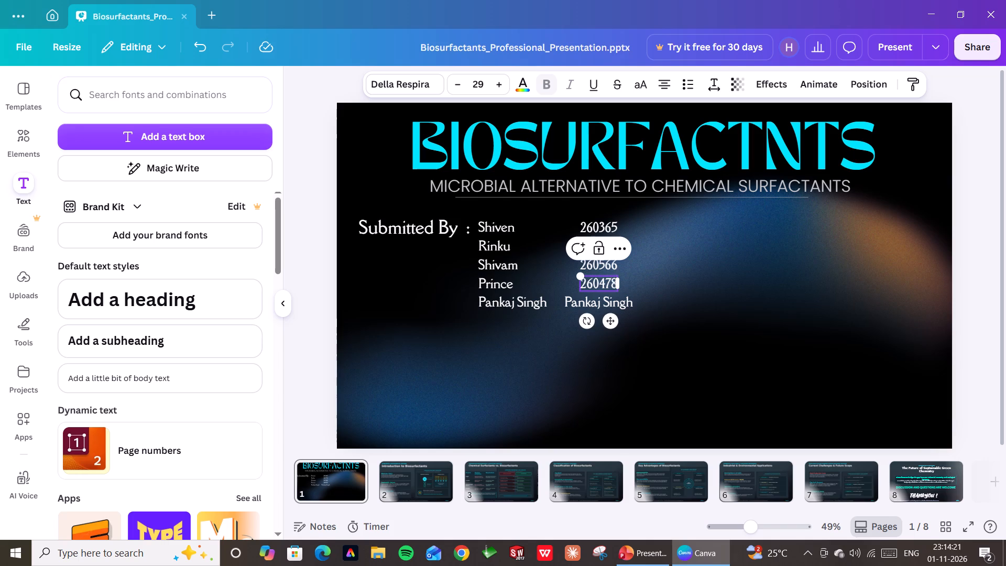
Replace the second-column text beside the fifth submitter with that person's ID number.
double_click(621, 302)
key("BackSpace")
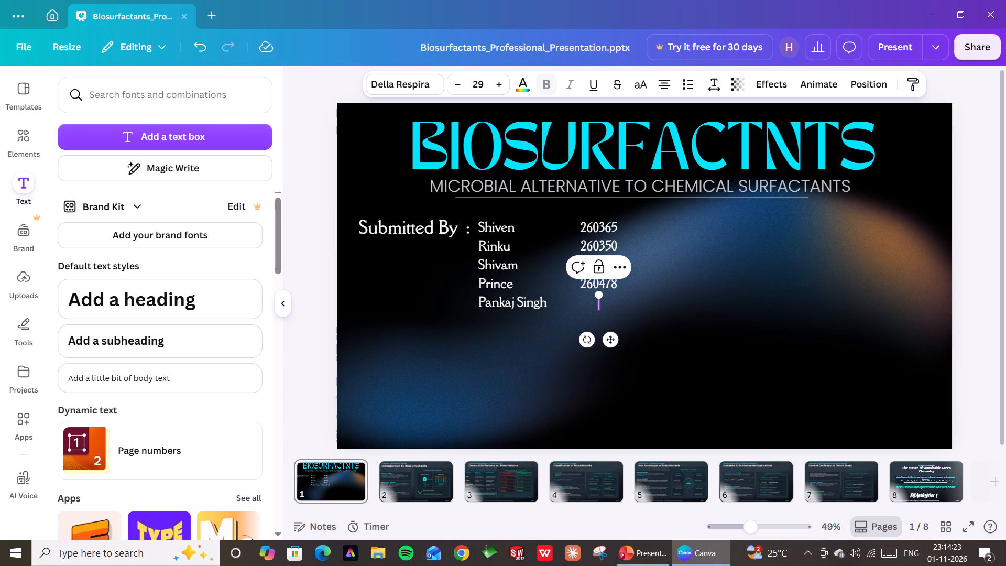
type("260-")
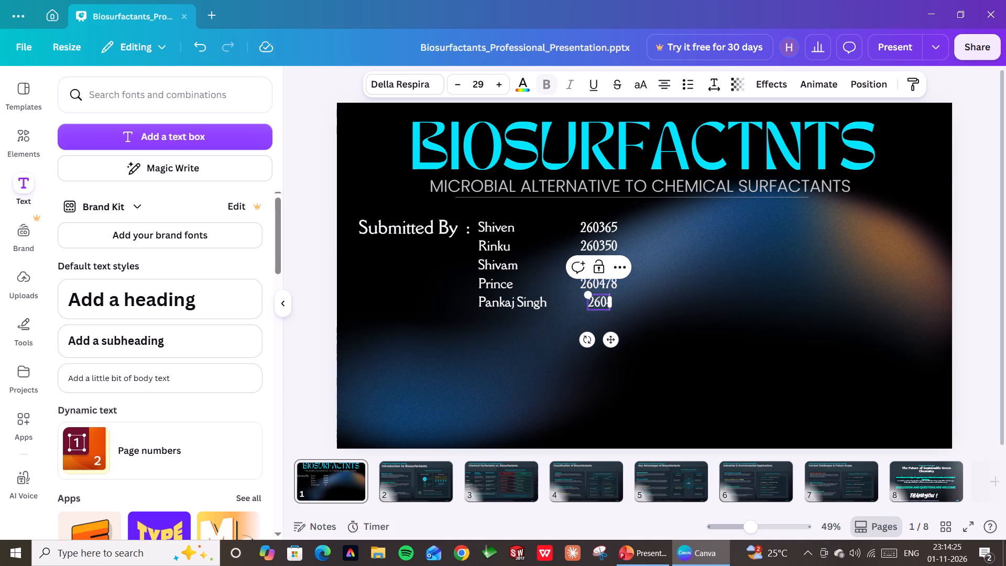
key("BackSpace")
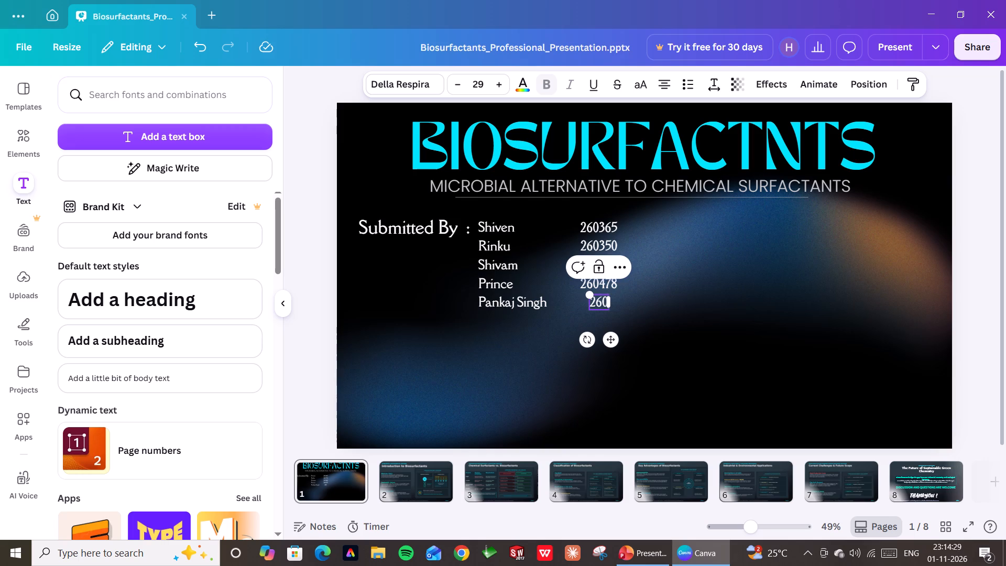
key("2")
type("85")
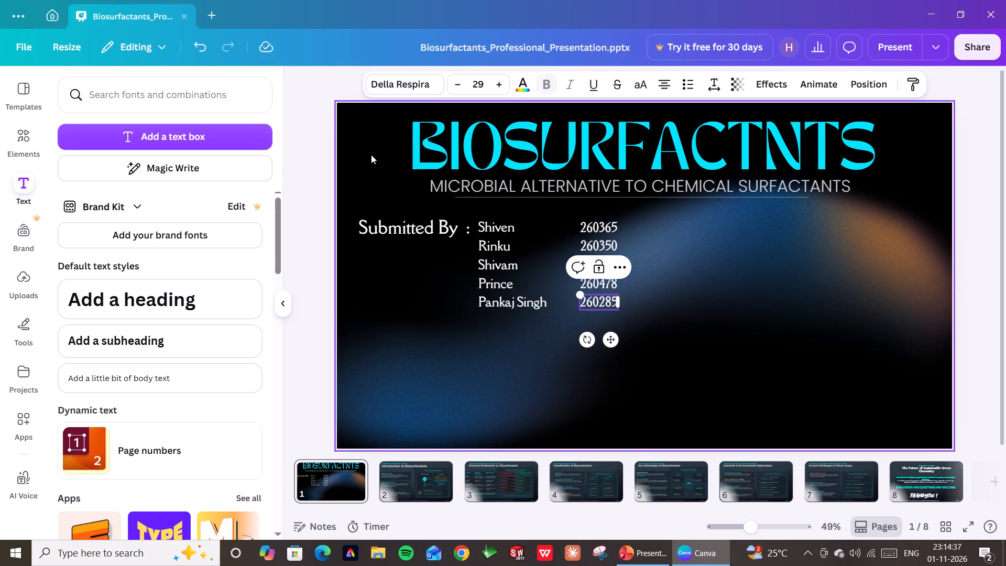
left_click(313, 155)
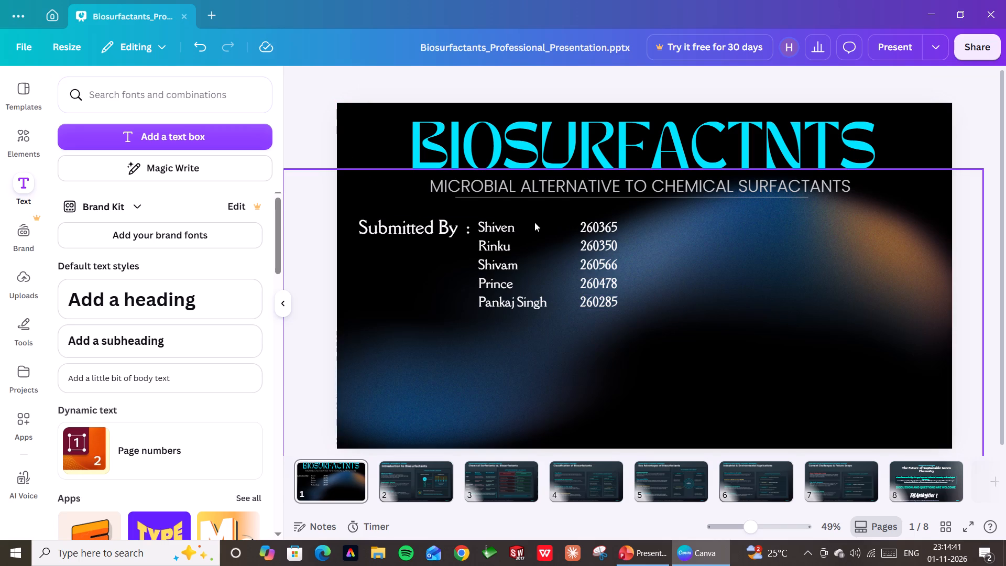
Append "- roll no." after the first submitter's name on the front page.
left_click(506, 228)
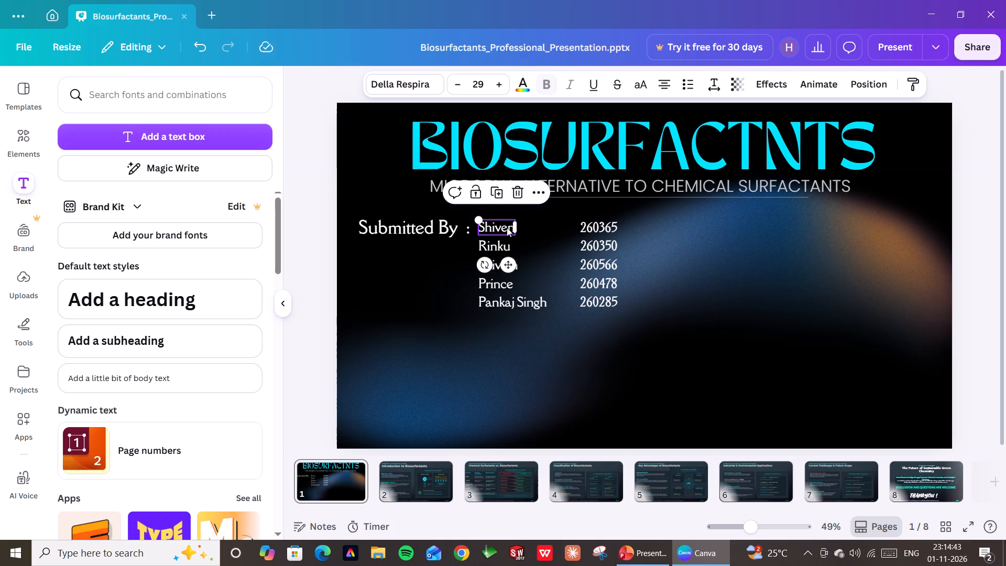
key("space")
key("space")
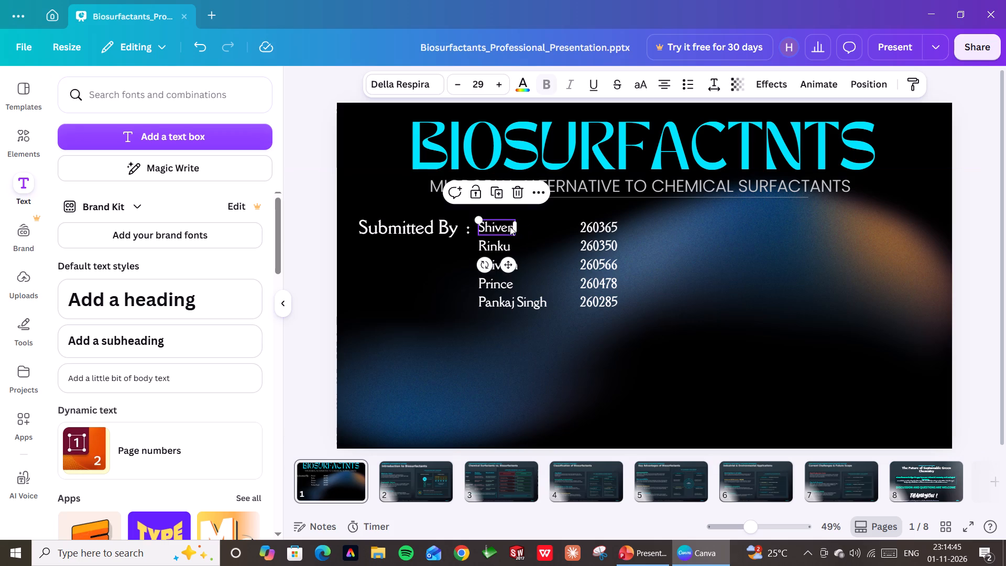
left_click(506, 227)
left_click(508, 226)
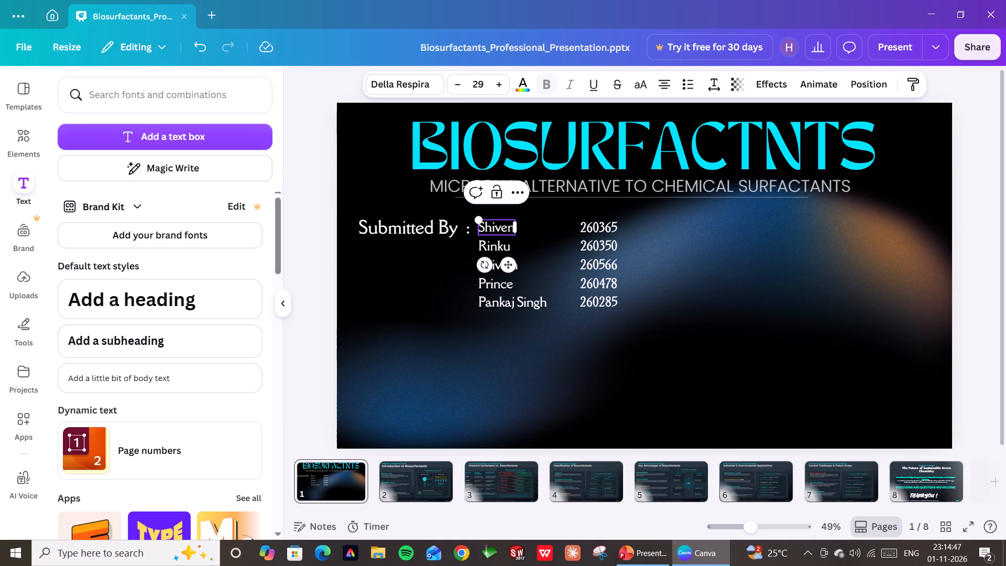
left_click(510, 228)
left_click(511, 227)
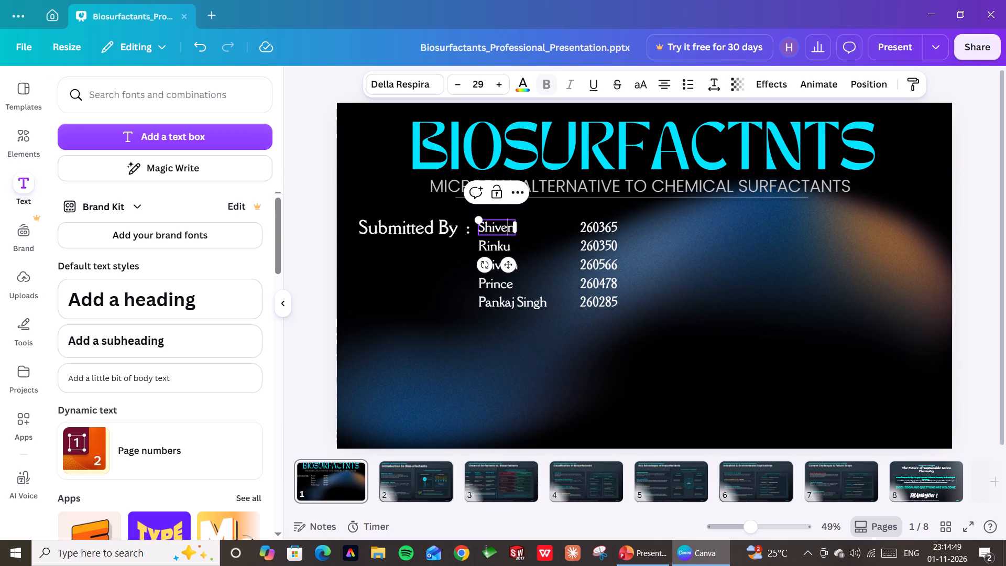
left_click(512, 227)
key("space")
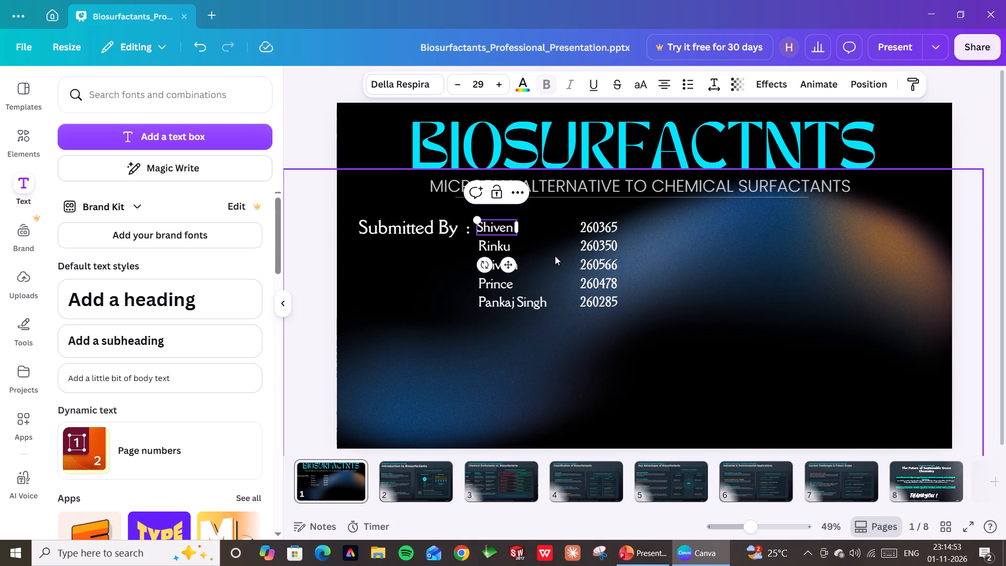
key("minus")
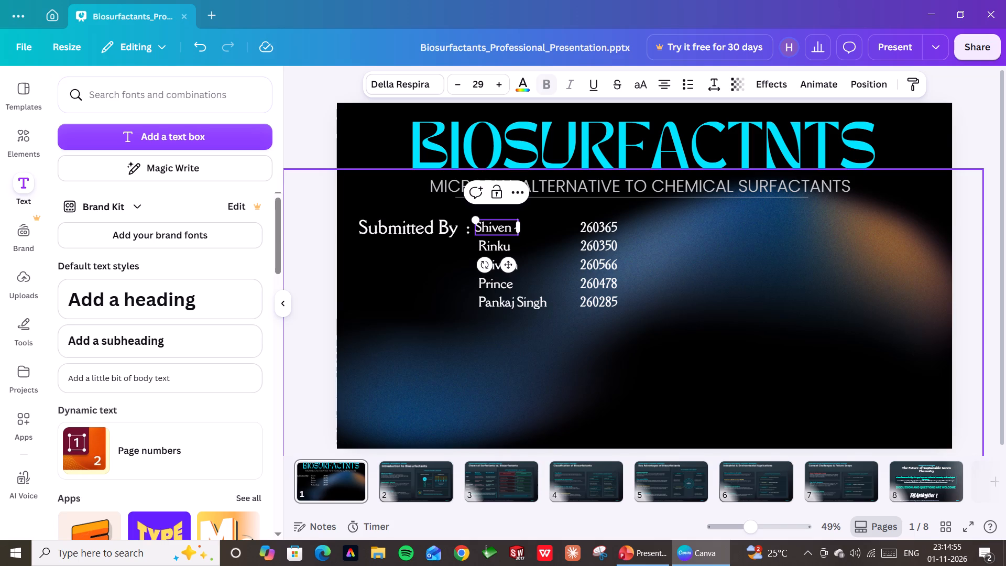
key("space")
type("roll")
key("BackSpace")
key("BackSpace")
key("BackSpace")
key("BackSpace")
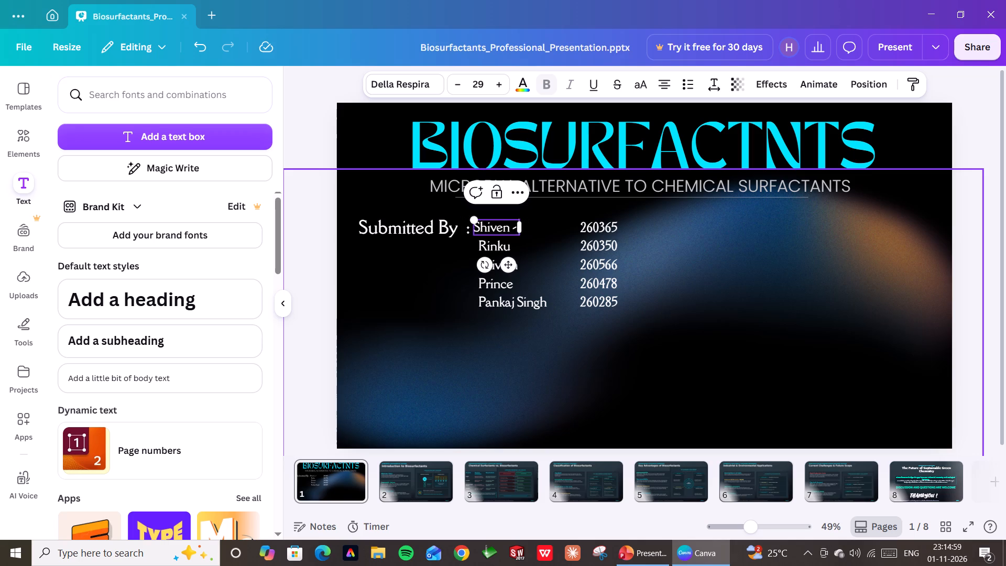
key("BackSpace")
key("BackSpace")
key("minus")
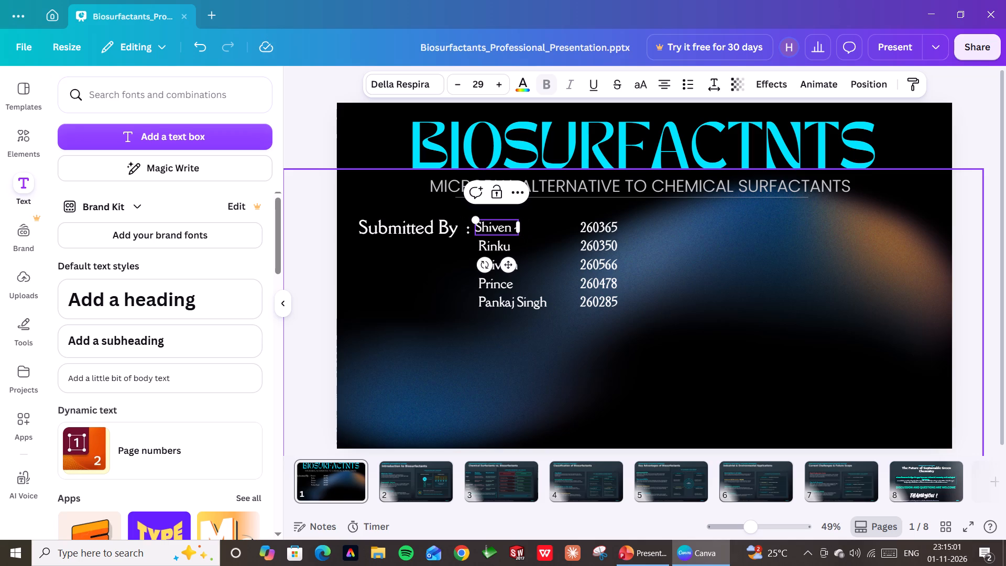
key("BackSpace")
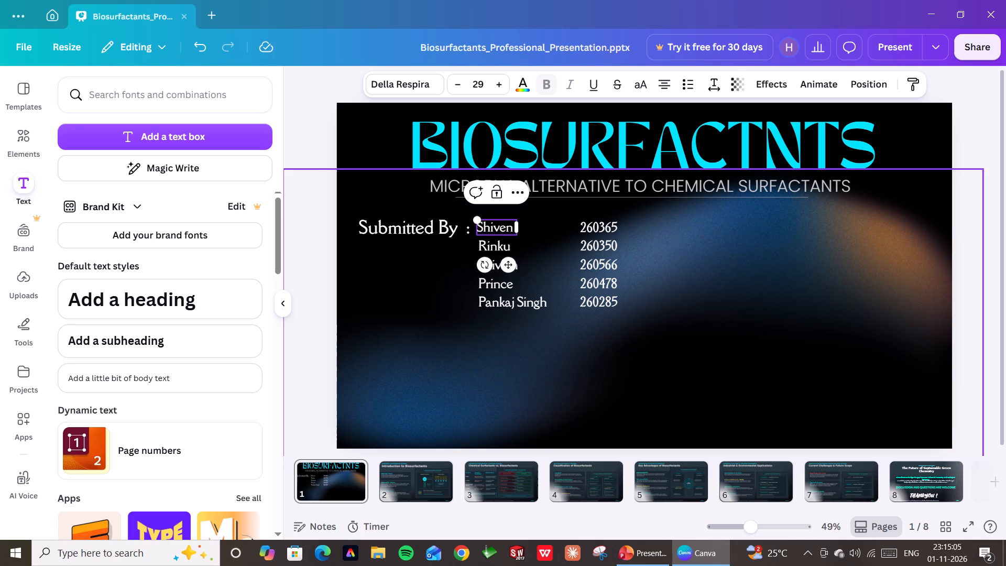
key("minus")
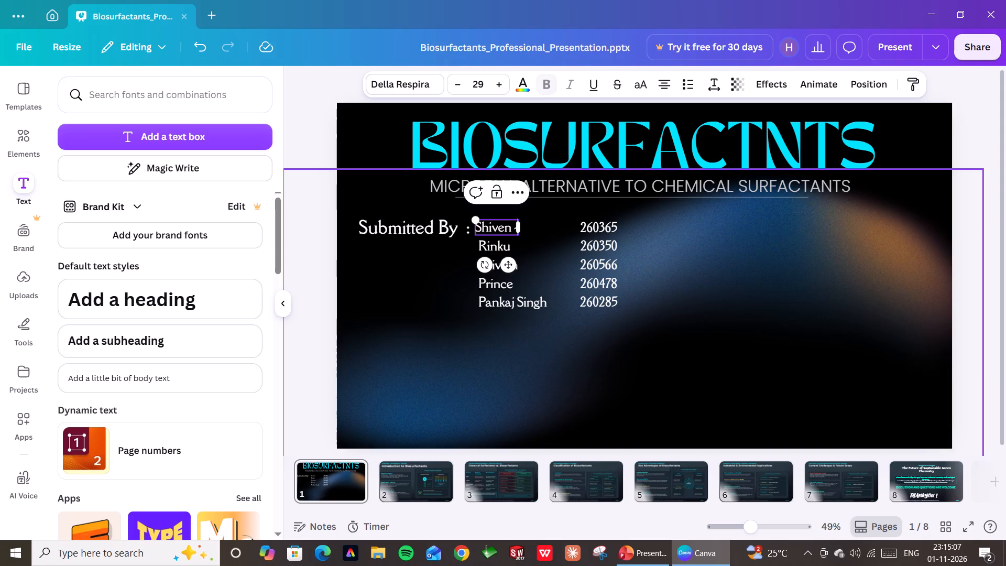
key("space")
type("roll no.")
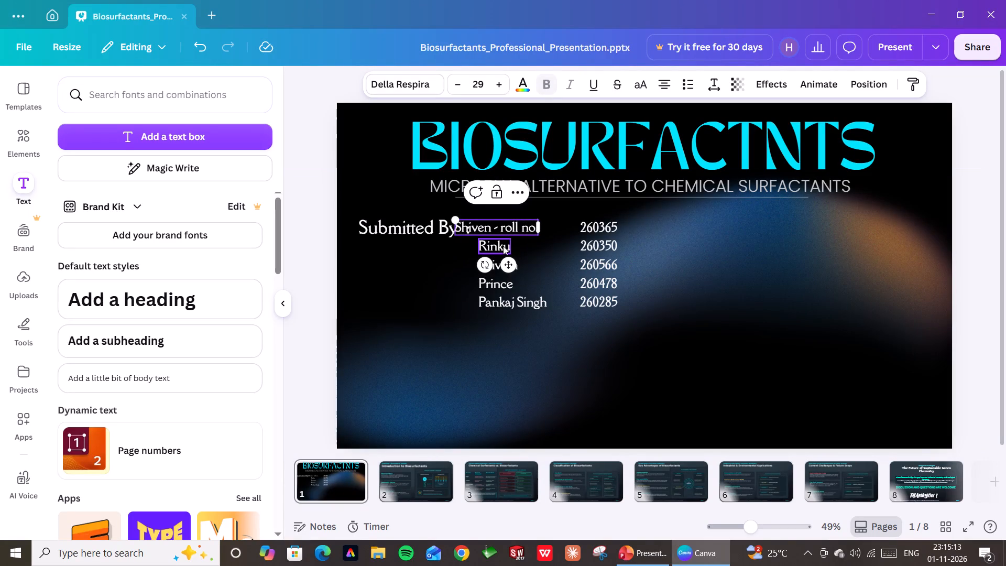
Append "- roll no." after the second submitter's name on the front page.
left_click(508, 246)
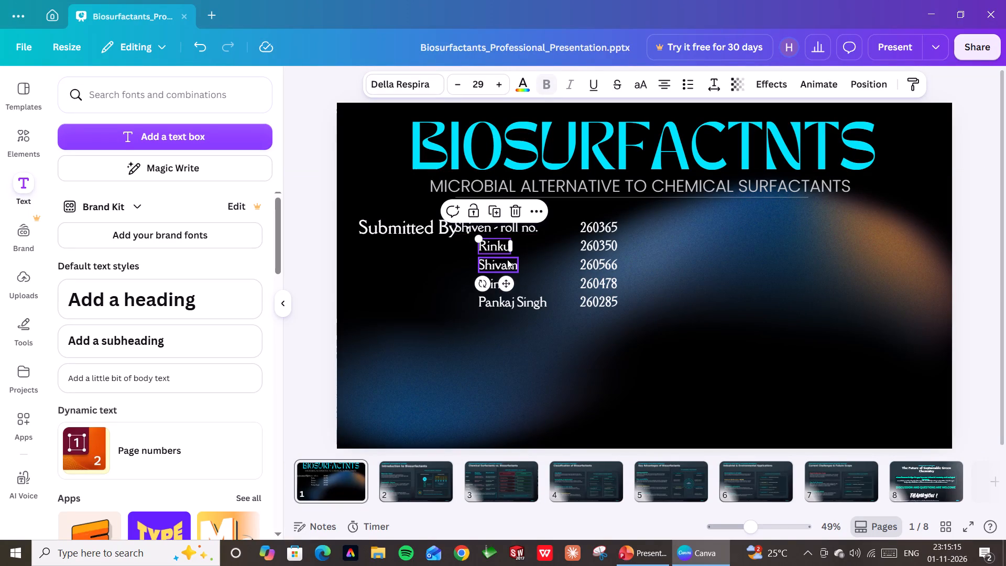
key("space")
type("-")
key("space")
left_click(496, 251)
left_click(508, 247)
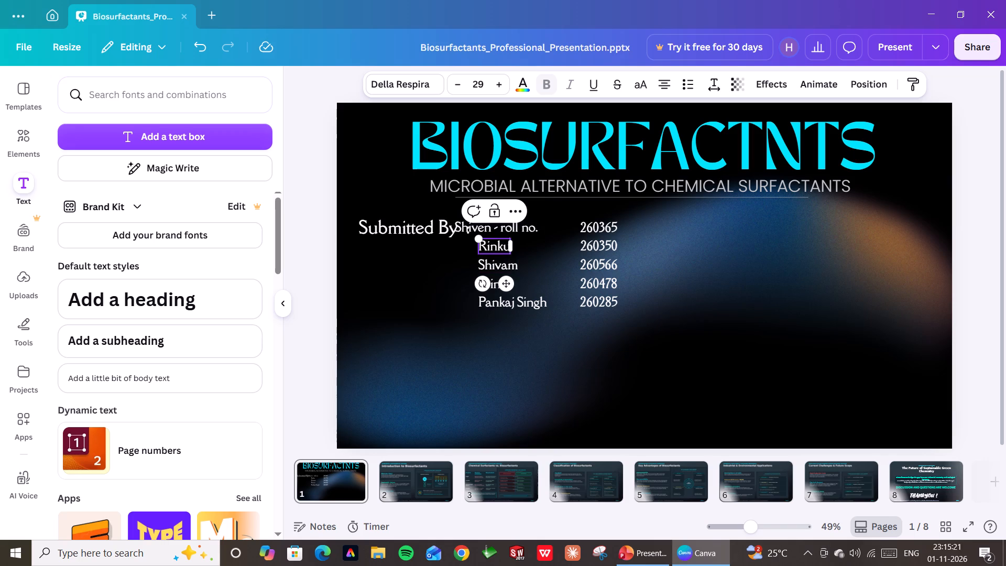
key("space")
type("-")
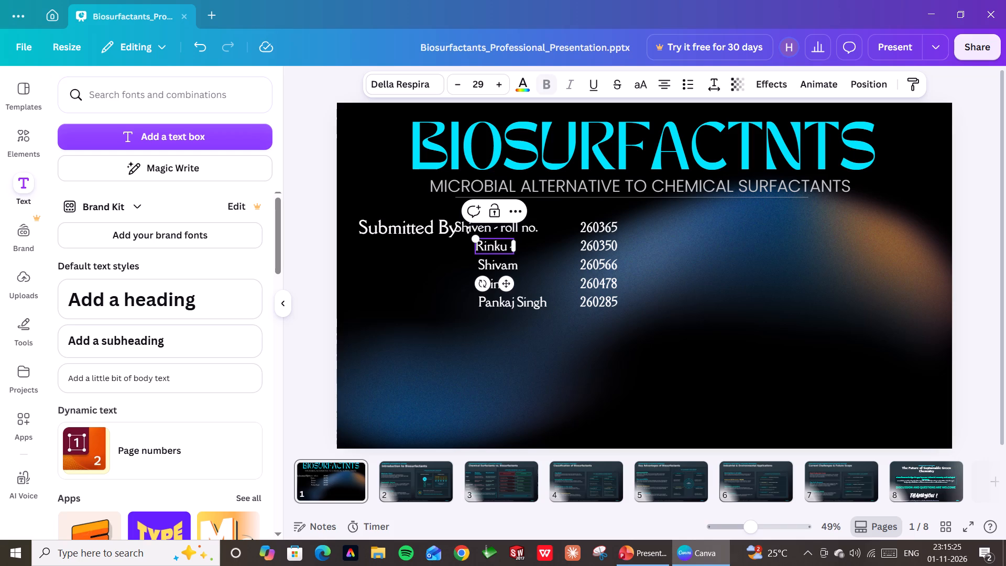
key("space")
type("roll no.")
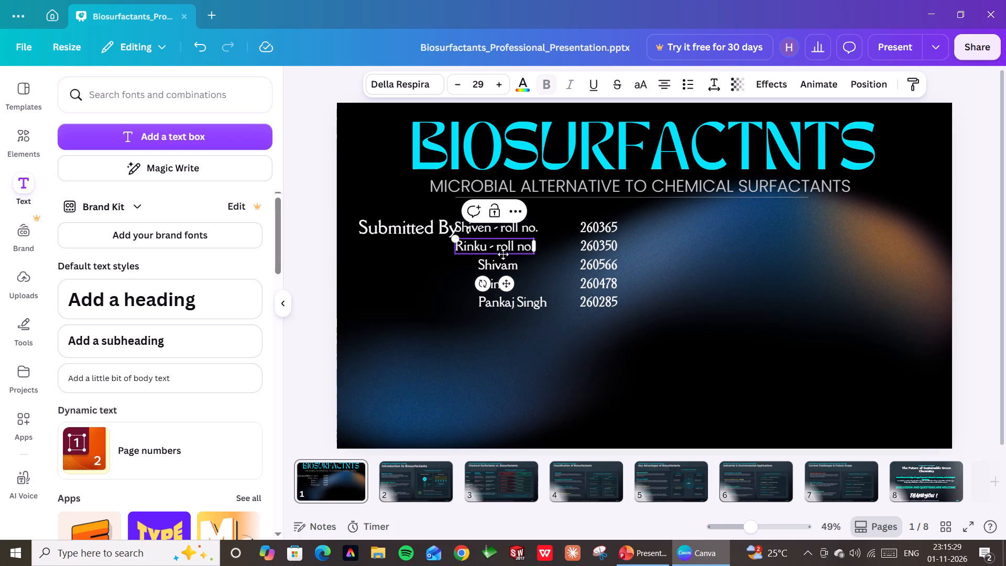
Append "- roll no." after the third submitter's name on the front page.
left_click(510, 266)
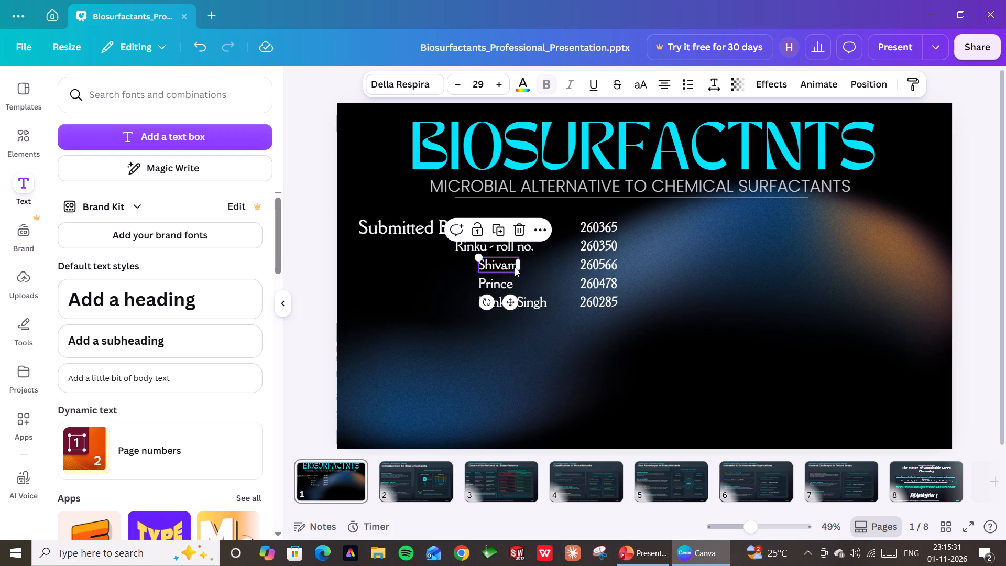
left_click(515, 267)
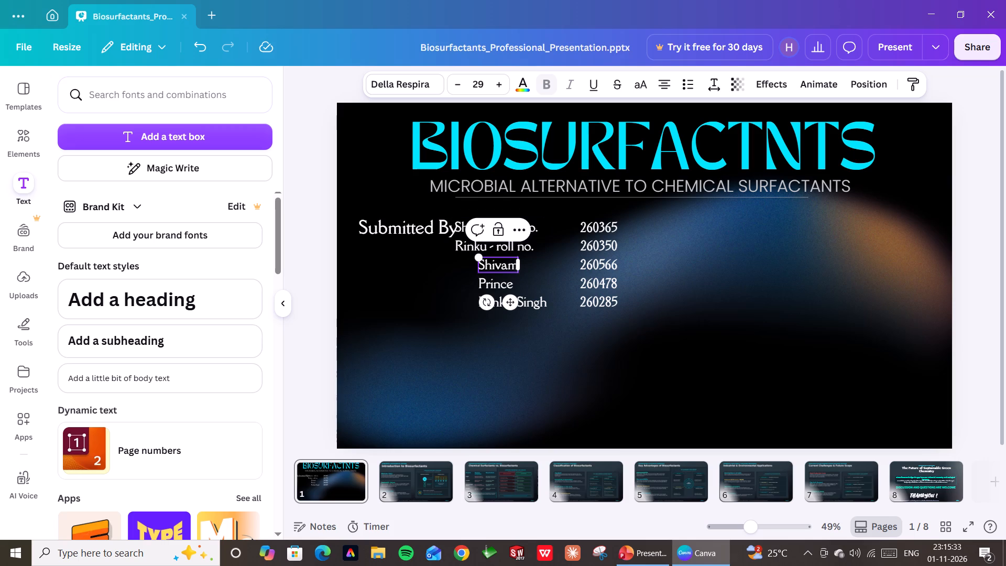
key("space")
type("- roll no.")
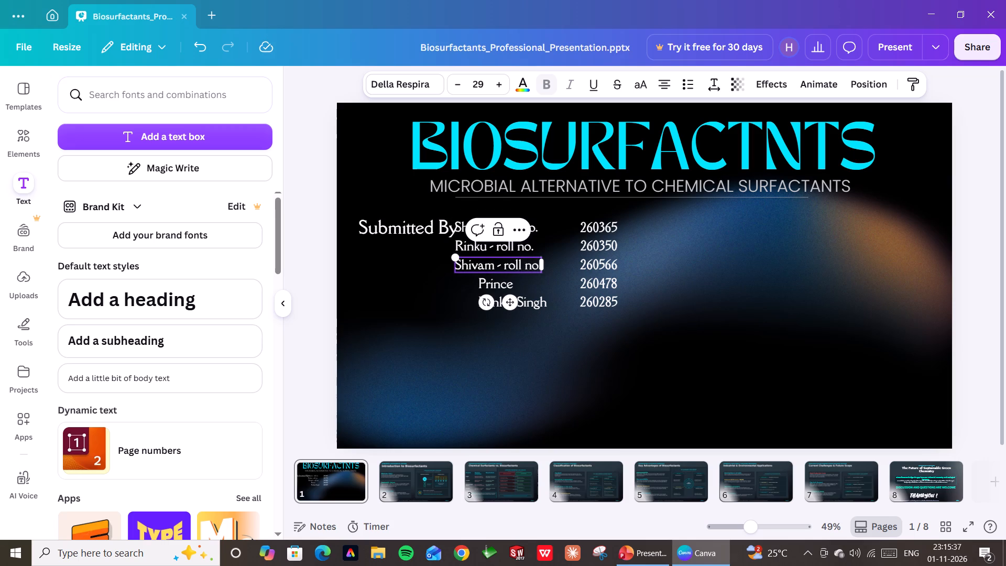
Append "- roll no." after the fourth submitter's name on the front page.
left_click(500, 282)
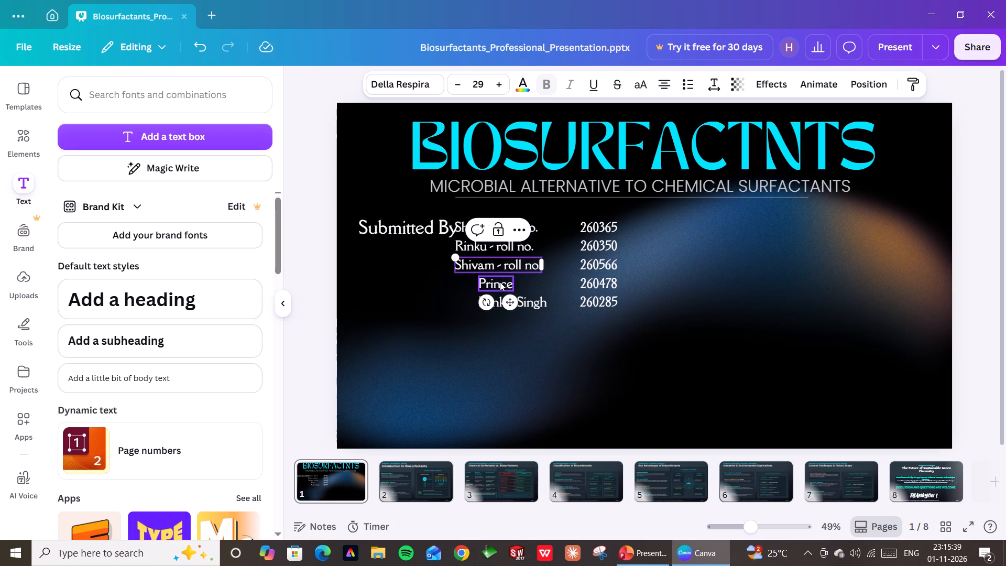
left_click(508, 282)
left_click(511, 286)
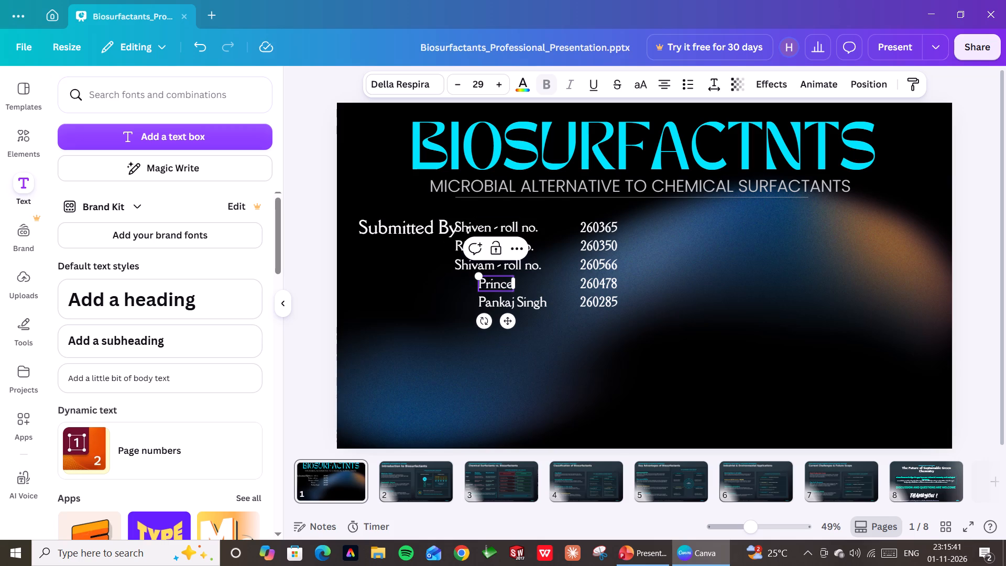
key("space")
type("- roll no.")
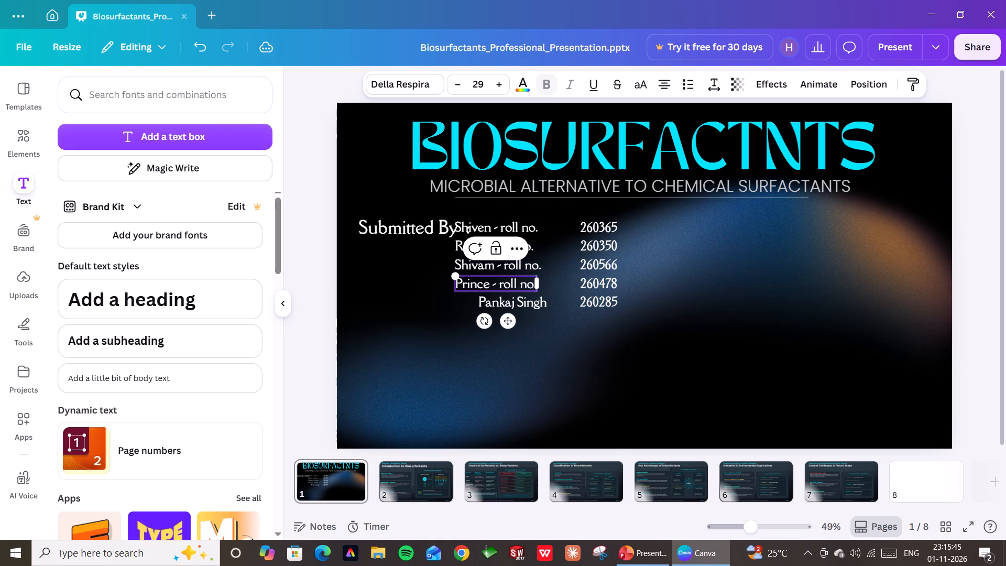
Append "- roll no." after the fifth submitter's name on the front page and deselect the text.
left_click(535, 304)
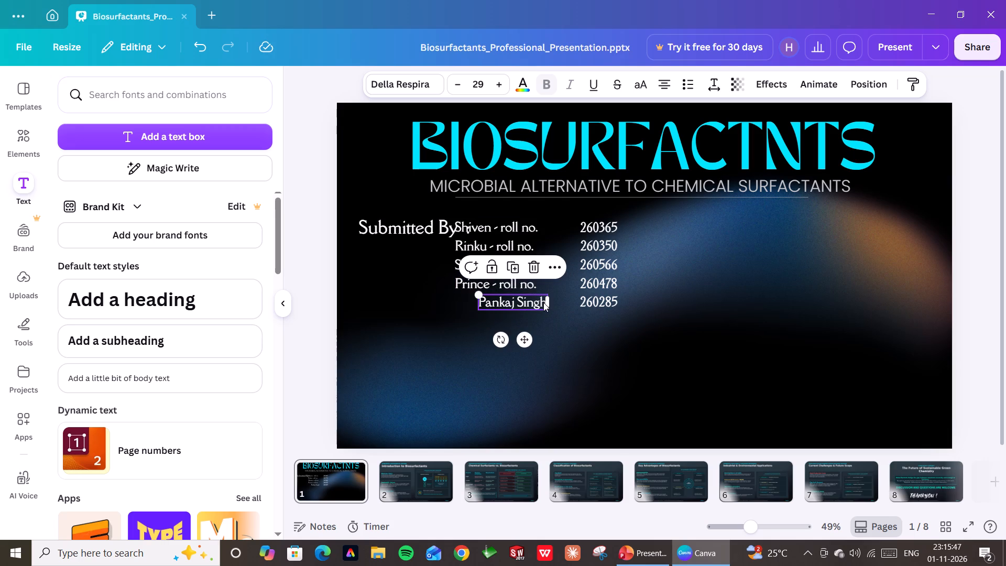
left_click(544, 302)
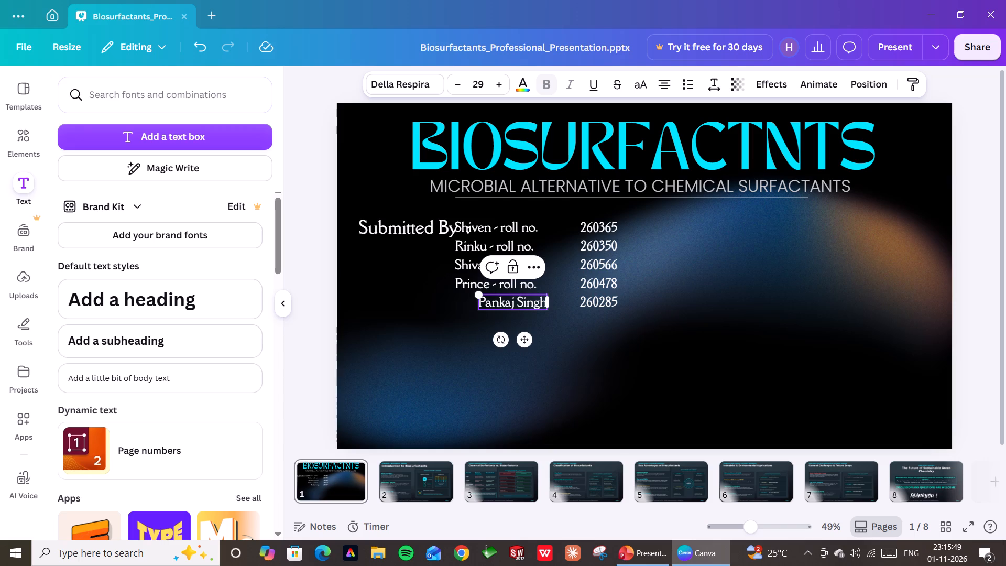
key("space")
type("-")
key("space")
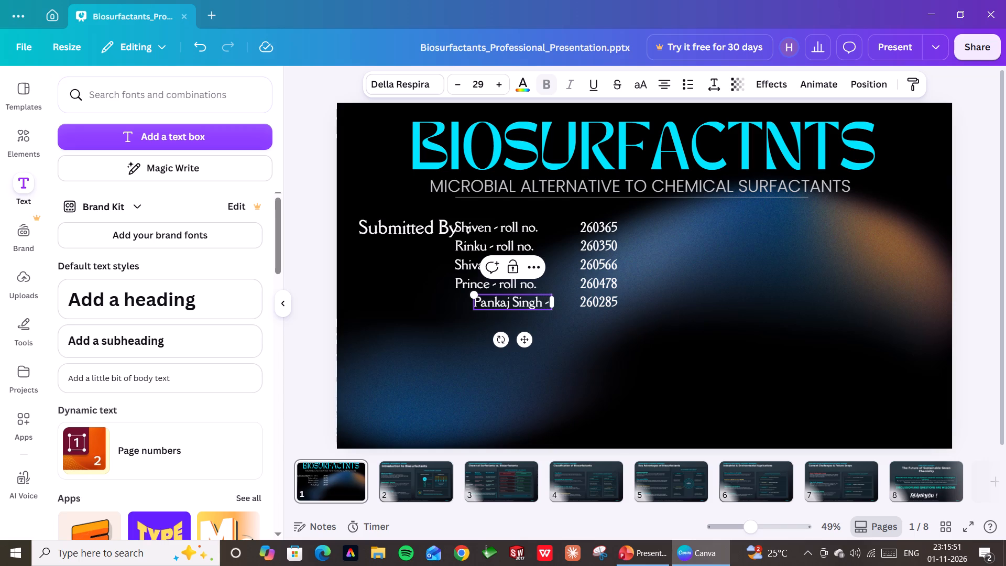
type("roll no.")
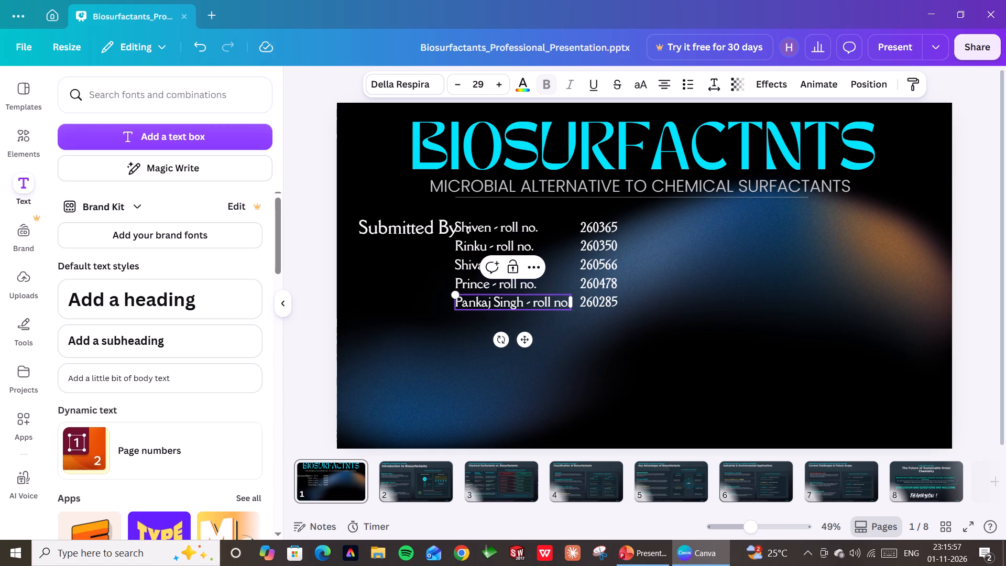
left_click_drag(526, 302, 519, 302)
left_click(679, 296)
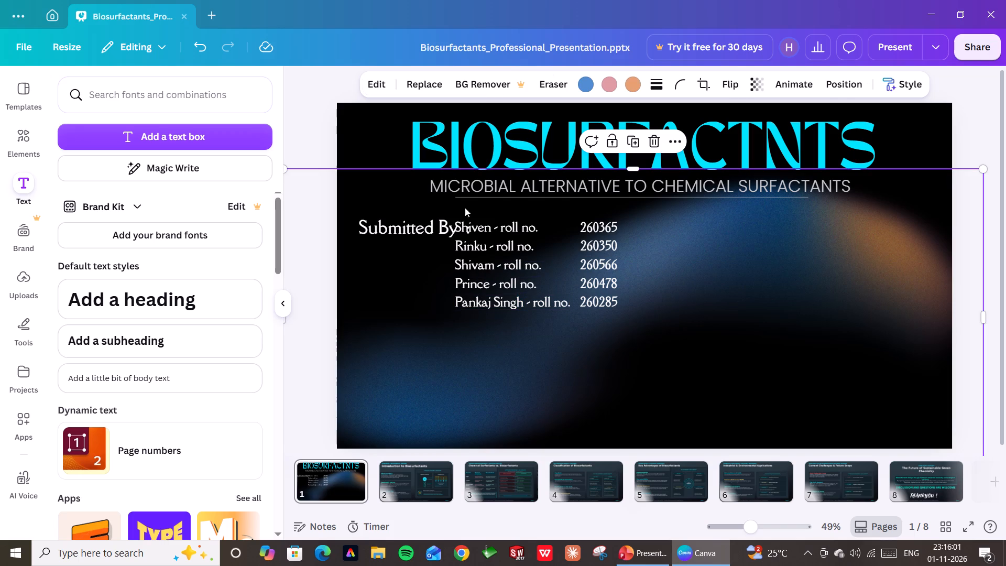
Shift the submitter name lines slightly toward the ID numbers to clear the Submitted By label, keeping their starting edges aligned.
left_click(495, 224)
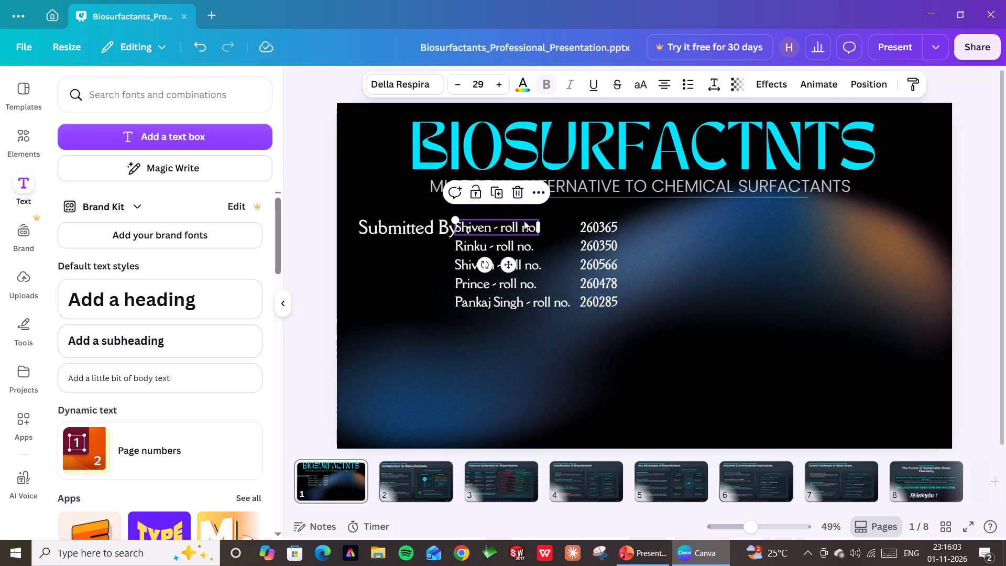
left_click_drag(522, 221, 533, 221)
left_click(524, 244)
left_click_drag(524, 242, 528, 241)
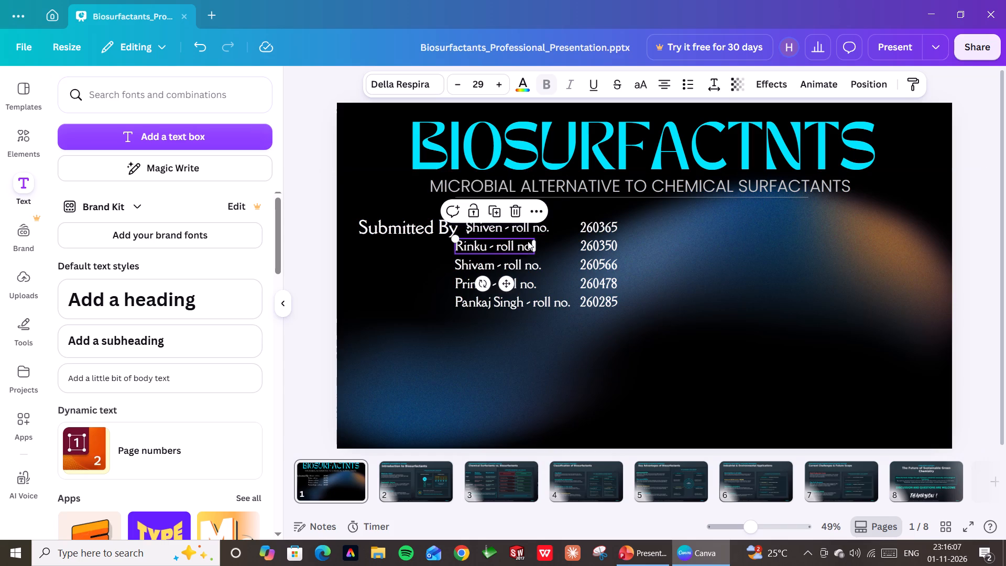
left_click_drag(528, 241, 534, 241)
left_click(523, 263)
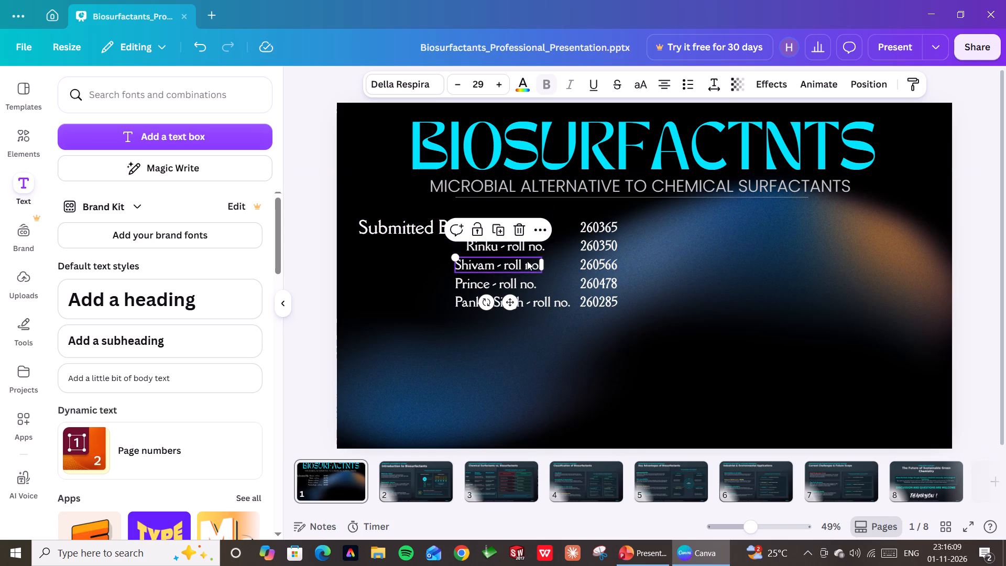
left_click_drag(529, 259, 540, 259)
left_click(533, 281)
left_click_drag(526, 278, 537, 277)
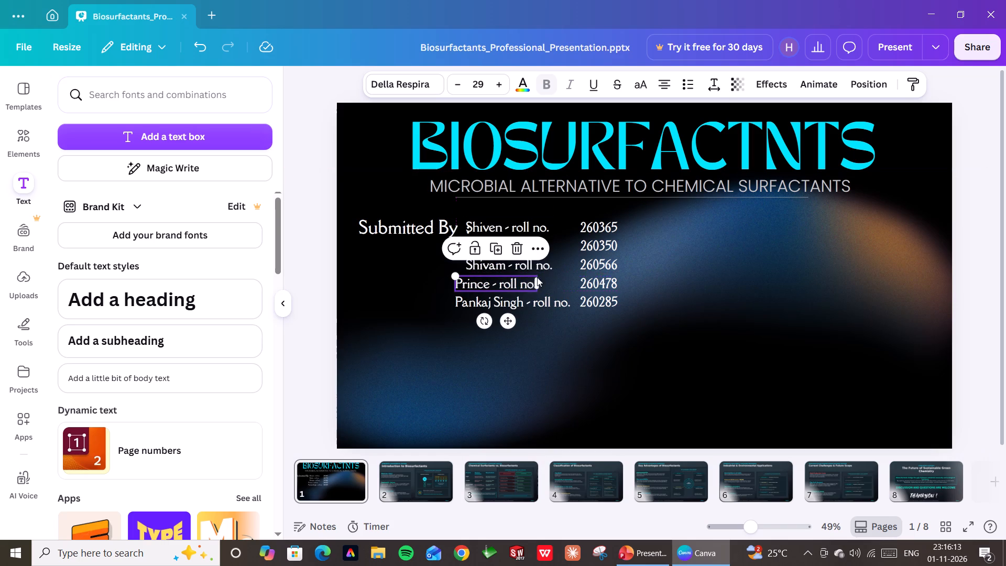
left_click_drag(537, 277, 538, 277)
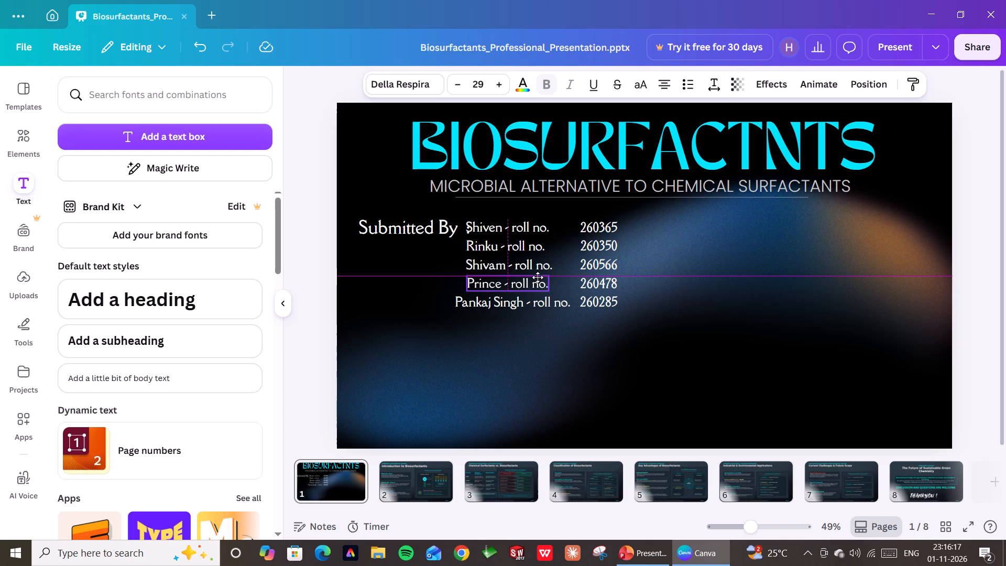
left_click_drag(538, 277, 536, 277)
left_click(531, 304)
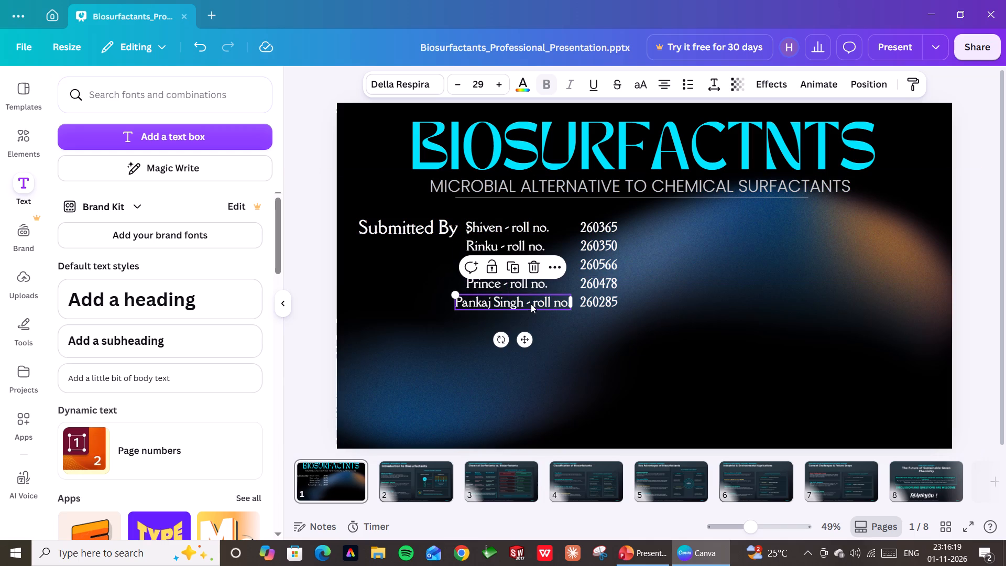
Align the fifth submitter's name line with the starting edge of the four name lines above it.
left_click_drag(533, 297, 541, 296)
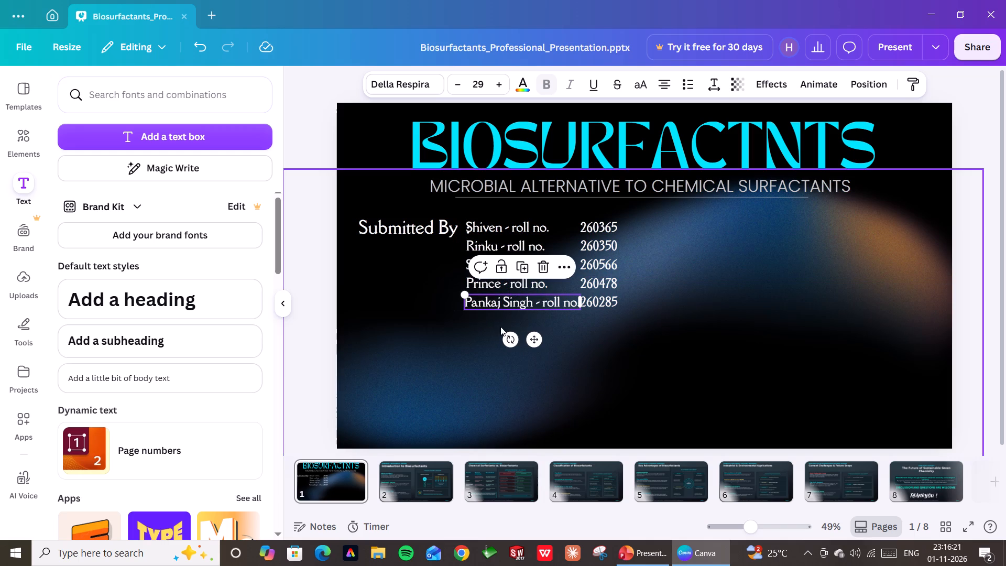
left_click(533, 294)
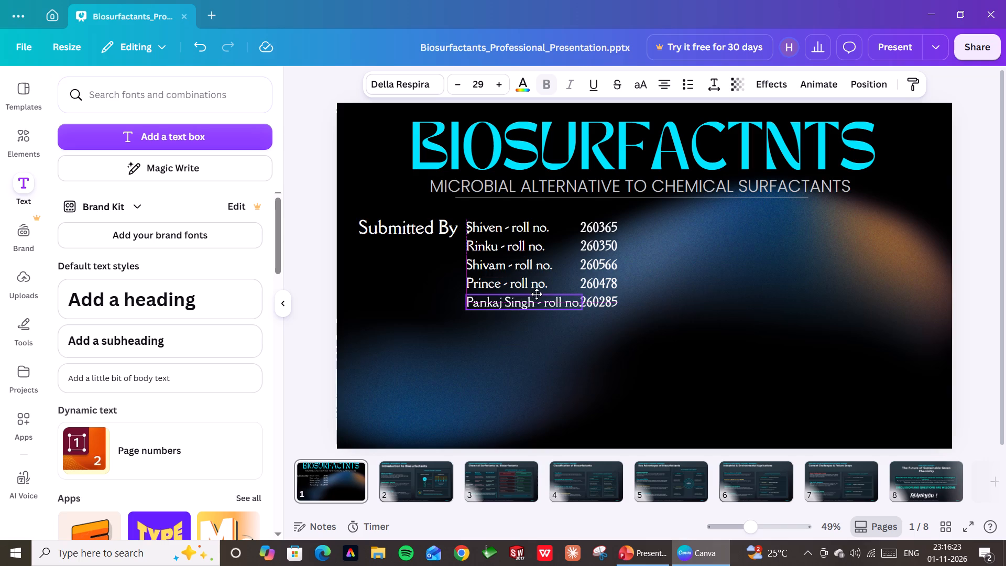
left_click(439, 319)
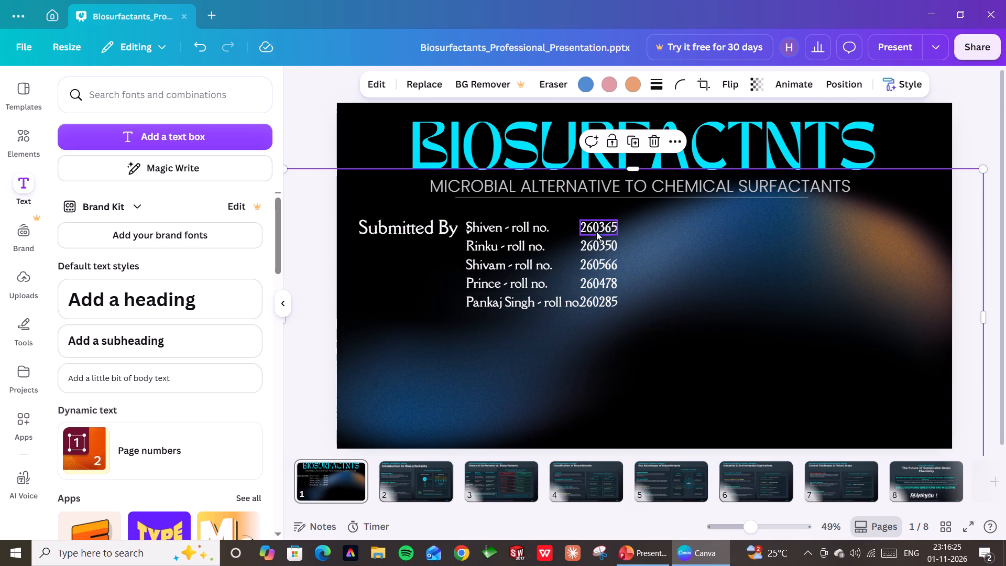
Shift all five roll numbers slightly away from the name lines on the front page, keeping them in one aligned column.
left_click(596, 227)
left_click_drag(597, 224, 607, 223)
left_click(596, 244)
left_click_drag(596, 244, 604, 245)
left_click(598, 264)
left_click_drag(598, 264, 609, 263)
left_click(605, 282)
left_click_drag(605, 282, 615, 281)
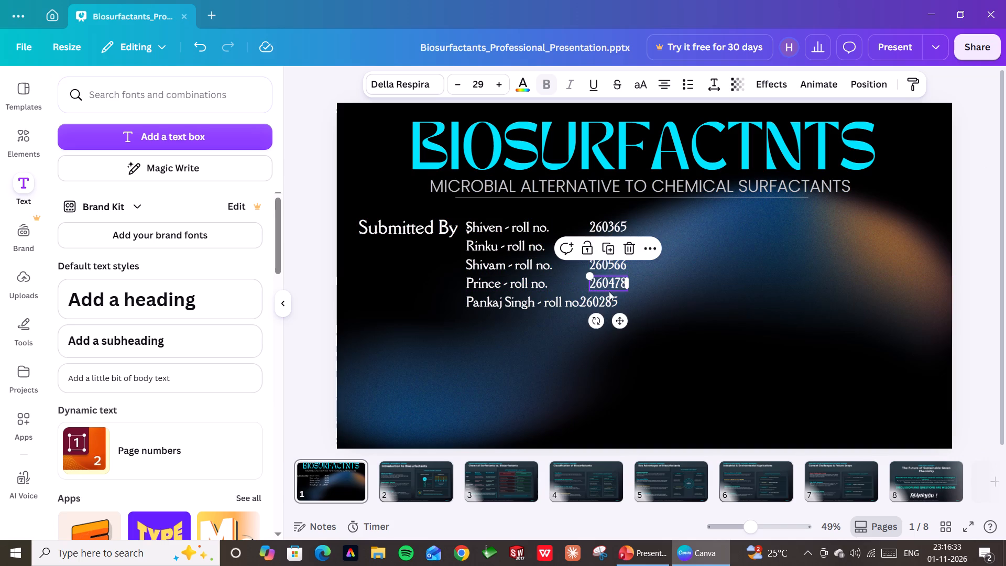
left_click(602, 301)
left_click_drag(602, 301, 612, 300)
left_click(694, 238)
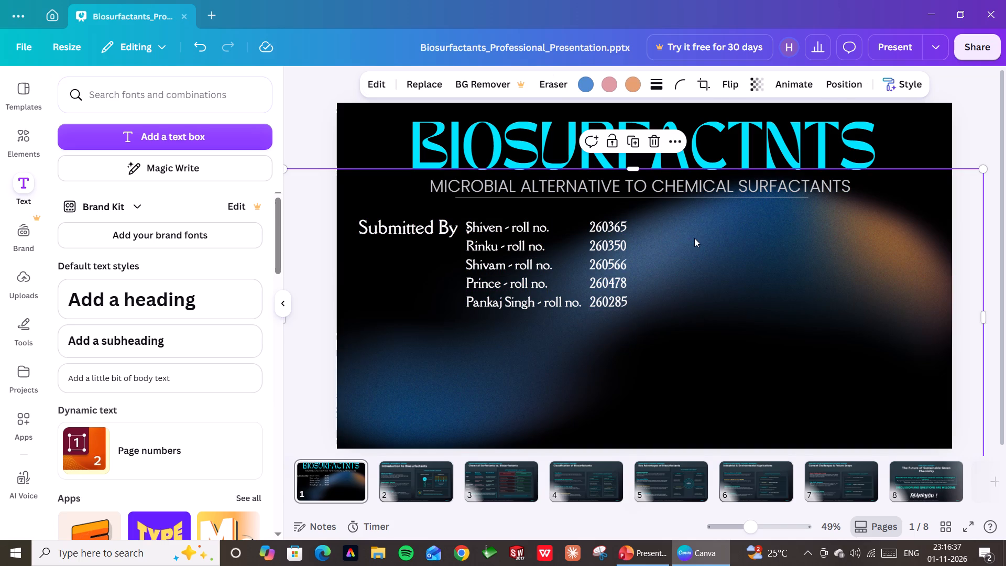
left_click(315, 139)
Shift the five submitter name lines slightly toward the roll numbers to clear the colon after Submitted By, keeping their starting edges aligned.
left_click_drag(515, 222, 524, 222)
left_click(493, 243)
left_click_drag(500, 240, 514, 241)
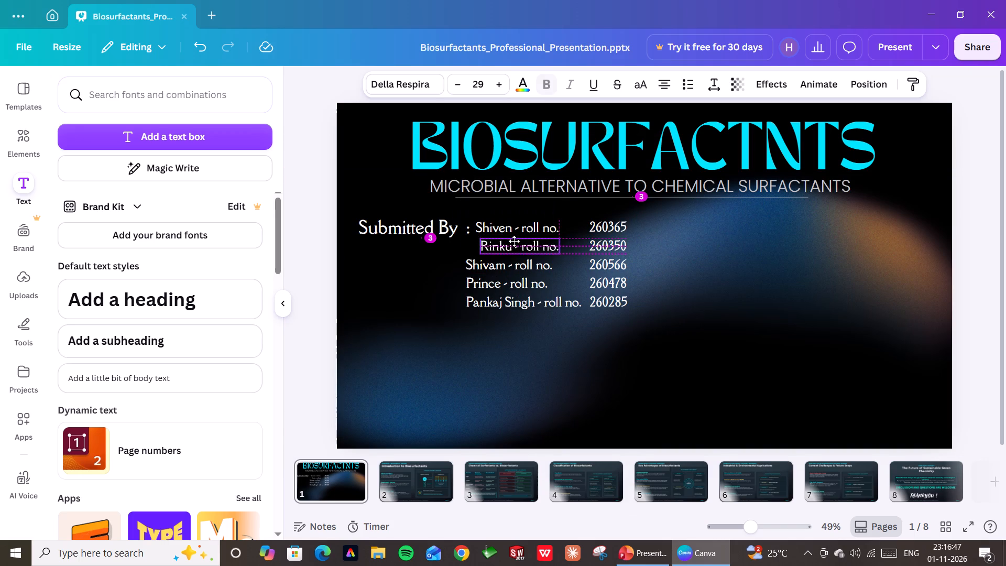
left_click_drag(514, 241, 511, 241)
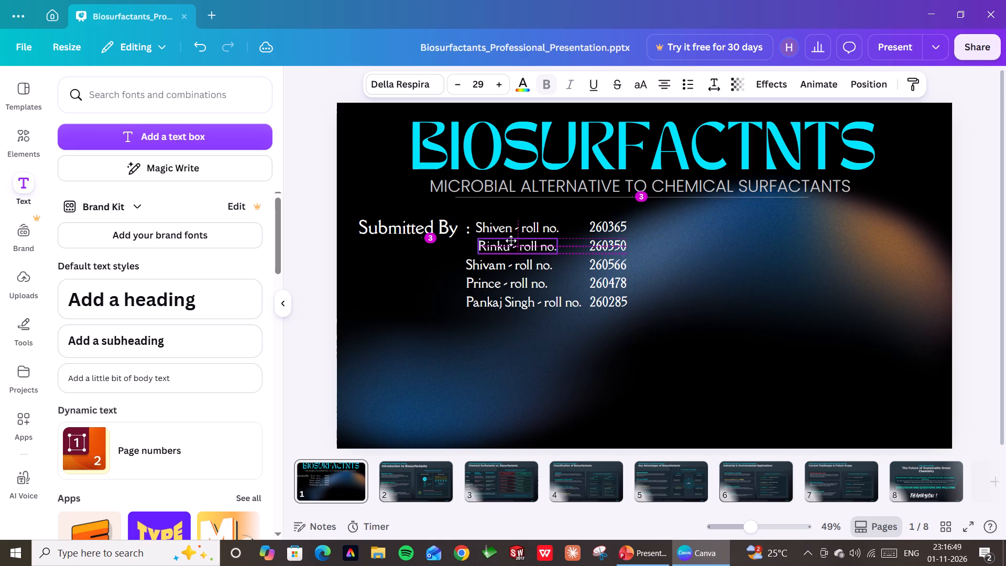
left_click_drag(511, 241, 509, 240)
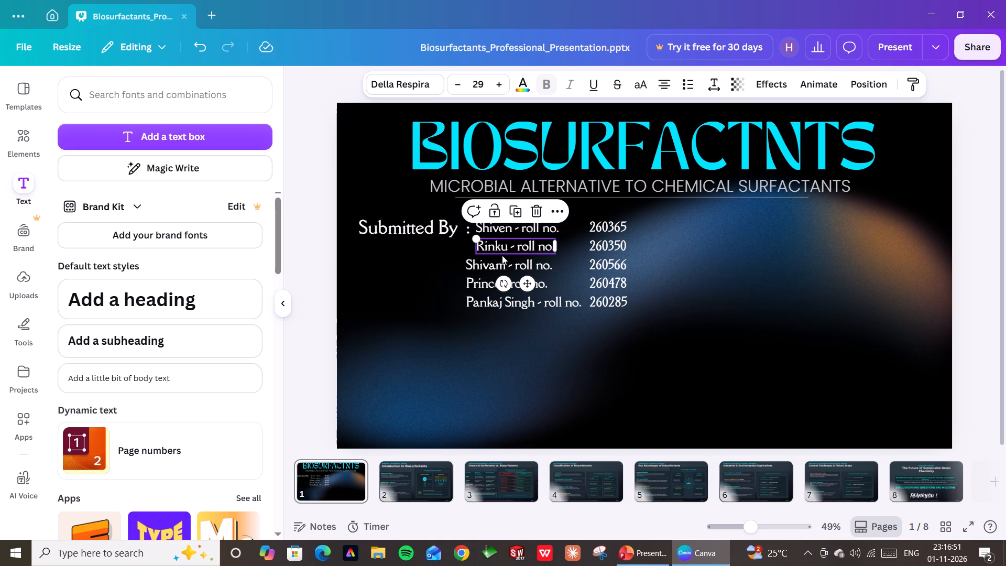
left_click(502, 260)
left_click_drag(502, 257, 513, 257)
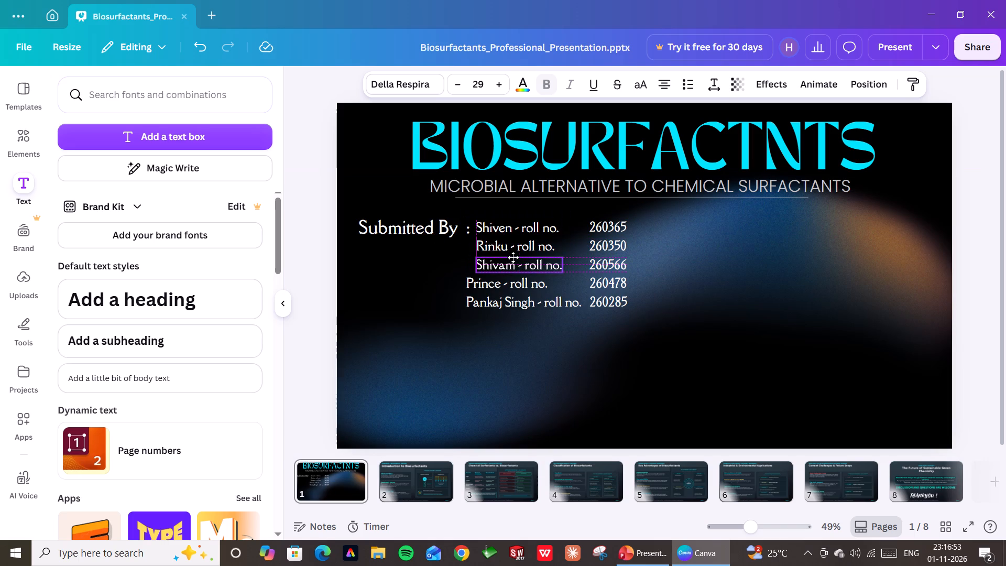
left_click_drag(513, 257, 513, 257)
left_click(500, 284)
left_click_drag(501, 280, 502, 280)
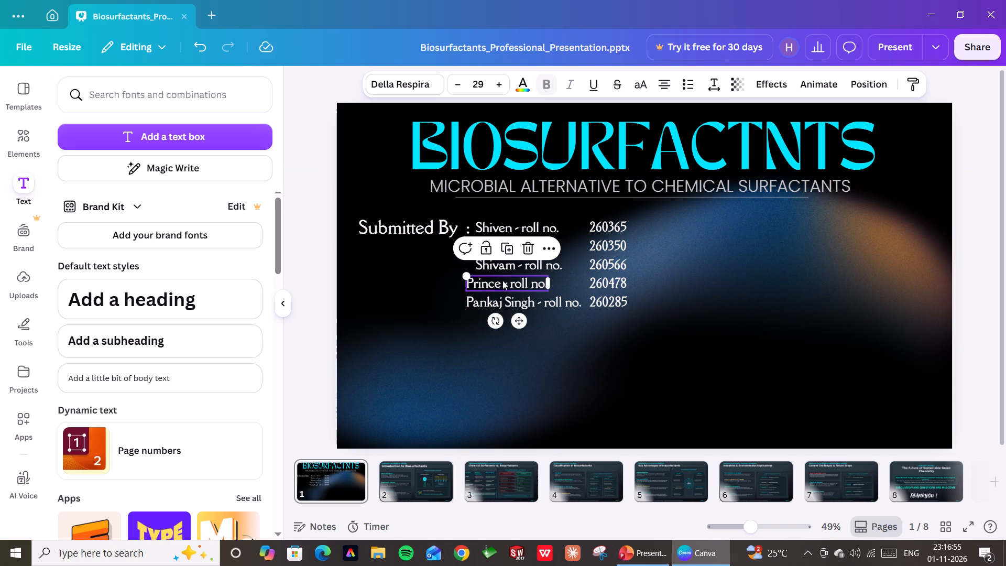
left_click_drag(502, 280, 512, 279)
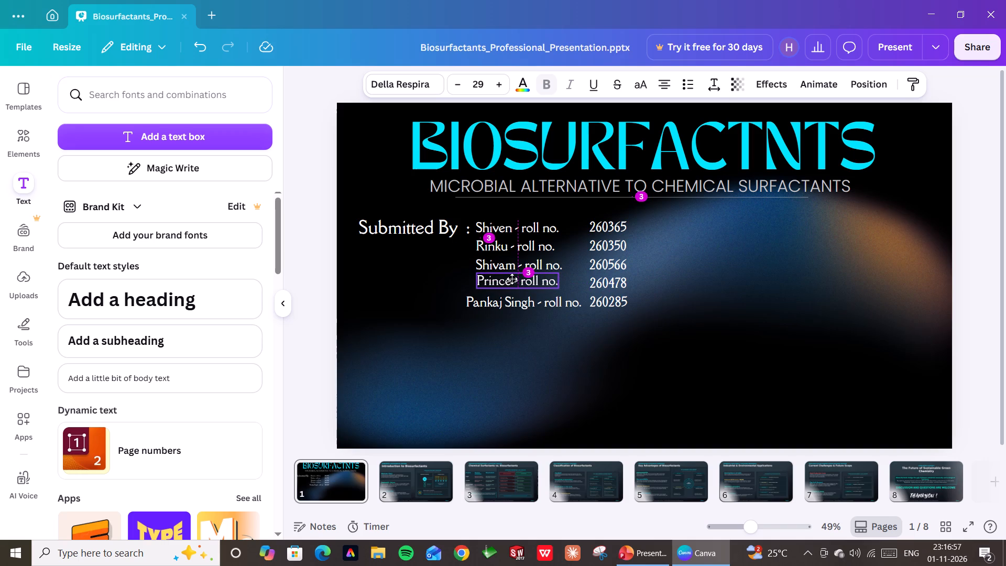
left_click_drag(512, 279, 511, 280)
left_click(515, 302)
left_click_drag(515, 296, 524, 295)
Move the five roll numbers slightly farther from the name lines to restore the gap, keeping the column aligned, and deselect.
left_click(609, 295)
left_click_drag(608, 299, 613, 300)
left_click_drag(600, 280, 607, 281)
left_click_drag(602, 266, 612, 267)
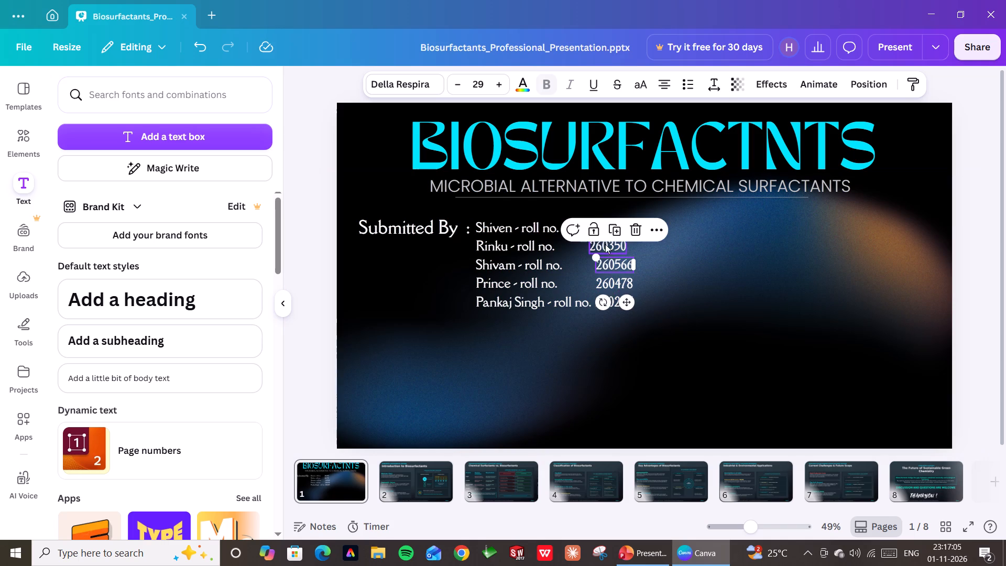
left_click_drag(605, 243, 616, 244)
left_click_drag(607, 227, 613, 227)
left_click(674, 231)
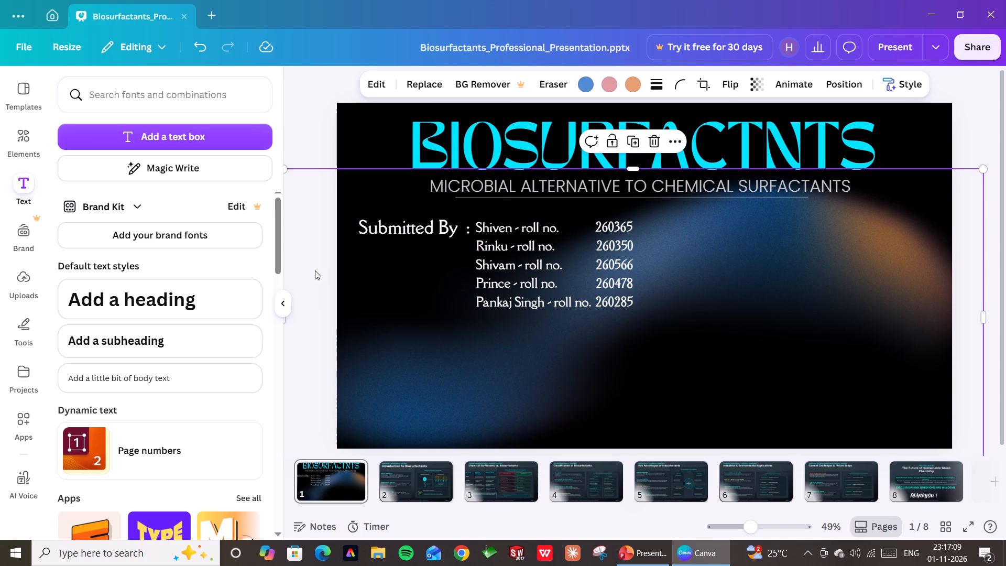
left_click(318, 140)
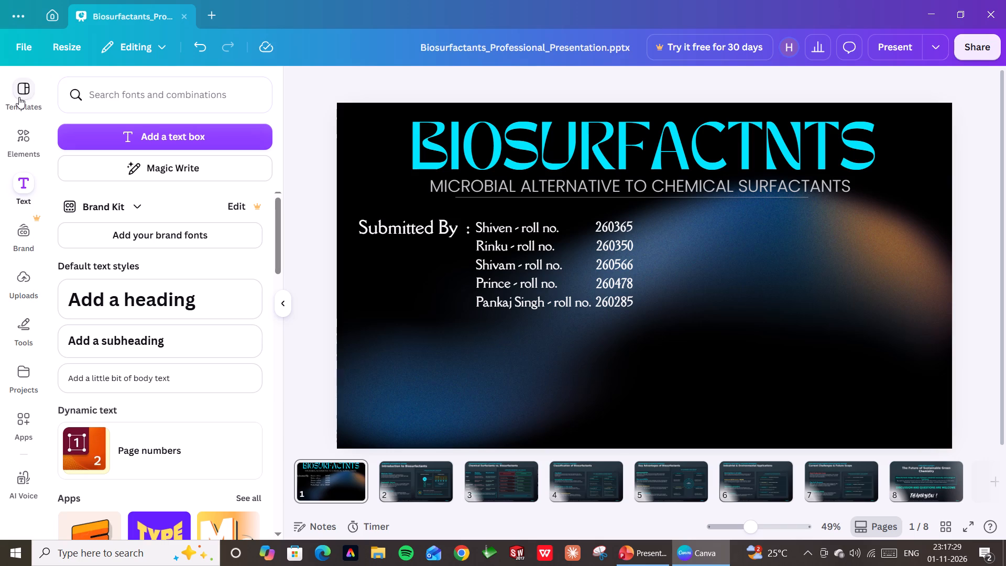
Search the elements library for "boundries".
left_click(11, 144)
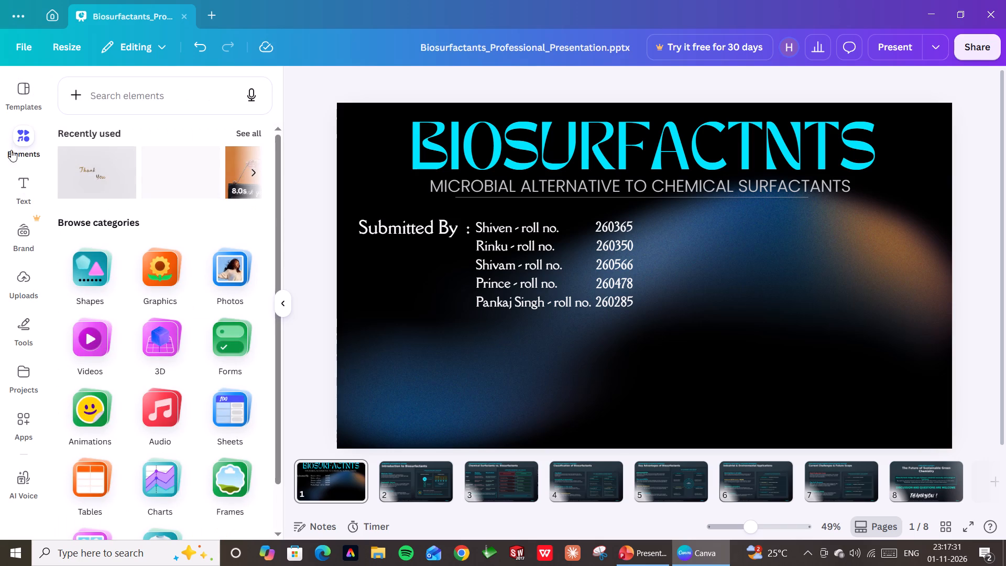
scroll(135, 336, "down", 7)
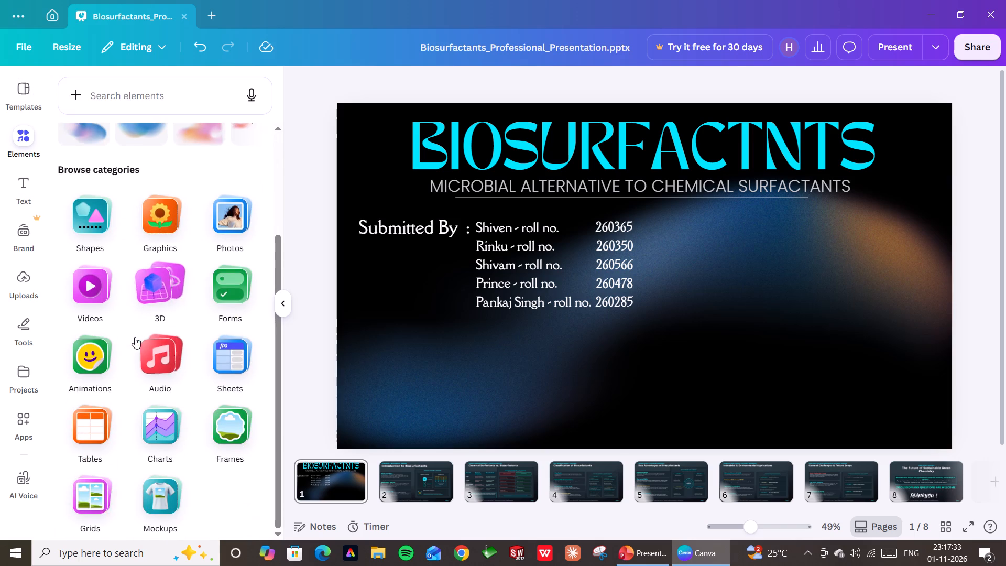
scroll(135, 337, "up", 6)
left_click(142, 101)
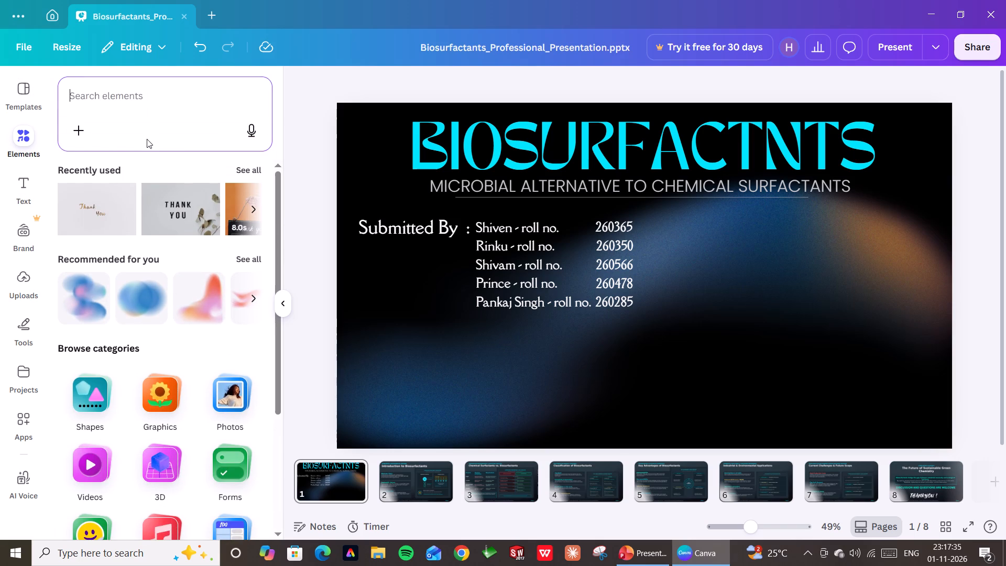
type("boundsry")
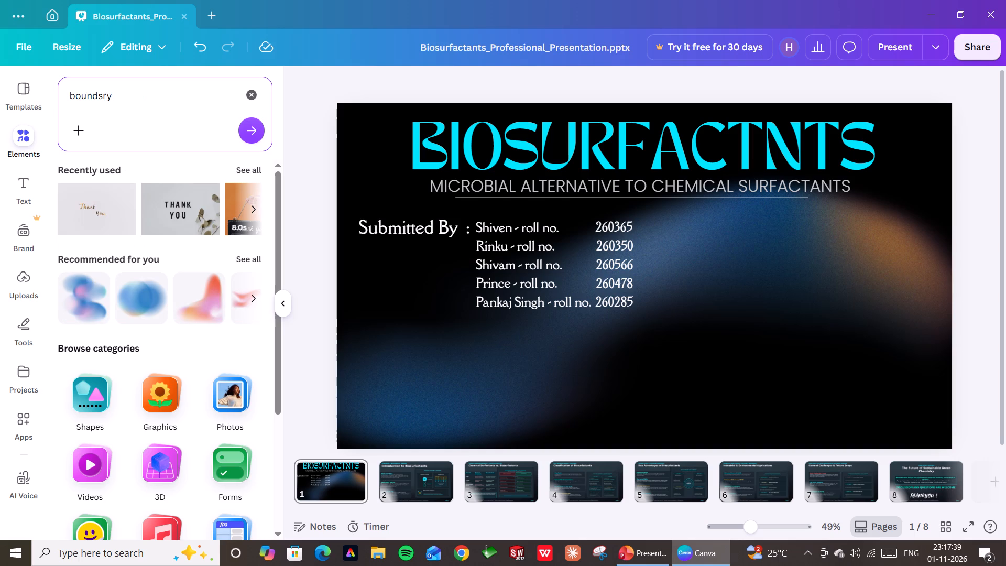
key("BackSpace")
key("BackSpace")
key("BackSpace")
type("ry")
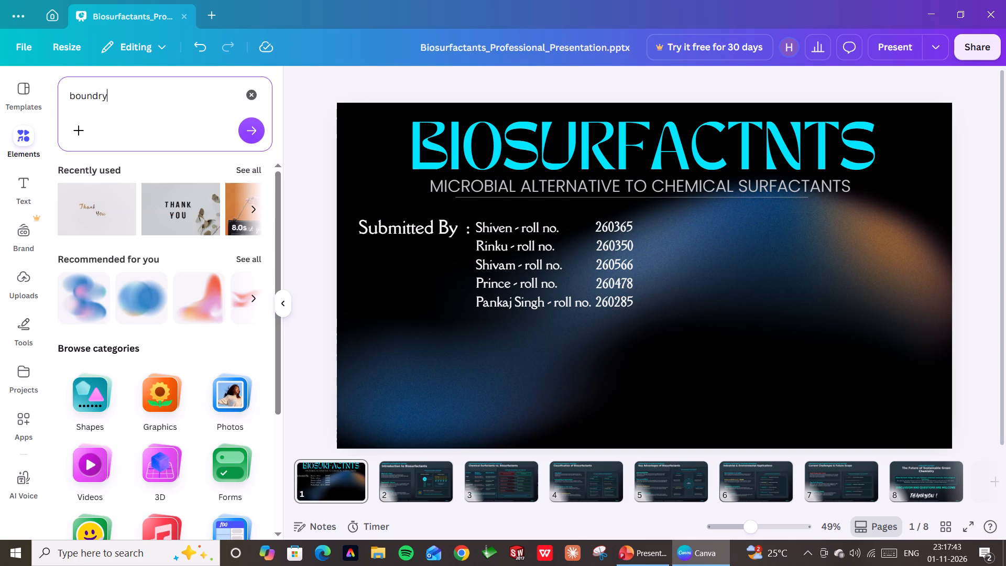
left_click(121, 99)
key("BackSpace")
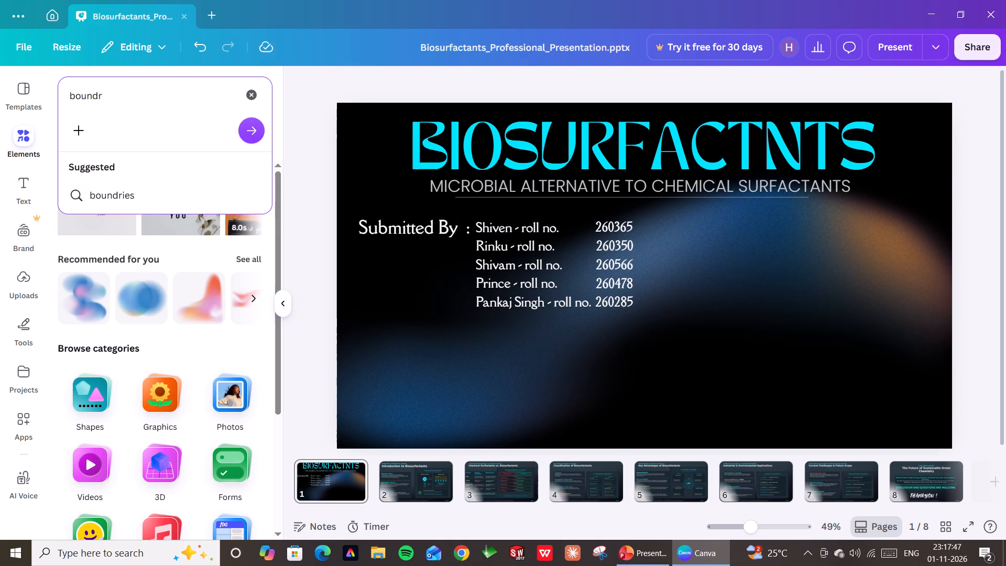
left_click(114, 200)
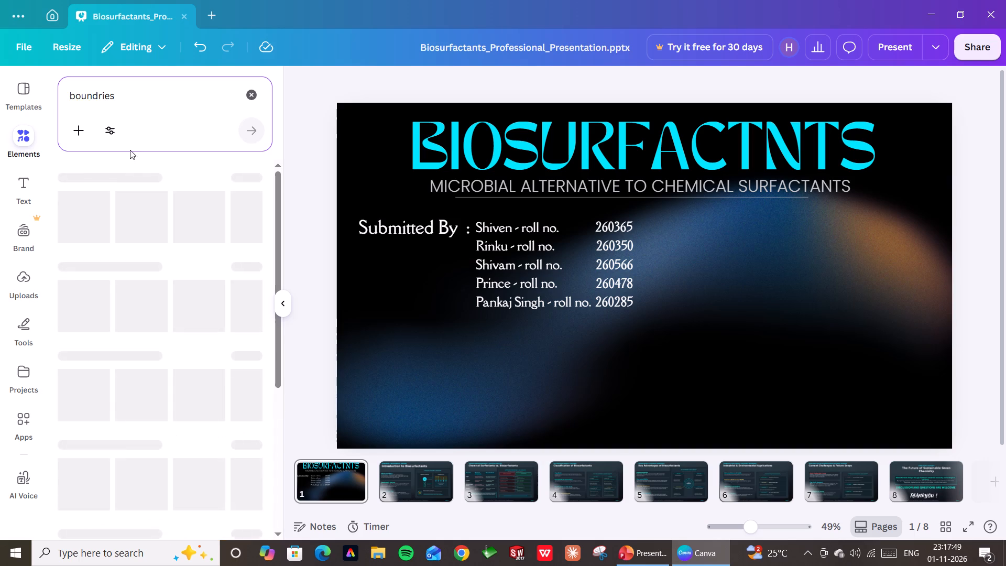
Examine the boundaries search results, including the full set of graphics, for a border suited to the front page.
scroll(138, 400, "down", 3)
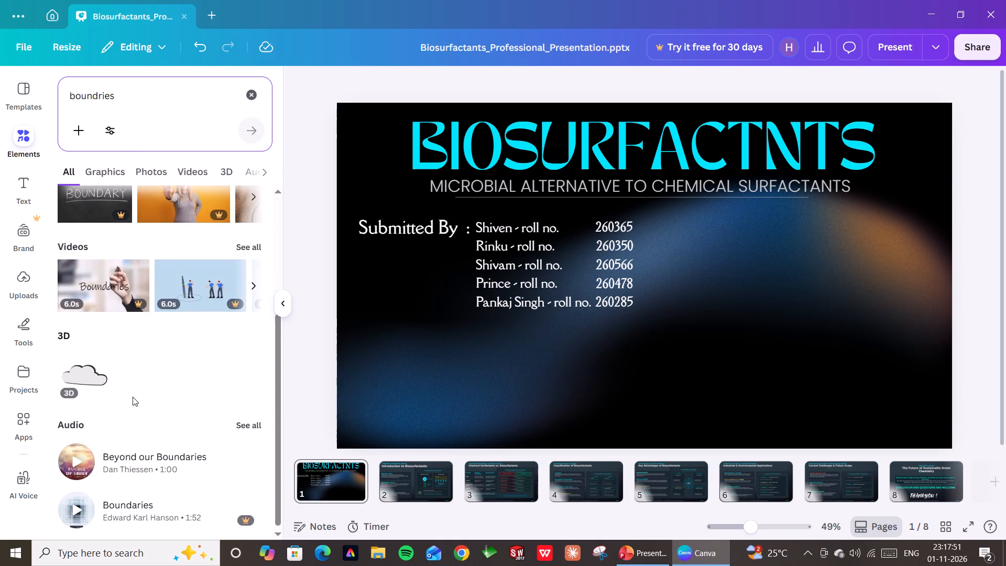
scroll(127, 393, "down", 5)
scroll(126, 392, "up", 5)
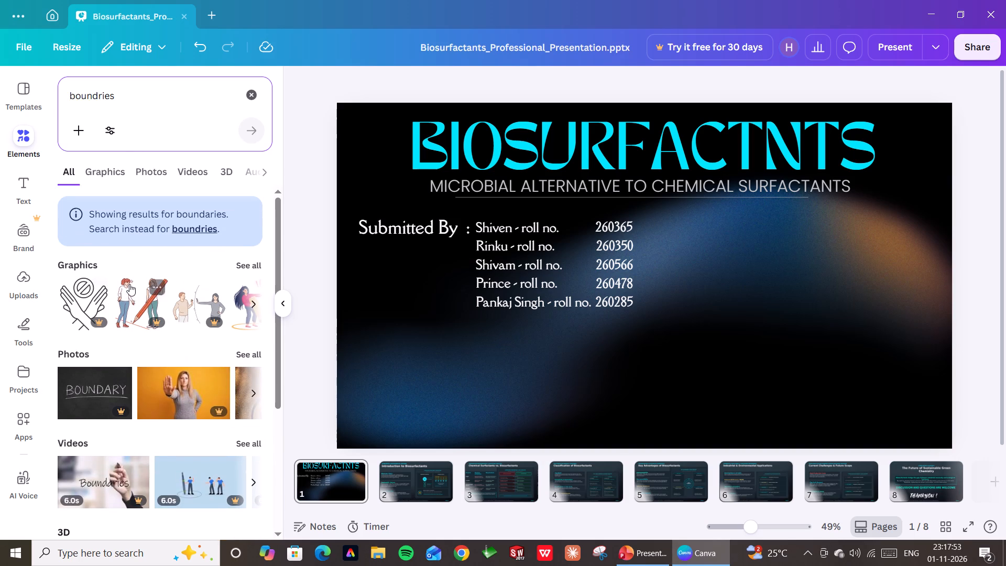
left_click(252, 301)
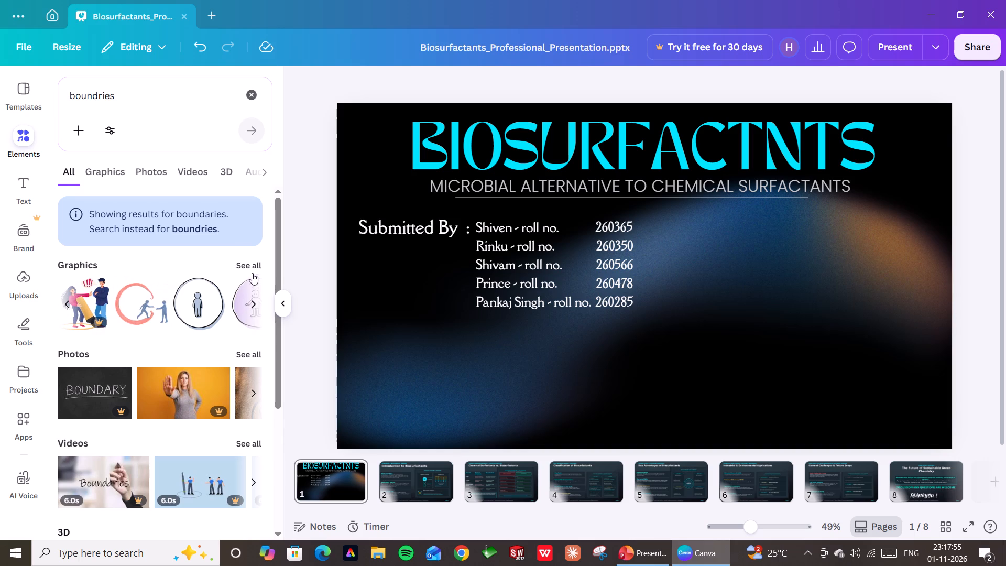
left_click(252, 269)
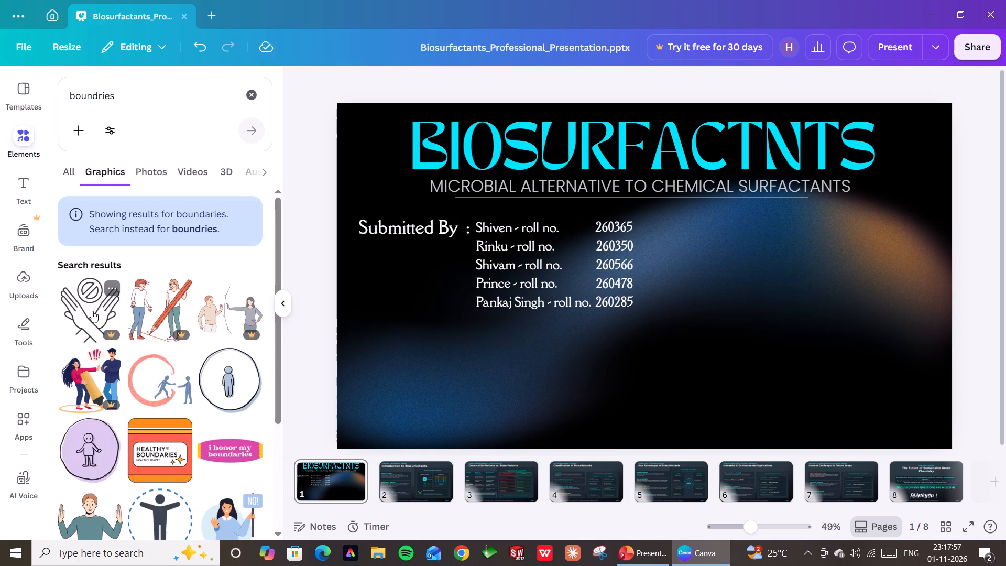
scroll(114, 320, "down", 7)
scroll(124, 328, "up", 2)
scroll(124, 328, "down", 3)
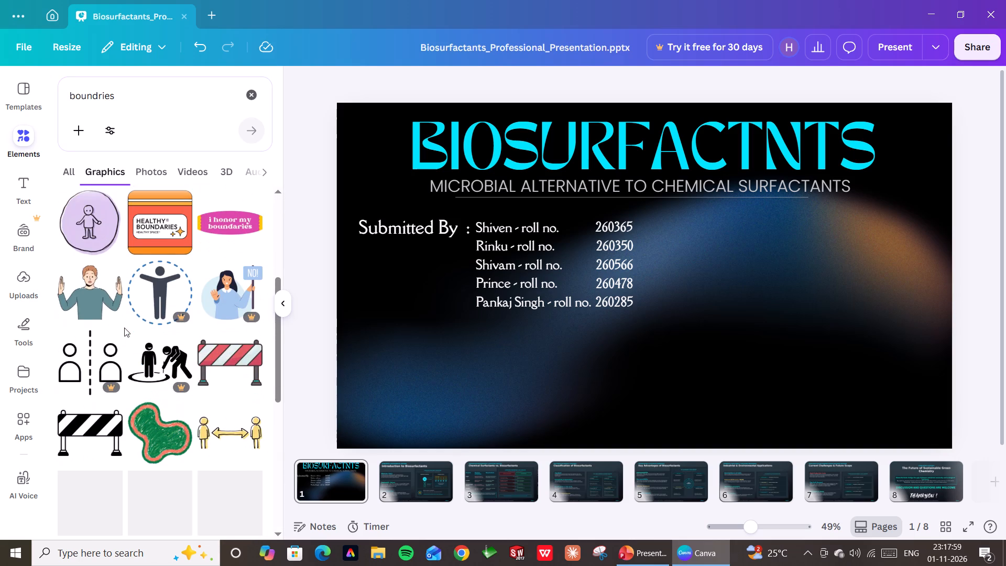
scroll(127, 335, "down", 14)
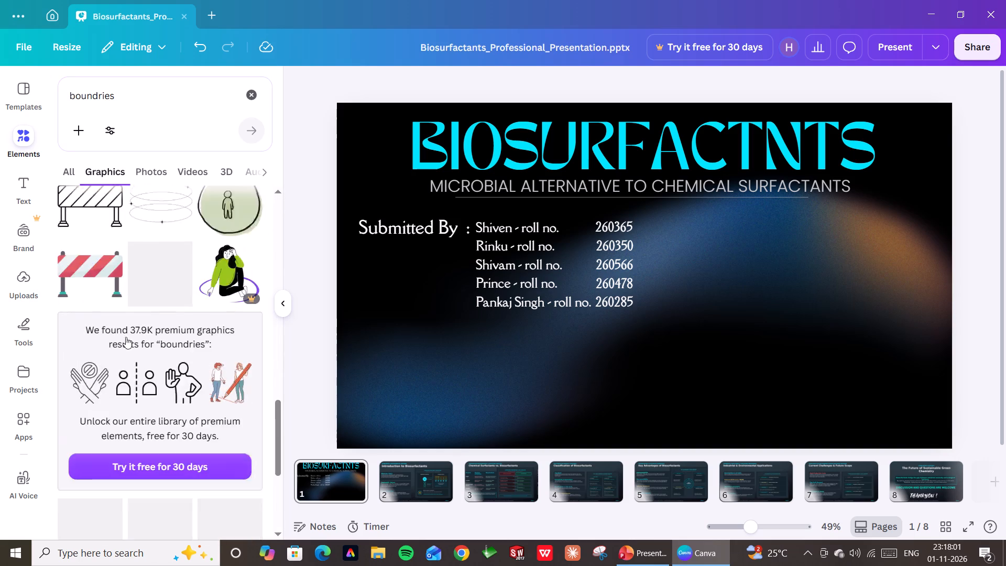
scroll(126, 337, "up", 2)
Search the text fonts and combinations for "frame" and look through the results.
left_click(18, 184)
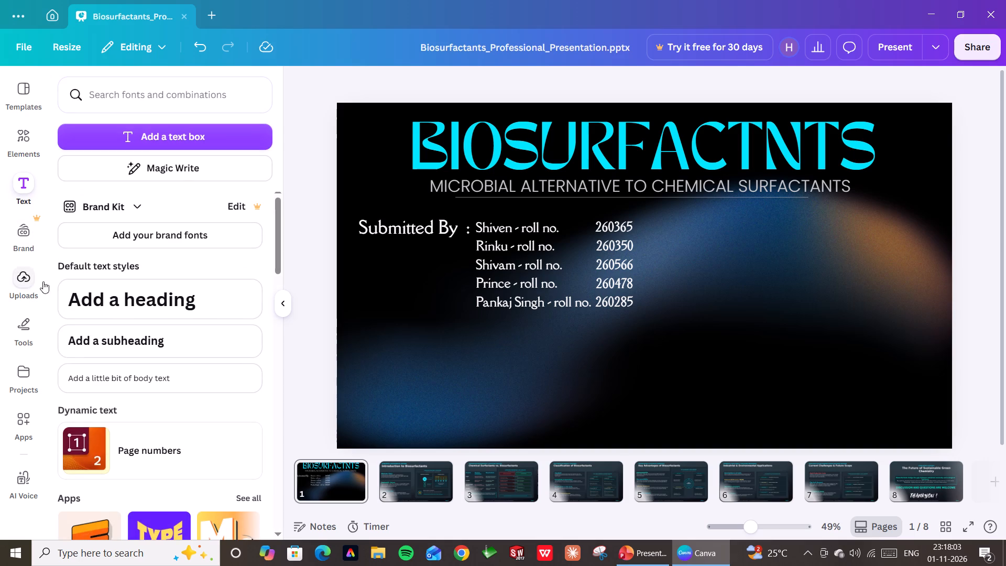
left_click(178, 95)
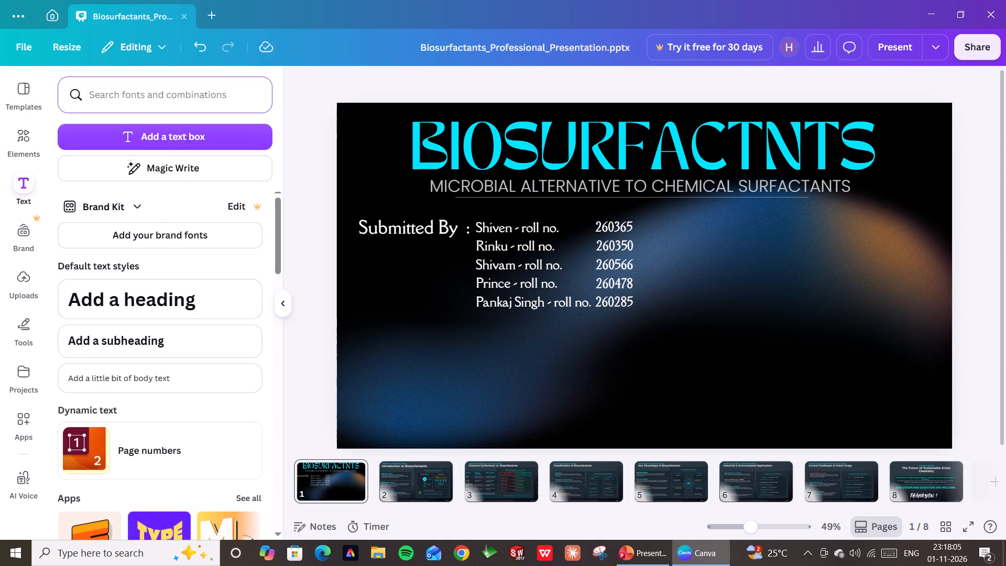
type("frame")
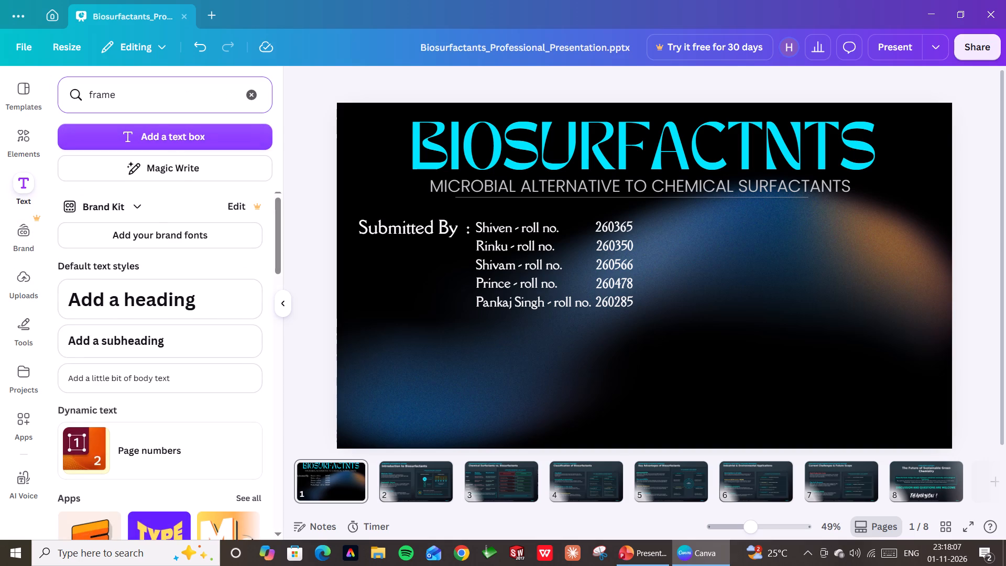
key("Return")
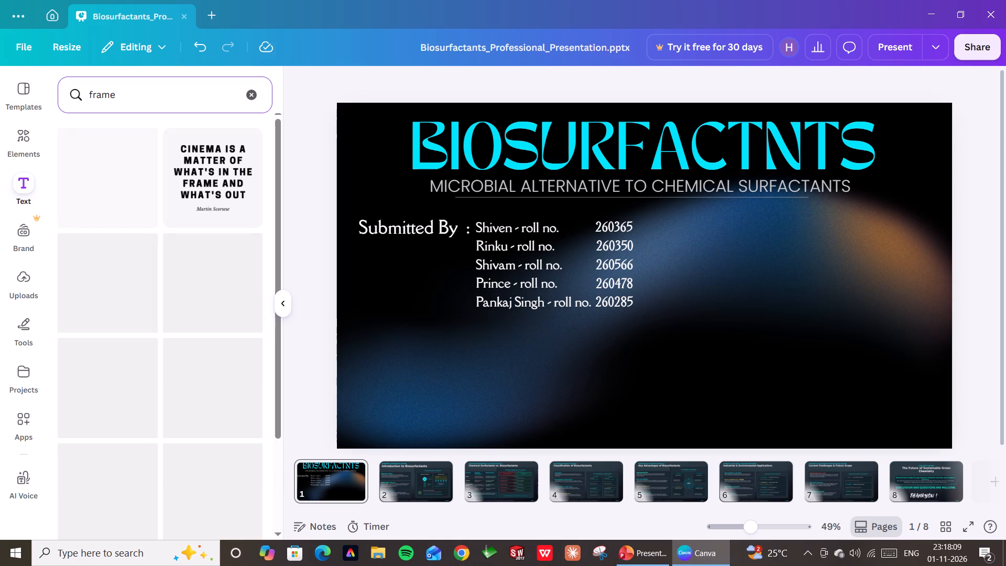
scroll(140, 169, "down", 4)
scroll(158, 357, "down", 5)
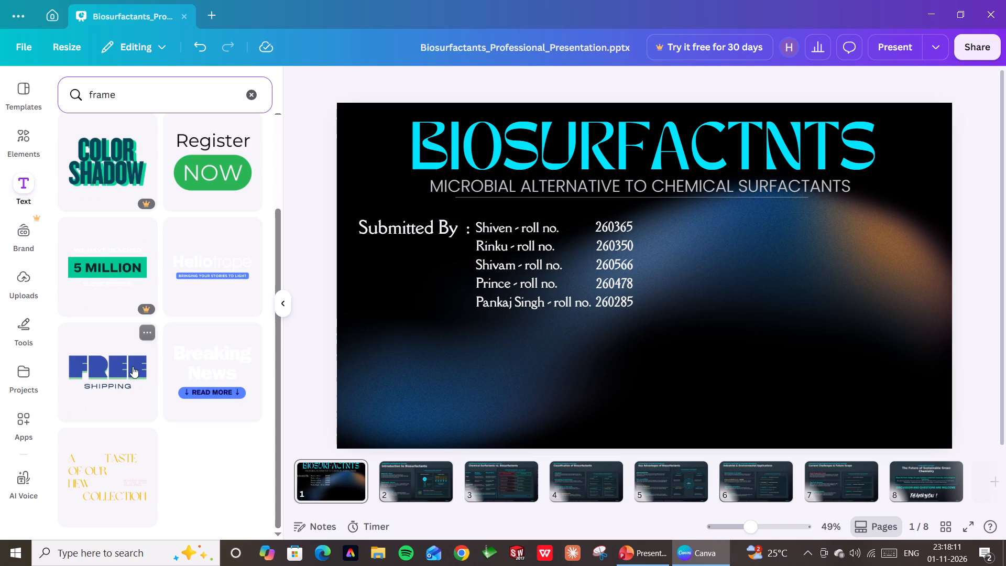
Search the text fonts and combinations for "frame for text".
scroll(133, 366, "down", 2)
scroll(133, 366, "up", 6)
left_click(132, 96)
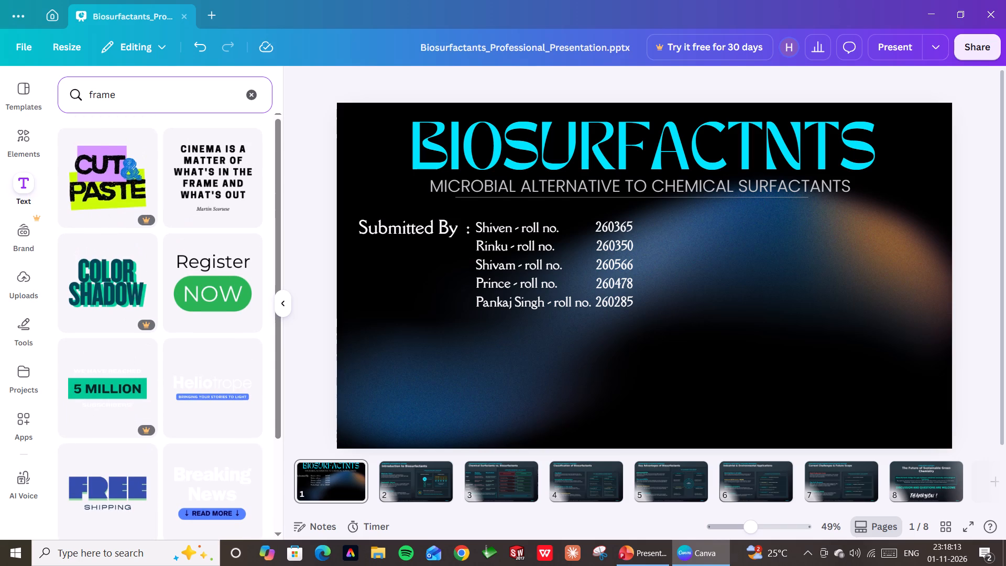
key("BackSpace")
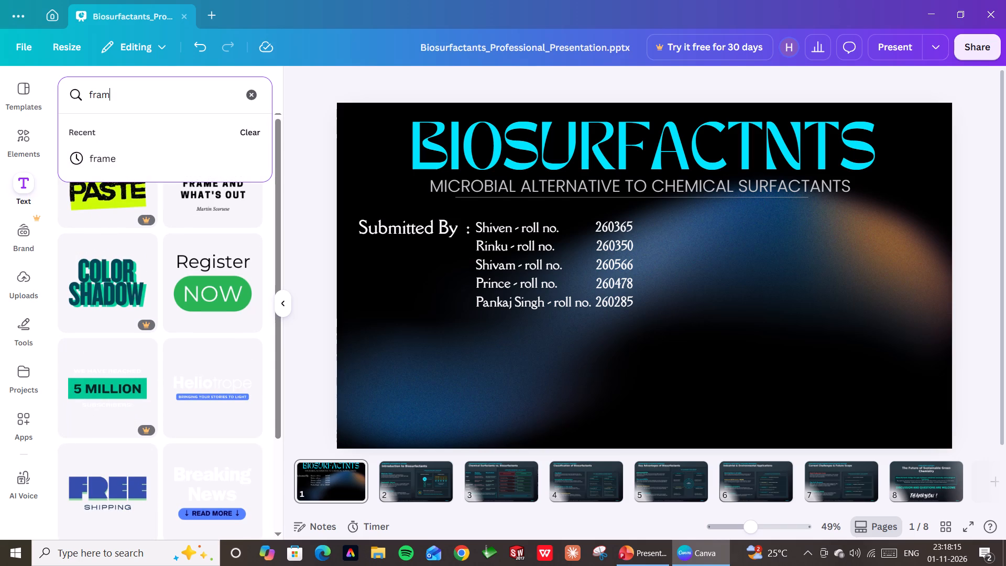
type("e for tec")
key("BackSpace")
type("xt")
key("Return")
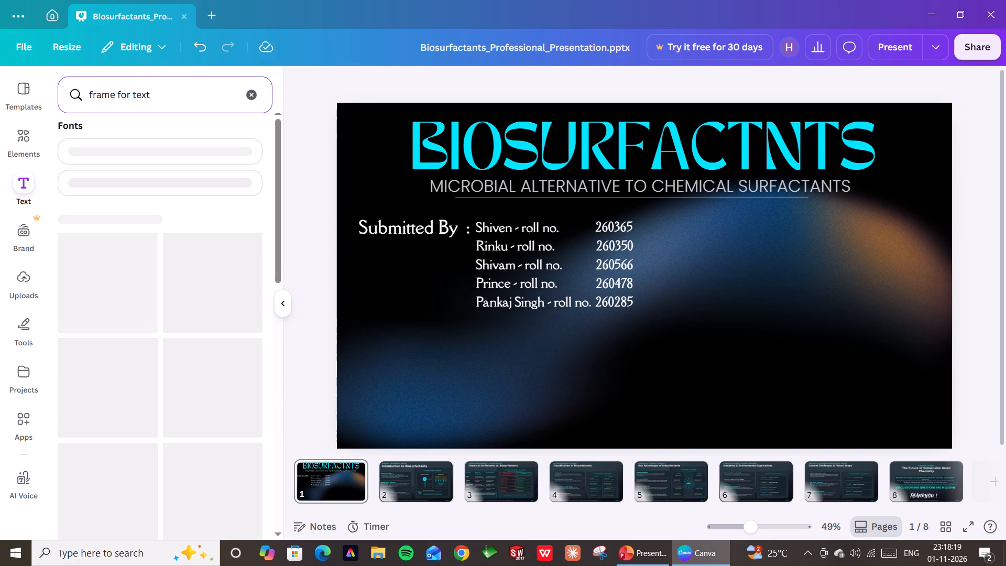
Examine the "frame for text" results for a text combination whose border could surround the submitter list.
scroll(115, 367, "down", 5)
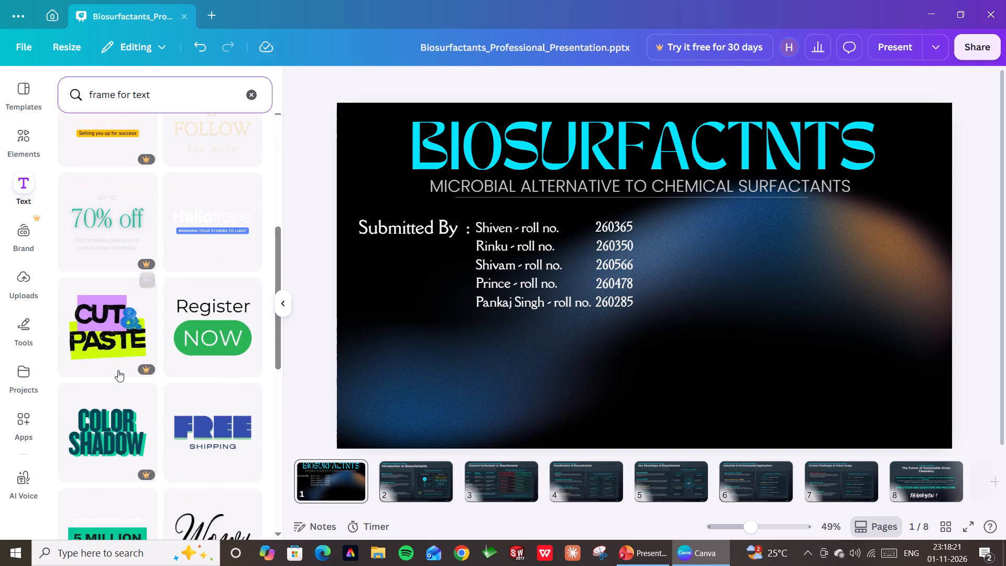
scroll(118, 370, "down", 14)
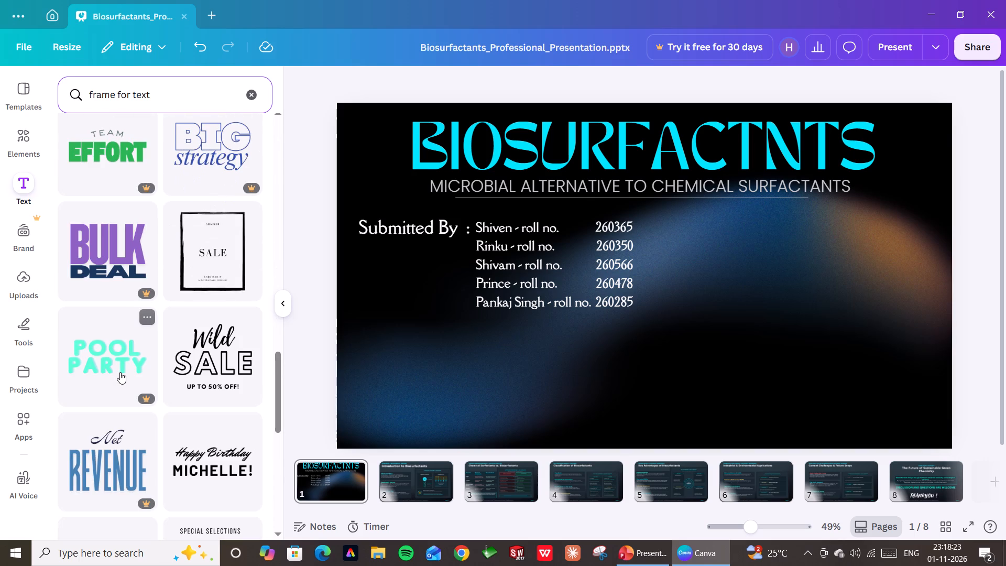
scroll(120, 372, "down", 11)
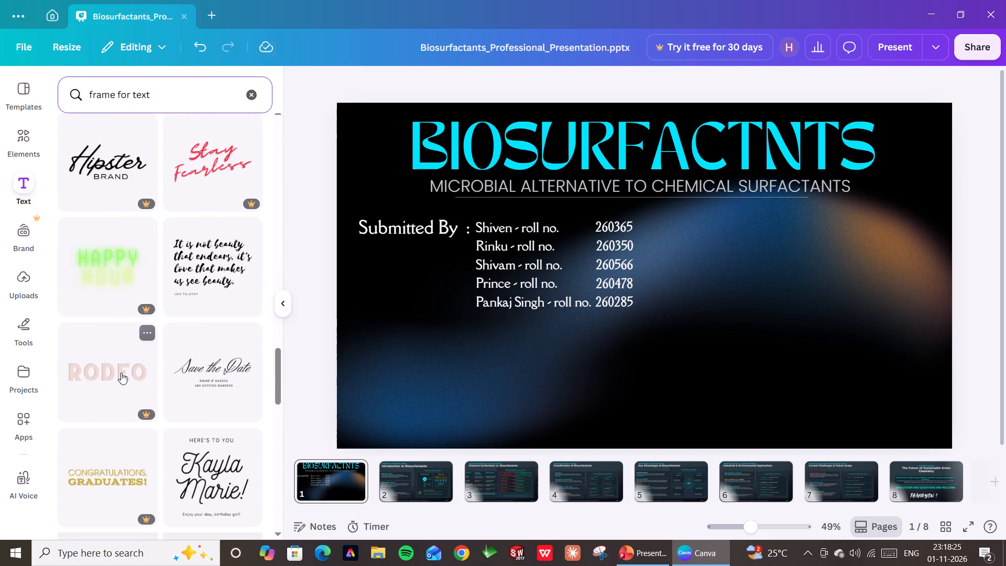
scroll(121, 373, "down", 13)
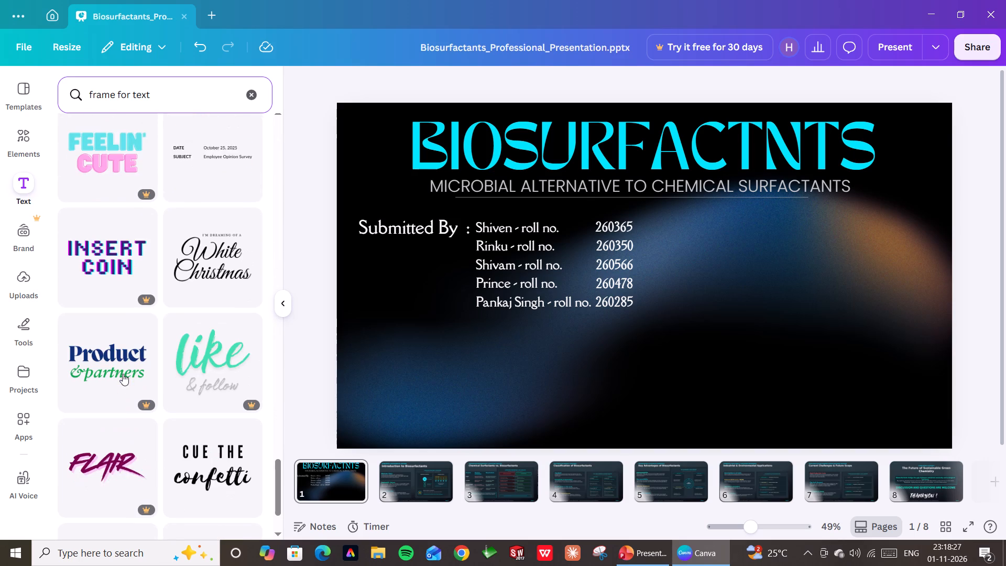
scroll(123, 372, "down", 15)
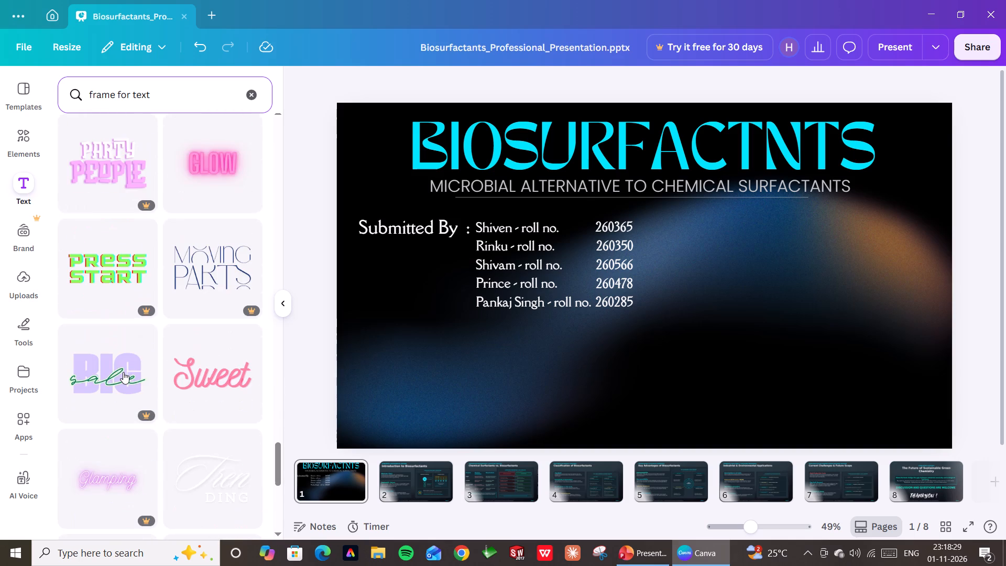
scroll(123, 372, "down", 13)
scroll(123, 372, "down", 9)
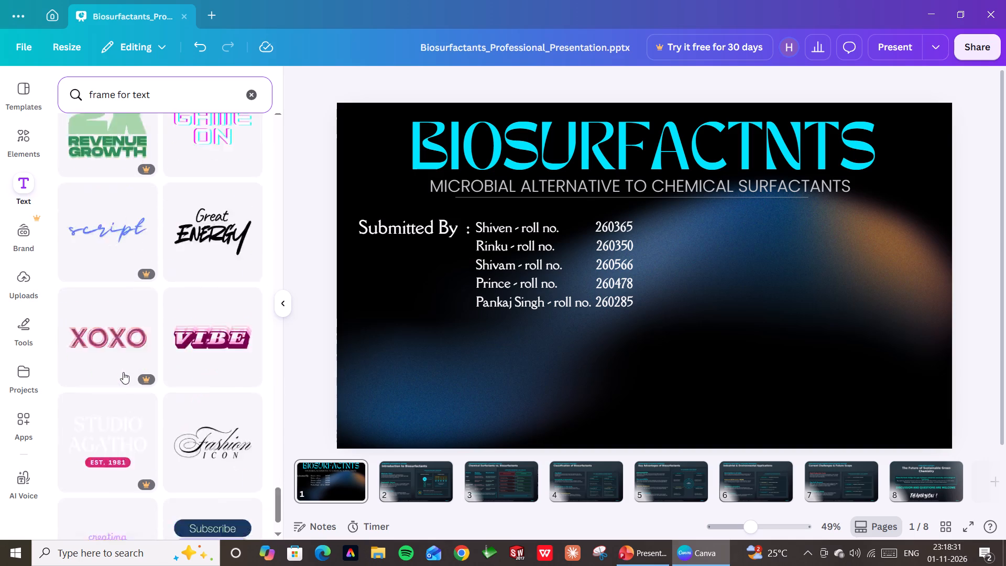
scroll(123, 372, "down", 19)
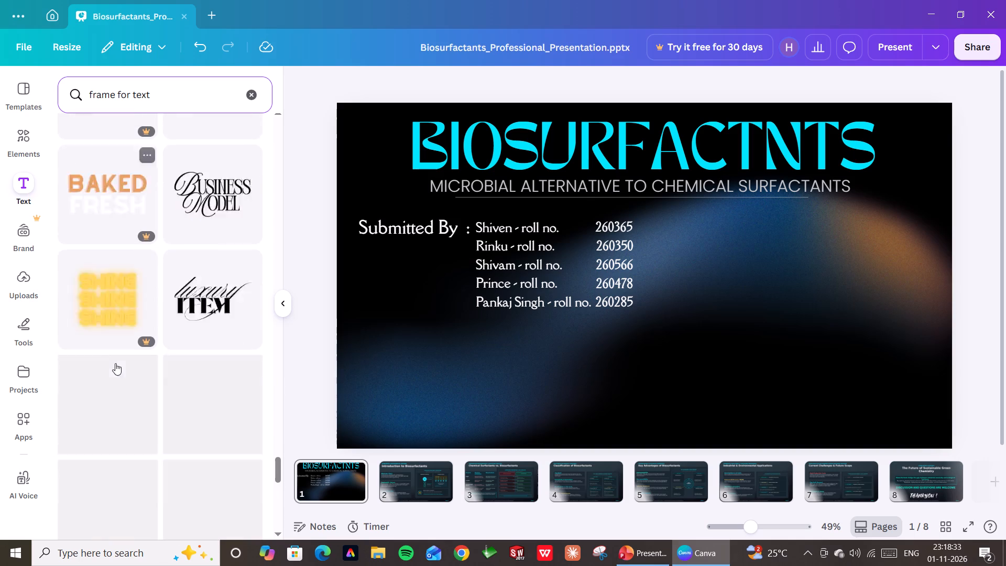
scroll(115, 363, "down", 15)
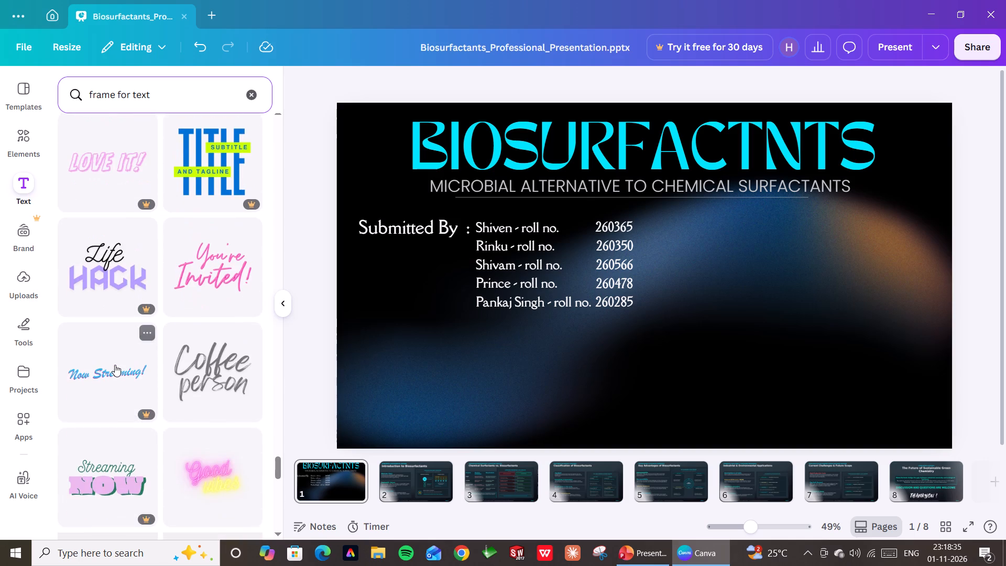
scroll(115, 365, "down", 17)
scroll(114, 376, "up", 19)
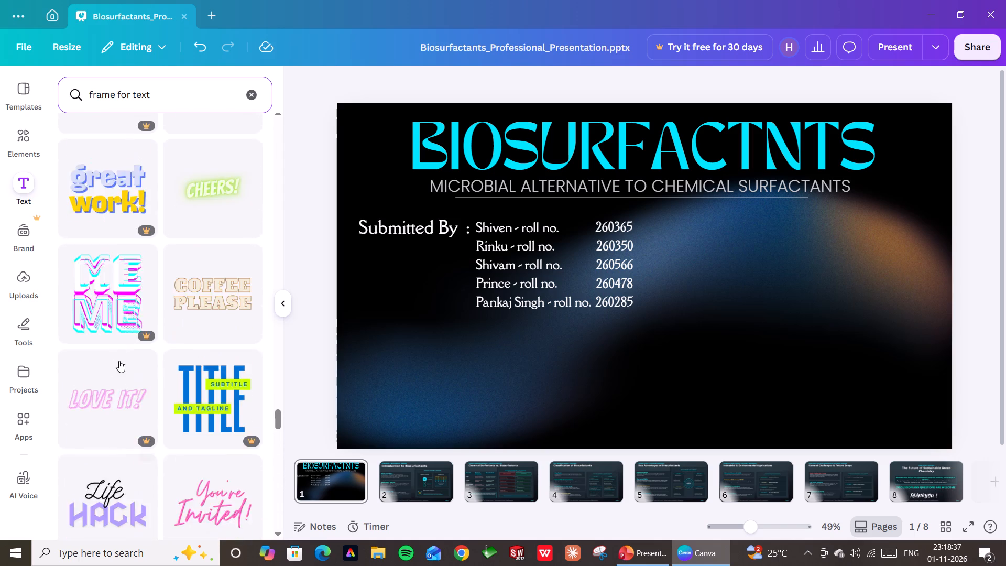
scroll(119, 361, "up", 20)
scroll(119, 361, "up", 20)
scroll(119, 361, "up", 20)
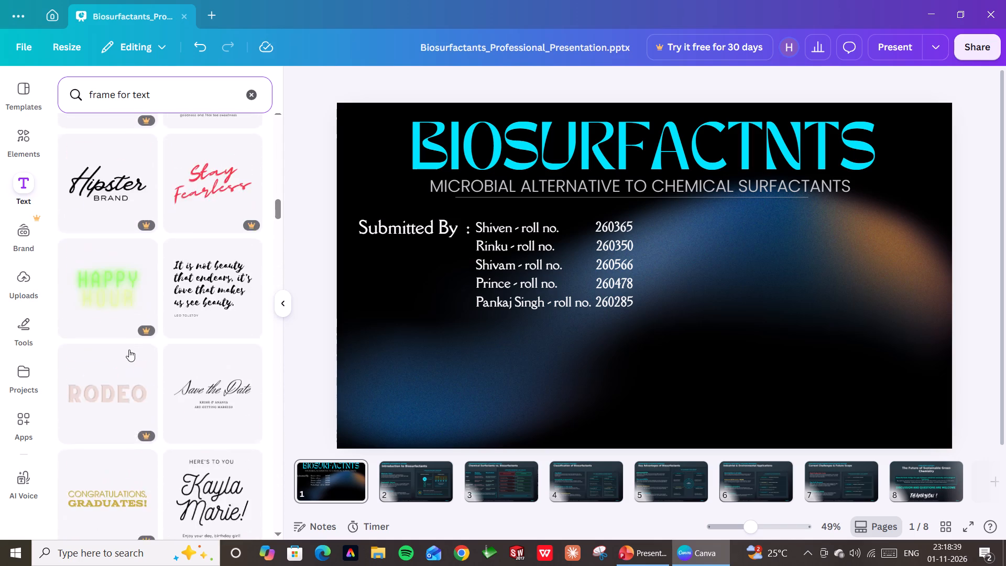
scroll(129, 350, "up", 13)
Add the "SALE" text combination with the rough brush-stroke rectangular border to the front page.
left_click(237, 298)
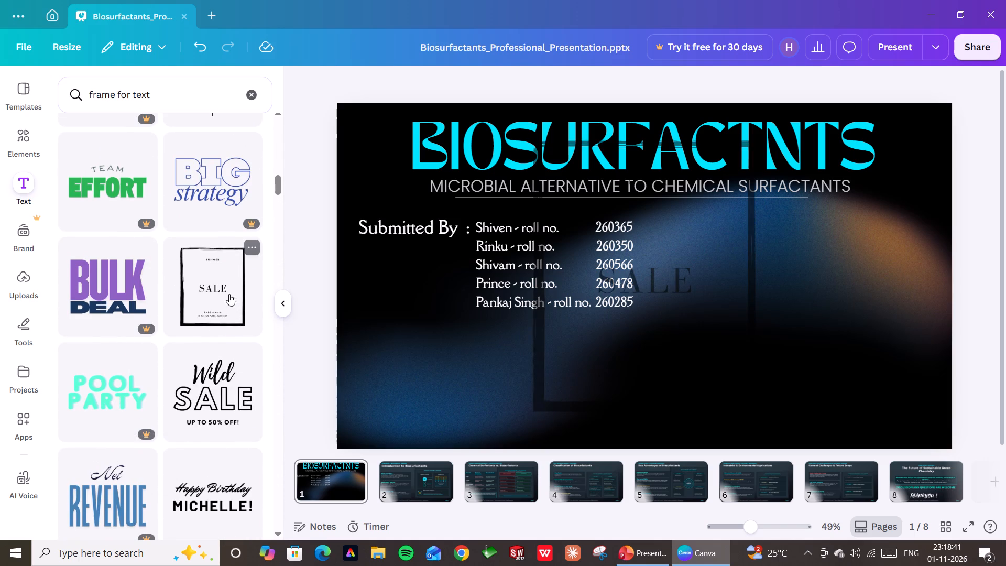
Move the brush-stroke frame over the submitter list and widen it past the roll numbers.
left_click(540, 378)
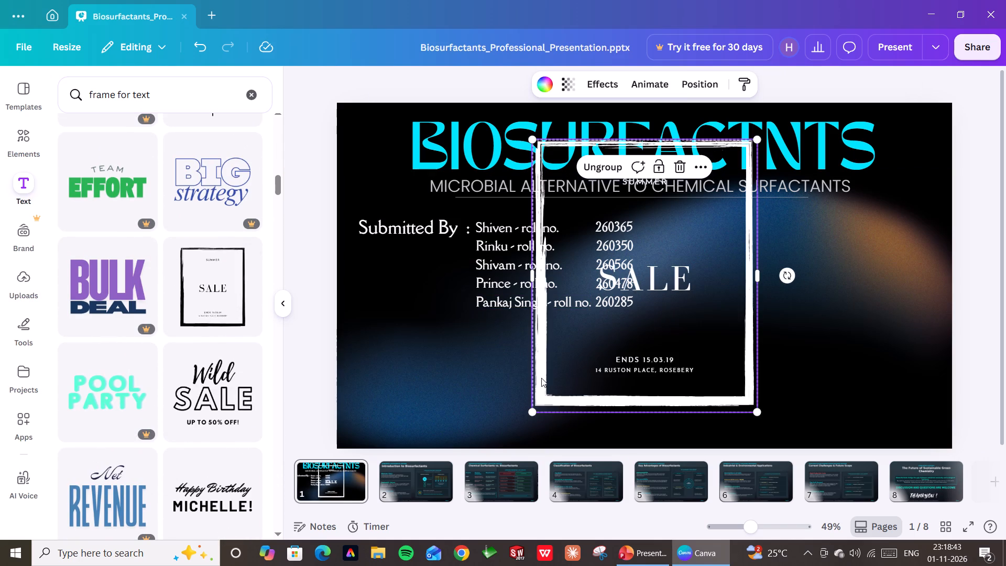
left_click_drag(579, 354, 403, 349)
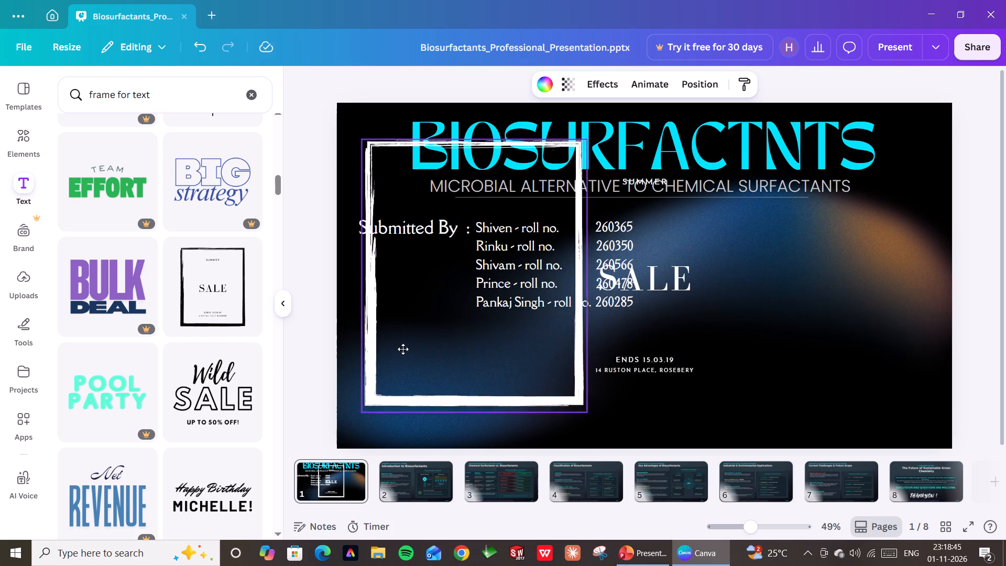
left_click_drag(403, 349, 389, 344)
left_click_drag(571, 404, 594, 398)
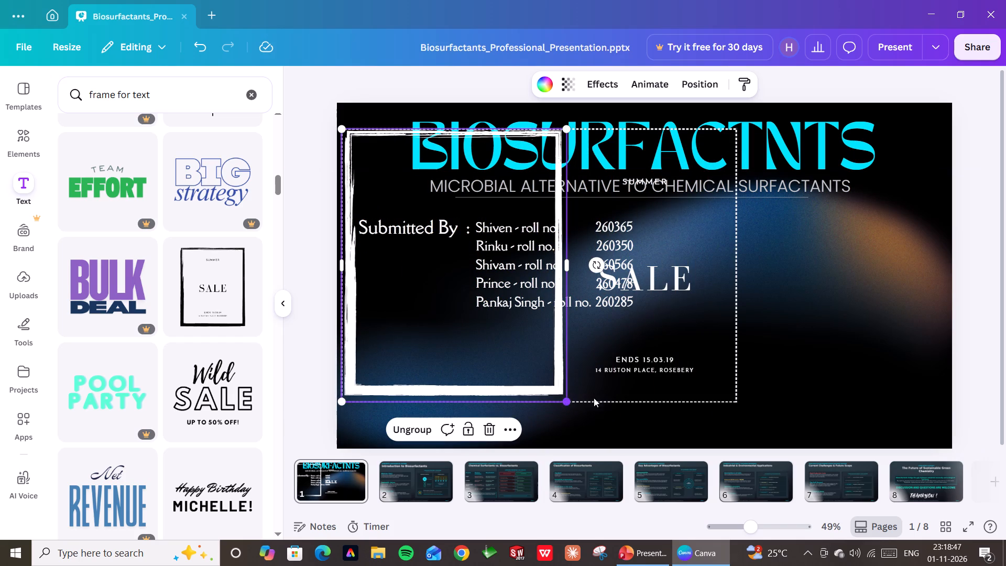
left_click_drag(594, 398, 637, 358)
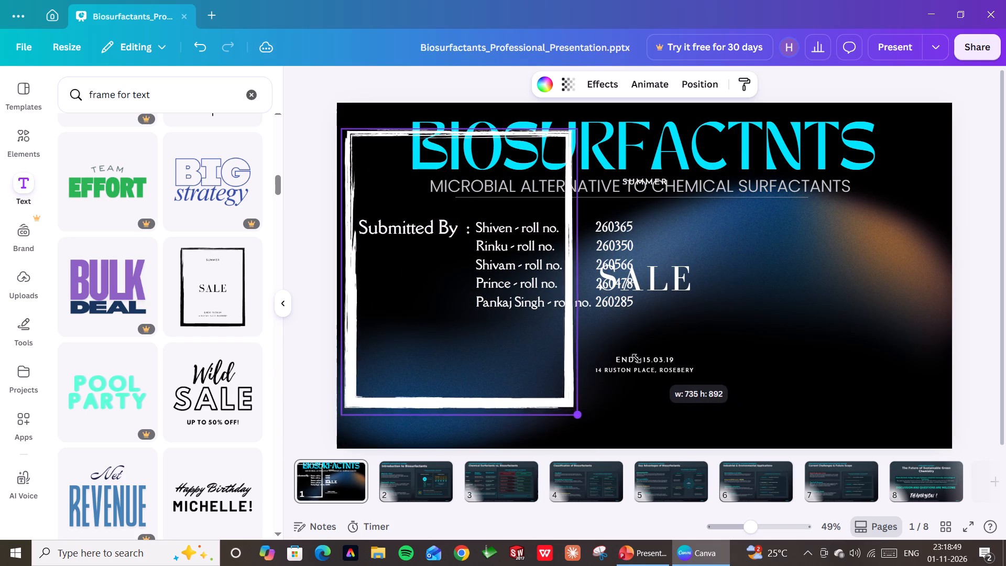
left_click_drag(637, 358, 630, 358)
left_click_drag(570, 267, 633, 260)
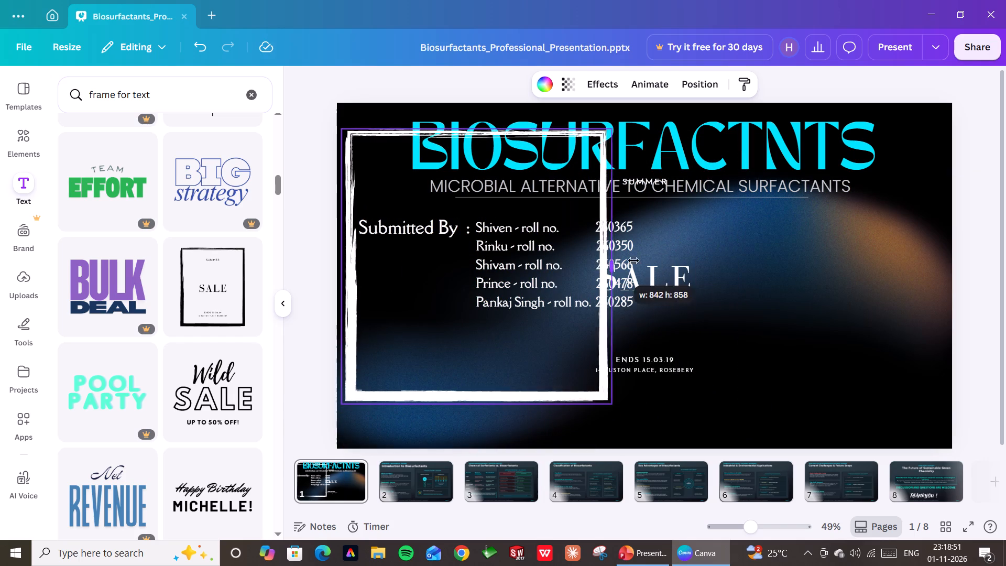
left_click_drag(633, 260, 735, 253)
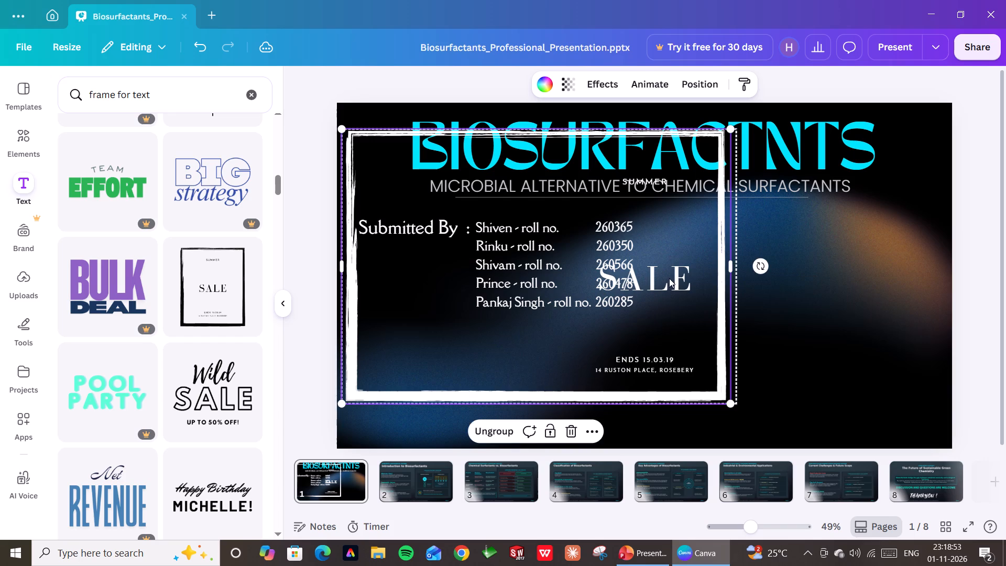
Delete the "SALE", "ENDS 15.03.19" and address placeholder texts from the framed text combination.
left_click(669, 279)
left_click(680, 232)
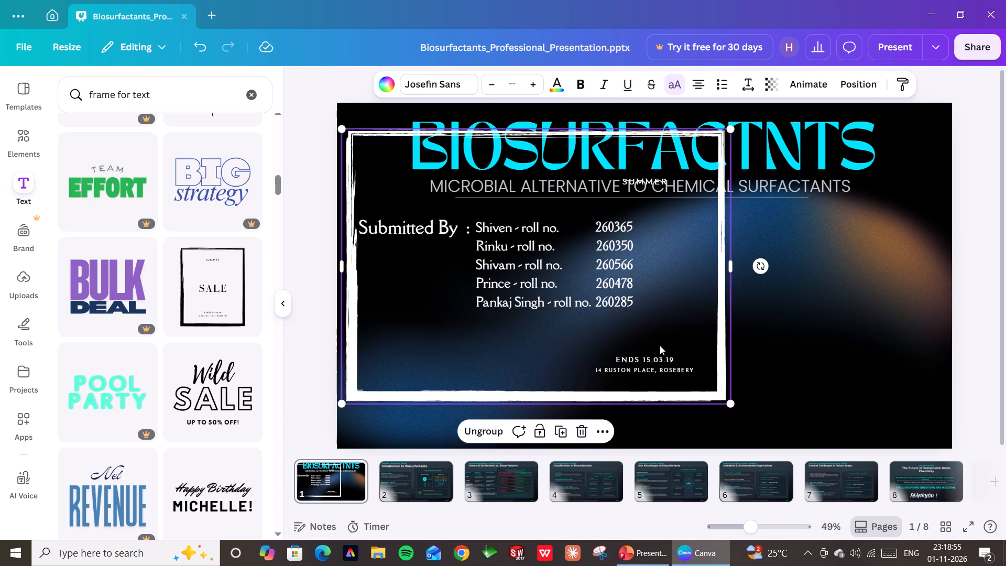
left_click(656, 365)
left_click(674, 330)
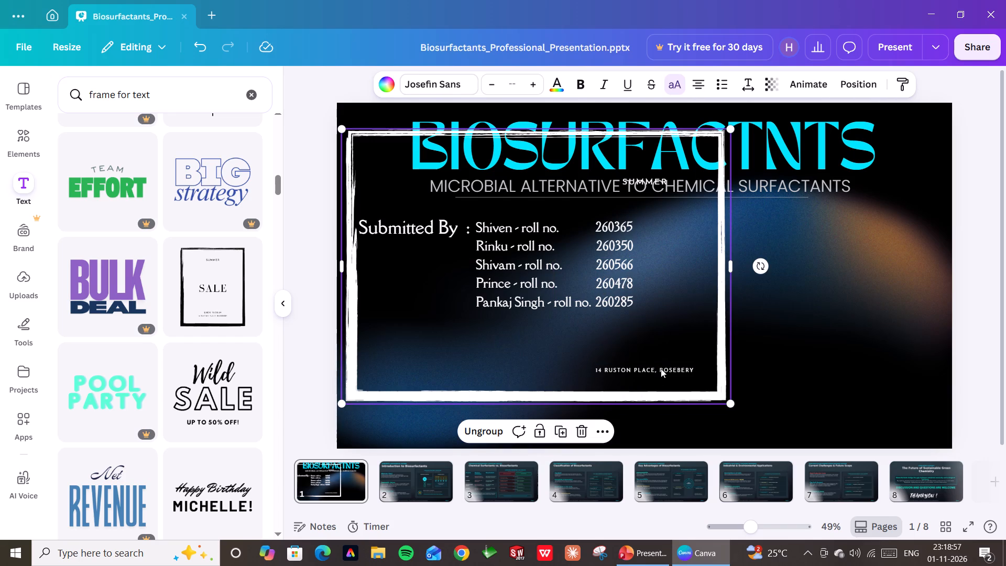
left_click(661, 368)
left_click(678, 335)
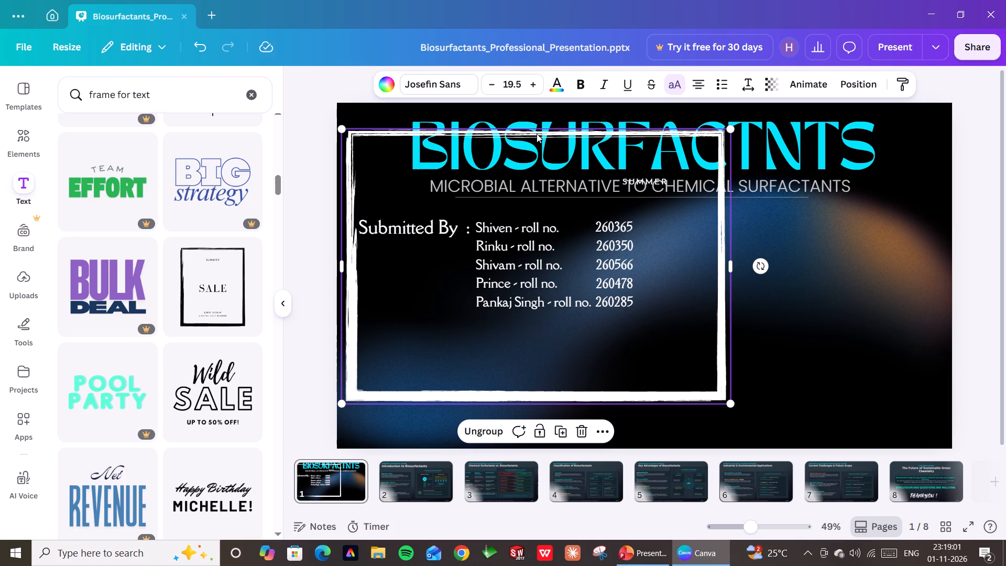
Shrink the framed group and move it below the subtitle so it encloses the submitter names and roll numbers.
left_click_drag(344, 133, 375, 194)
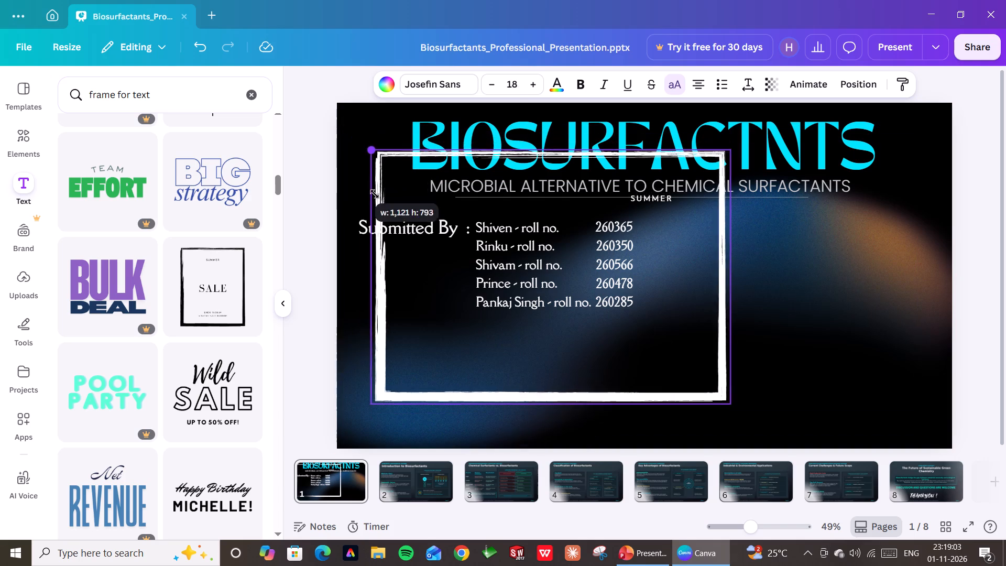
left_click_drag(375, 194, 454, 235)
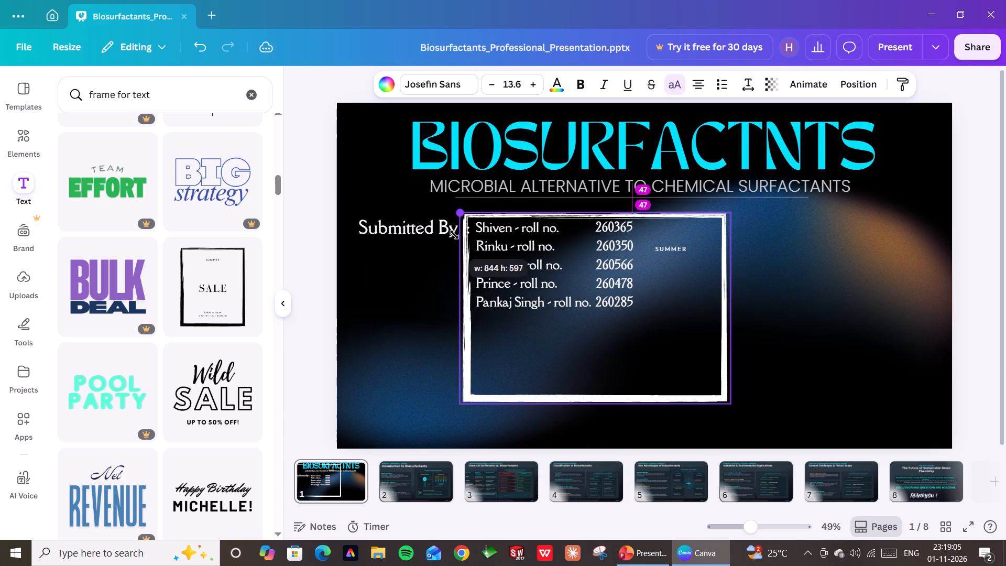
left_click_drag(454, 235, 392, 243)
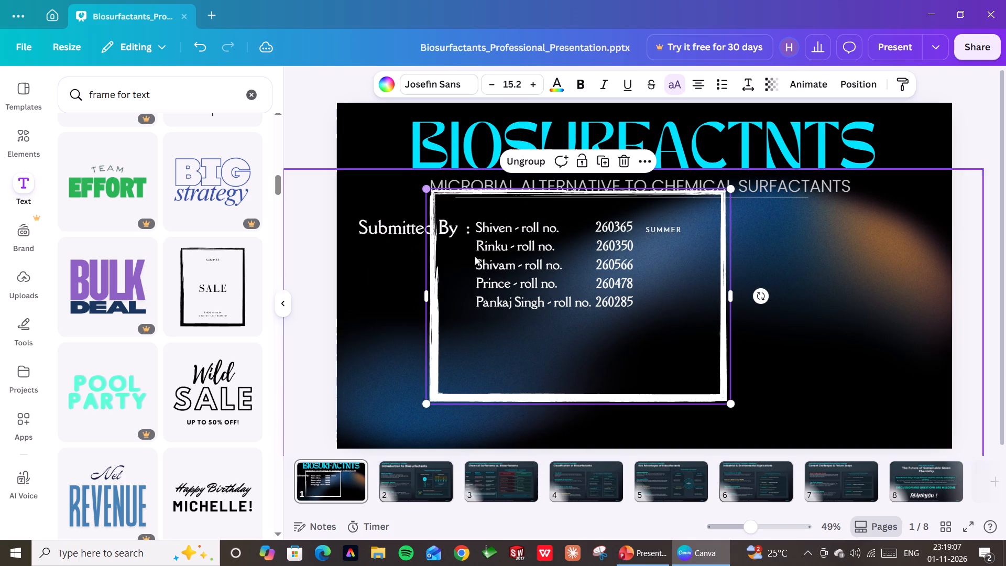
left_click_drag(599, 343, 515, 352)
Delete the remaining "SUMMER" placeholder text overlapping the submitter list.
left_click(573, 241)
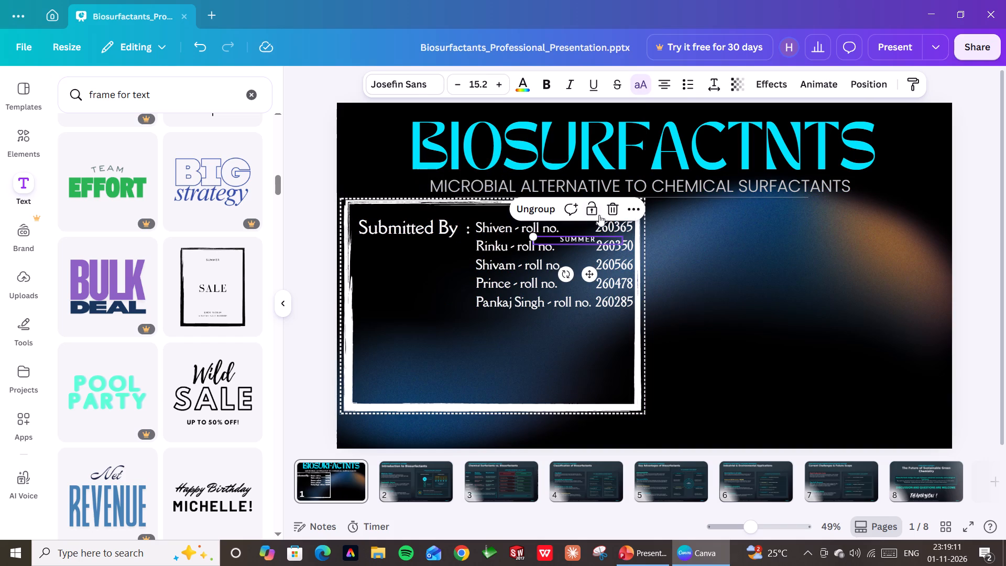
left_click(612, 210)
Reshape the frame into a wide, low rectangle and position it closely around the Submitted By label, names and roll numbers.
left_click_drag(643, 306, 661, 299)
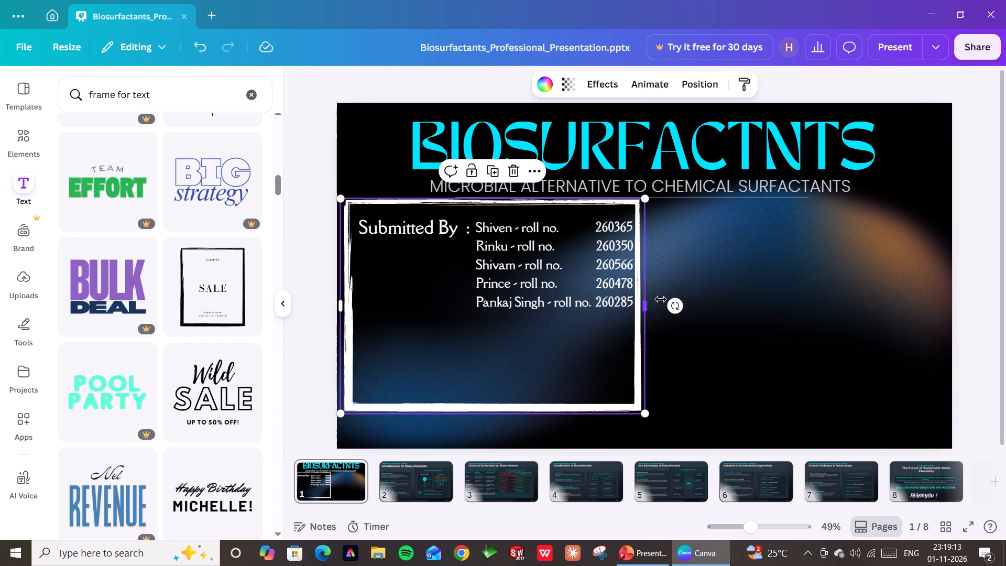
left_click_drag(661, 299, 707, 298)
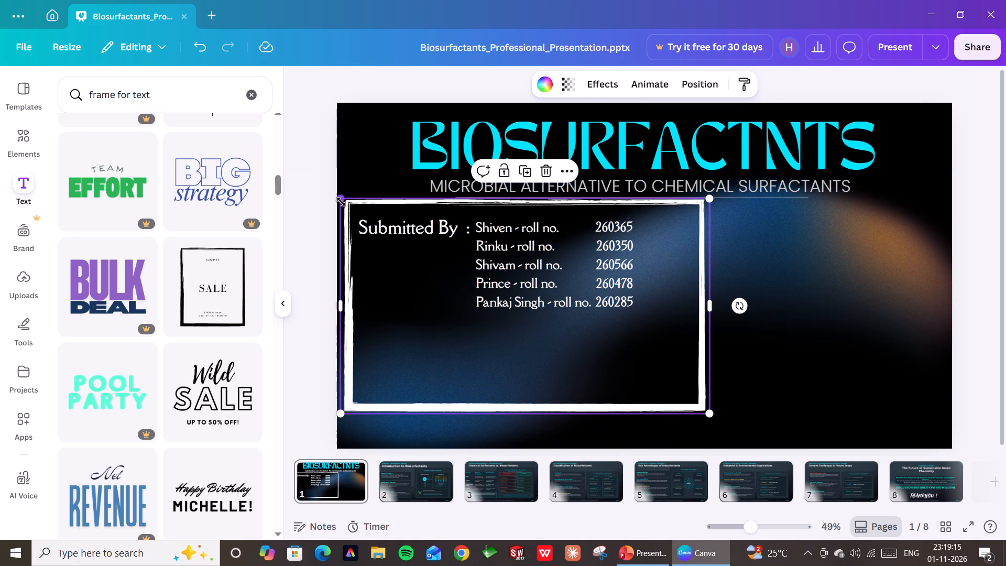
left_click_drag(341, 202, 424, 276)
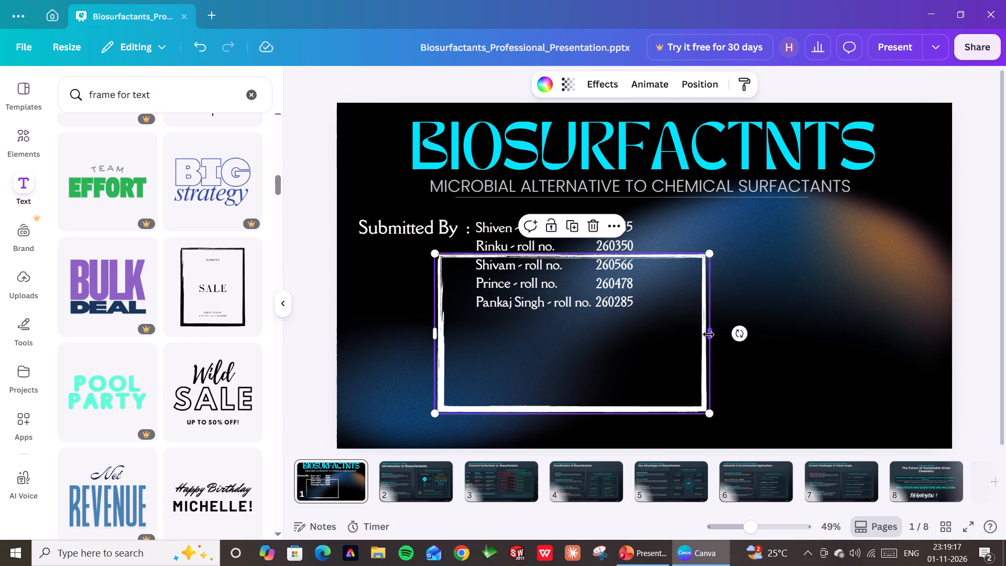
left_click_drag(708, 334, 825, 333)
left_click_drag(650, 365, 510, 295)
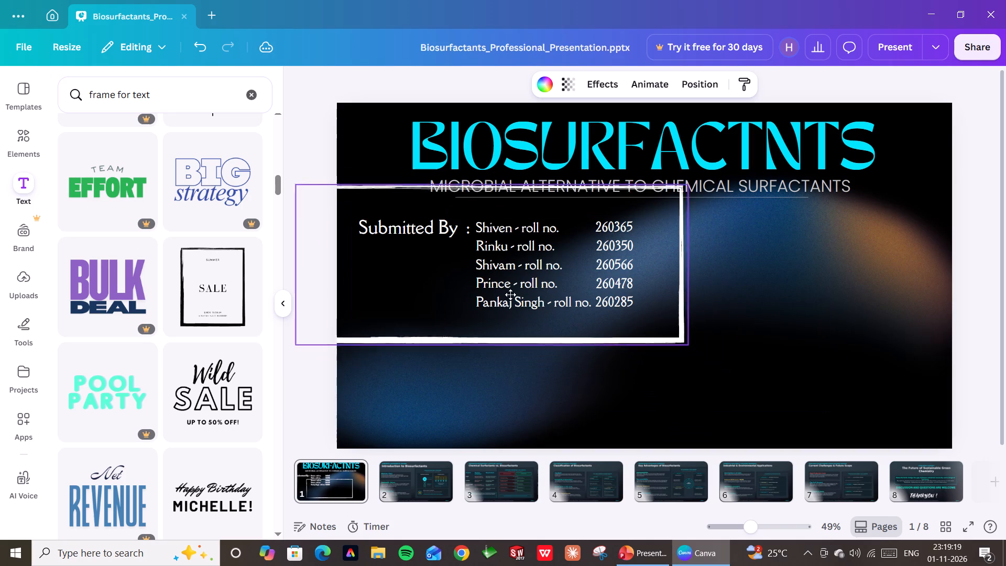
left_click_drag(510, 295, 555, 312)
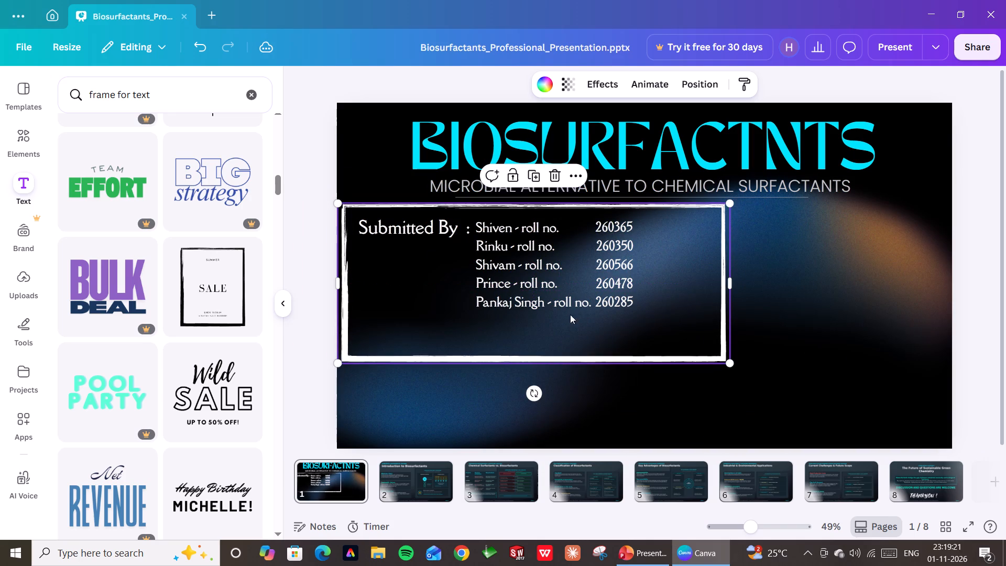
left_click_drag(730, 362, 664, 321)
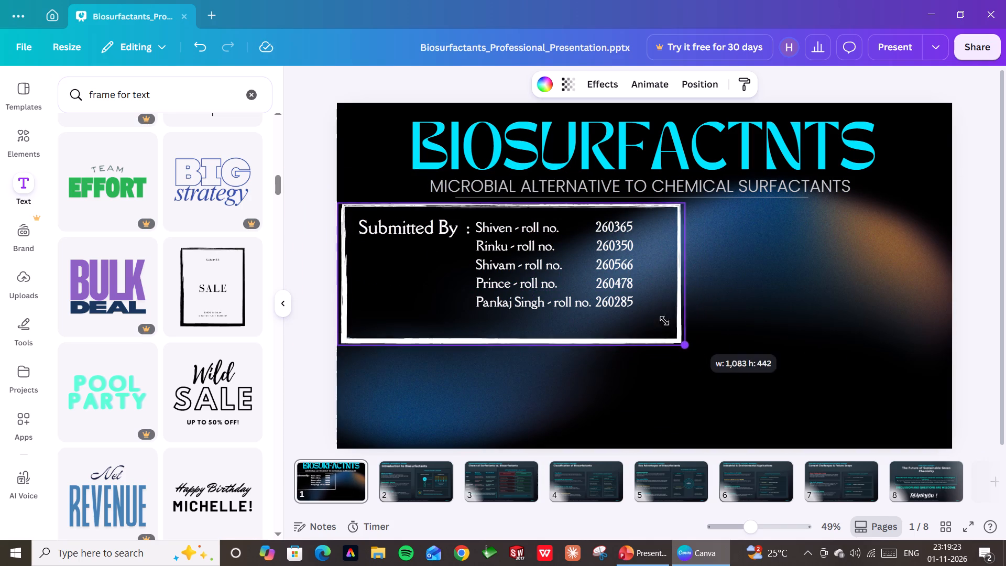
left_click_drag(664, 321, 648, 312)
left_click_drag(563, 295, 586, 299)
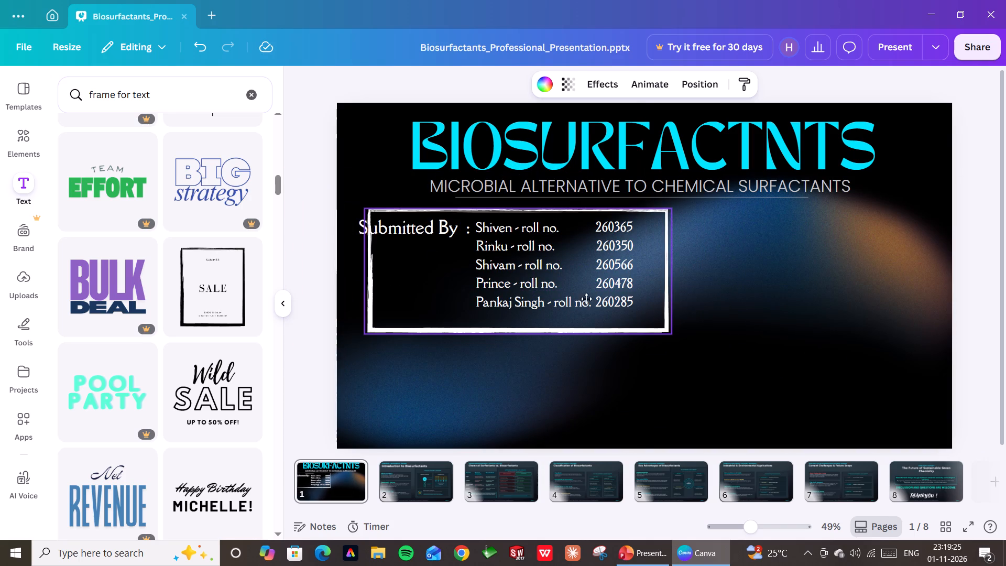
left_click_drag(586, 299, 573, 298)
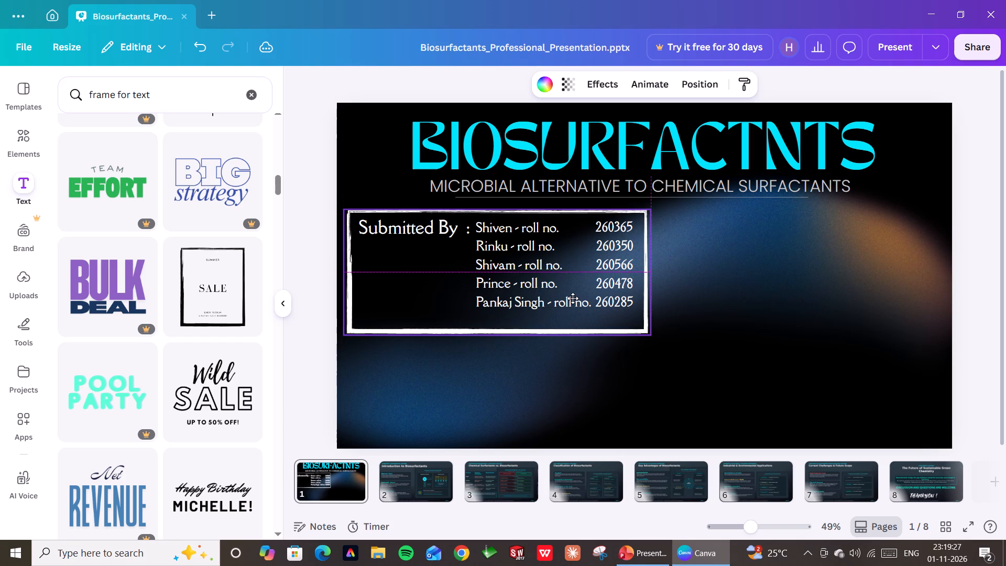
Duplicate the brush-stroke frame around the submitter list and place the copy in the slide's lower-right area.
left_click_drag(573, 298, 573, 299)
left_click(735, 254)
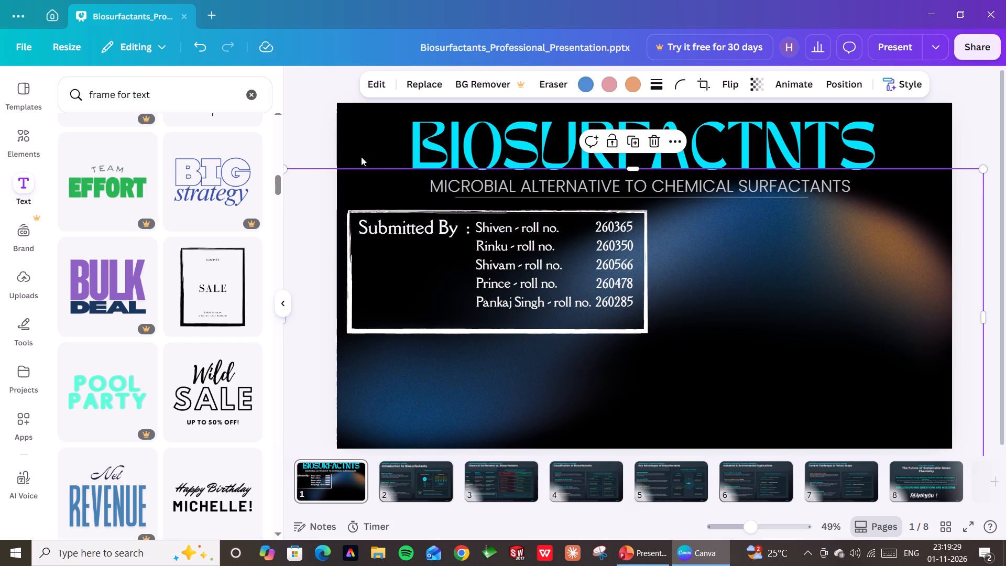
left_click(400, 246)
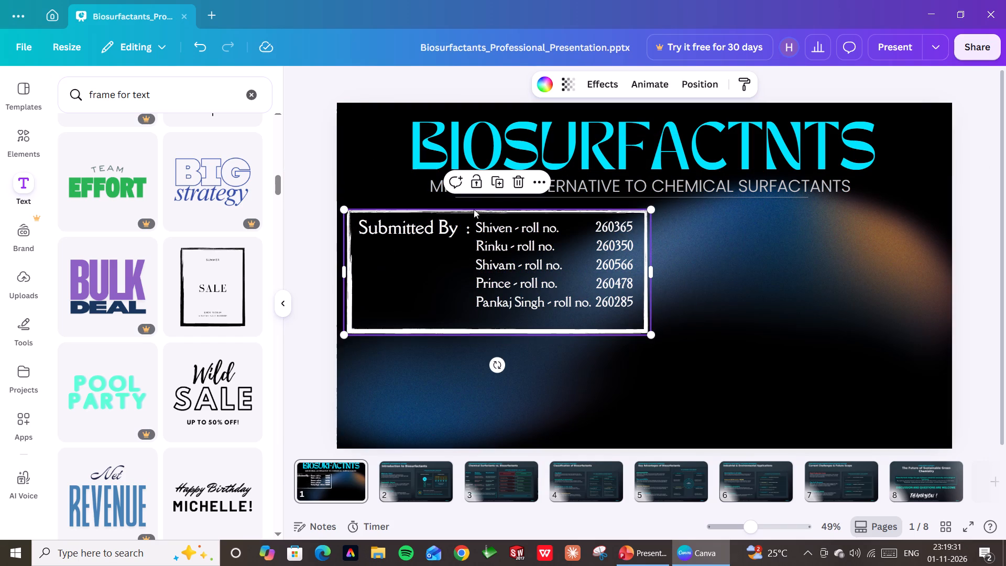
left_click(501, 187)
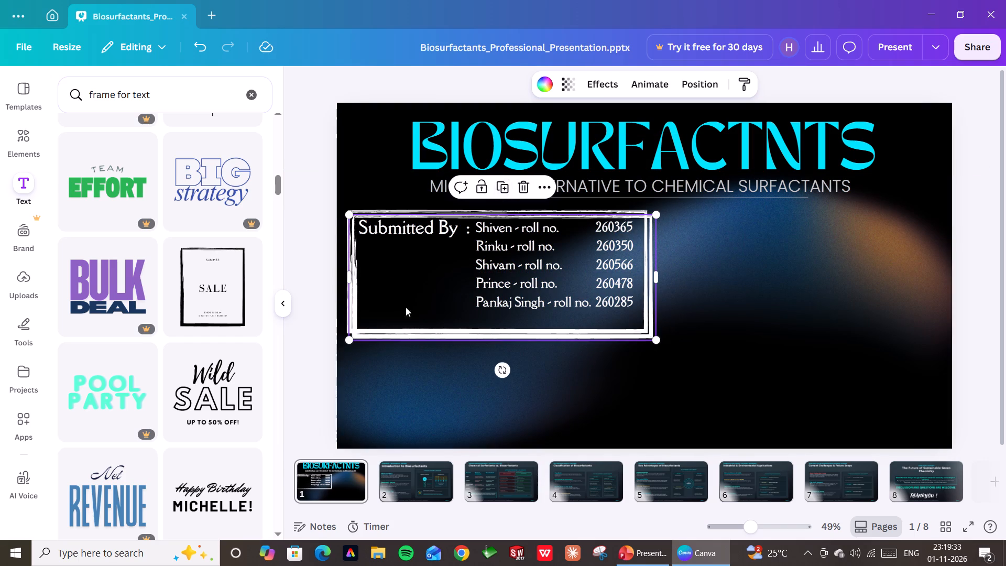
left_click_drag(396, 316, 640, 412)
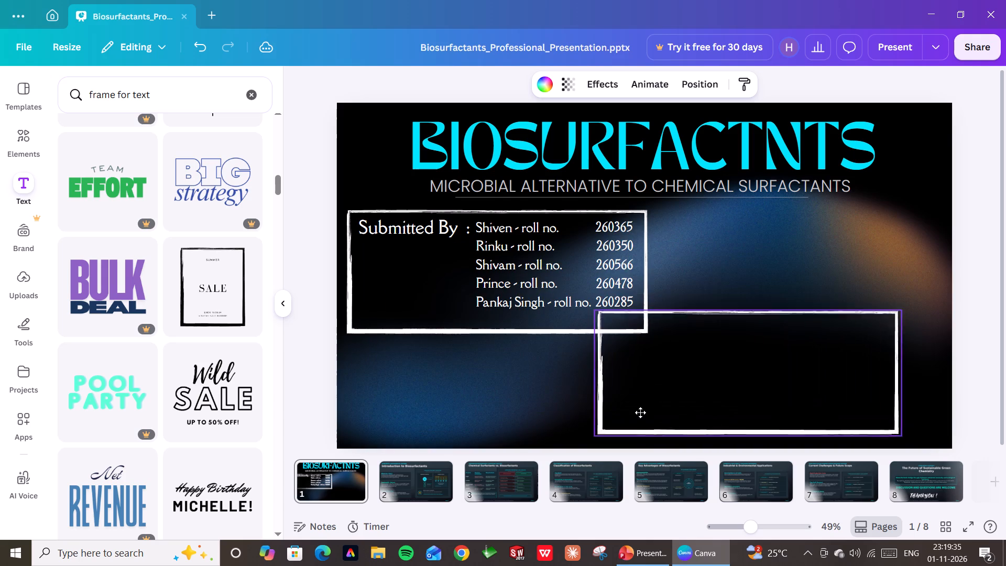
left_click_drag(640, 412, 632, 415)
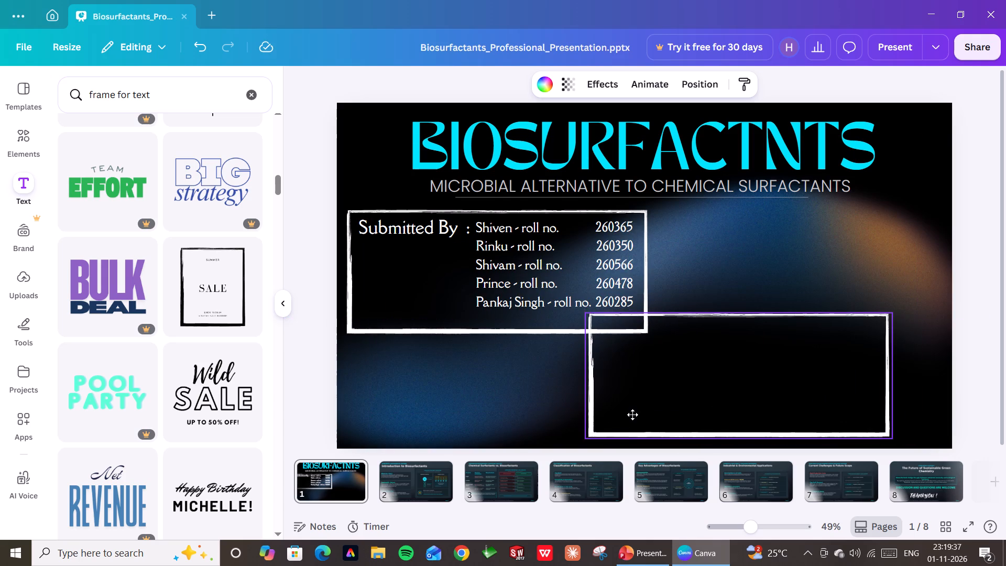
left_click_drag(632, 415, 661, 415)
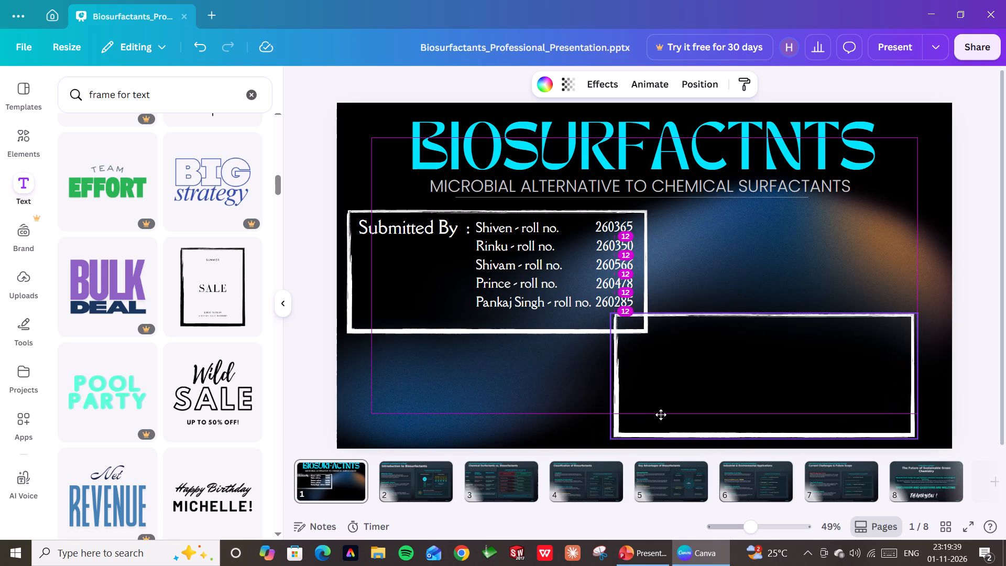
left_click_drag(661, 415, 663, 415)
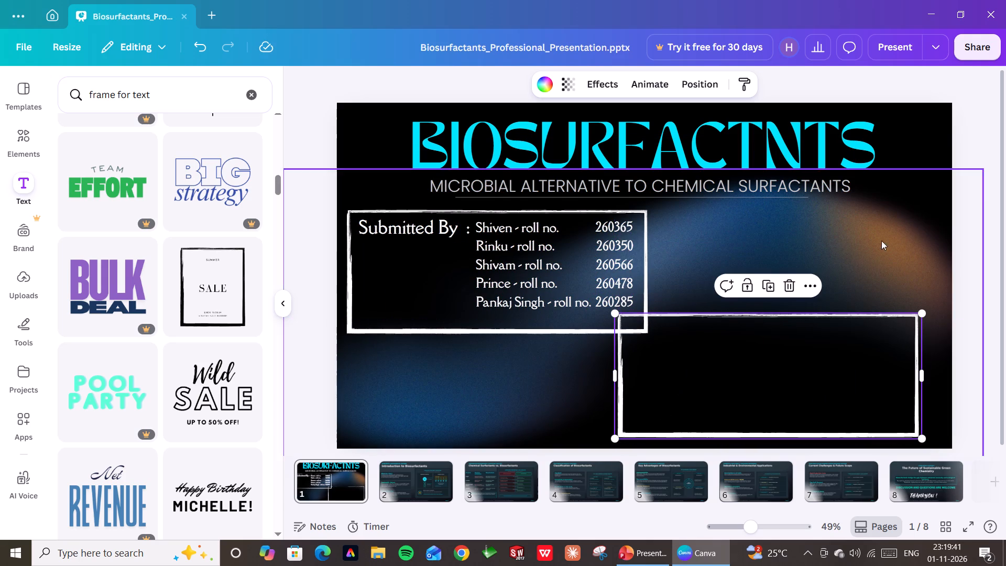
left_click(965, 167)
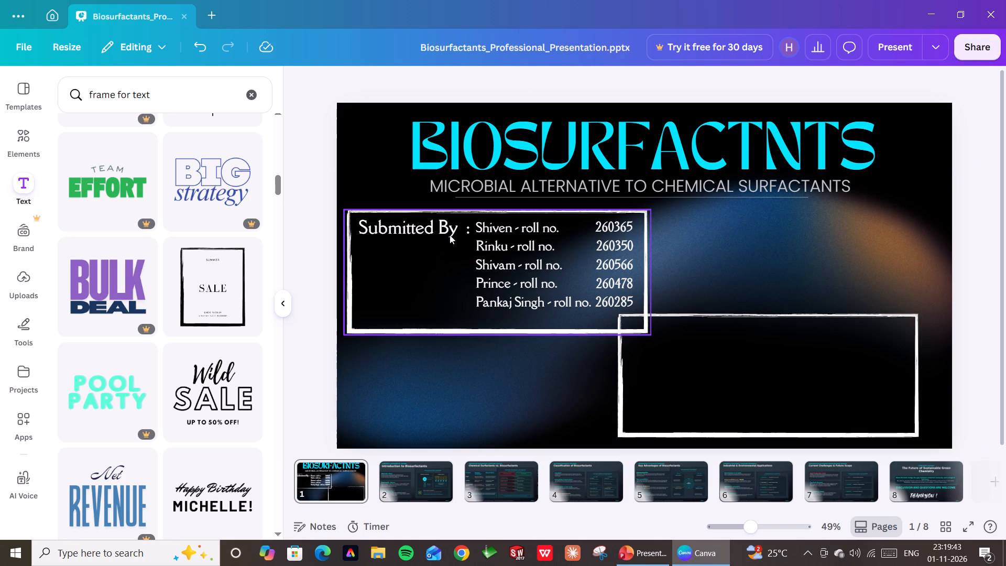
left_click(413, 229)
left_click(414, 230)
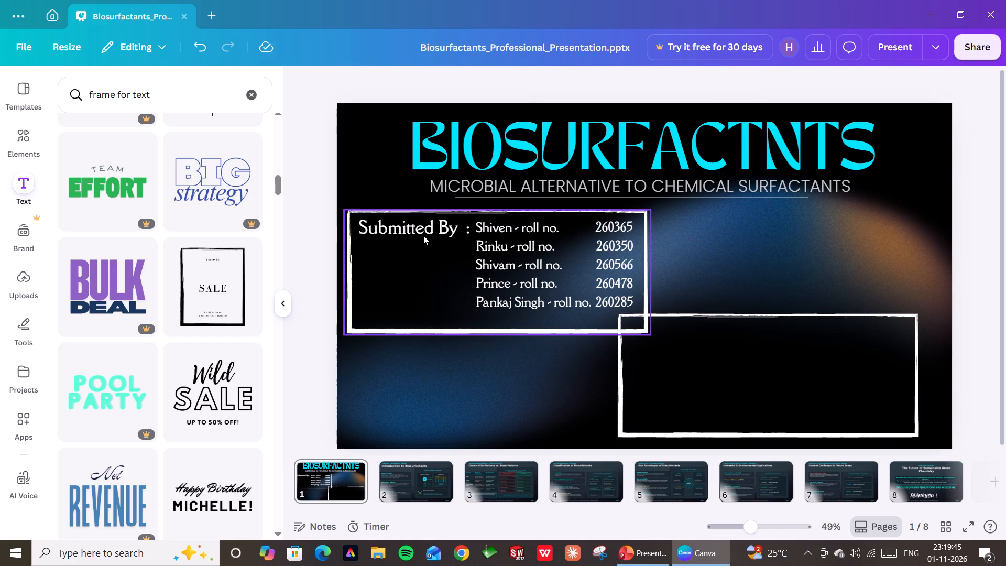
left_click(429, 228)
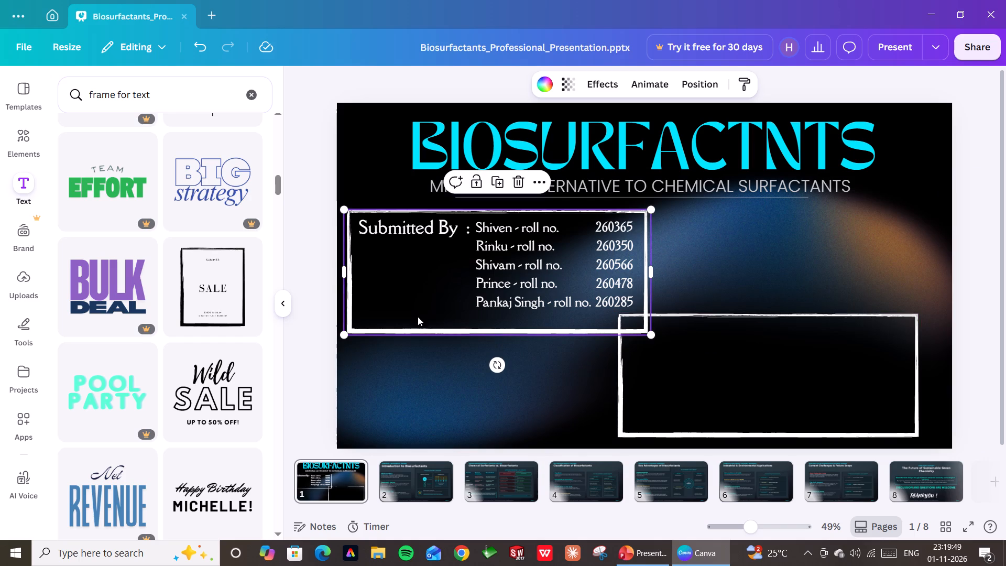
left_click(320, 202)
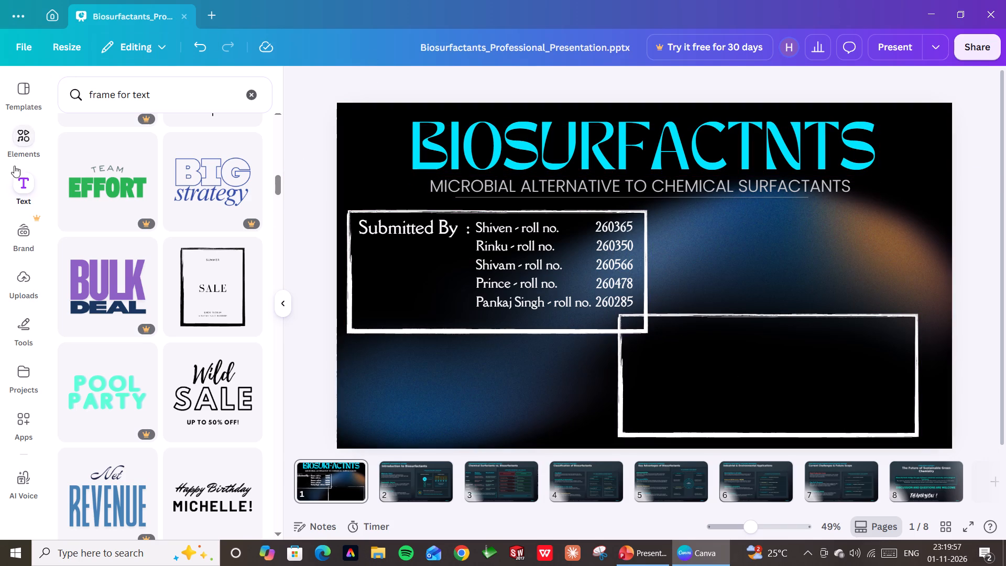
Clear the "frame for text" search.
left_click(253, 95)
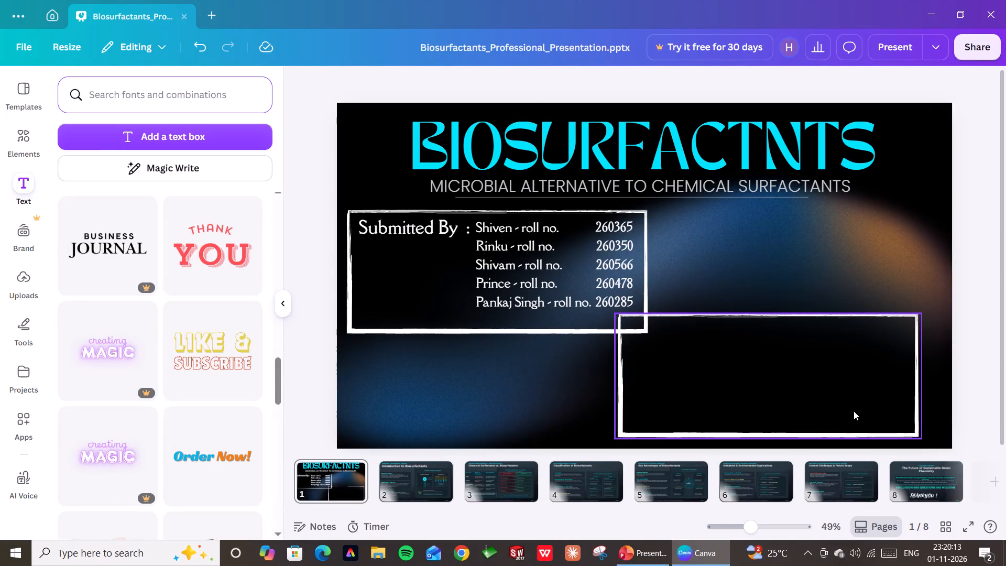
Shrink the duplicated frame and shift it slightly toward the middle of the slide.
left_click(841, 405)
left_click_drag(618, 440, 649, 421)
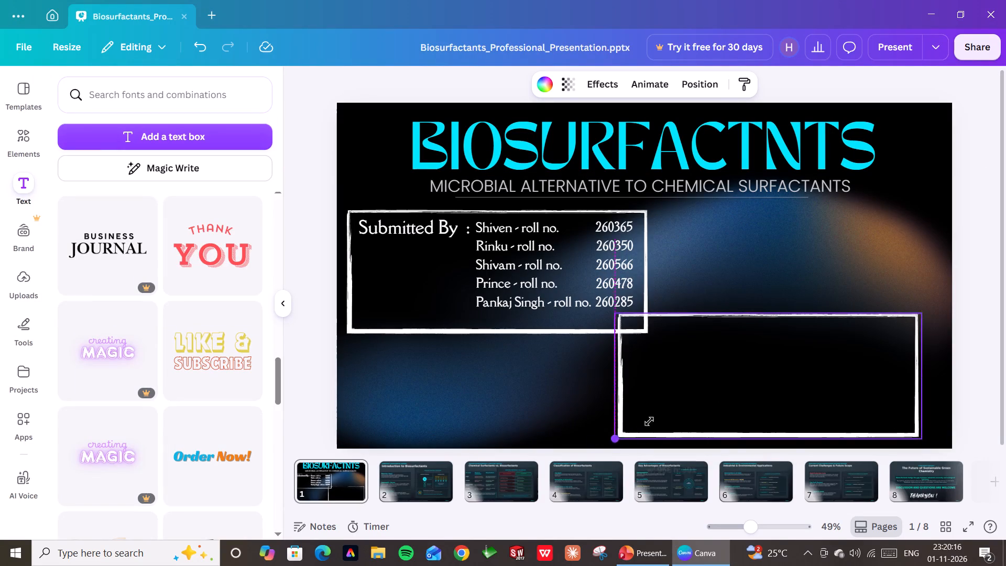
left_click_drag(649, 421, 657, 412)
left_click_drag(752, 385, 721, 388)
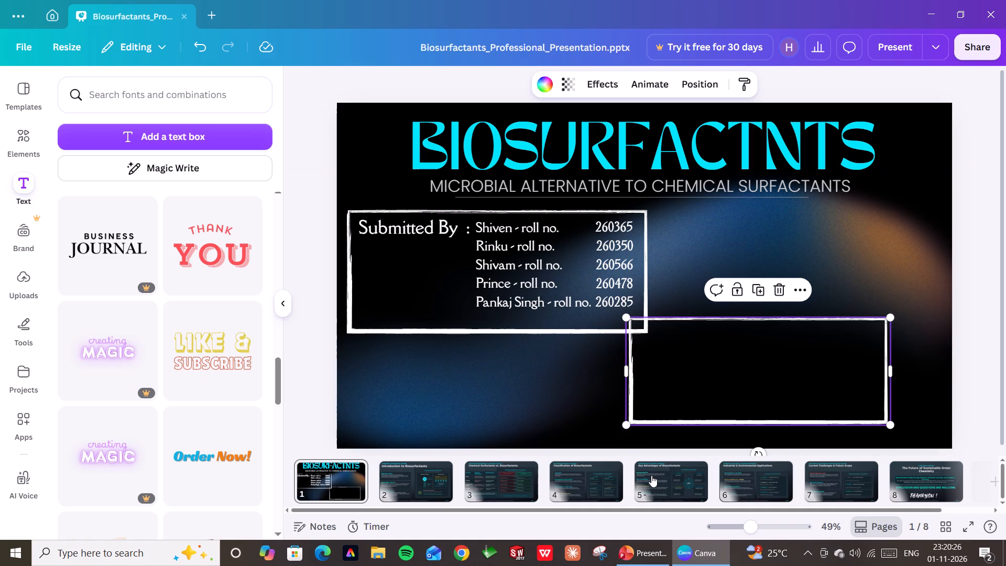
Move the larger brush-stroke frame off the submitter list to the slide's lower-right area, overlapping the smaller frame.
scroll(651, 475, "up", 1)
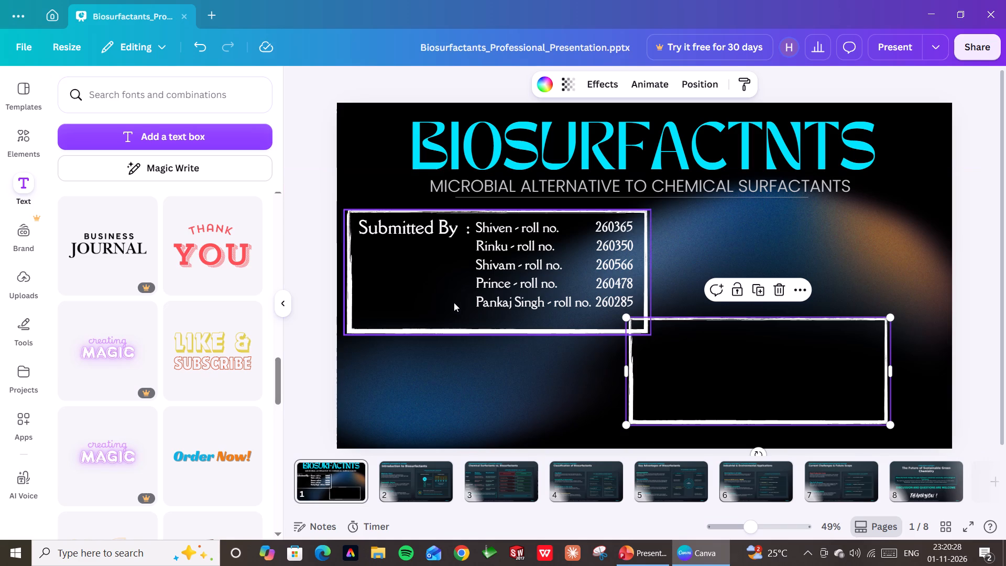
left_click_drag(443, 299, 458, 334)
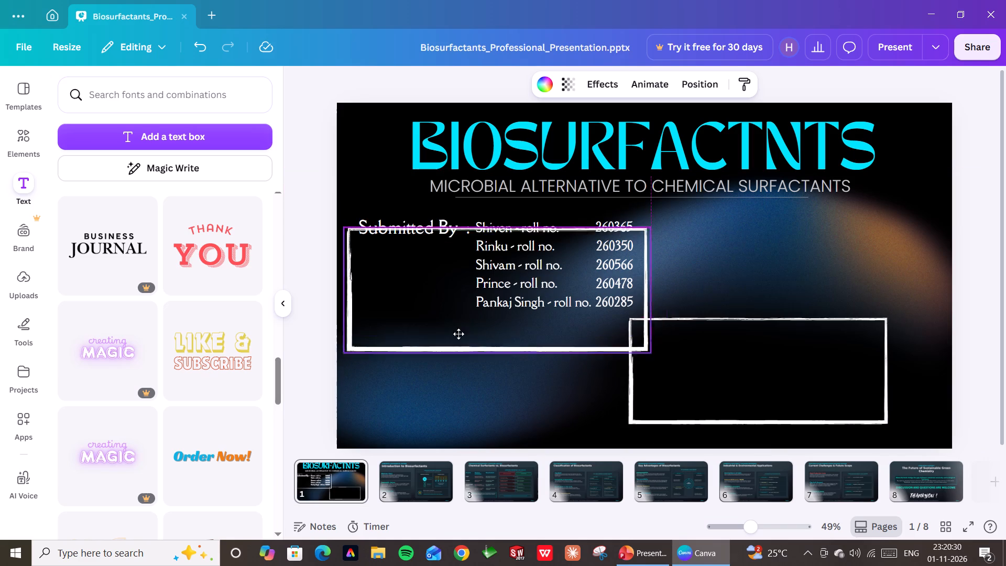
left_click_drag(458, 334, 789, 367)
Move the "Submitted By :" label slightly down and to the left, level with the second roll number.
left_click_drag(429, 231, 423, 239)
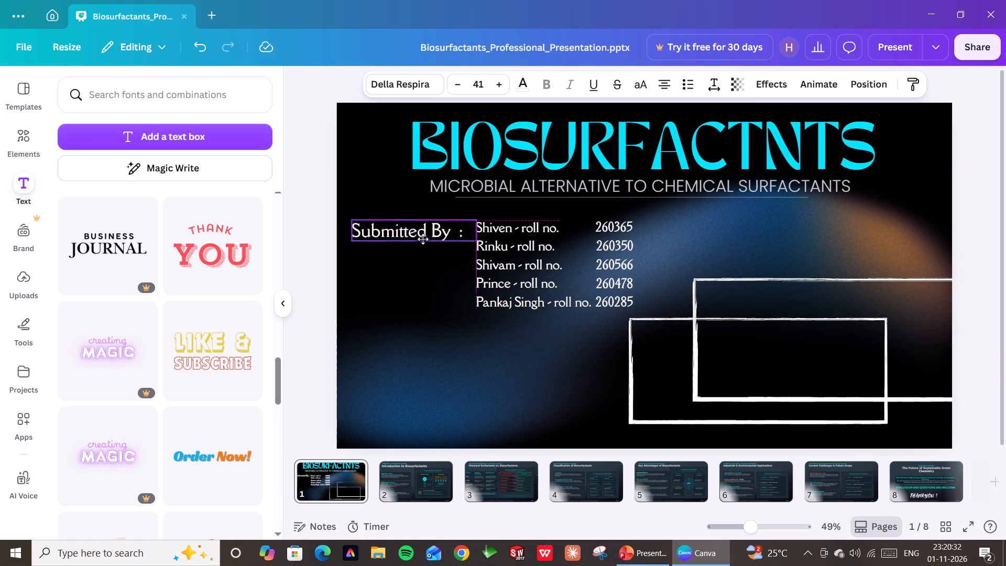
left_click_drag(423, 239, 421, 247)
Shift the submitter name lines down one row each, working upward from the fifth name to the third and keeping them left-aligned.
left_click_drag(505, 299, 505, 321)
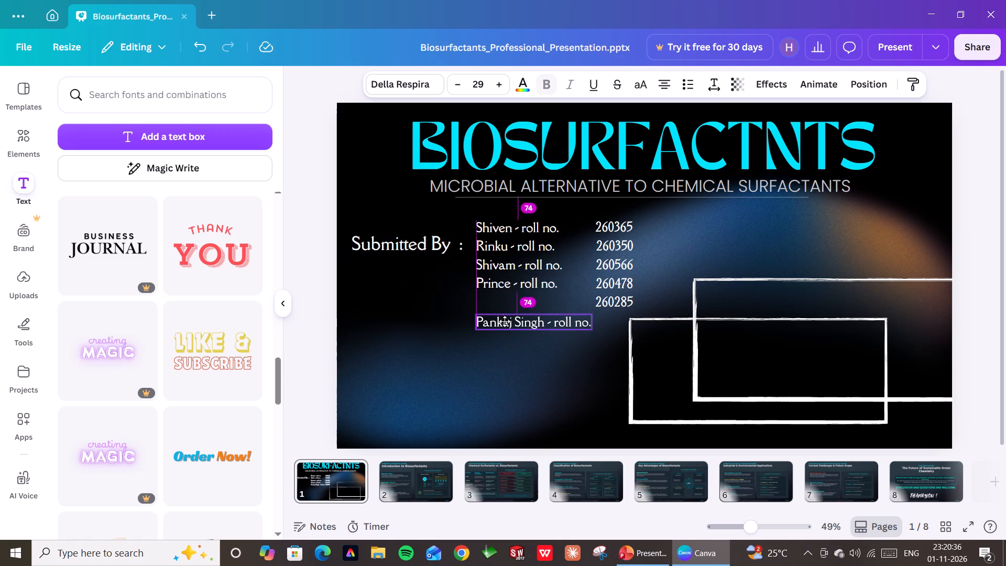
left_click_drag(505, 321, 504, 319)
left_click(443, 292)
left_click_drag(498, 285, 499, 292)
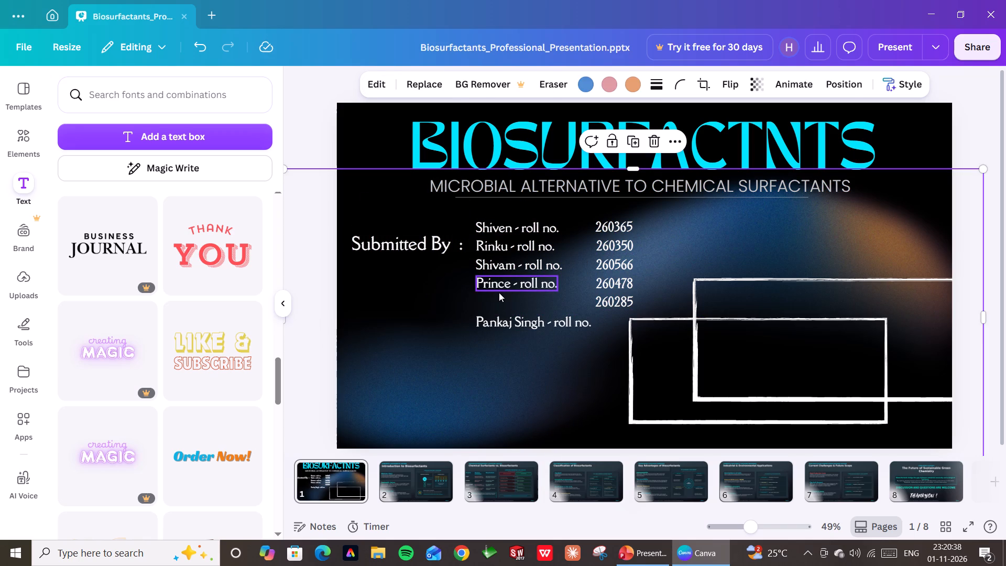
left_click_drag(499, 292, 497, 305)
left_click(441, 286)
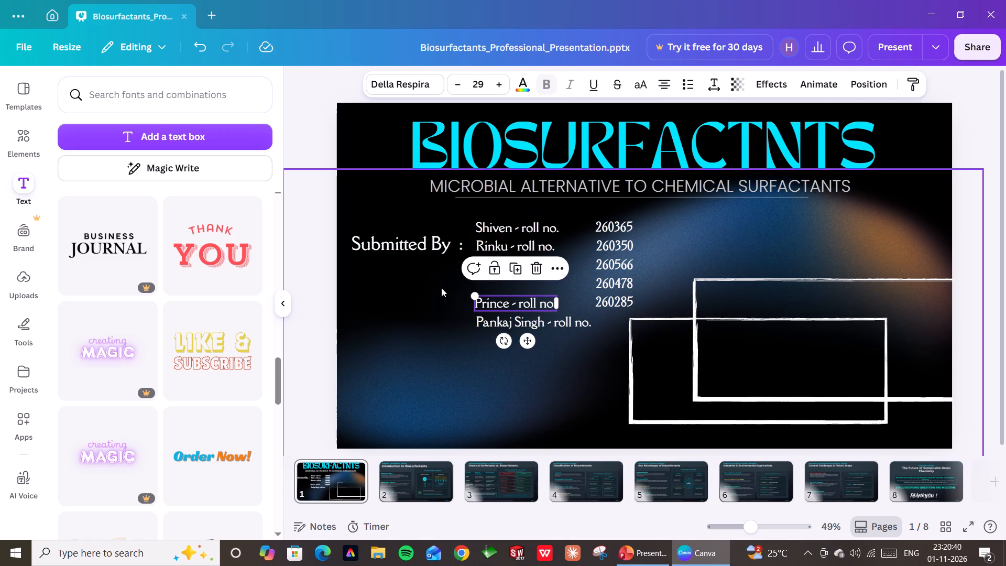
left_click(495, 304)
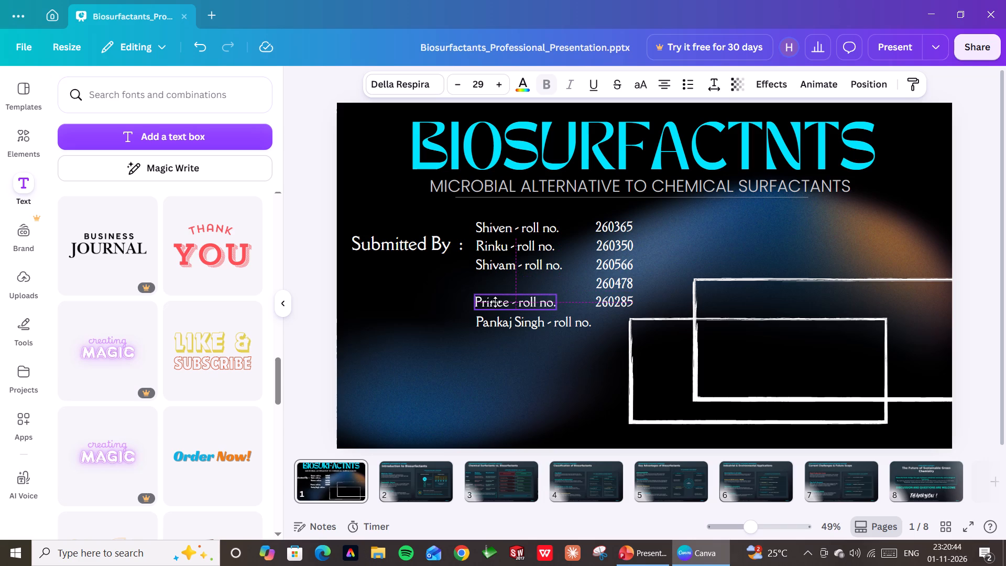
left_click(442, 275)
left_click_drag(491, 267, 489, 285)
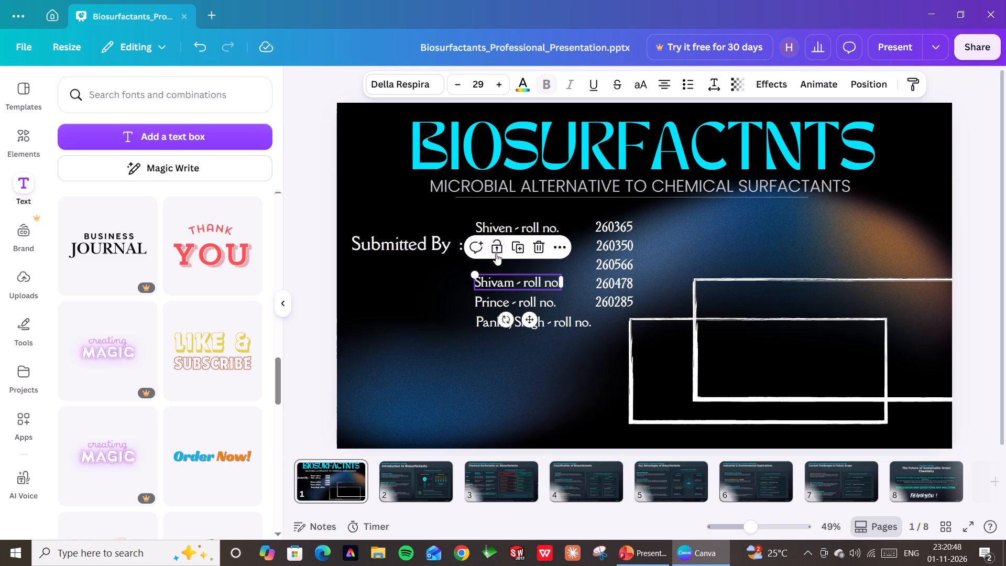
Reposition the first four submitter name lines into an evenly spaced, left-aligned column starting level with the Submitted By label.
left_click(454, 256)
left_click_drag(494, 247, 491, 262)
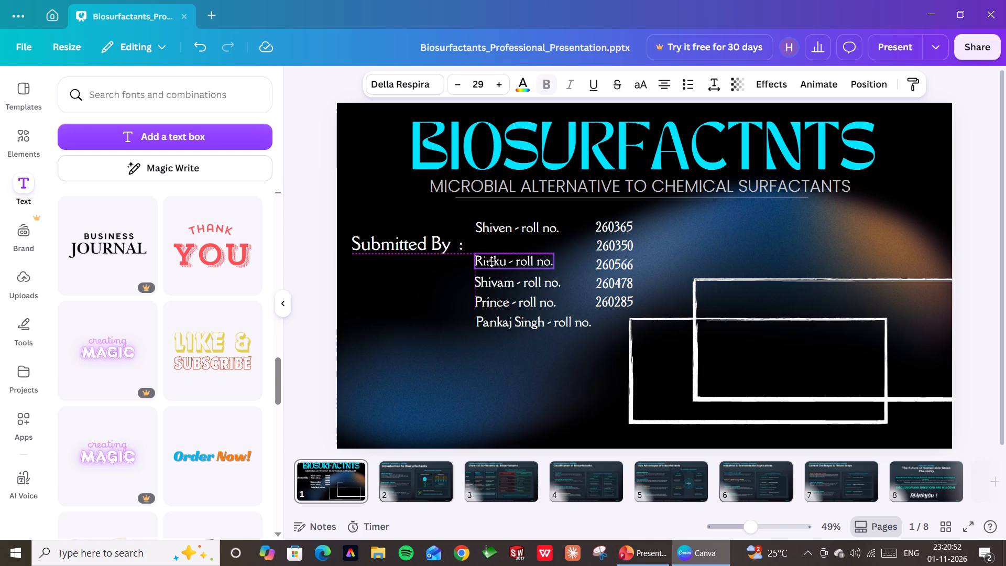
left_click_drag(491, 262, 493, 262)
left_click(485, 301)
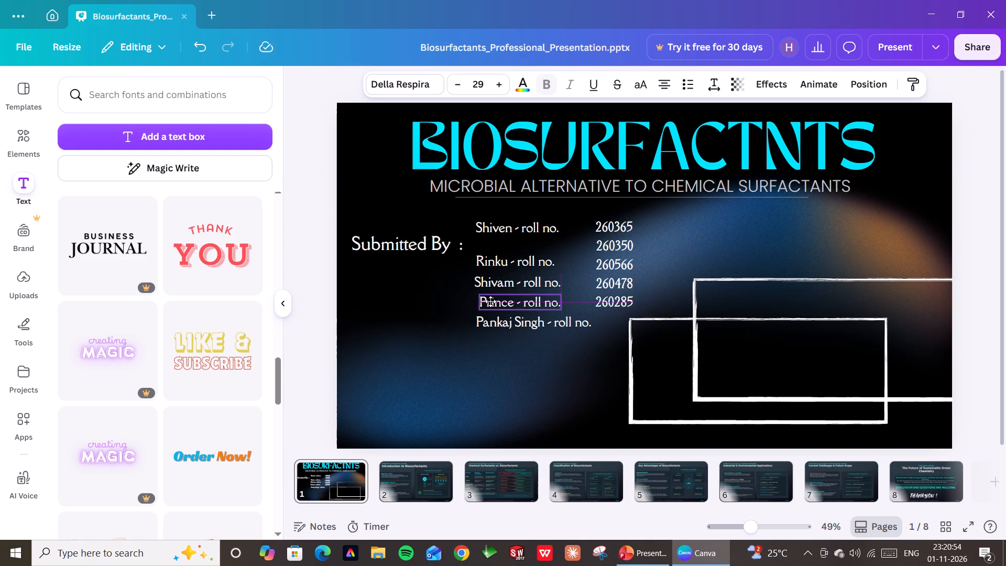
left_click(488, 285)
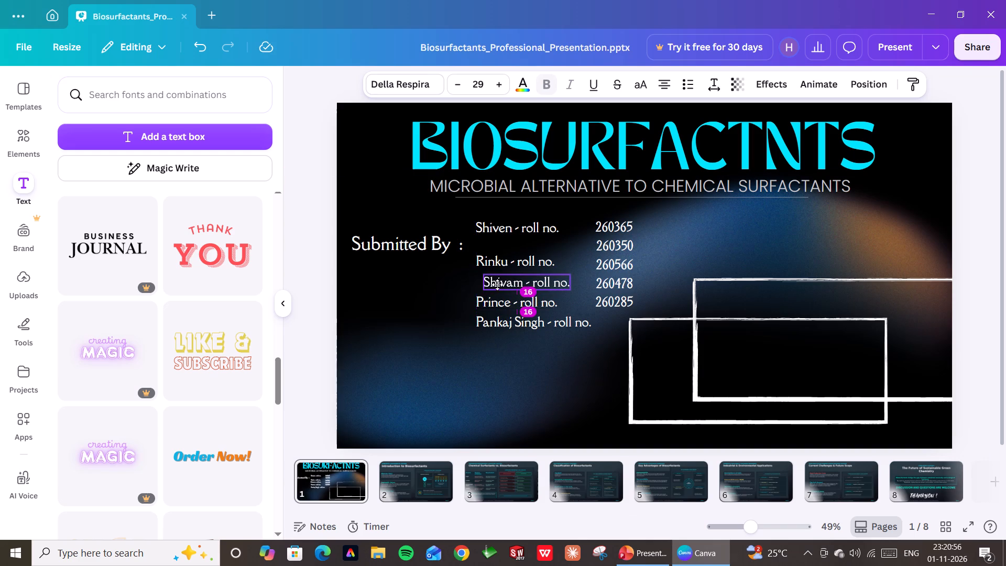
left_click_drag(511, 225, 515, 236)
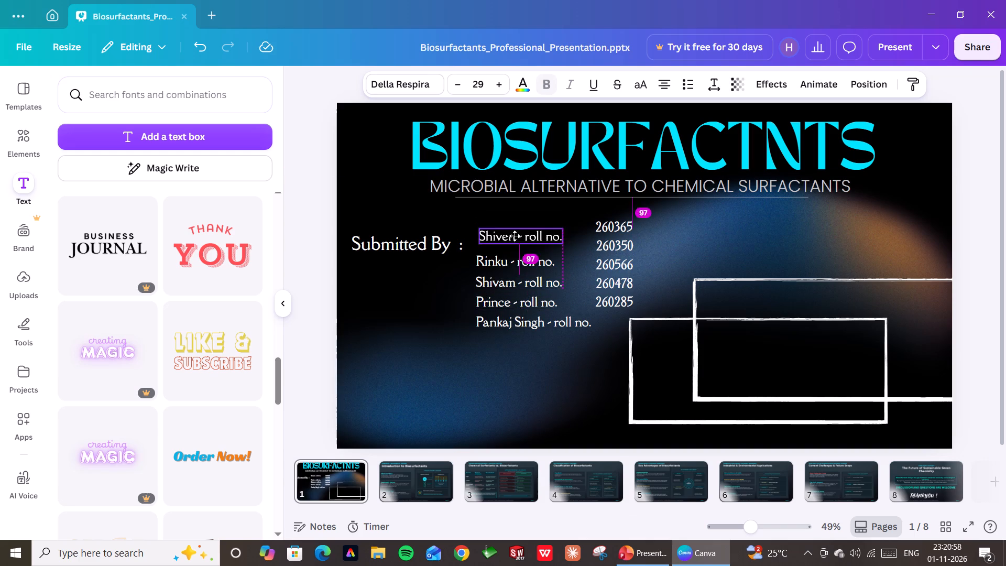
left_click_drag(515, 236, 511, 240)
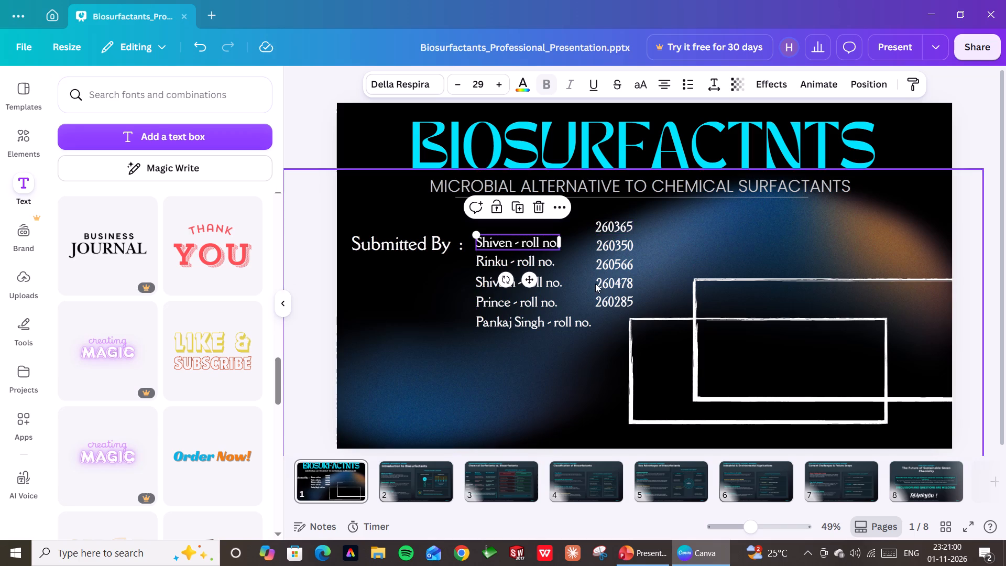
Move the five roll numbers down so each sits in one column on the same line as its submitter's name.
left_click_drag(604, 303, 607, 321)
left_click(647, 248)
left_click_drag(612, 285, 613, 299)
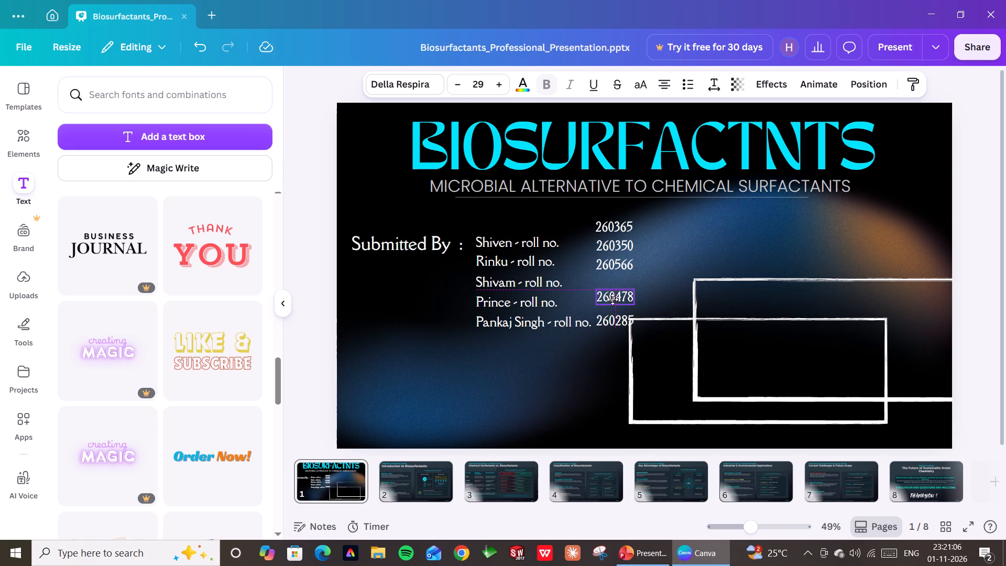
left_click_drag(613, 299, 612, 302)
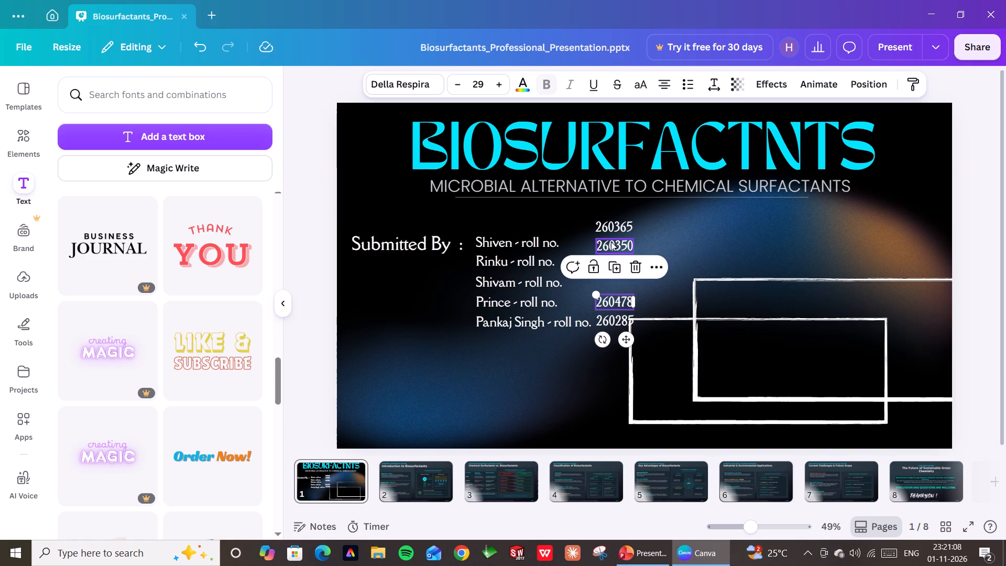
left_click(611, 242)
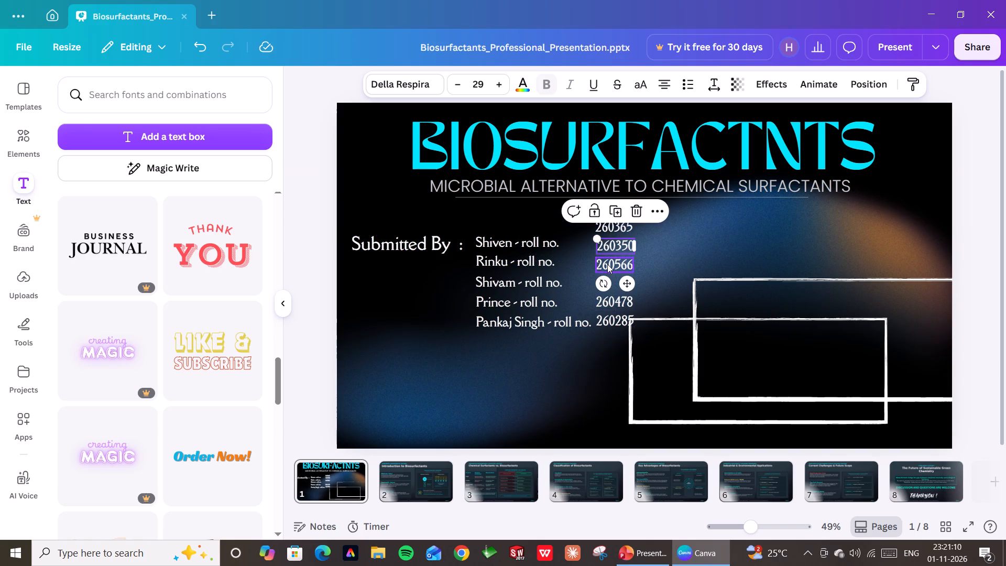
left_click_drag(607, 264, 609, 281)
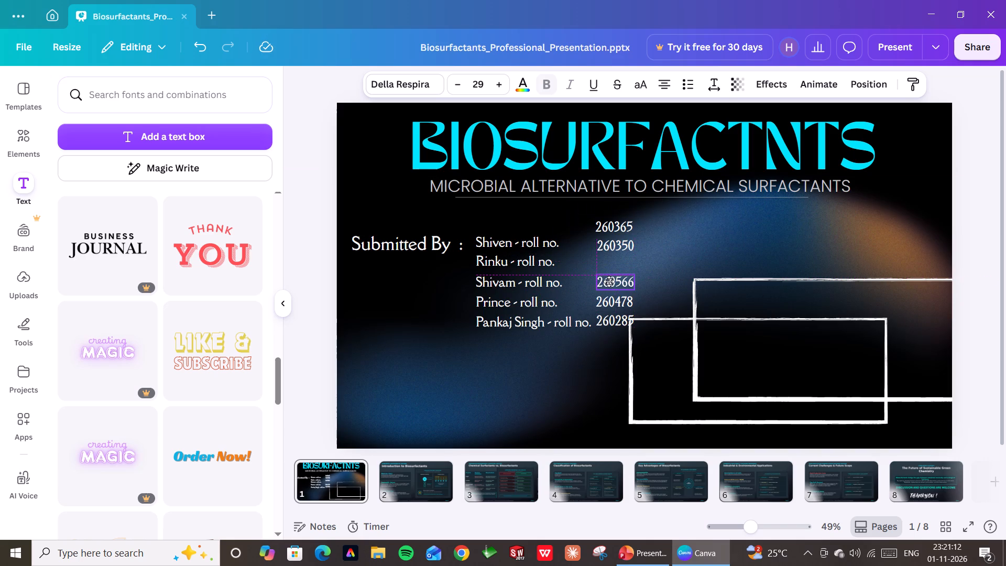
left_click_drag(609, 281, 609, 282)
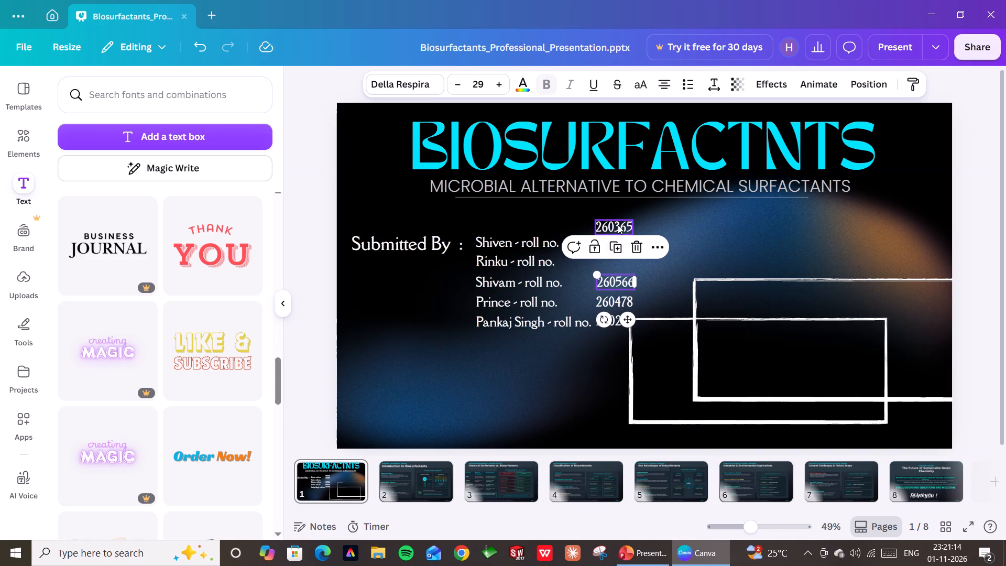
left_click_drag(618, 225, 665, 227)
left_click_drag(616, 248, 616, 250)
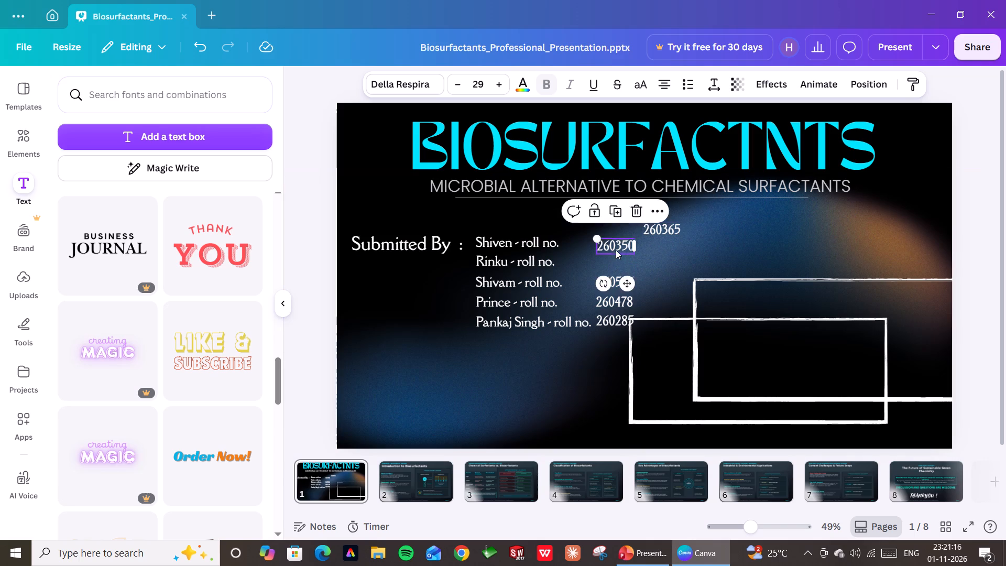
left_click_drag(616, 250, 616, 262)
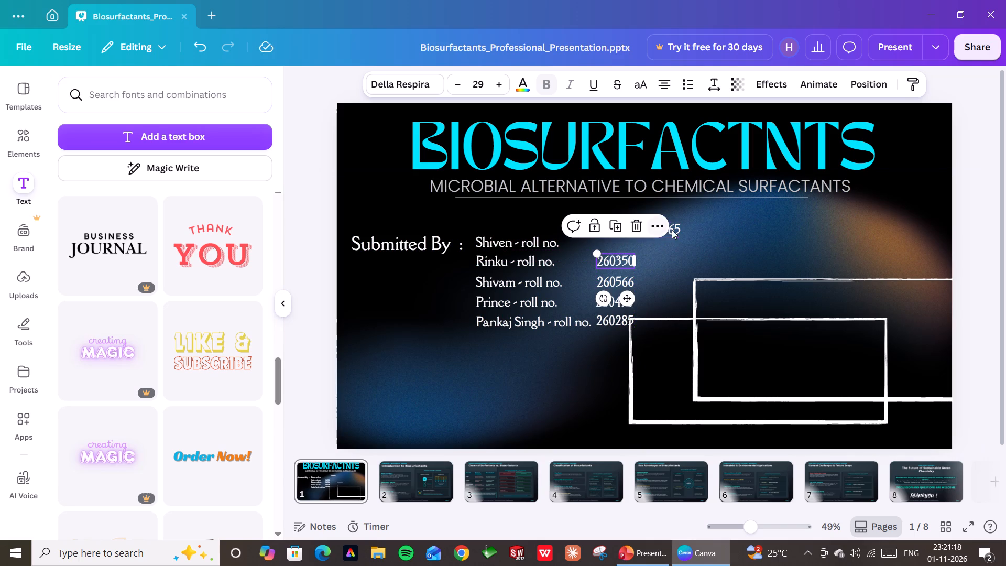
left_click_drag(677, 228, 628, 240)
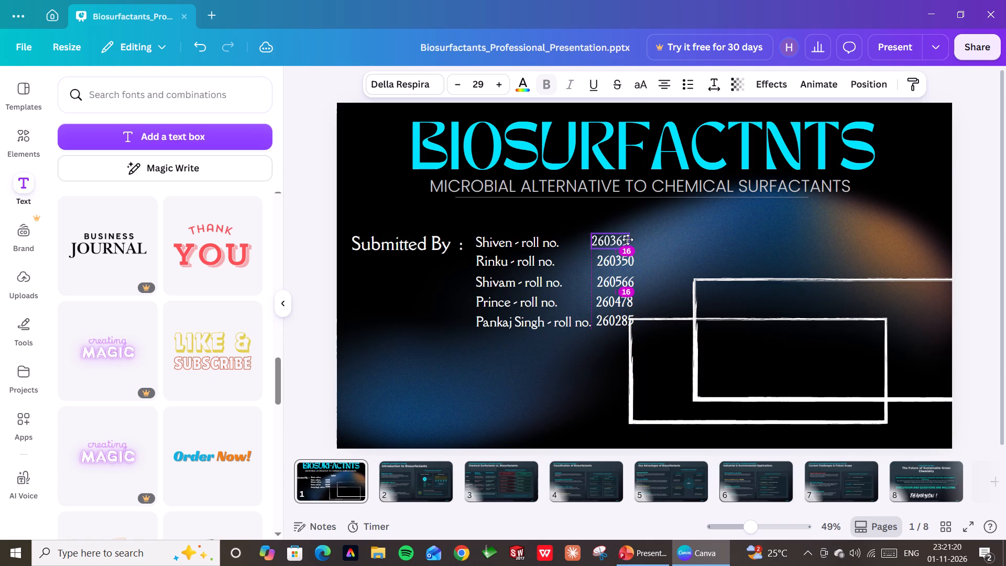
left_click_drag(628, 240, 629, 240)
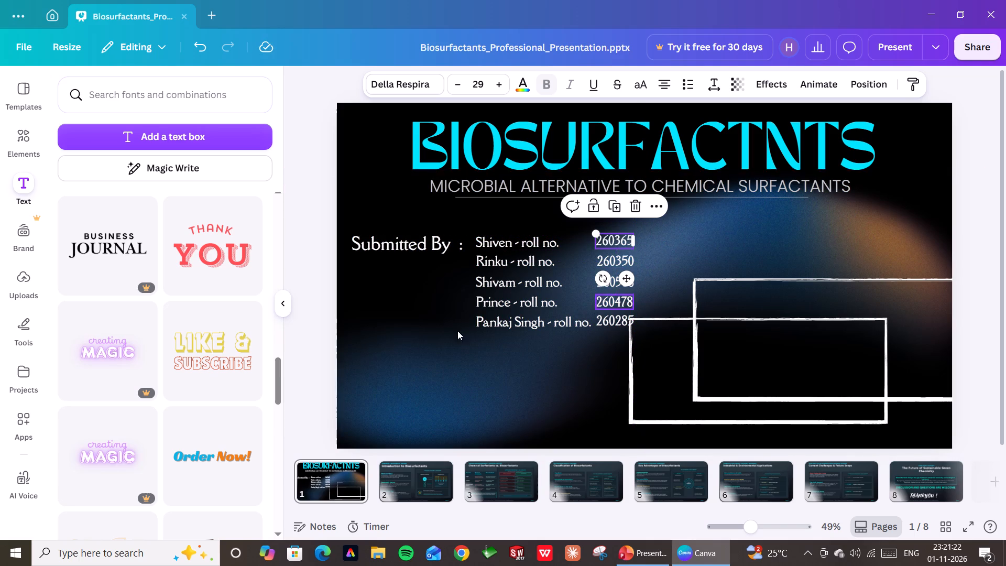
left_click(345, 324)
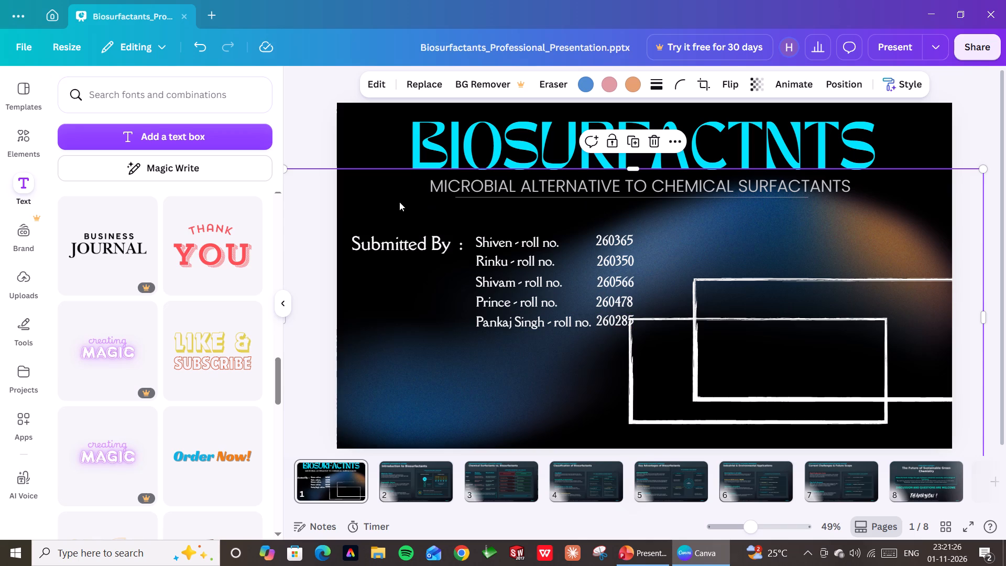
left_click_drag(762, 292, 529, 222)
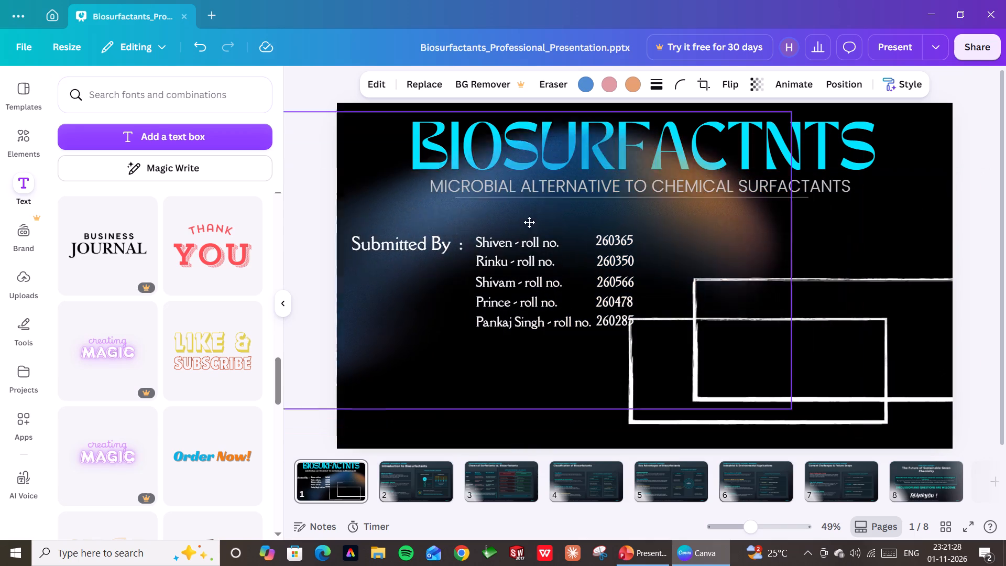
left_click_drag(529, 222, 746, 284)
Move the smaller brush-stroke frame over the Submitted By block and widen it past the roll numbers.
left_click(703, 345)
left_click_drag(713, 352, 678, 344)
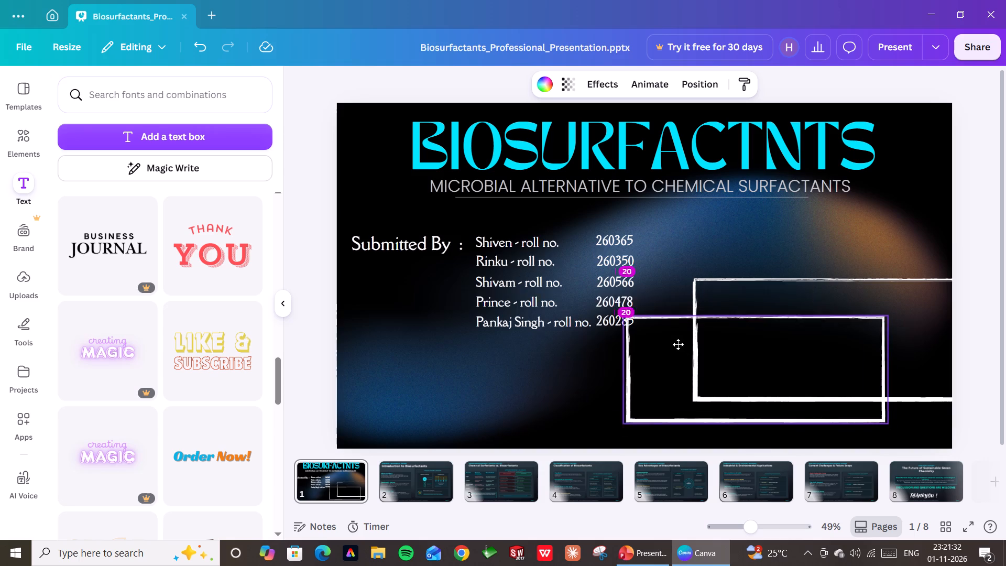
left_click_drag(678, 344, 429, 255)
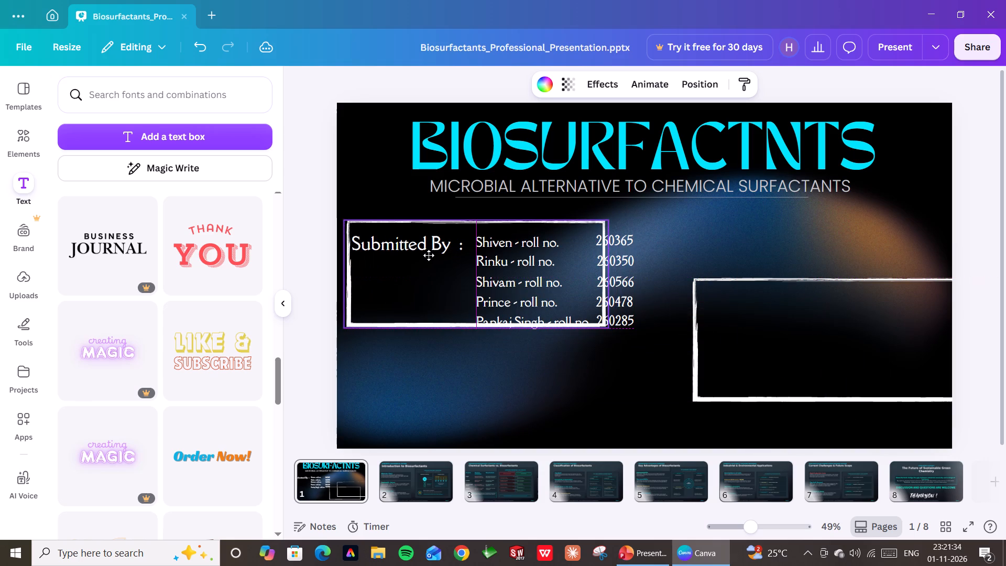
left_click_drag(429, 255, 430, 255)
left_click_drag(607, 273, 653, 281)
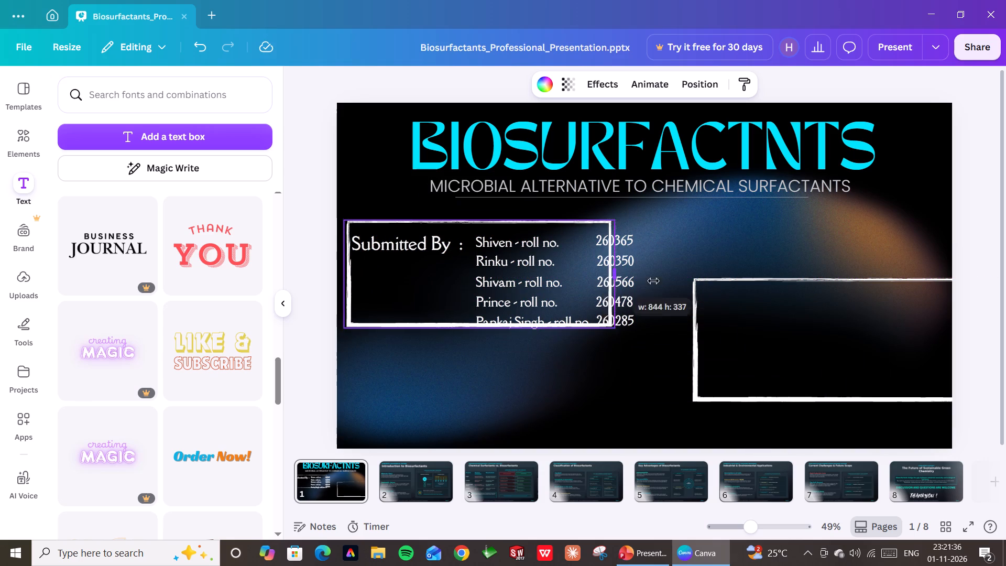
left_click_drag(653, 281, 659, 286)
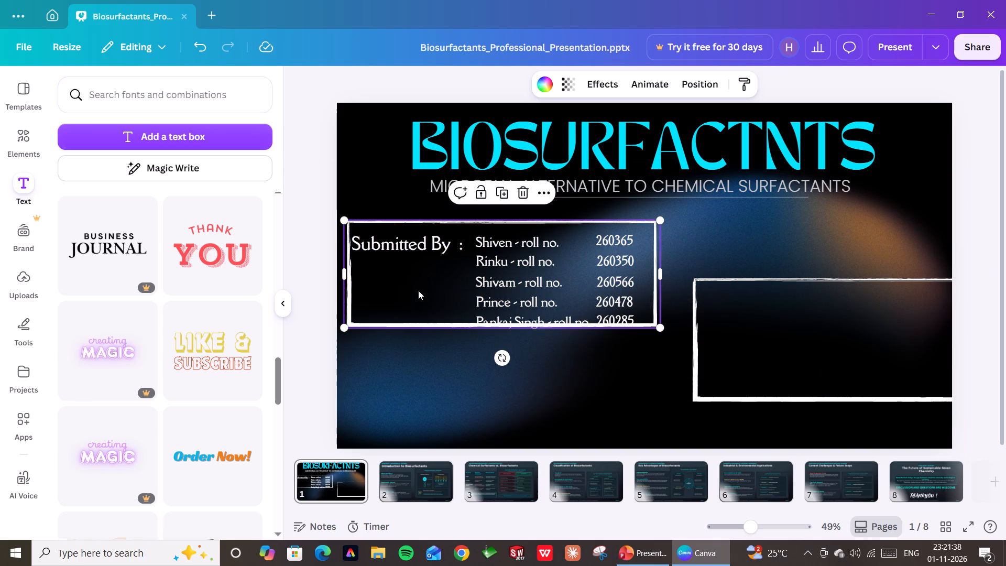
Enlarge and reposition the frame beneath the subtitle so it encloses the Submitted By label, all five names and their roll numbers.
left_click_drag(418, 290, 467, 306)
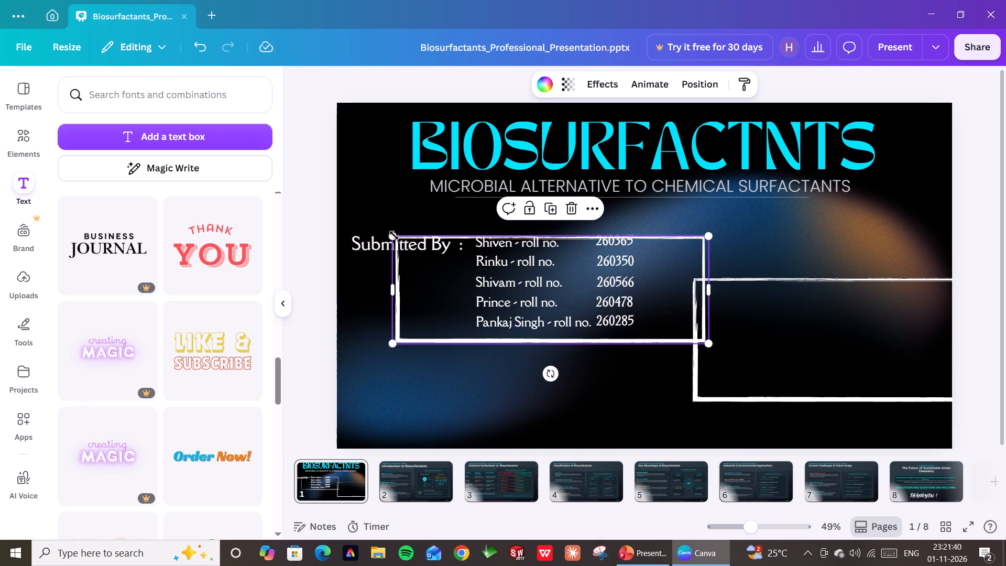
left_click_drag(392, 234, 341, 193)
left_click_drag(466, 307, 495, 312)
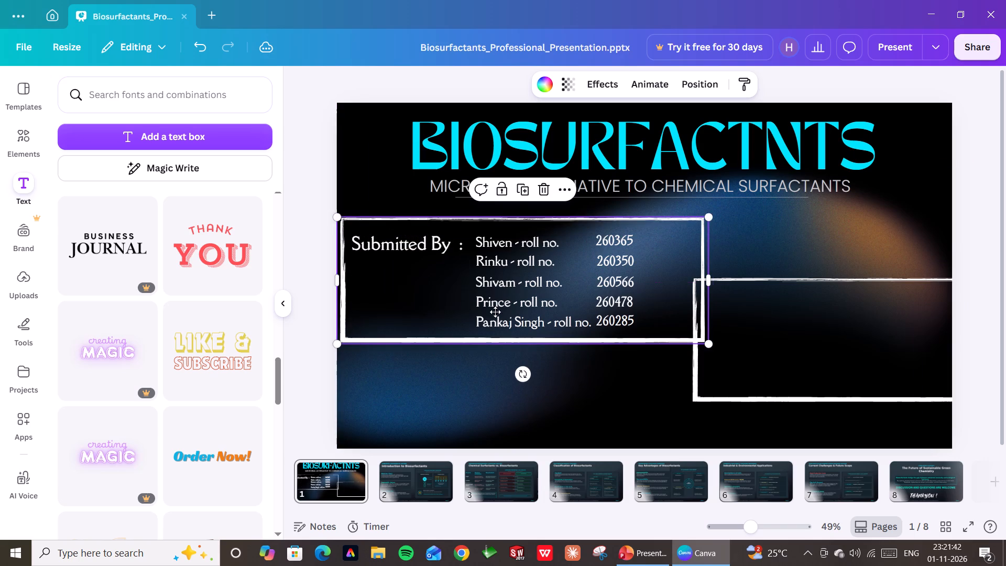
left_click_drag(495, 312, 512, 316)
left_click_drag(385, 225, 362, 198)
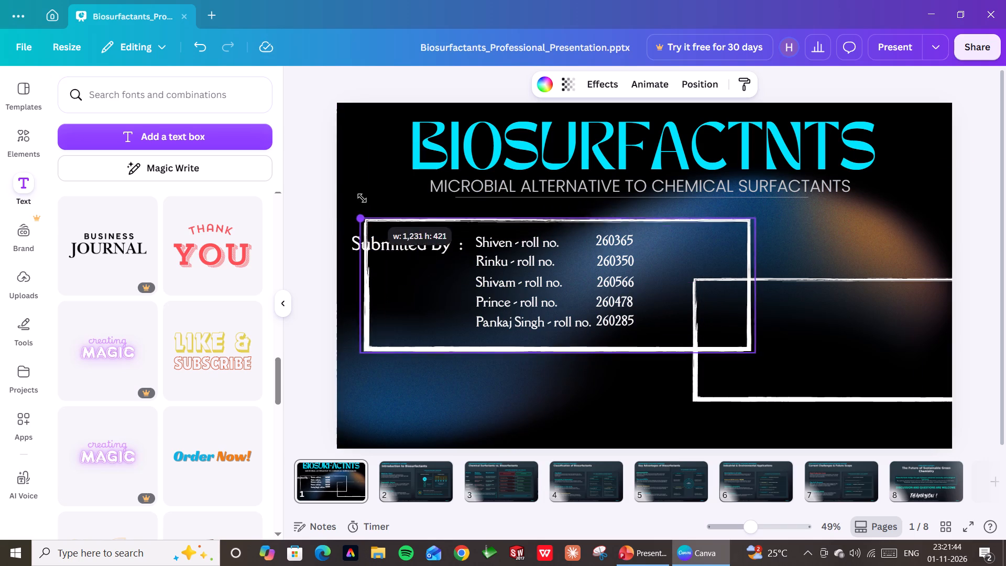
left_click_drag(362, 198, 348, 188)
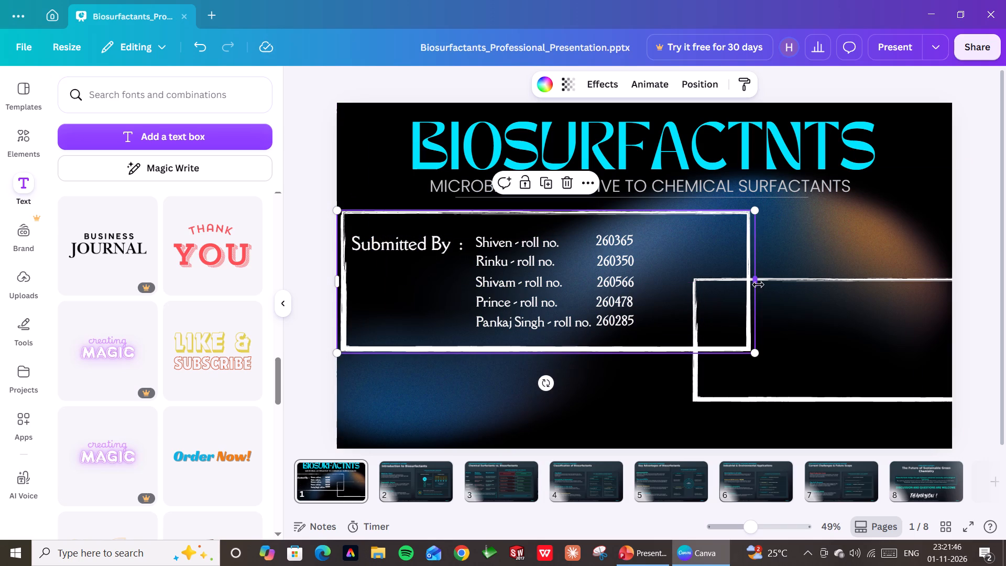
left_click_drag(758, 284, 803, 276)
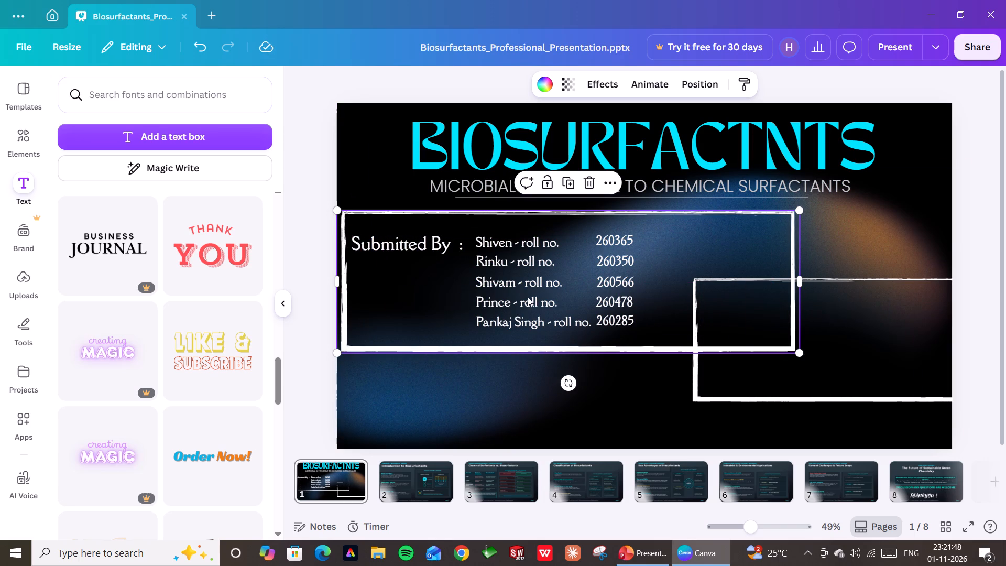
left_click_drag(799, 355, 740, 320)
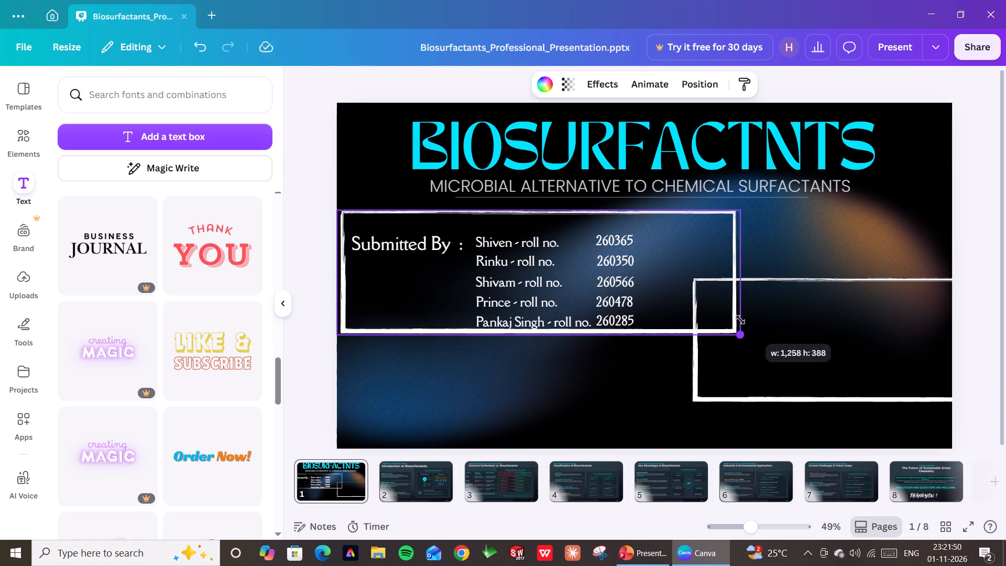
left_click_drag(740, 320, 762, 326)
left_click_drag(664, 272, 668, 259)
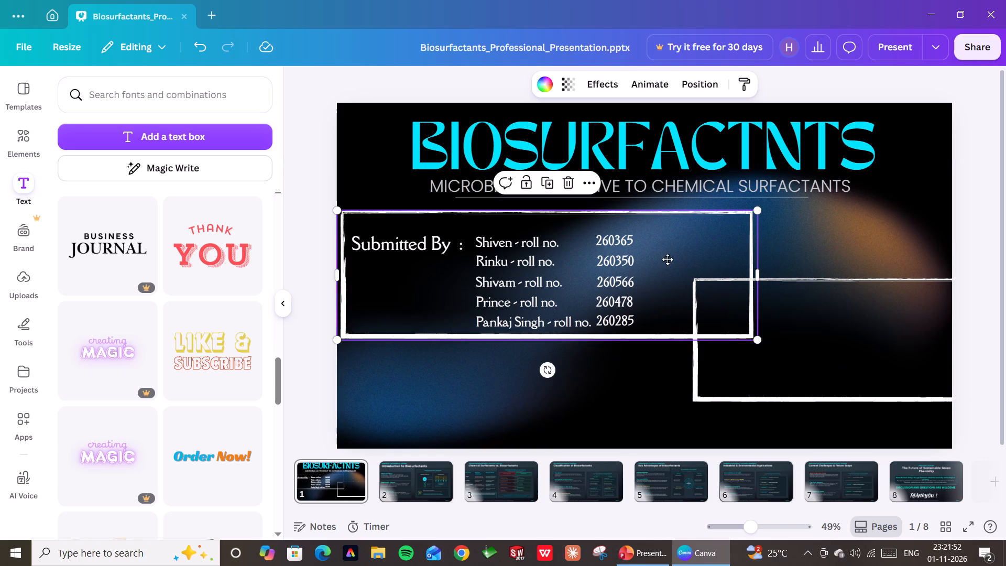
left_click_drag(668, 259, 658, 251)
left_click_drag(754, 320, 834, 365)
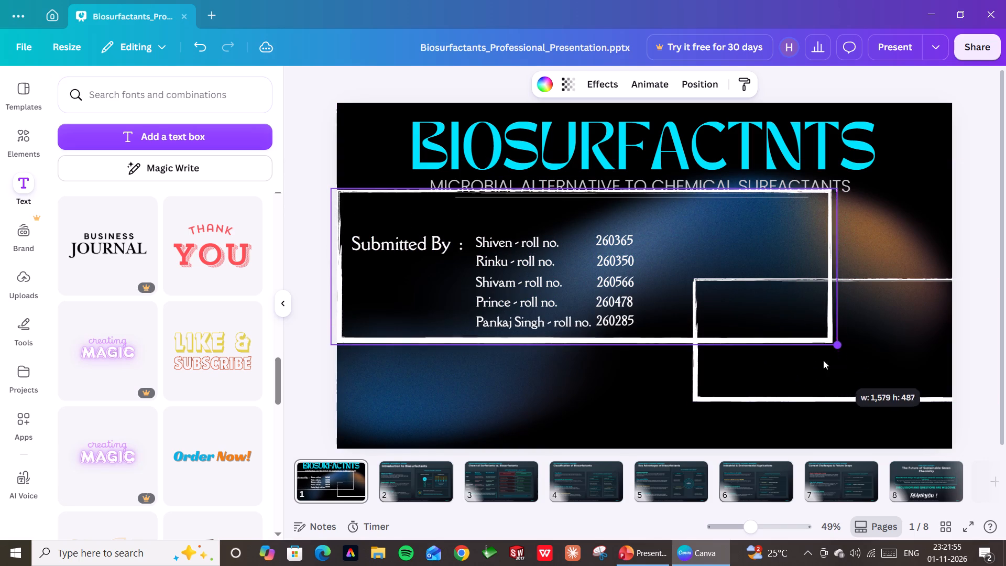
left_click_drag(702, 248, 711, 256)
left_click_drag(844, 273, 788, 274)
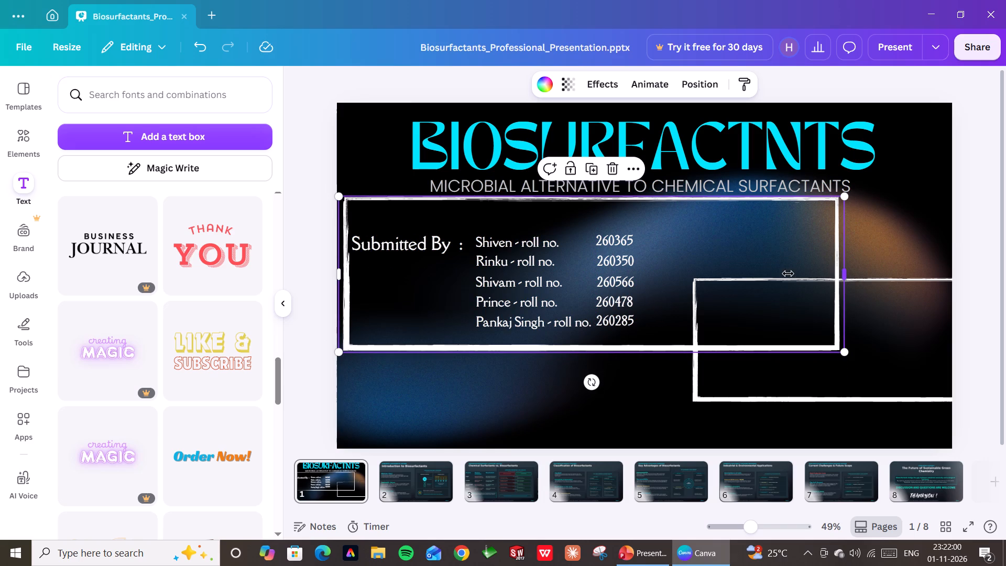
left_click_drag(788, 274, 655, 295)
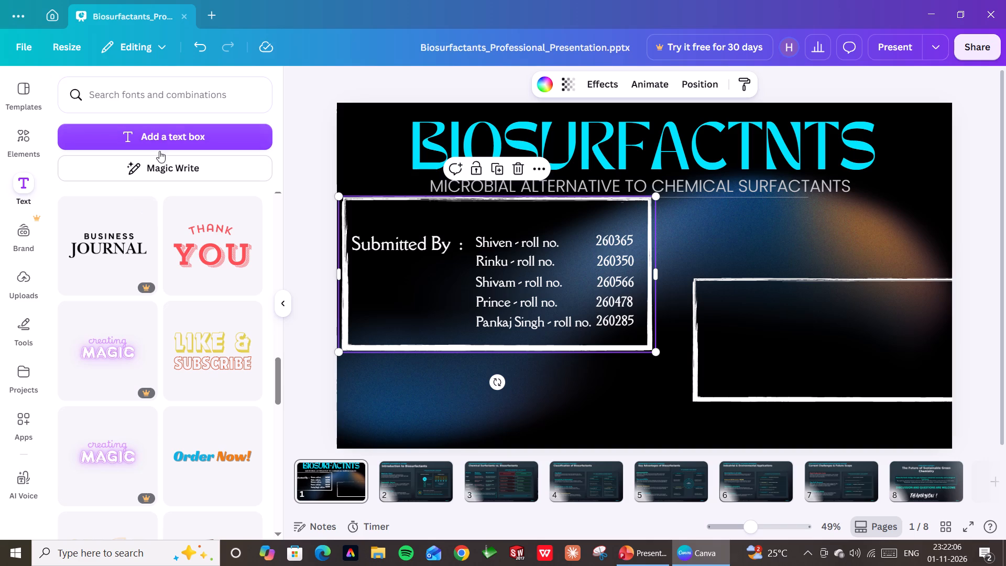
Add a text box reading "PRESENTATORS" in the Notable font just below the submitters' frame.
left_click(168, 130)
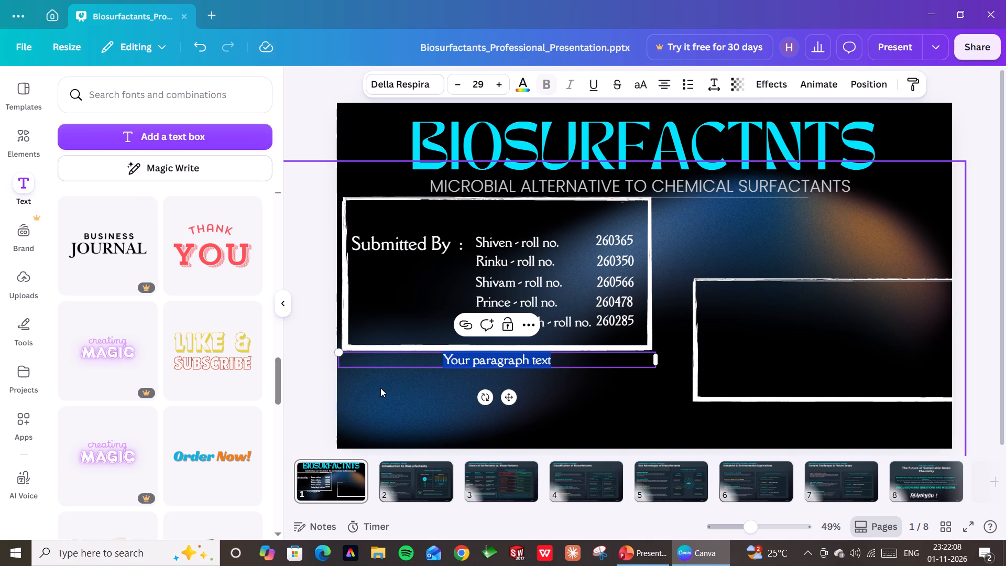
left_click(279, 145)
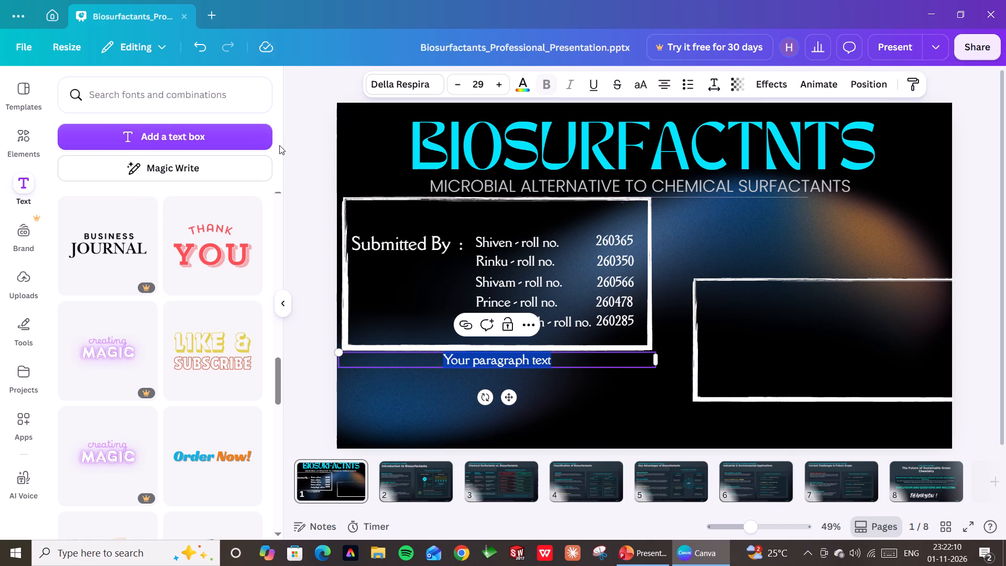
left_click(319, 153)
left_click(499, 365)
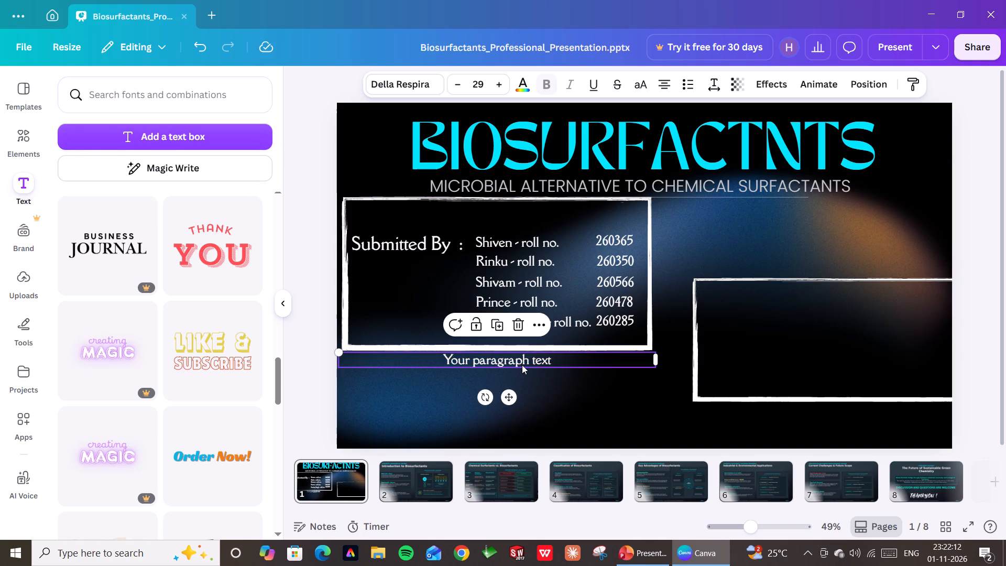
left_click(561, 362)
key("BackSpace")
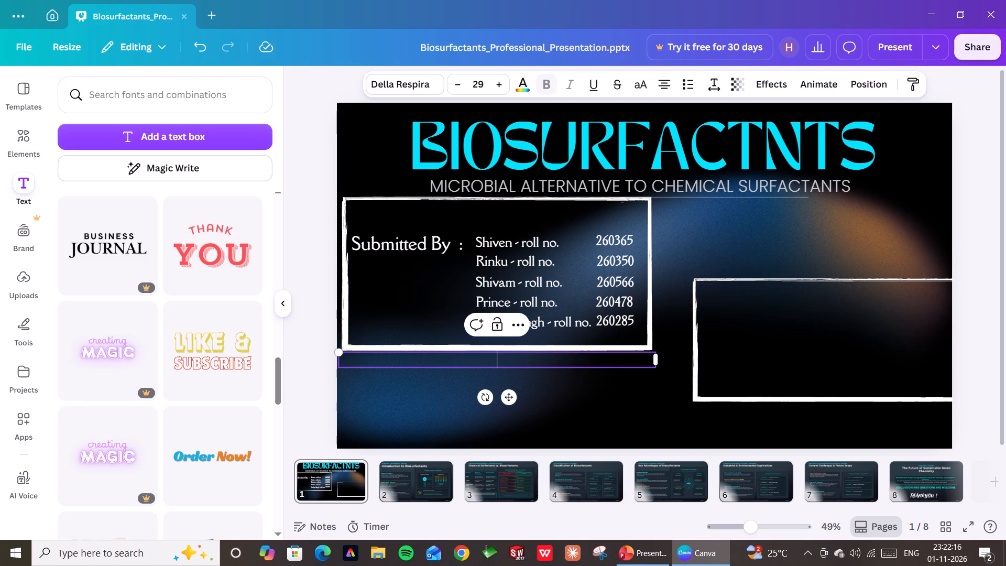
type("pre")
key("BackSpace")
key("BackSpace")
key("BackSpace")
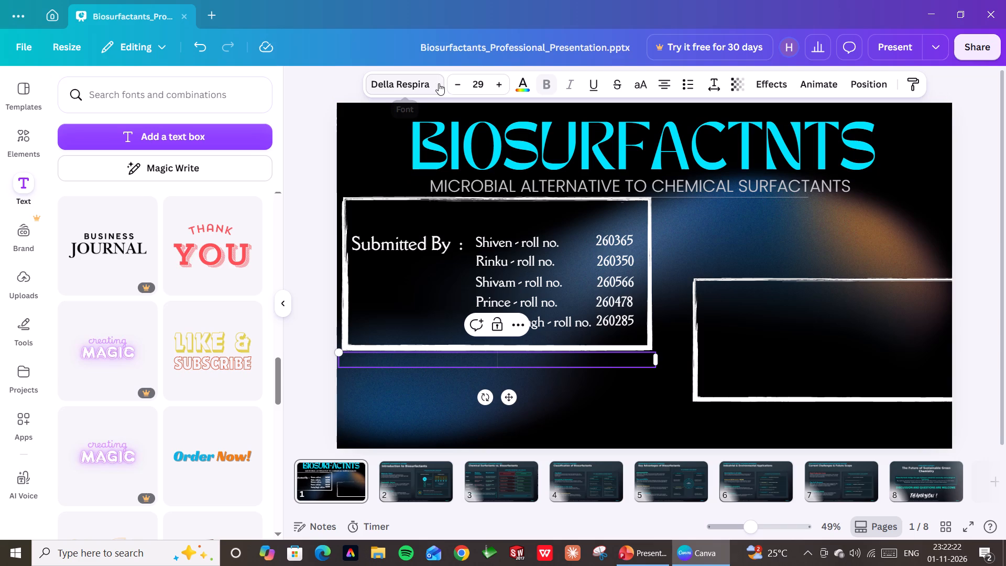
left_click_drag(439, 83, 432, 84)
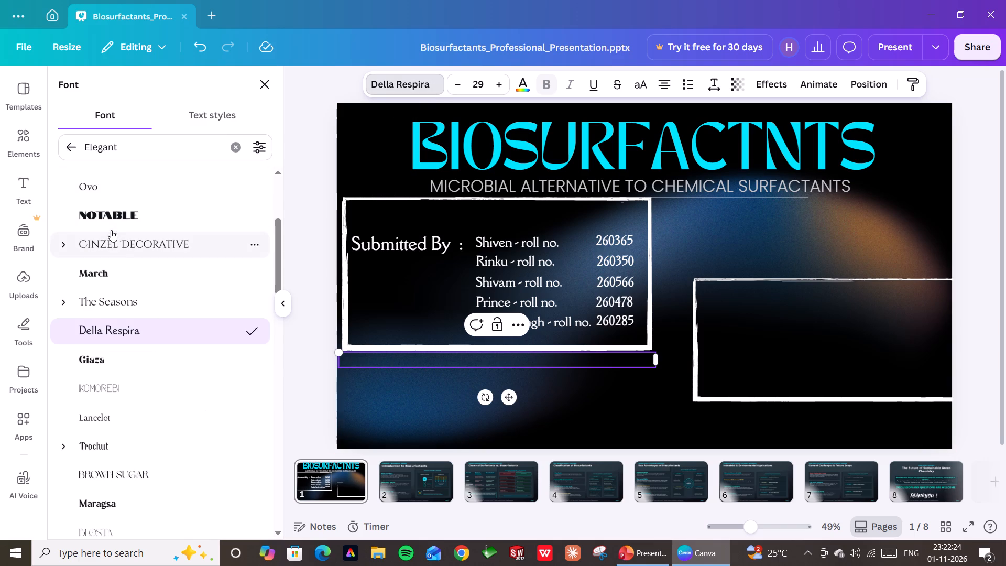
left_click(112, 212)
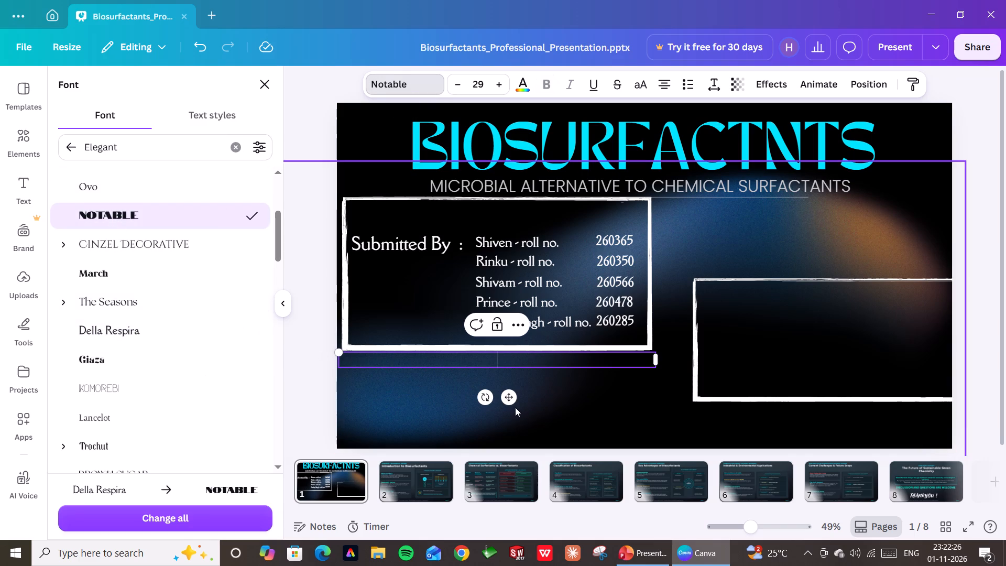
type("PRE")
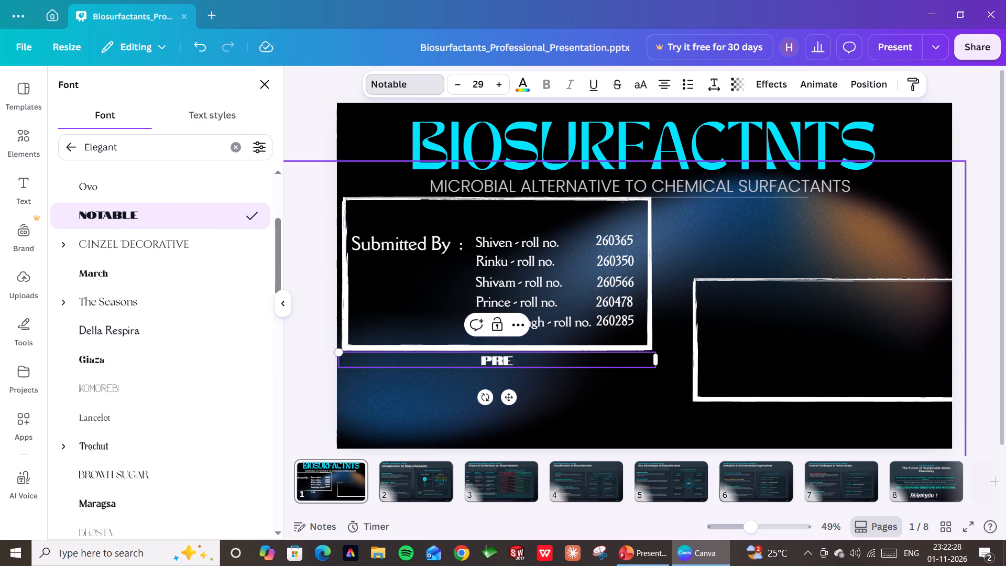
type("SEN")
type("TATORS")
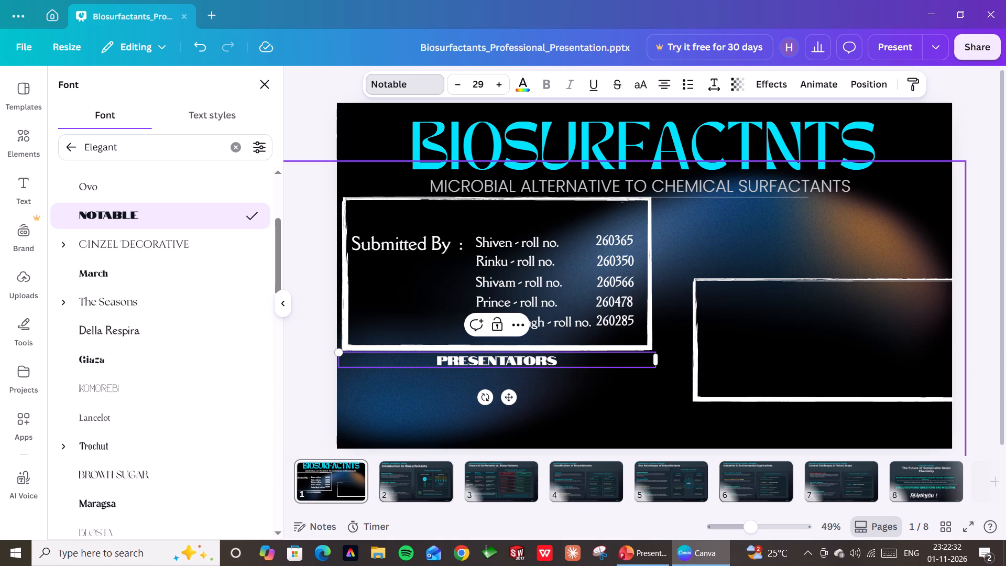
Move the PRESENTATORS text inside the frame, roughly centred near its top edge above the submitter list.
left_click_drag(599, 363, 606, 318)
left_click(569, 367)
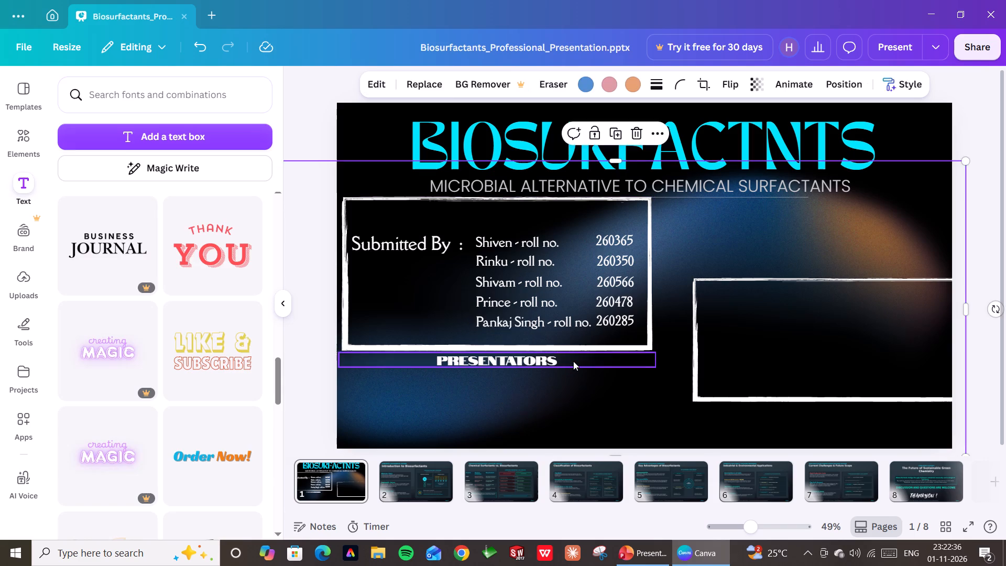
left_click(573, 361)
left_click_drag(567, 361, 555, 216)
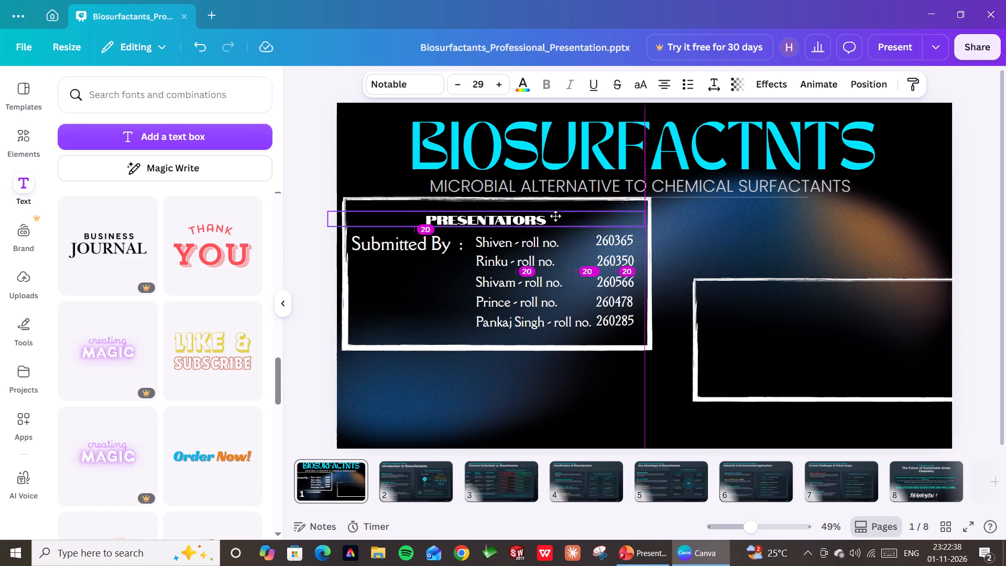
left_click_drag(555, 216, 493, 209)
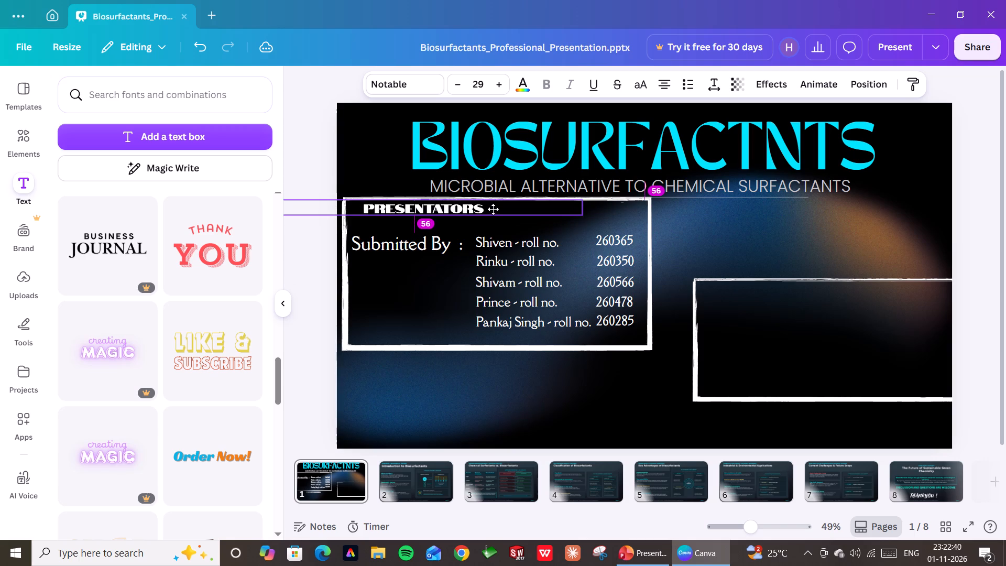
left_click_drag(493, 209, 571, 210)
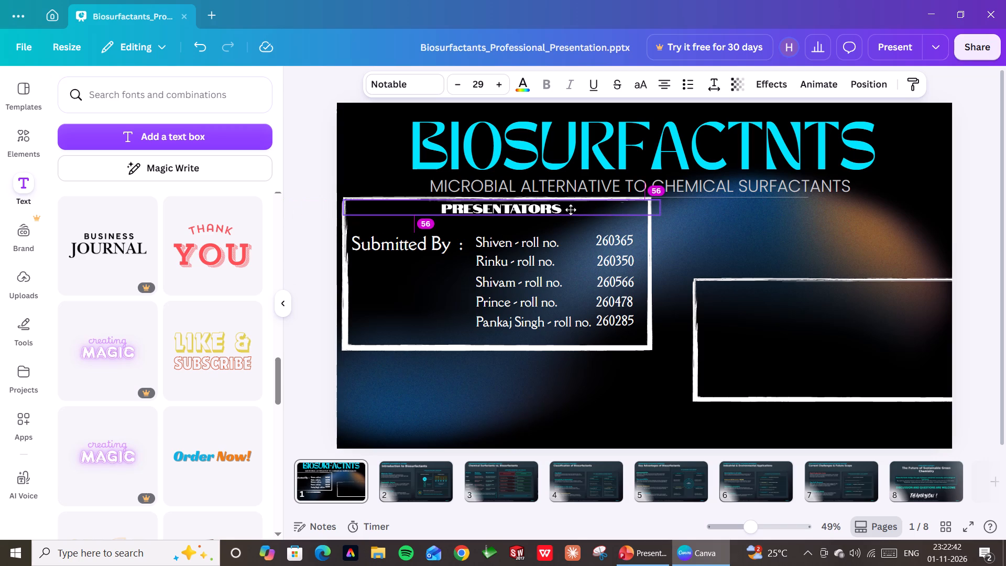
left_click_drag(571, 210, 568, 213)
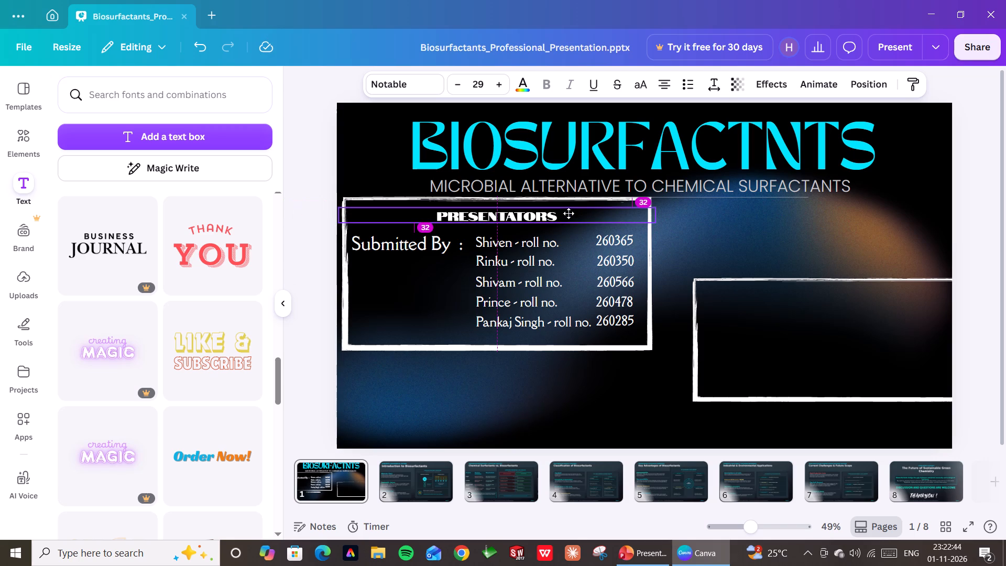
left_click_drag(568, 213, 564, 210)
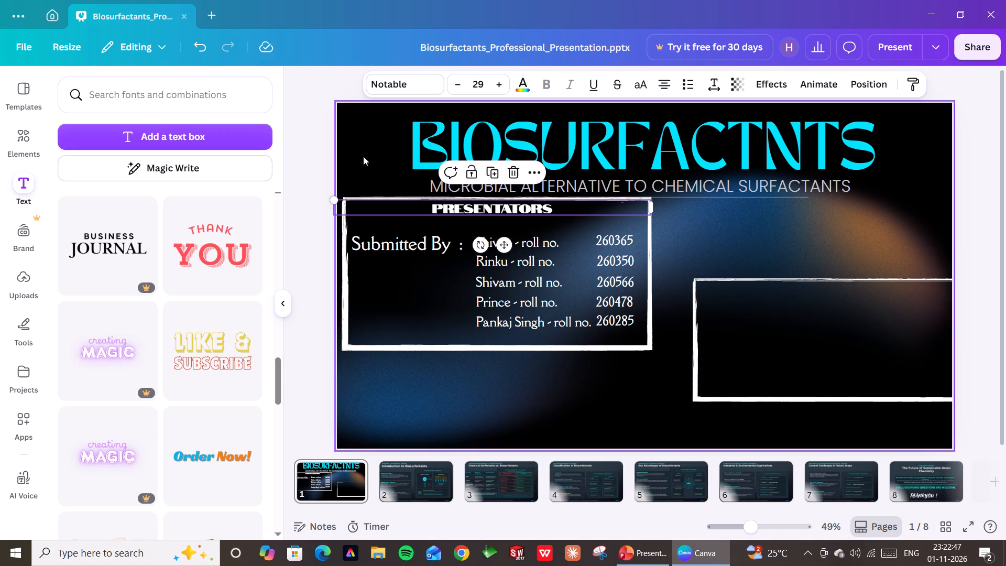
left_click(318, 156)
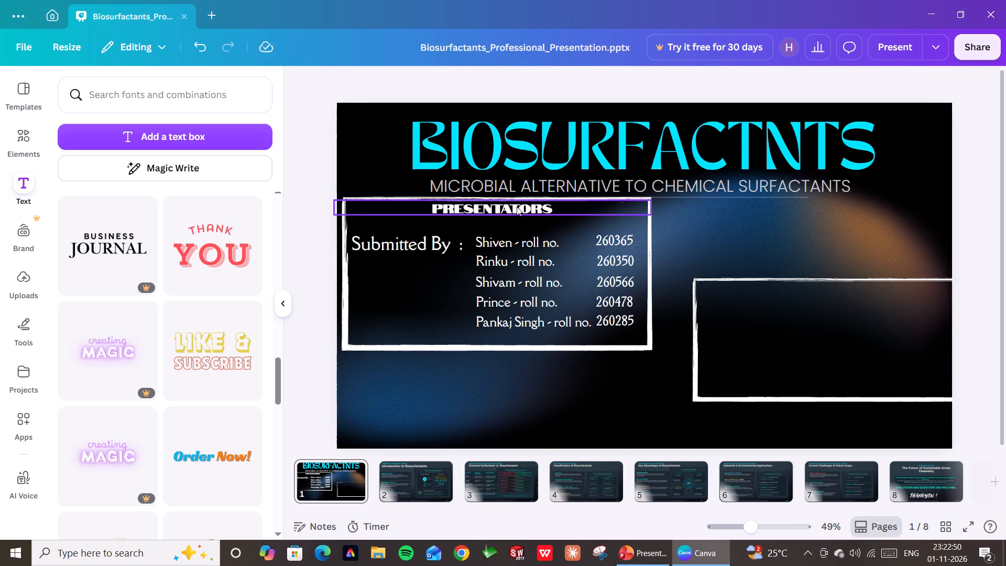
left_click_drag(517, 206, 517, 213)
left_click(314, 169)
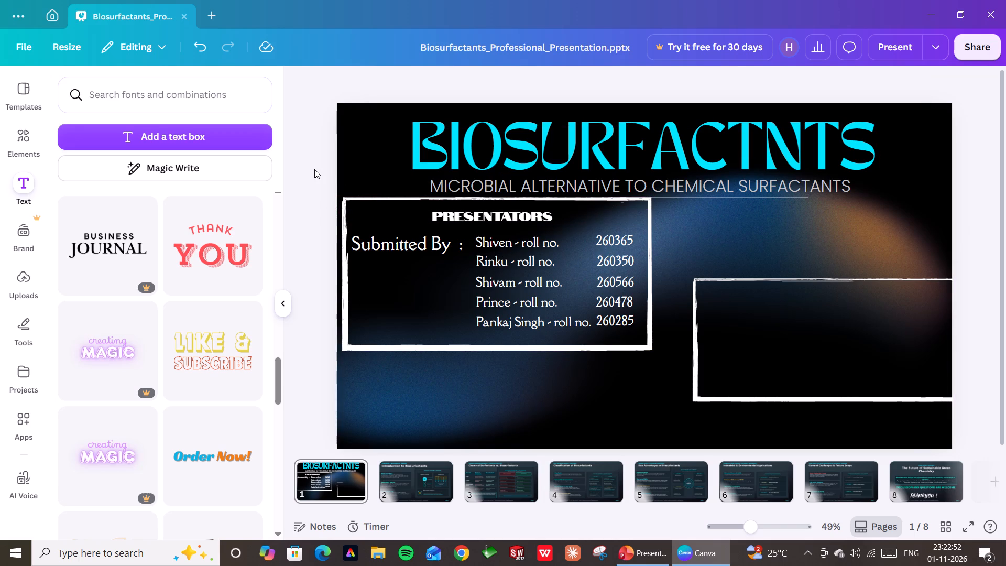
Increase the PRESENTATORS heading's font size to 41.
left_click(449, 213)
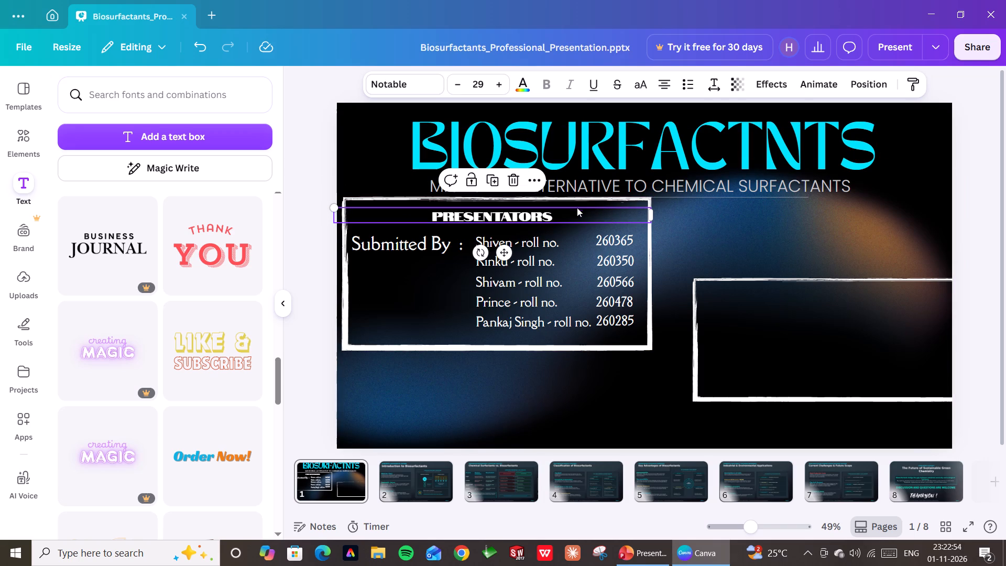
triple_click(499, 87)
triple_click(499, 87)
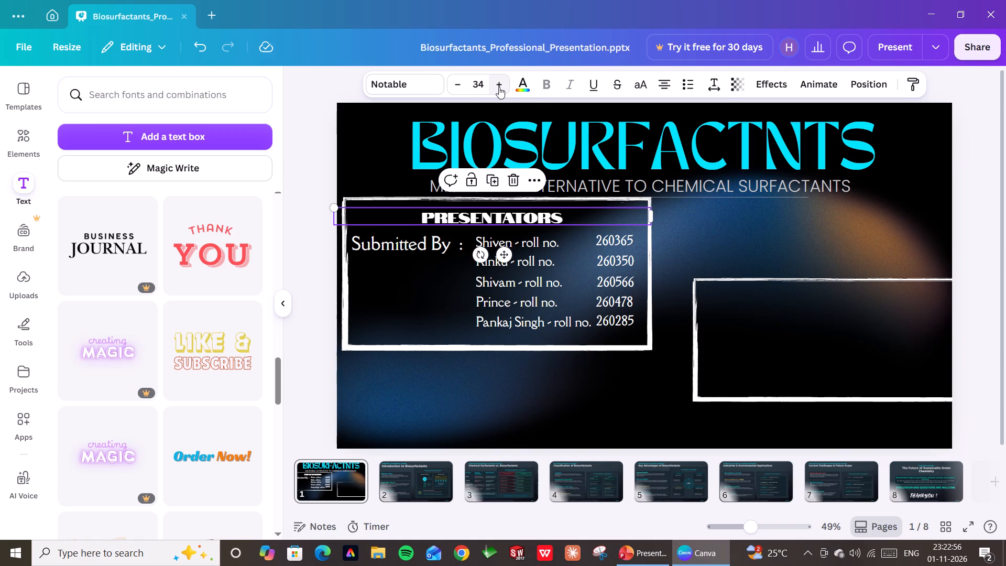
triple_click(499, 87)
double_click(499, 87)
left_click(499, 87)
left_click(498, 87)
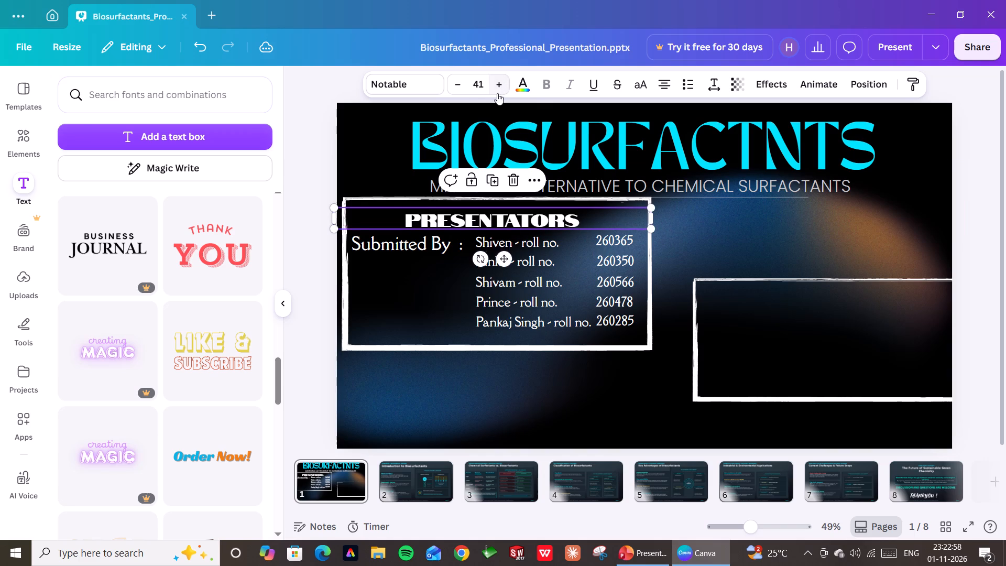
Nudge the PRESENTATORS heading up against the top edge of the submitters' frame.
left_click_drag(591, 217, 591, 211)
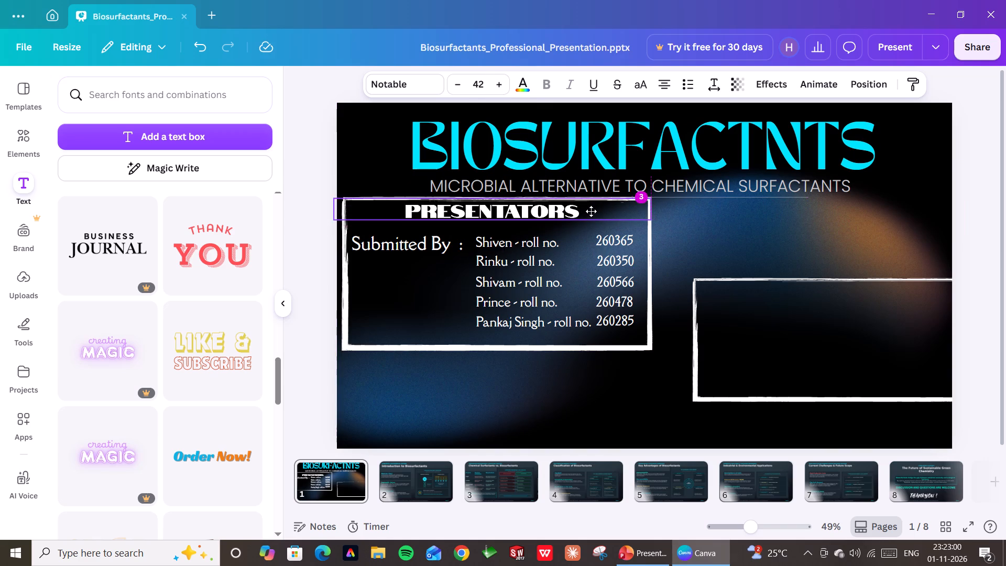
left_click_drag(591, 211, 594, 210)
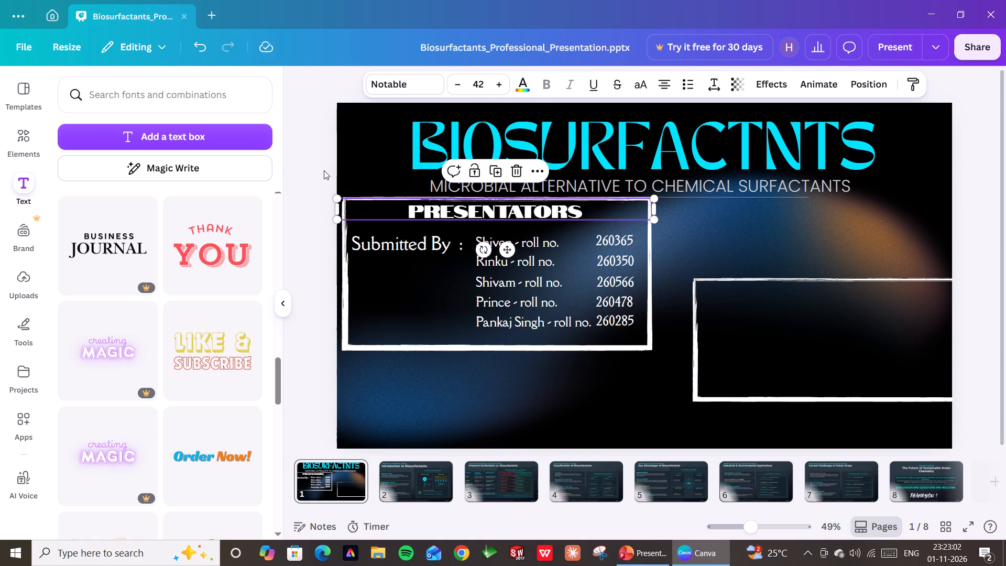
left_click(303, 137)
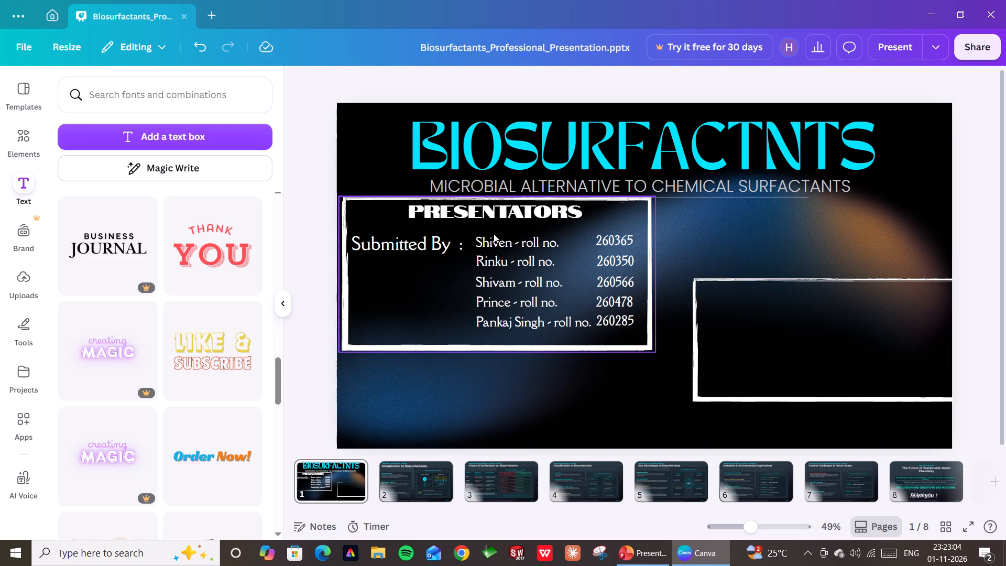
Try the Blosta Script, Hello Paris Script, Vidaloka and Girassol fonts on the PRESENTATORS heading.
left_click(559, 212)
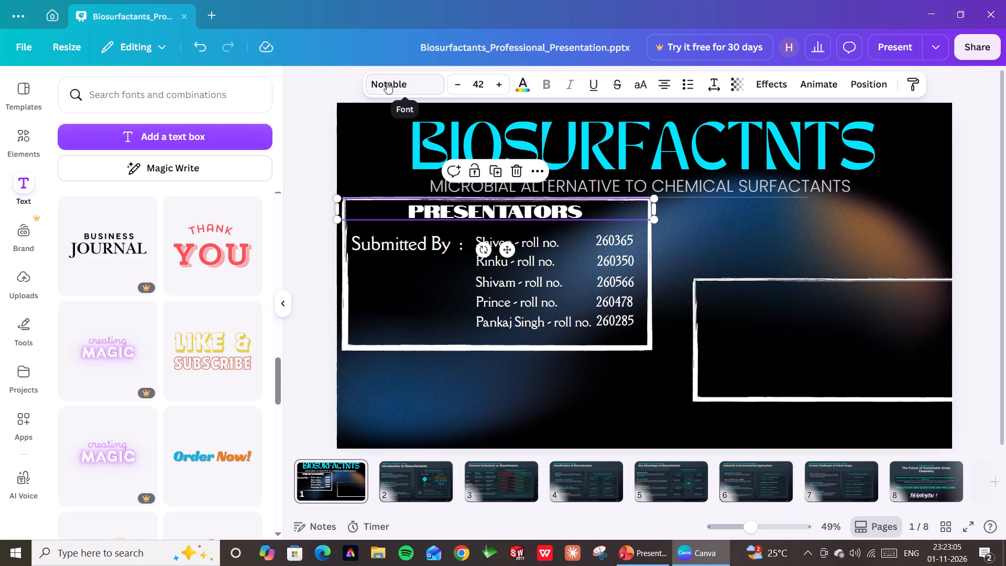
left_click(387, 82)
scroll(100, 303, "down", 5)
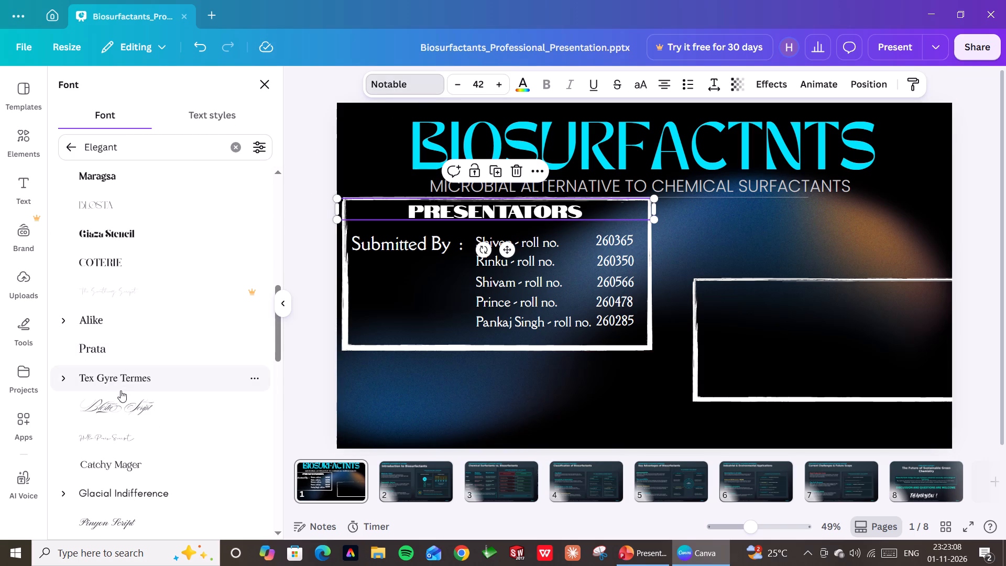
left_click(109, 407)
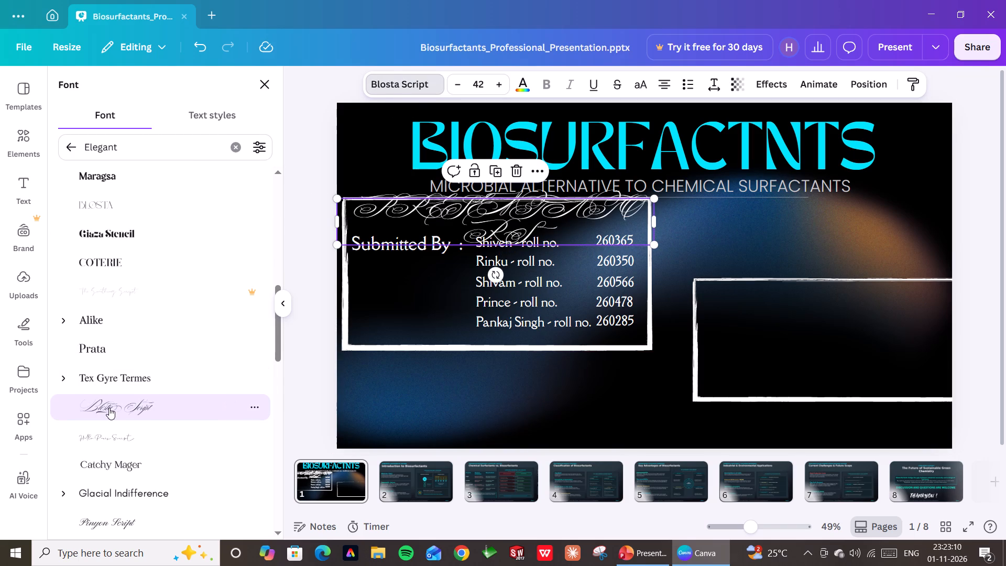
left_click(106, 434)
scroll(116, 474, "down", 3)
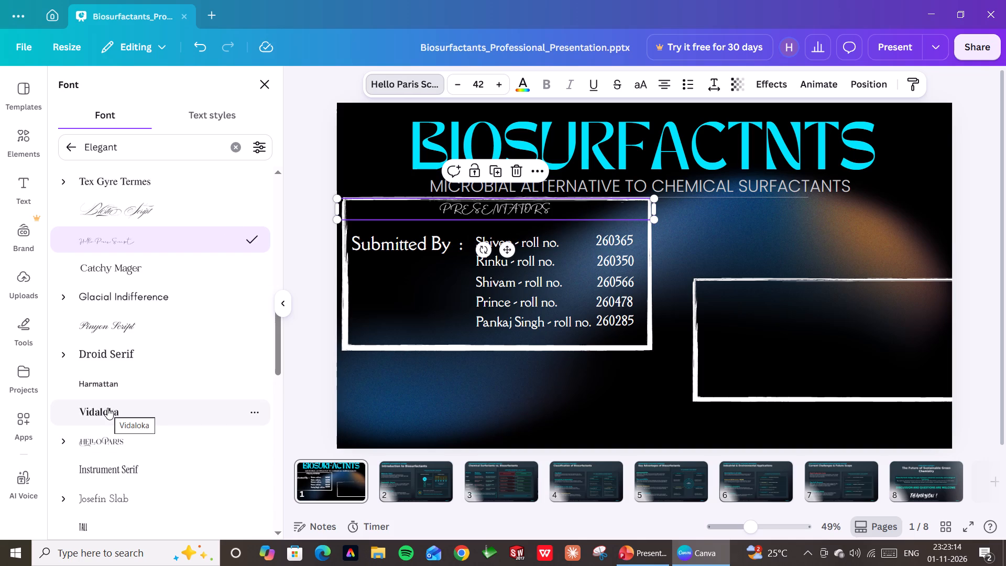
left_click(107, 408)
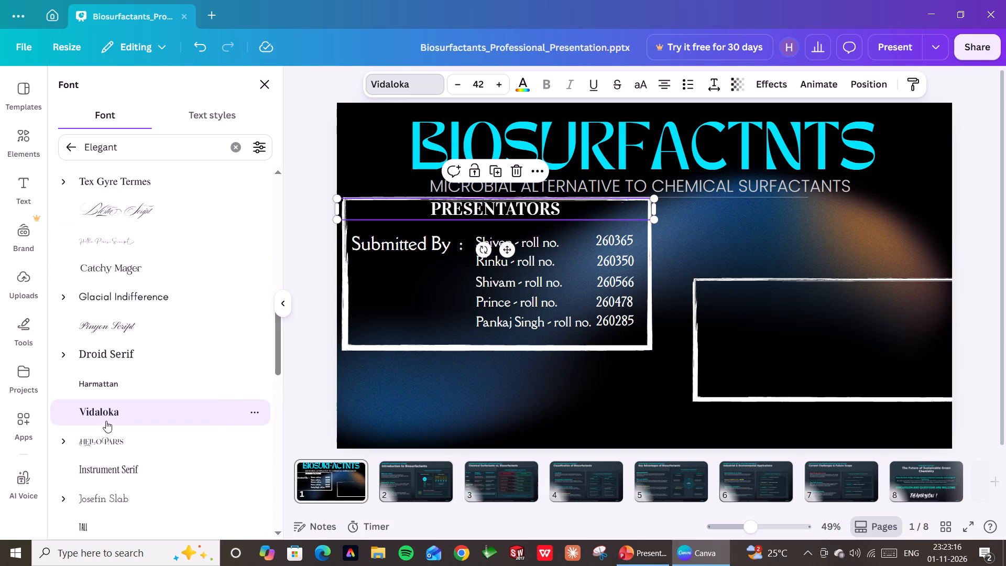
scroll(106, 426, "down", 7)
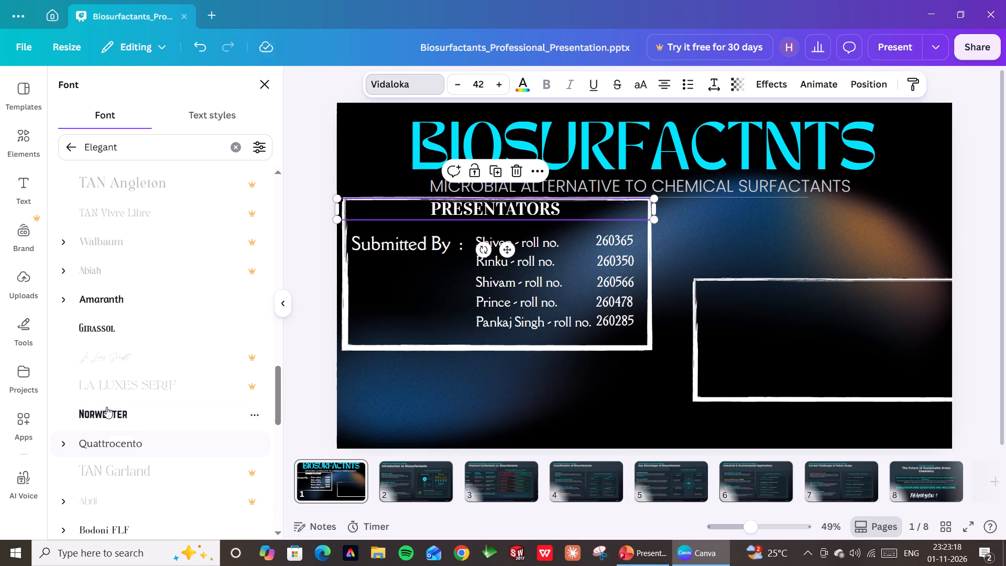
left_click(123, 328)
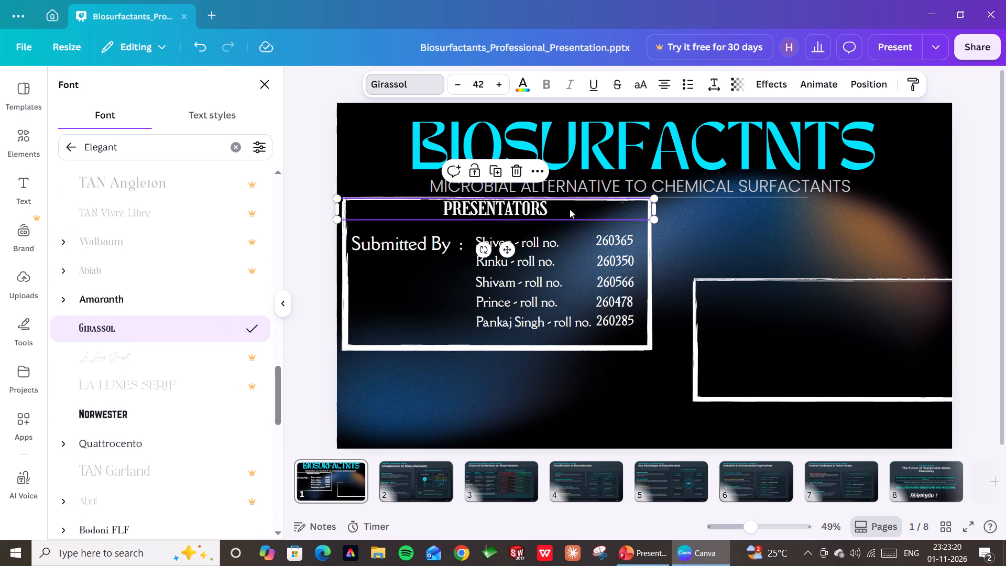
Shift the PRESENTATORS heading slightly down and towards the left side of the submitters' frame.
left_click_drag(566, 210, 544, 216)
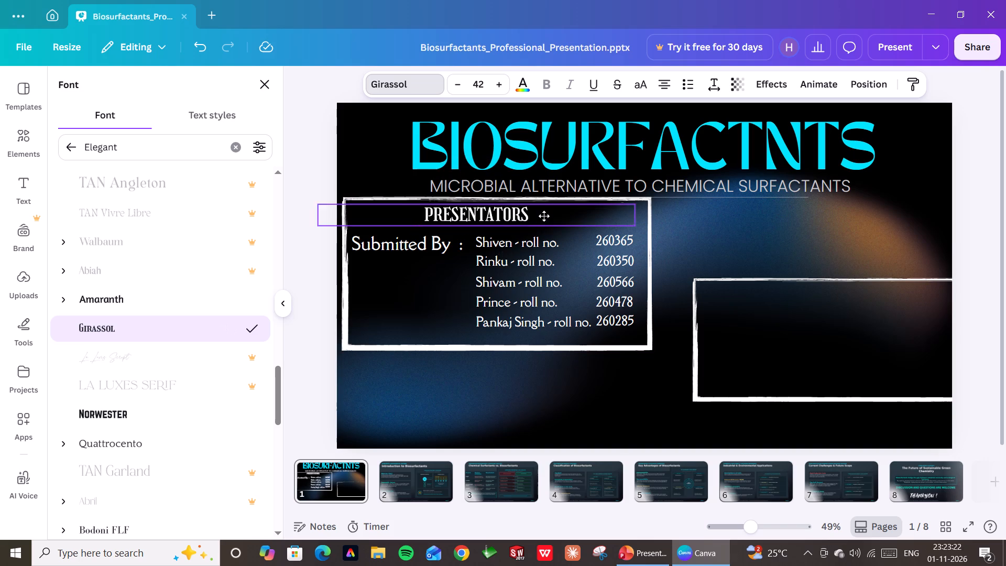
left_click_drag(544, 216, 529, 215)
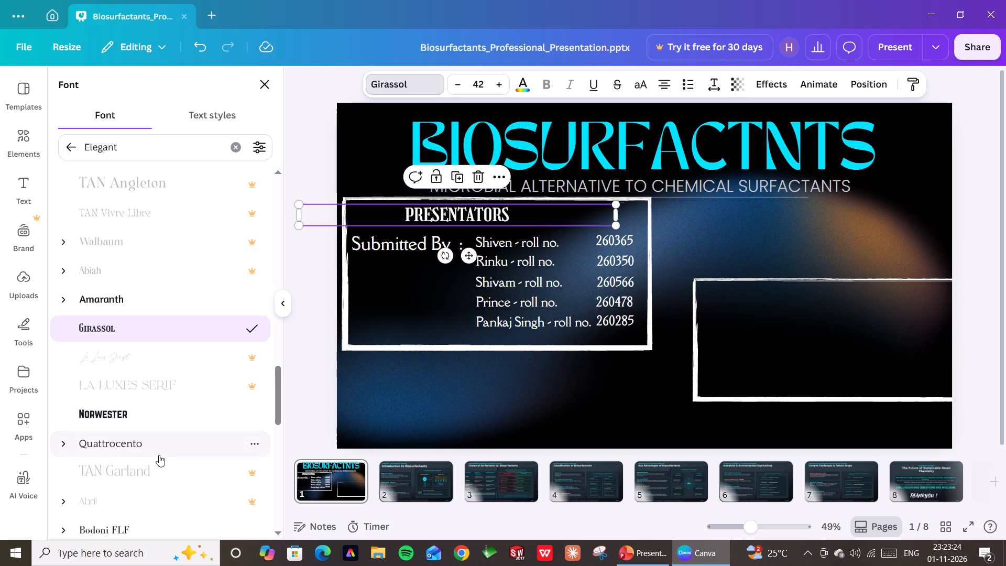
Change the PRESENTATORS heading's font to TAN Mon Cheri.
scroll(121, 452, "down", 6)
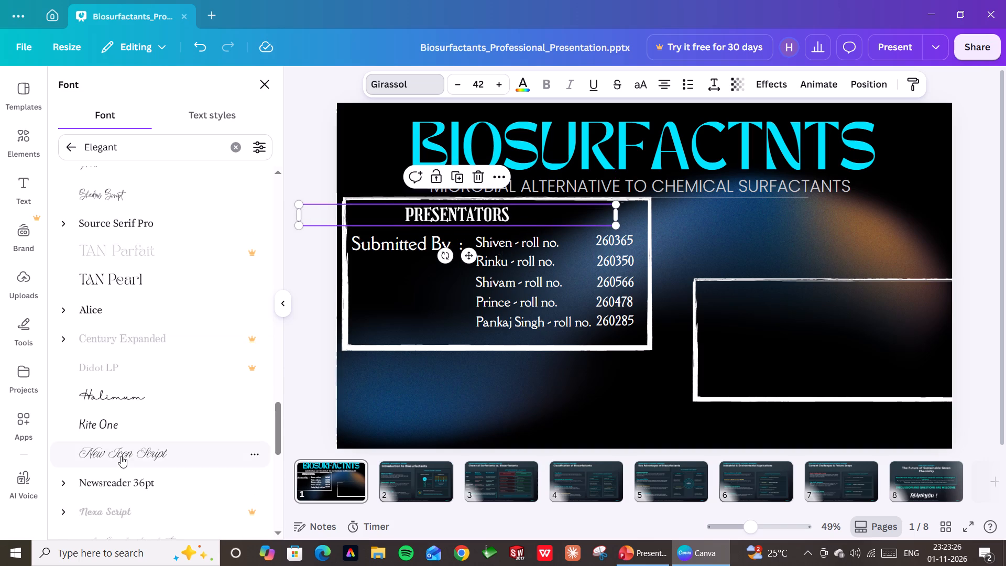
scroll(121, 456, "down", 5)
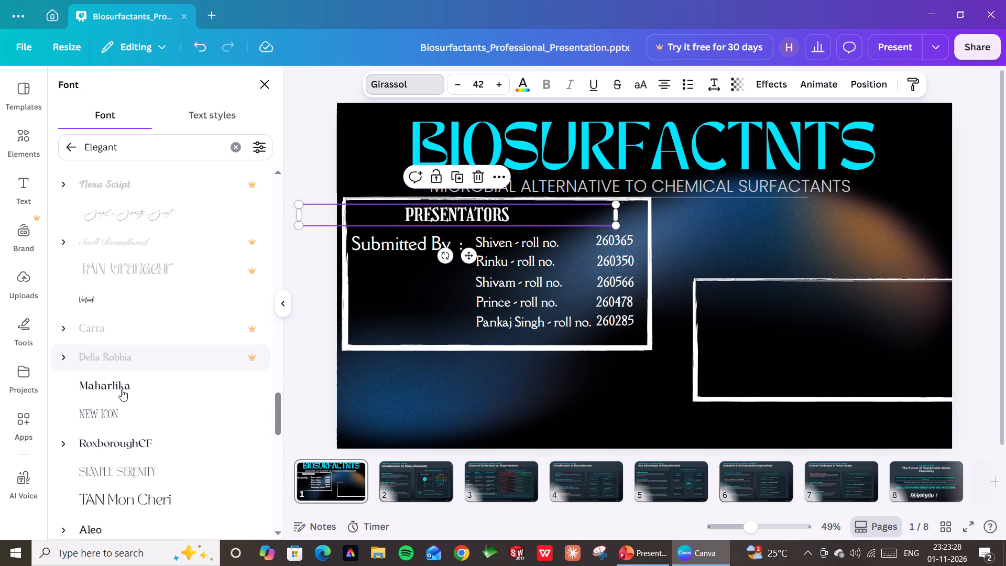
left_click(132, 494)
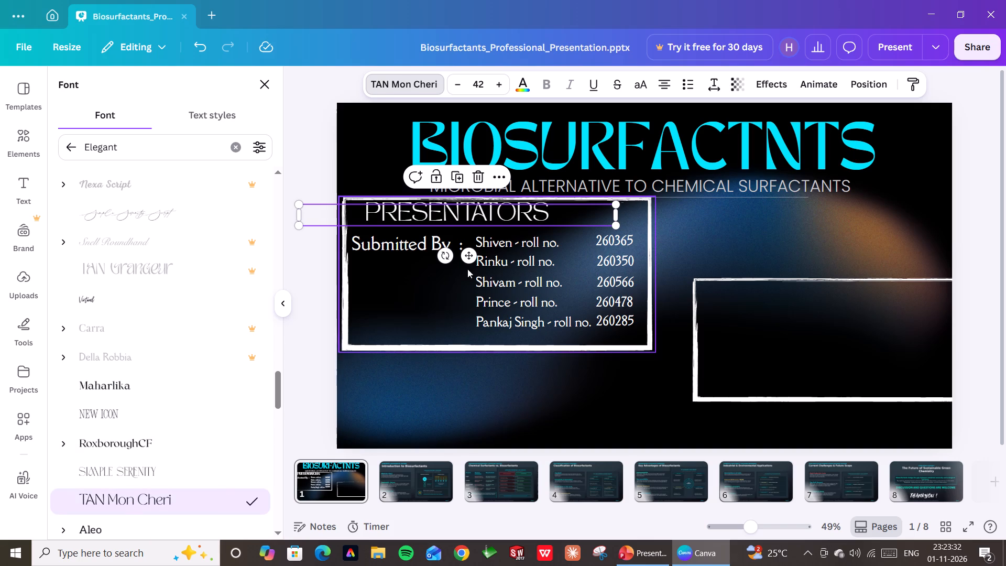
Move the PRESENTATORS heading into the frame's upper-left corner, directly above the Submitted By label.
left_click_drag(532, 215, 519, 223)
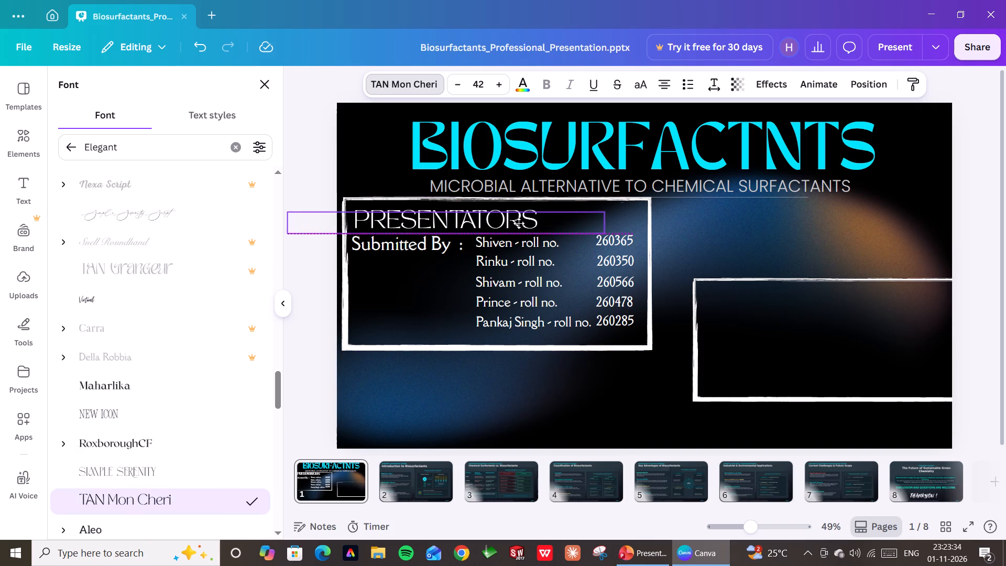
left_click_drag(519, 223, 520, 218)
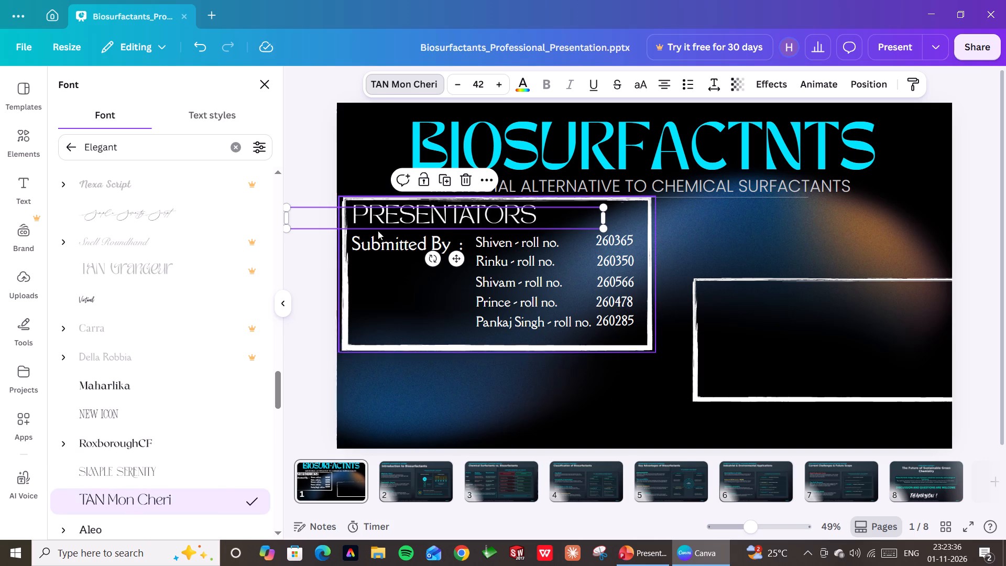
Colour the PRESENTATORS heading vivid azure, #00e5ff.
left_click(525, 82)
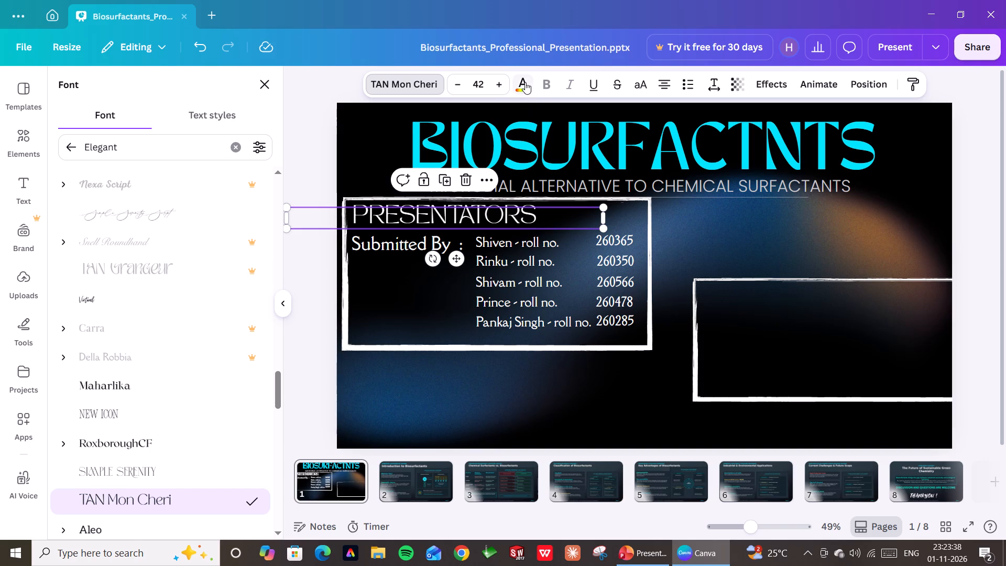
left_click(76, 213)
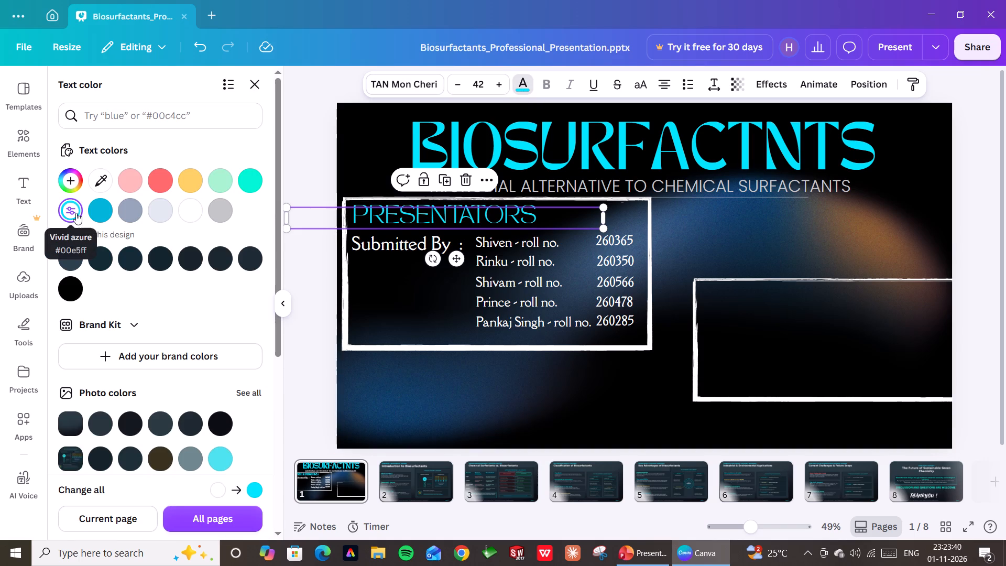
left_click(311, 145)
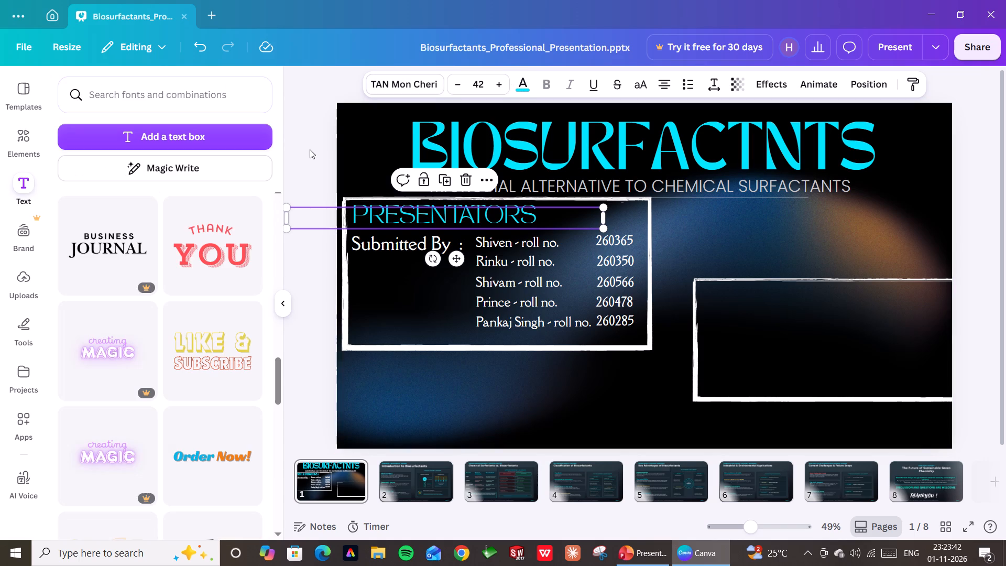
left_click(307, 162)
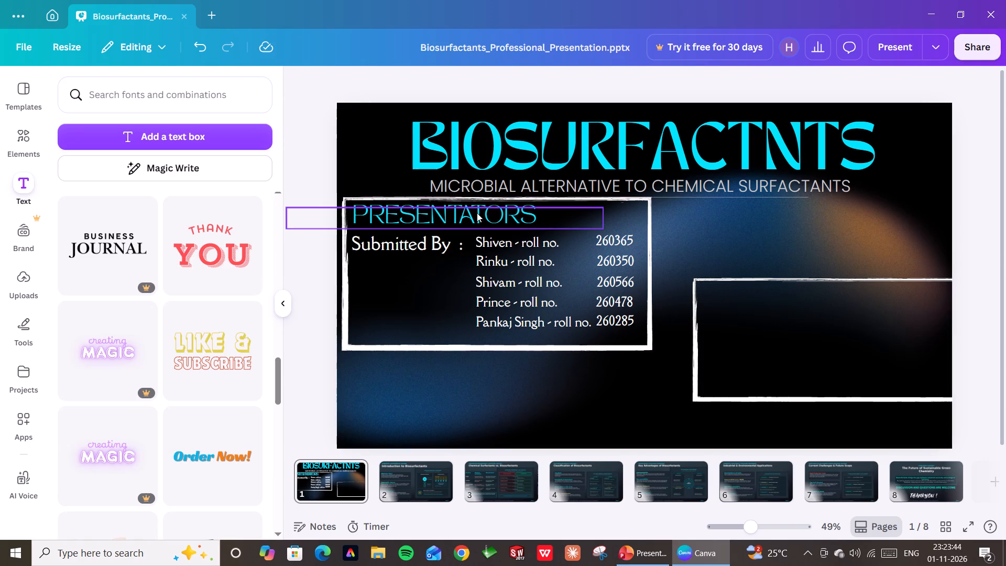
Duplicate the PRESENTATORS heading and place the copy near the top of the empty frame at the slide's lower right.
left_click(477, 213)
left_click(442, 181)
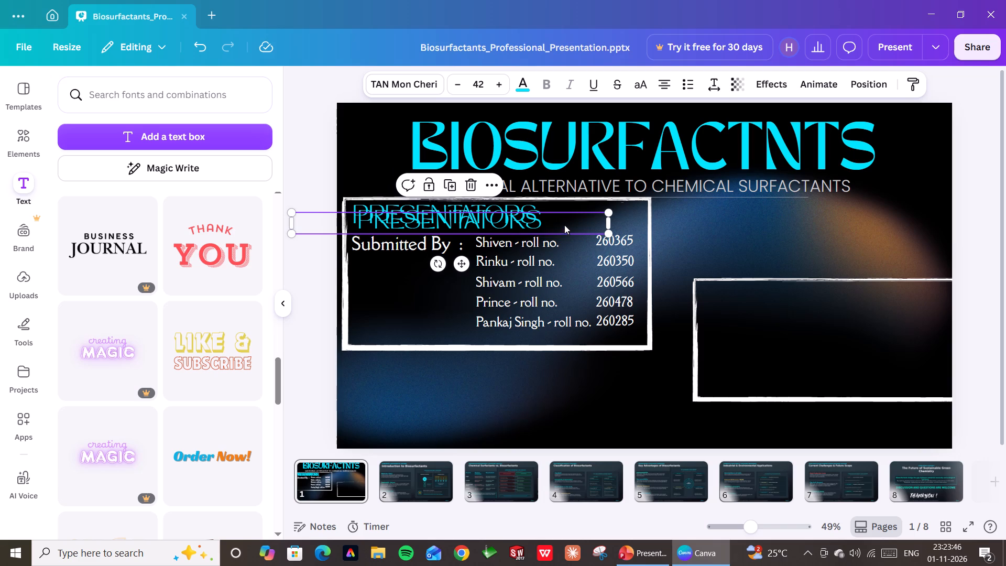
left_click_drag(564, 225, 909, 301)
Replace the duplicated heading's text with "FACULTY".
left_click(888, 299)
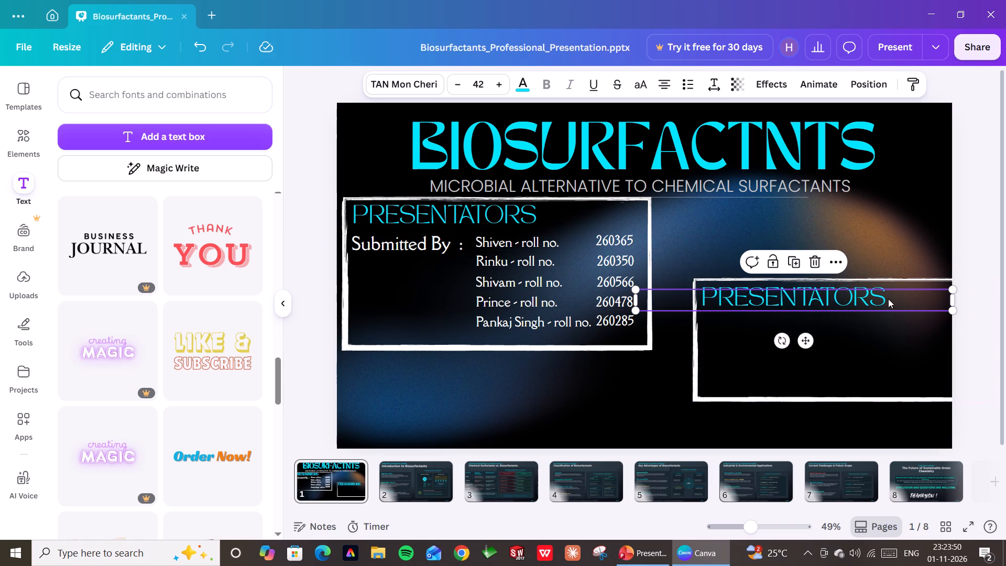
key("BackSpace")
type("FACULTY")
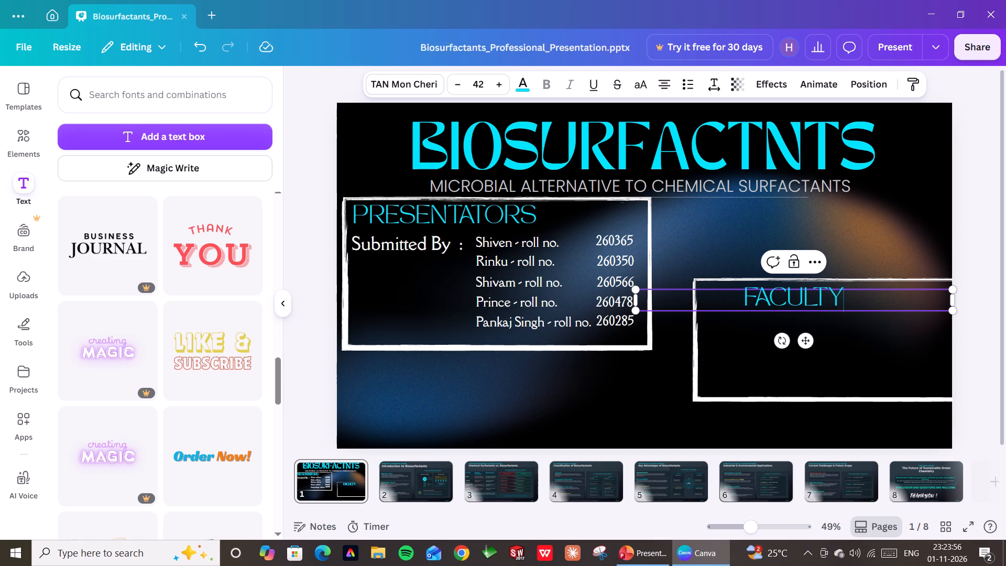
Shift the FACULTY heading left so it begins near the left side of the empty frame.
left_click_drag(868, 301, 846, 299)
left_click(866, 295)
left_click(882, 299)
left_click(872, 266)
left_click_drag(881, 296, 859, 297)
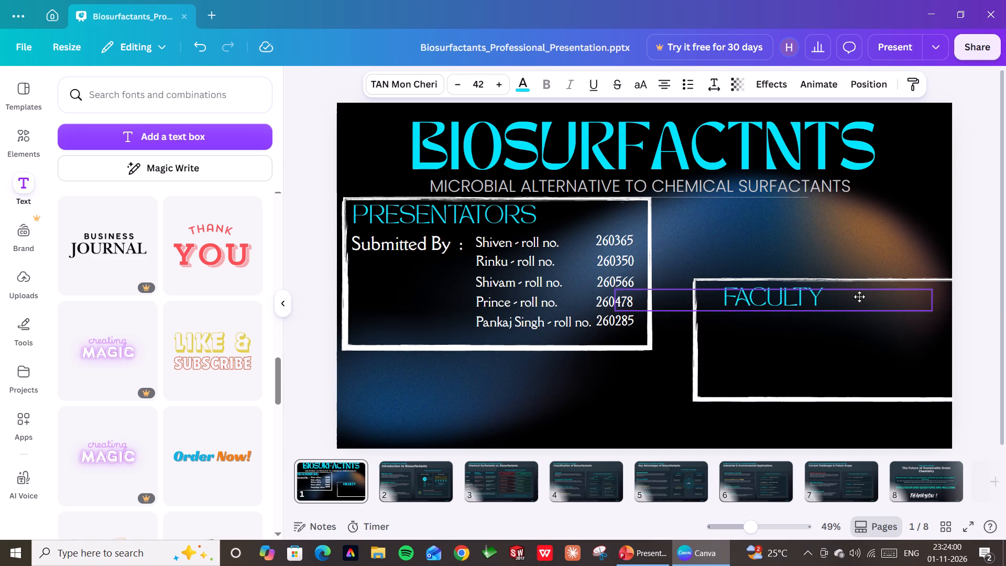
left_click_drag(859, 297, 839, 296)
Move the empty frame left so it lies fully within the slide, with its top edge just above the FACULTY heading.
left_click(845, 355)
left_click_drag(847, 356, 821, 353)
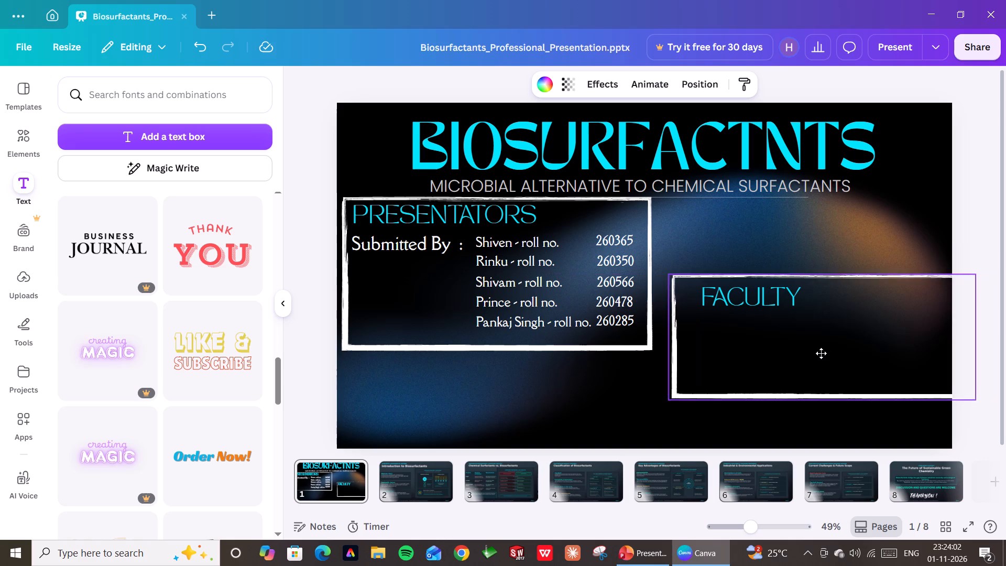
left_click_drag(821, 353, 793, 354)
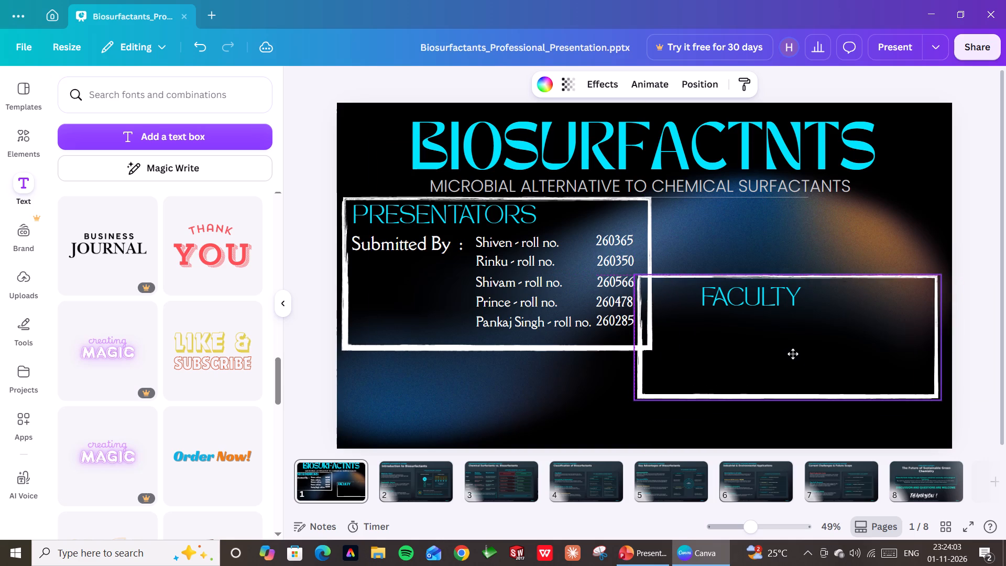
left_click_drag(793, 354, 794, 355)
left_click_drag(832, 330, 834, 332)
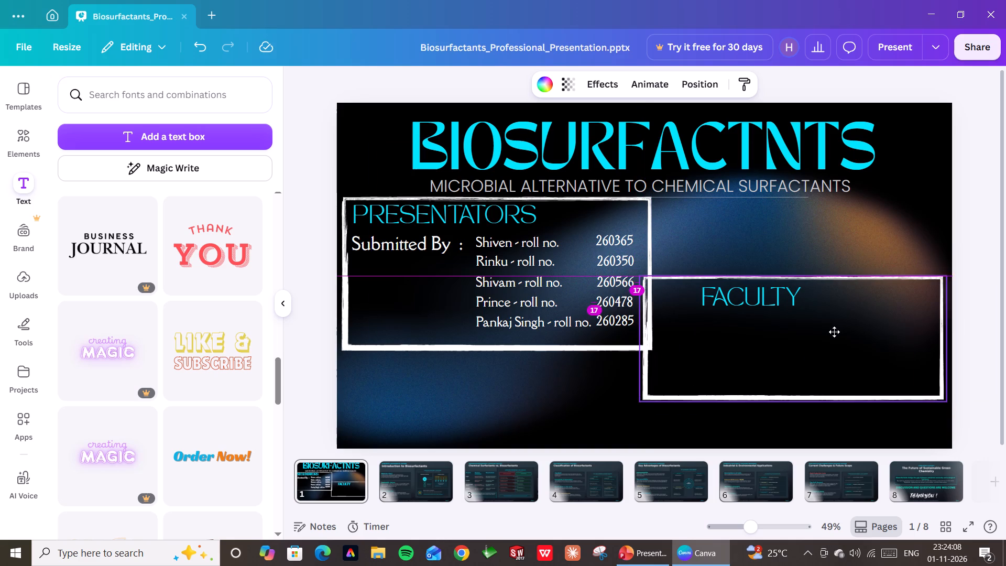
left_click_drag(834, 332, 834, 334)
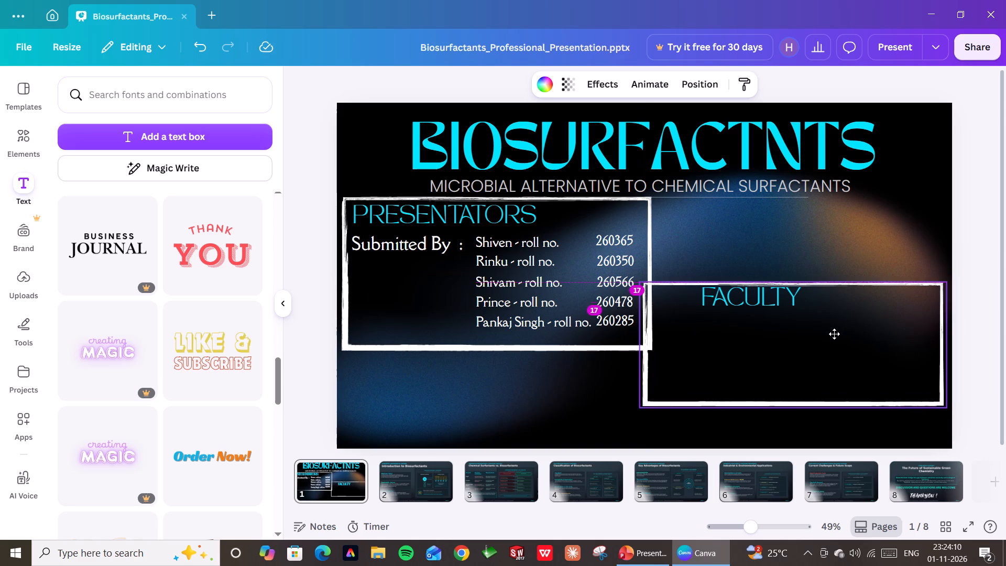
left_click_drag(834, 334, 827, 340)
Move the FACULTY heading into the upper-left corner of its frame.
left_click(803, 293)
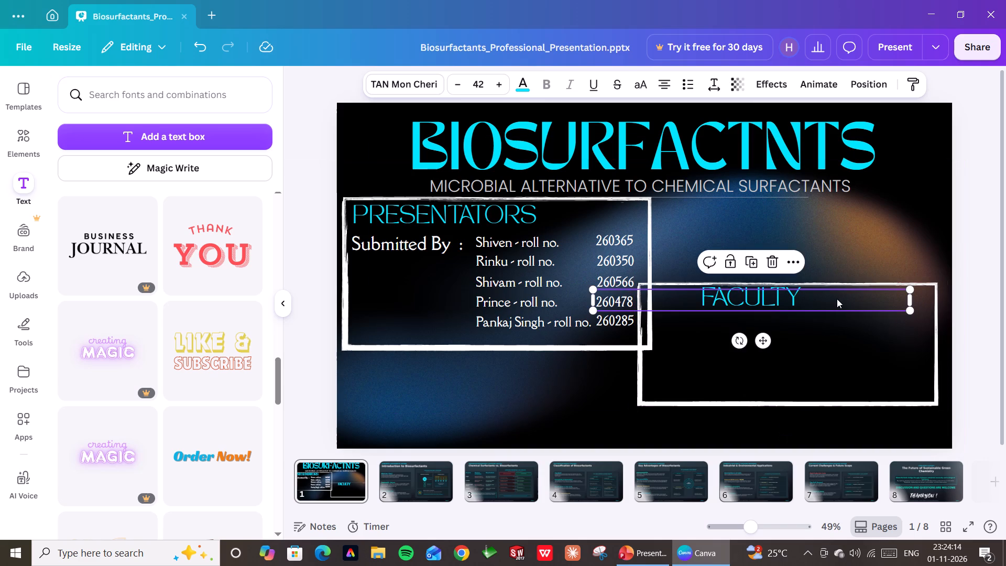
left_click_drag(835, 299, 794, 302)
Nudge the frame around FACULTY slightly right, leaving a small gap from the slide's right edge.
left_click_drag(808, 341, 817, 341)
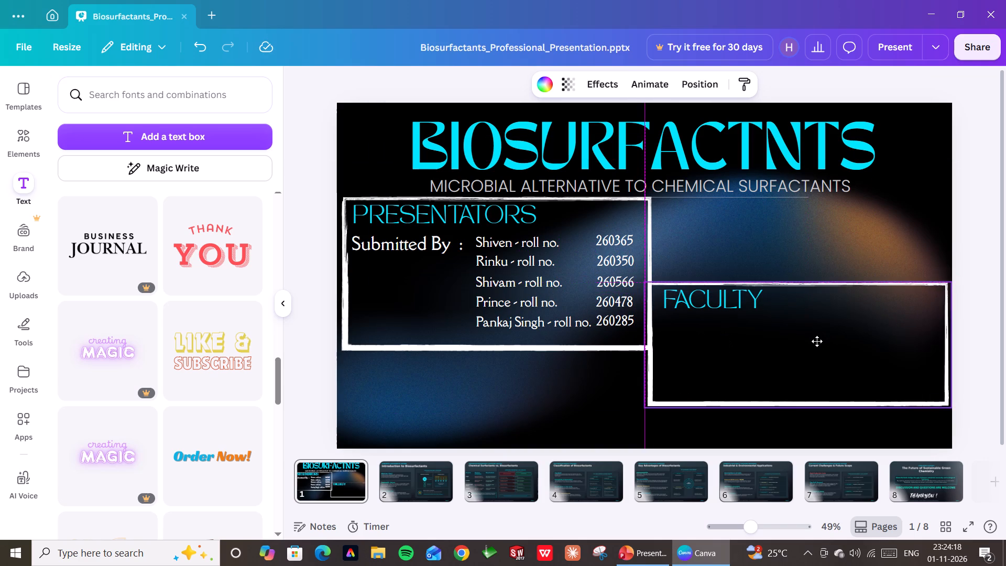
left_click_drag(817, 341, 814, 343)
Nudge the frame around FACULTY slightly left, widening its gap from the slide's right edge.
left_click(738, 303)
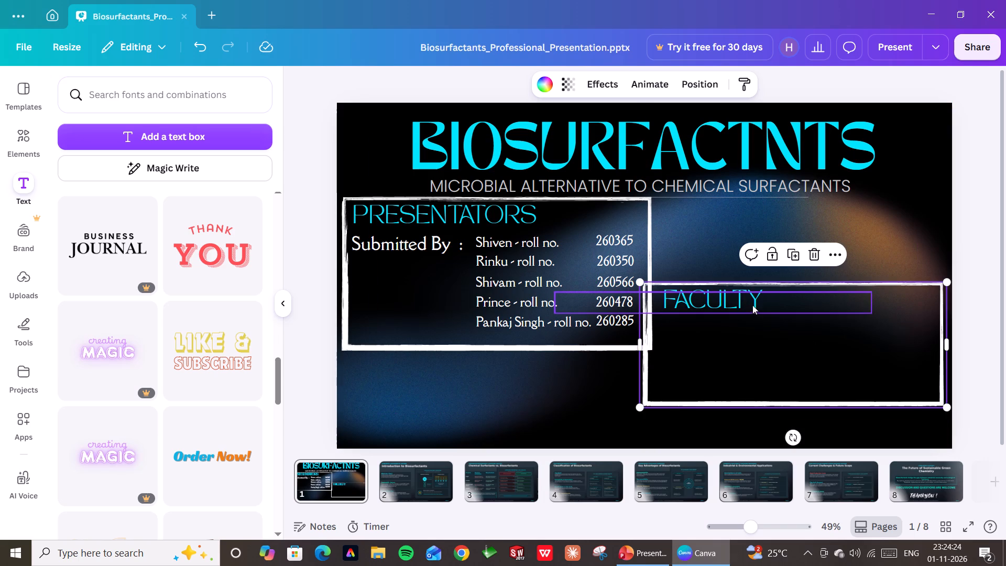
left_click(777, 299)
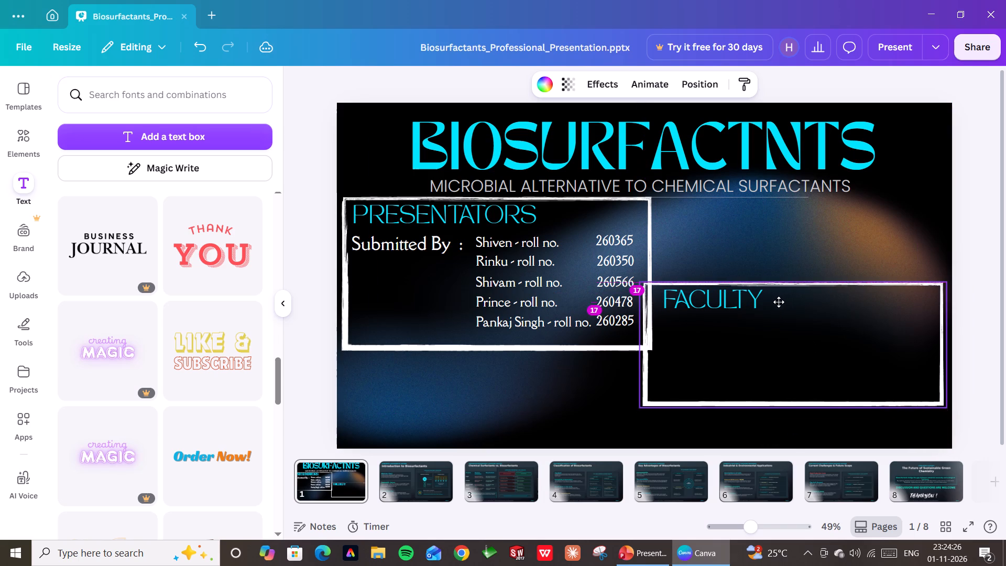
Fine-tune the FACULTY heading's position, shifting it slightly right and down within the upper-left corner of its frame.
left_click(767, 304)
left_click(779, 303)
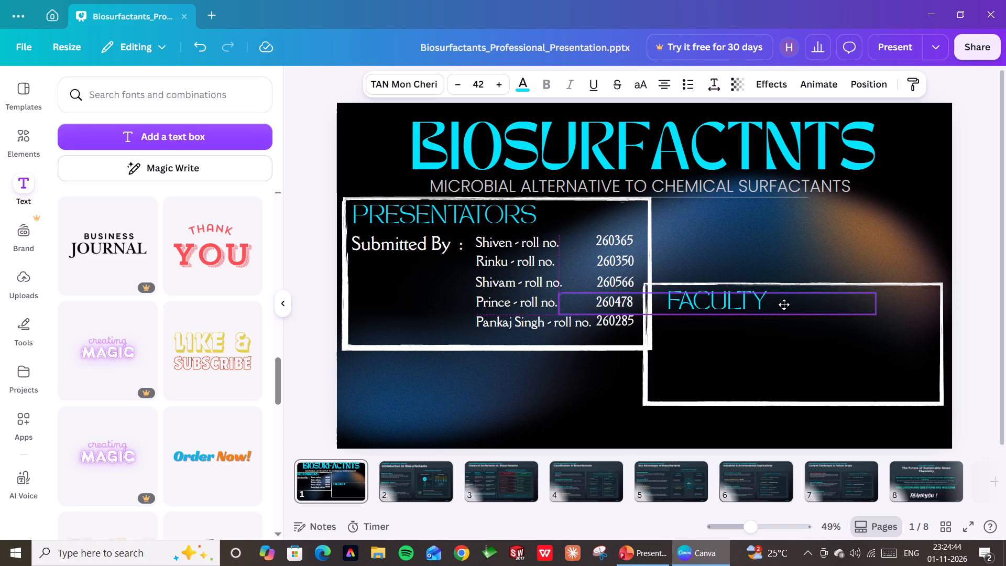
left_click(805, 303)
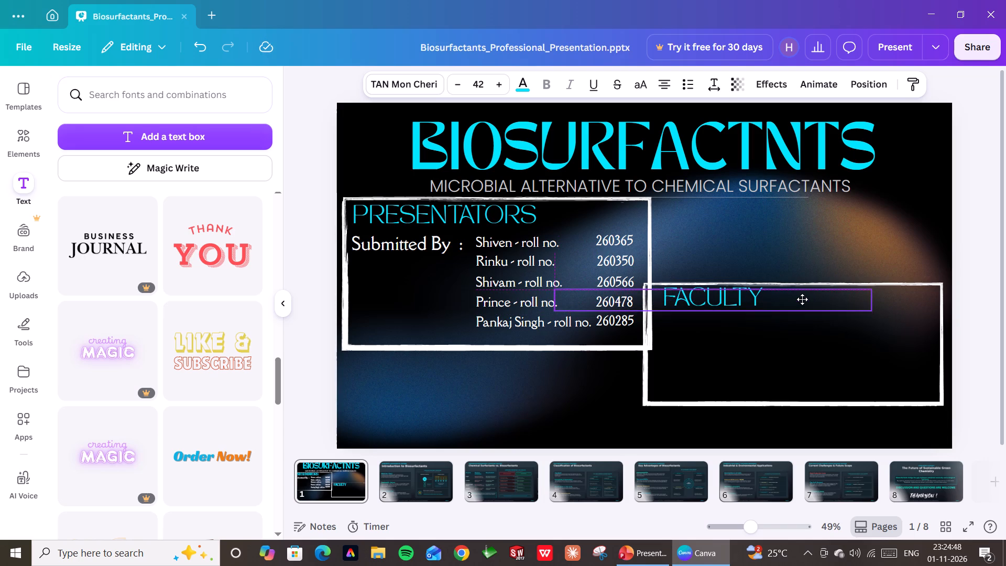
left_click(802, 302)
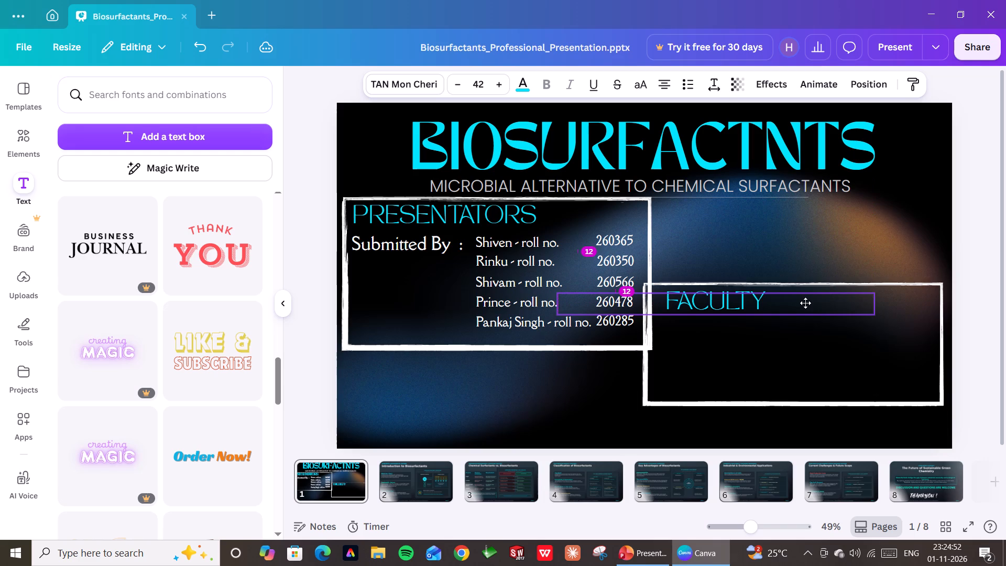
Nudge the PRESENTATORS heading slightly down and right, closer to the Submitted By line.
left_click(487, 212)
left_click(560, 213)
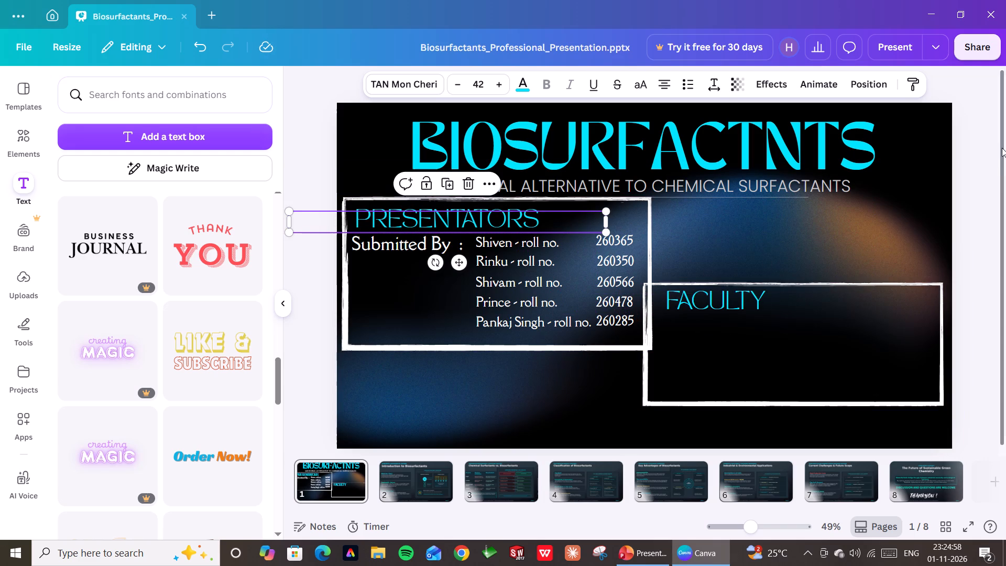
left_click(971, 152)
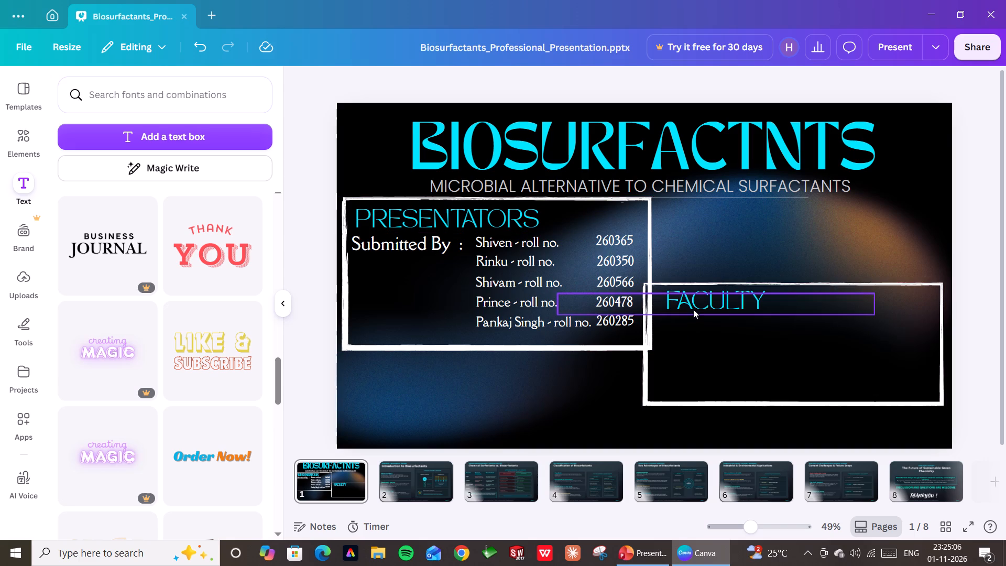
Duplicate the FACULTY heading and place the copy directly below the original, inside the FACULTY frame.
left_click(734, 300)
left_click(718, 265)
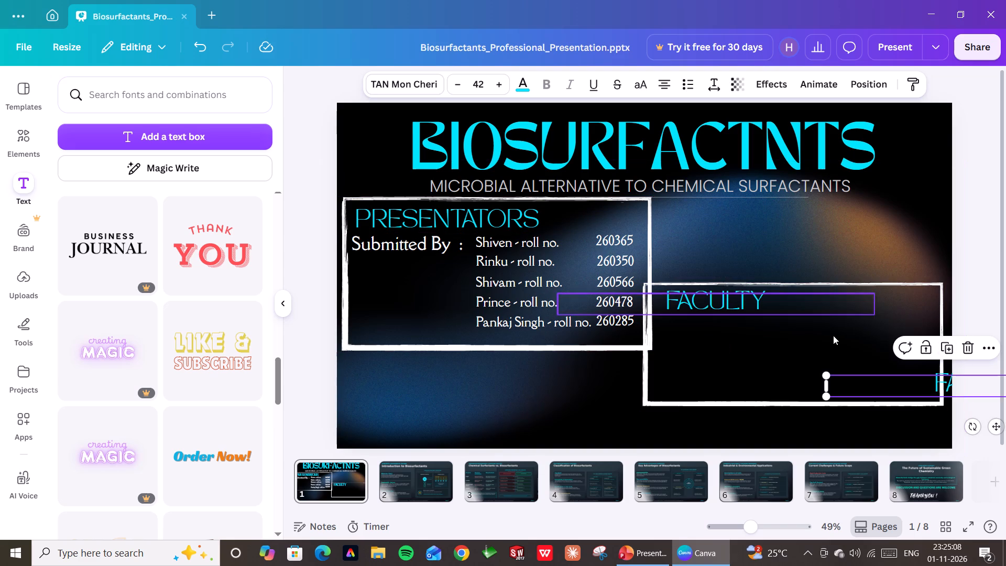
left_click_drag(890, 384, 615, 344)
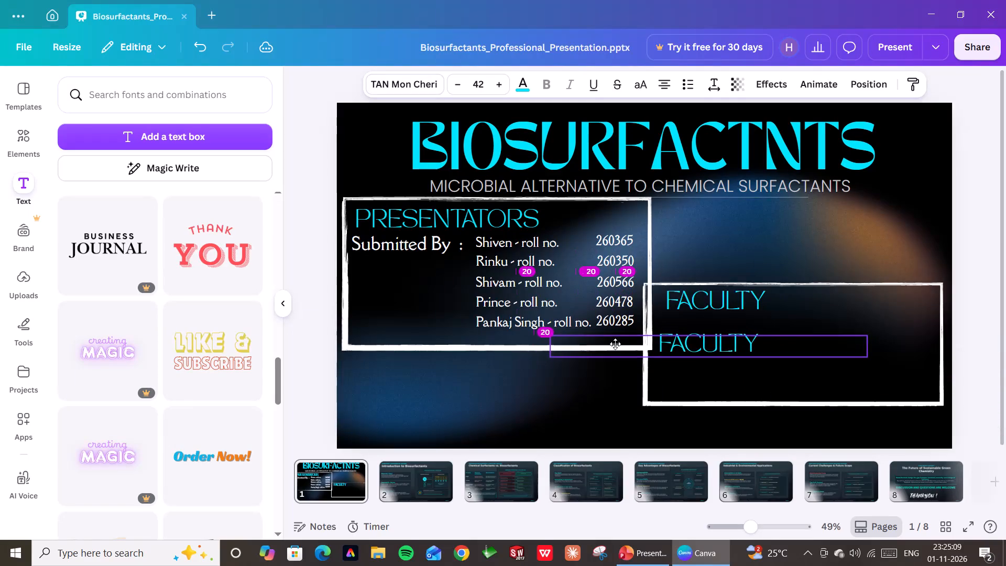
left_click_drag(615, 344, 617, 338)
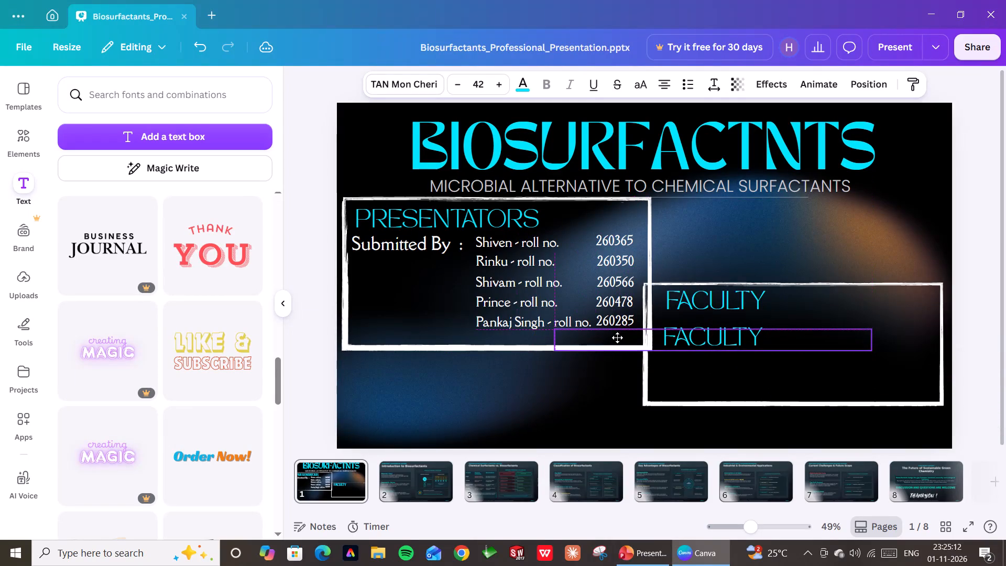
left_click_drag(617, 338, 618, 337)
Clear the text from the lower copy of the FACULTY heading.
left_click(763, 339)
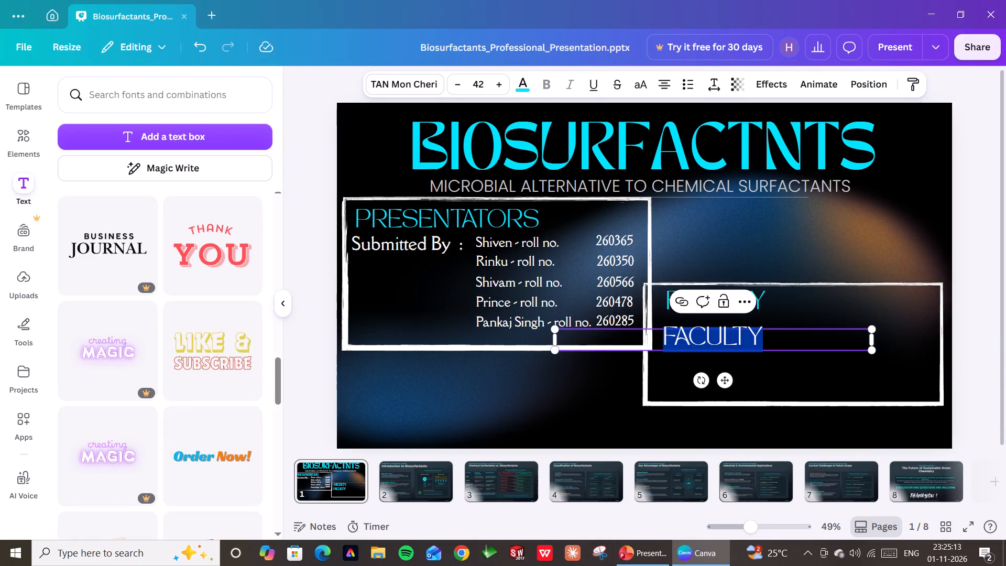
key("BackSpace")
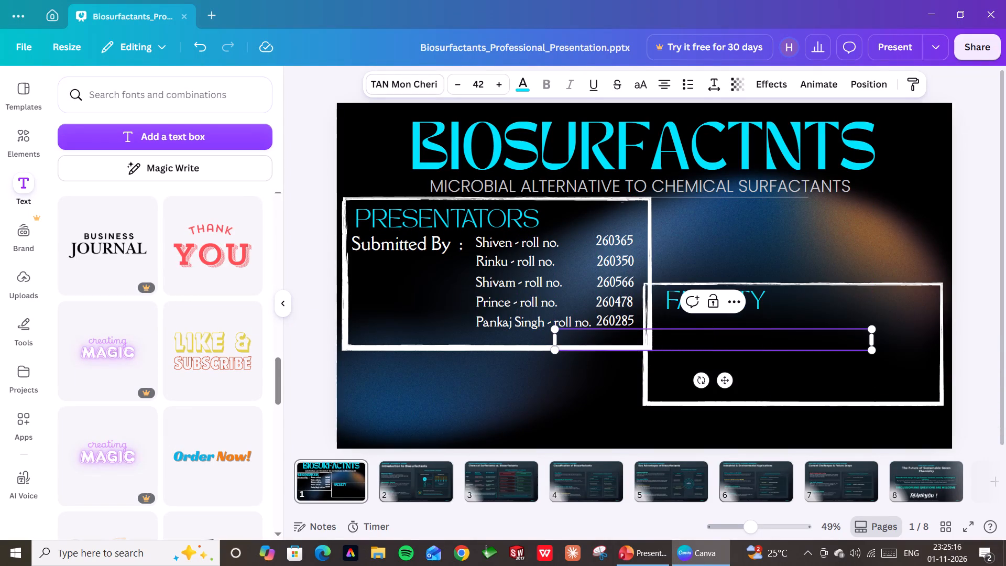
Set the emptied text box's font to Della Respira, chosen from the Elegant font results.
left_click(421, 83)
scroll(115, 382, "up", 7)
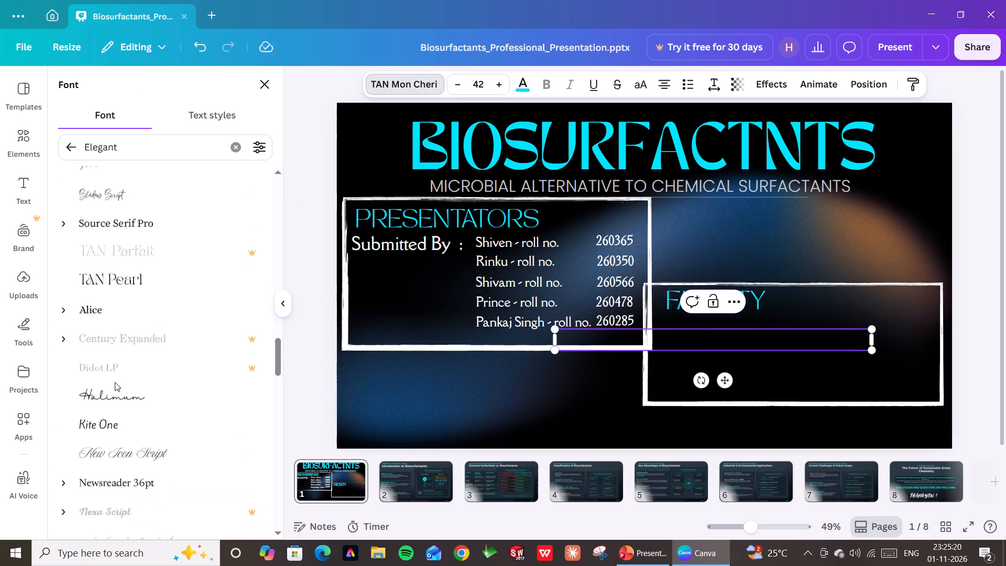
scroll(115, 382, "up", 3)
scroll(115, 382, "down", 10)
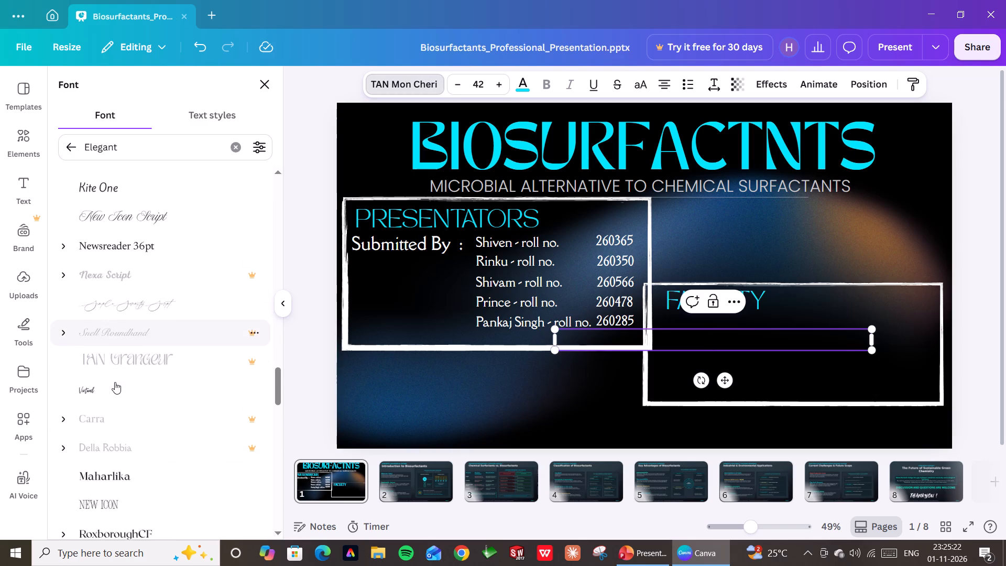
scroll(115, 382, "down", 9)
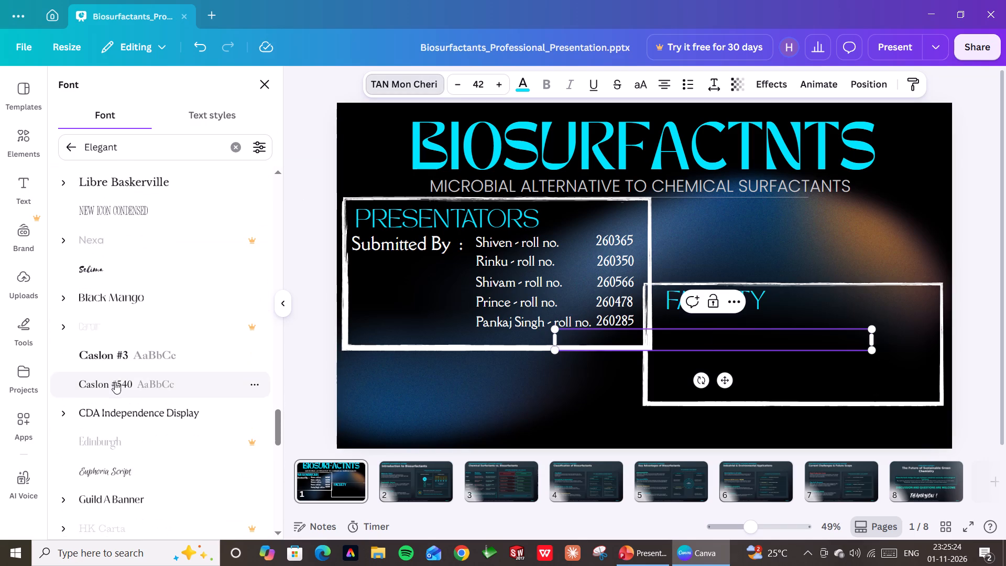
scroll(115, 382, "down", 3)
scroll(115, 382, "up", 20)
scroll(115, 382, "up", 3)
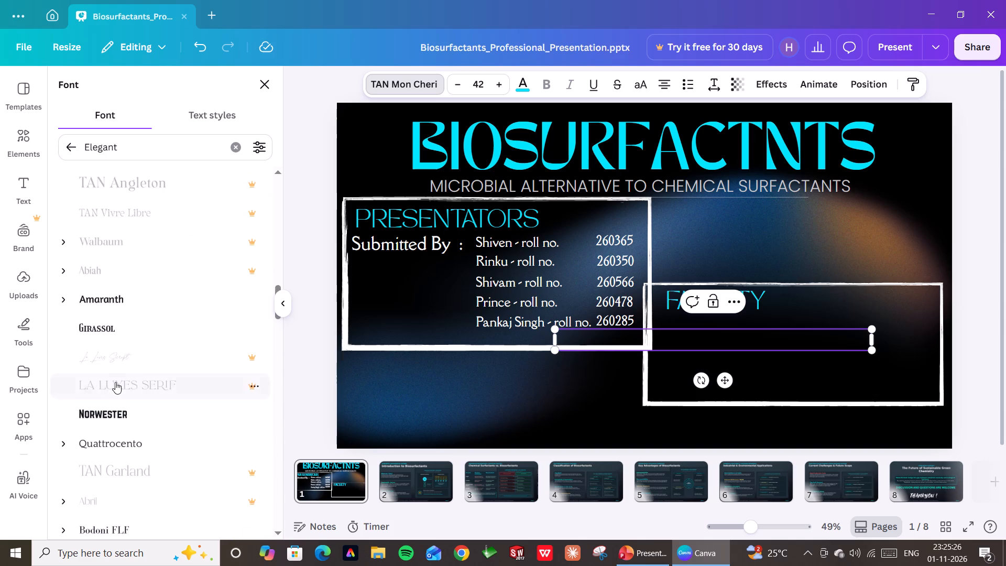
scroll(115, 382, "up", 9)
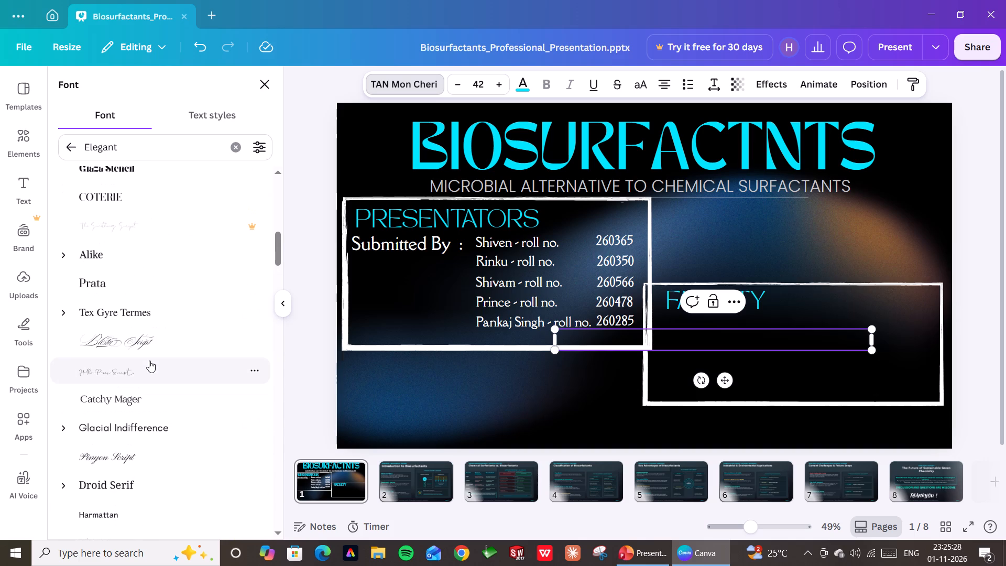
scroll(149, 361, "up", 5)
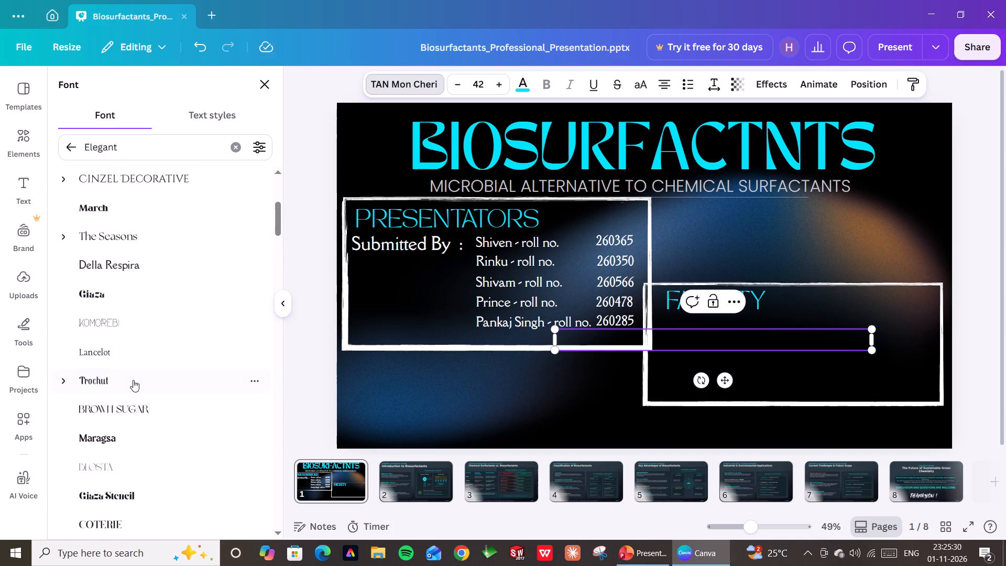
scroll(133, 380, "up", 5)
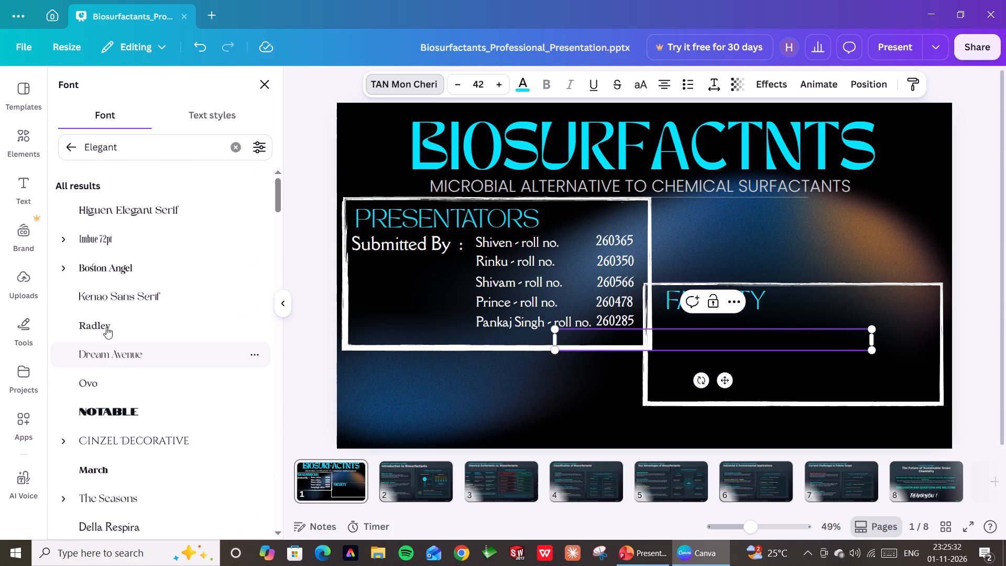
scroll(123, 366, "down", 3)
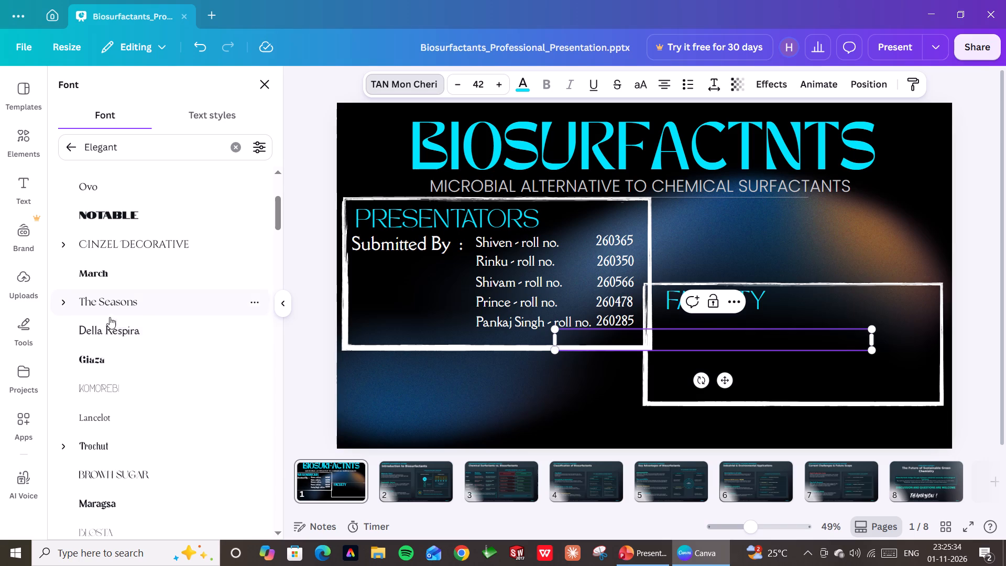
left_click(117, 328)
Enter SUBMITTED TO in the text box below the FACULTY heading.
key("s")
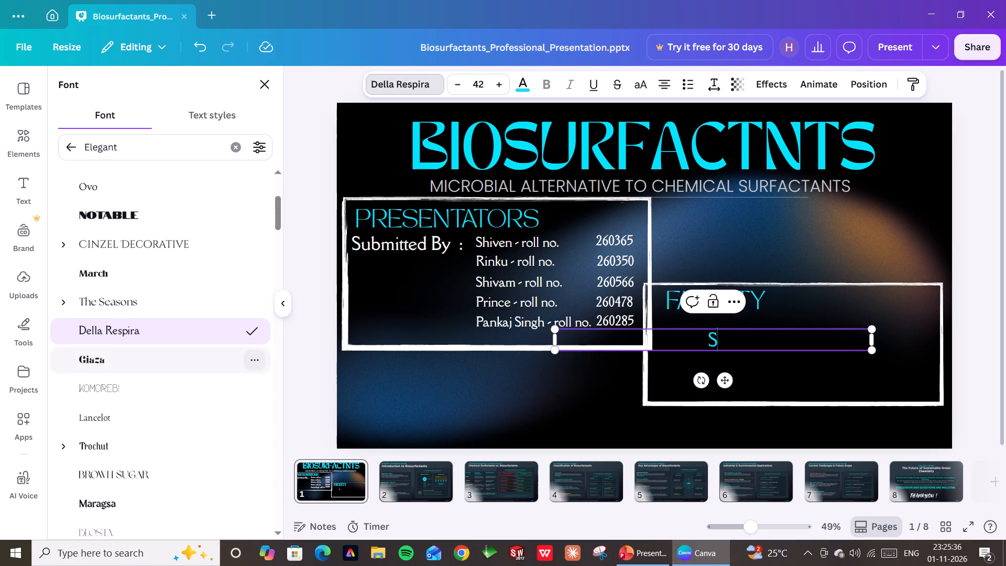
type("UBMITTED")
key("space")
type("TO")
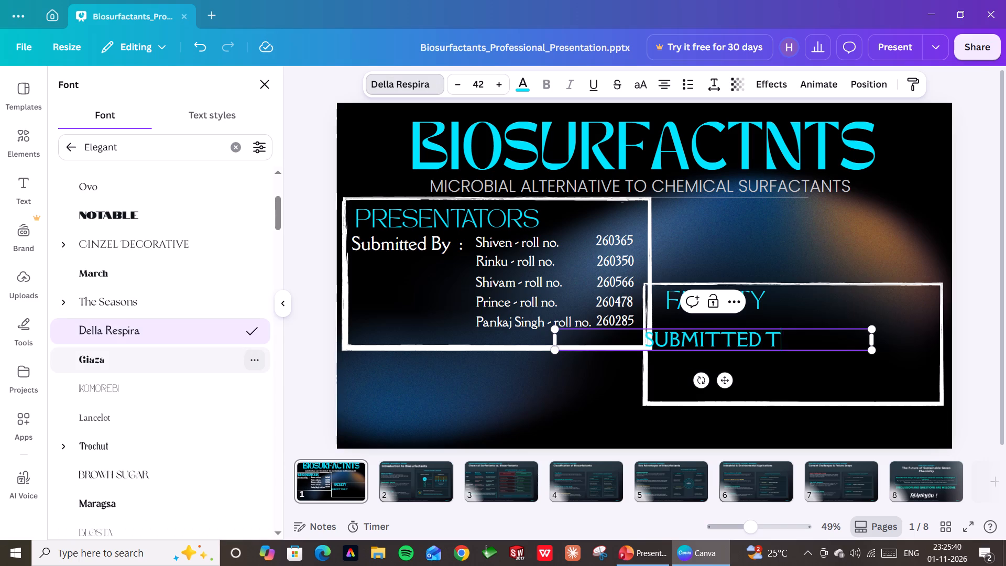
Reduce the font size of the SUBMITTED TO text to 29.
triple_click(451, 79)
triple_click(452, 79)
triple_click(452, 79)
triple_click(452, 79)
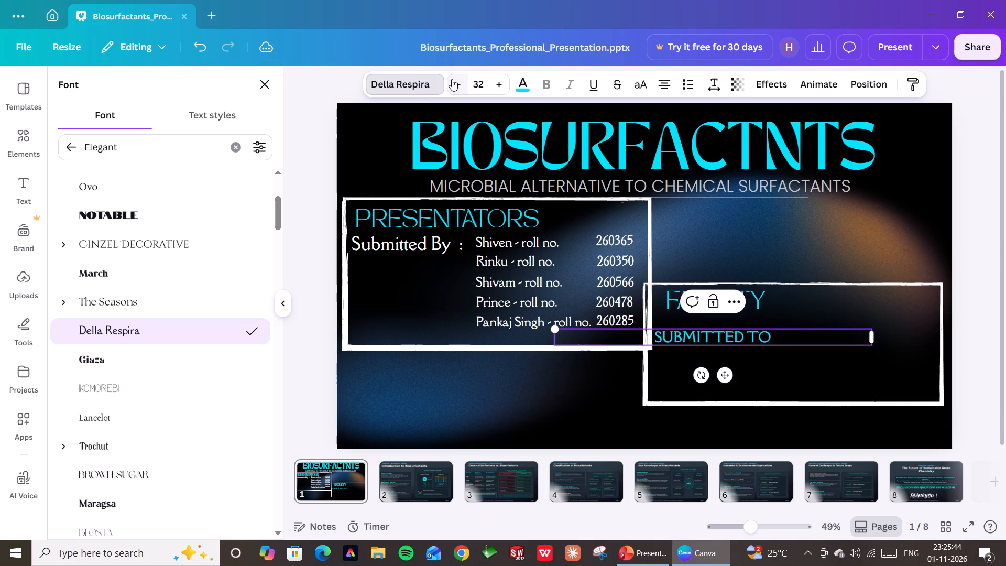
left_click(452, 79)
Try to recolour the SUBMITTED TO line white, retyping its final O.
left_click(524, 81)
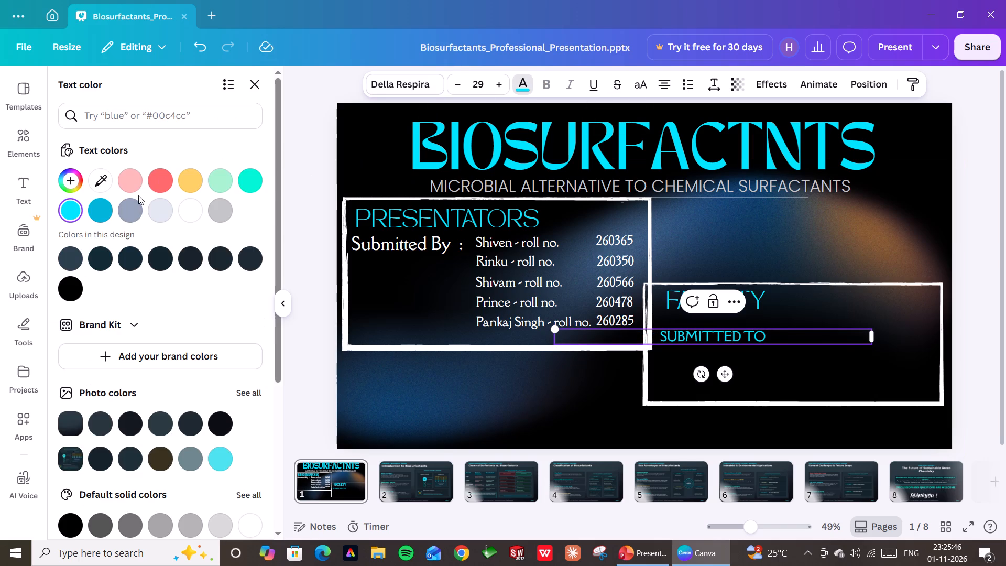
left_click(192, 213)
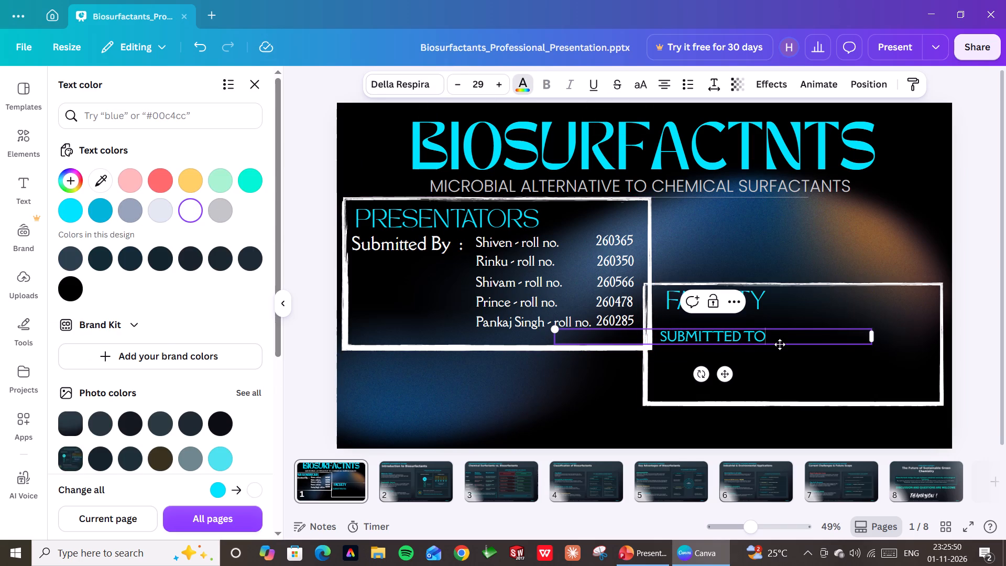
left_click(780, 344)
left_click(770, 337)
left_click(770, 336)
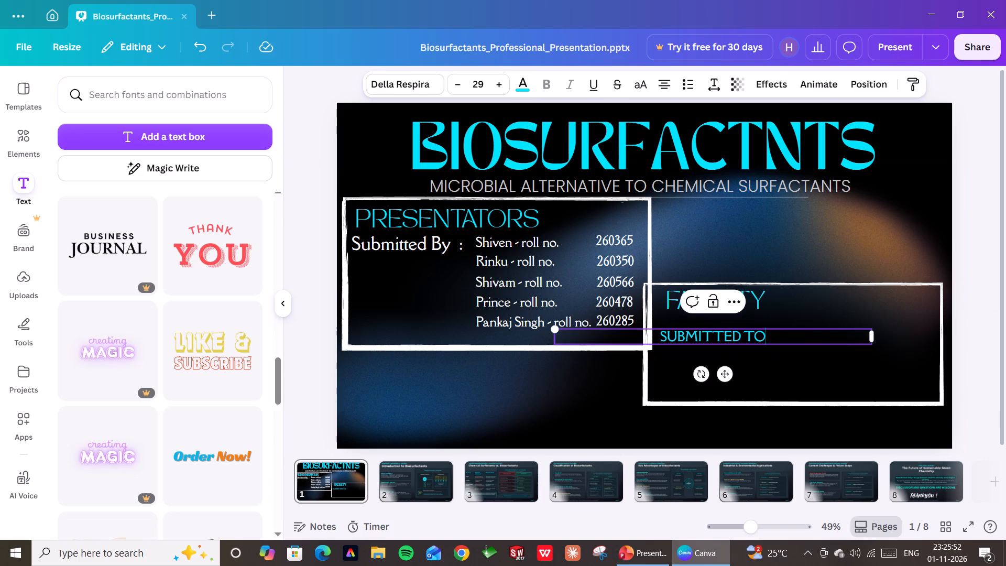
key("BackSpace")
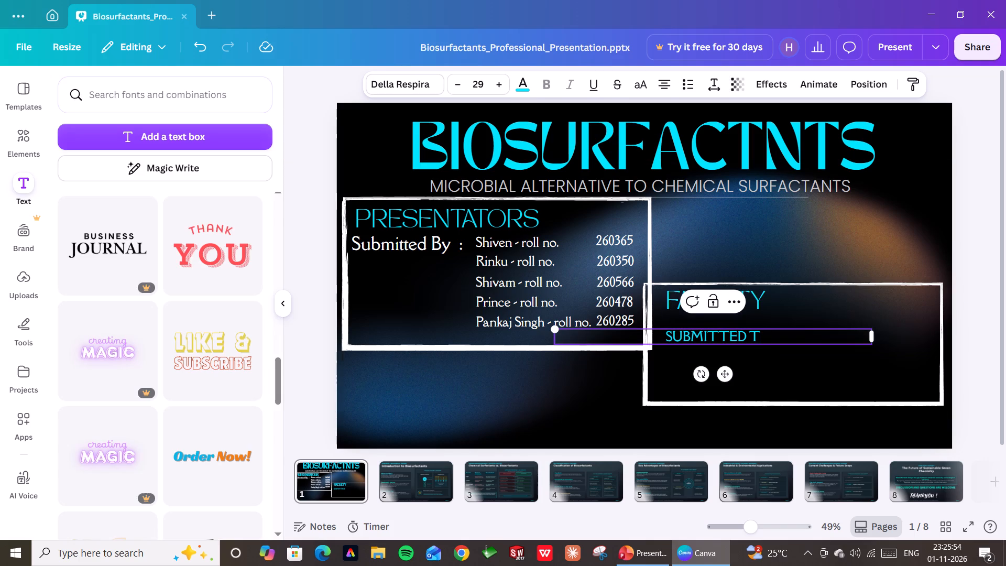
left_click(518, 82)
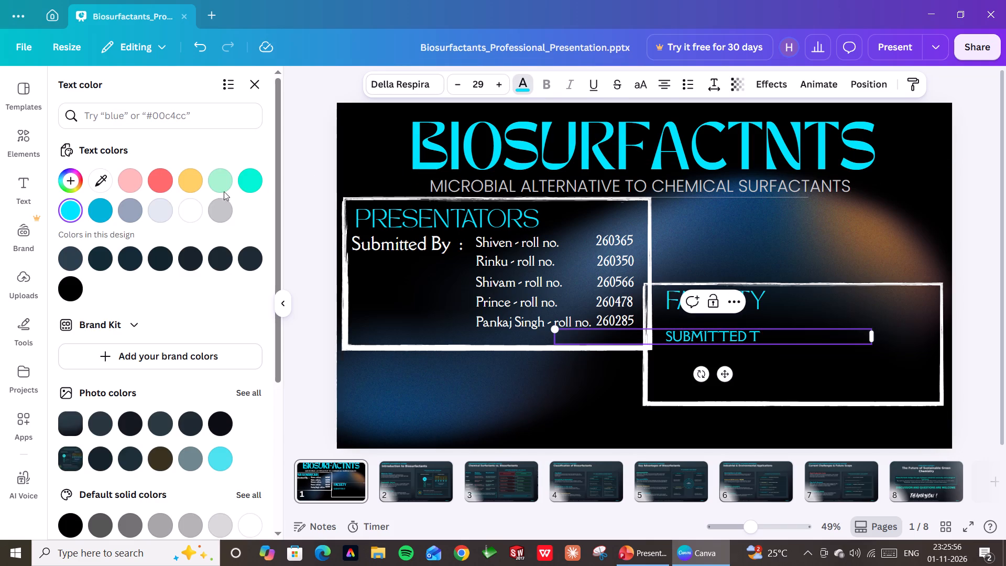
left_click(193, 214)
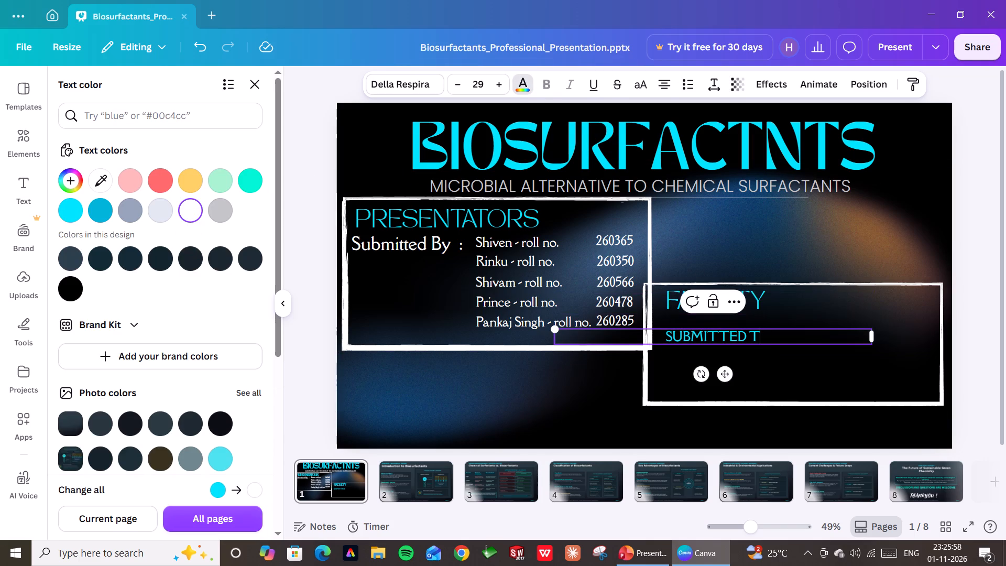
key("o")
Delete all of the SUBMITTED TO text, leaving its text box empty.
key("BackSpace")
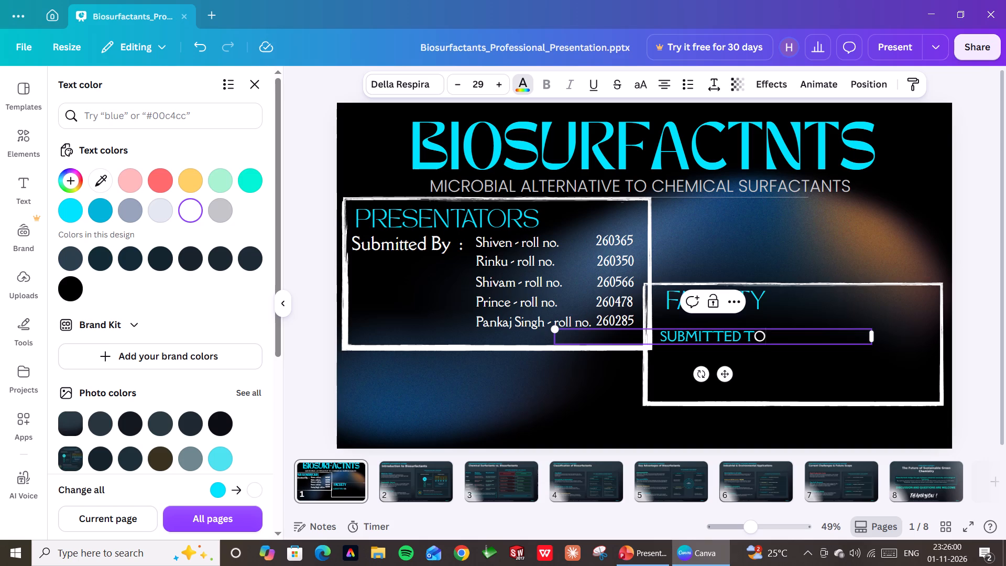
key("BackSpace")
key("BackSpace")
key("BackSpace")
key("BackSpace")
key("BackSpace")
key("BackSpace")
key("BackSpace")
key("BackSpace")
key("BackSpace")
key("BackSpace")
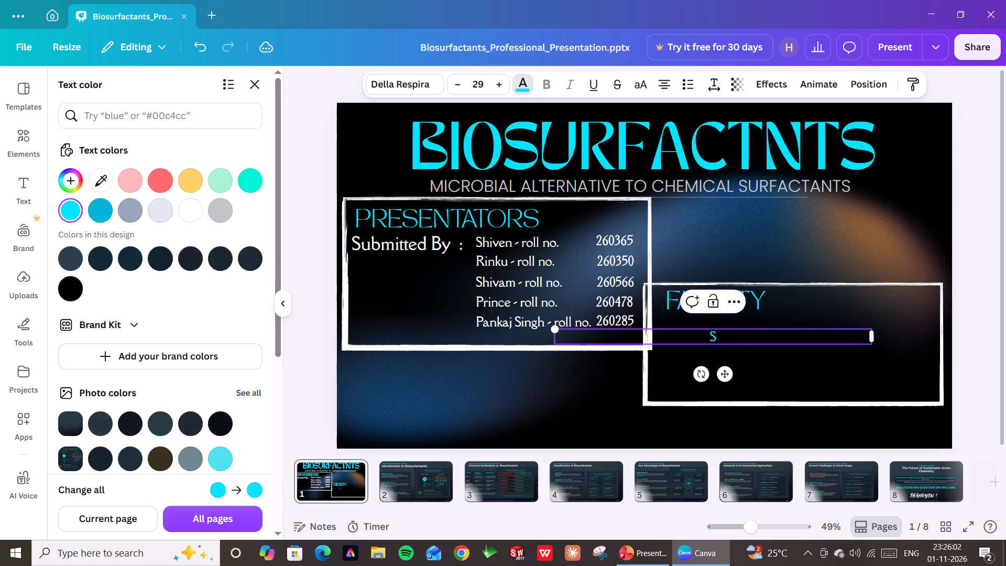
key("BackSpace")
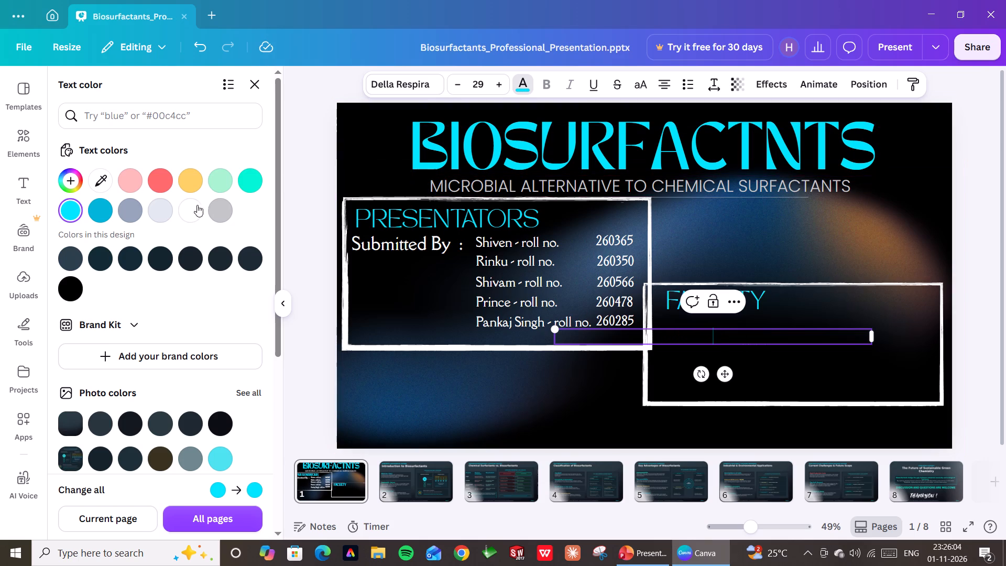
Set the text colour of the empty text box below FACULTY to white.
left_click(187, 208)
left_click(302, 150)
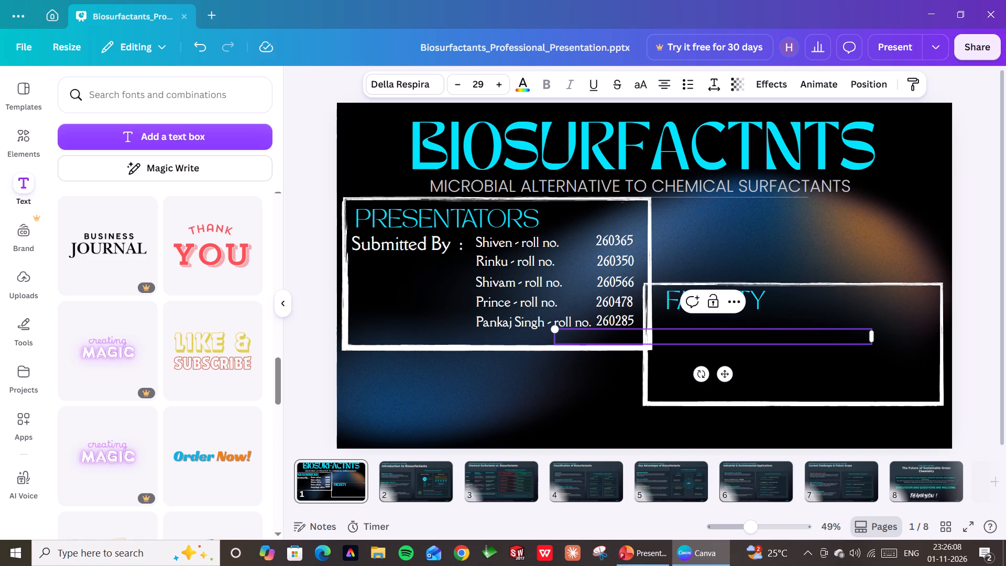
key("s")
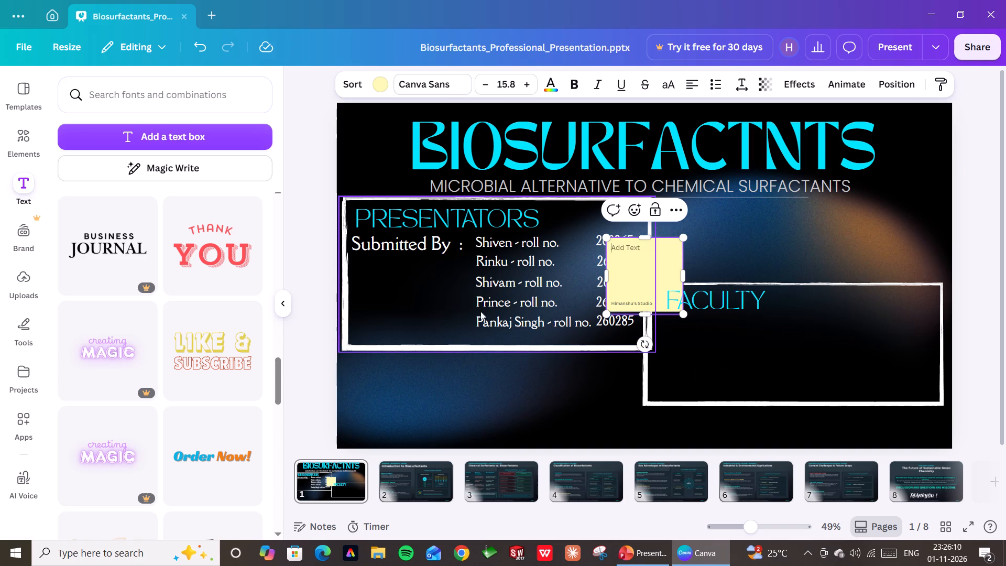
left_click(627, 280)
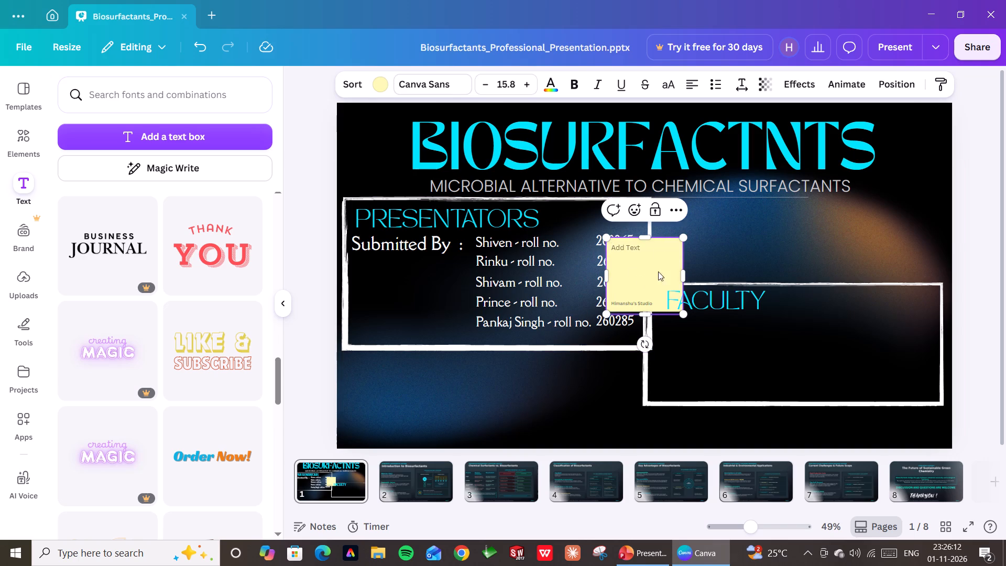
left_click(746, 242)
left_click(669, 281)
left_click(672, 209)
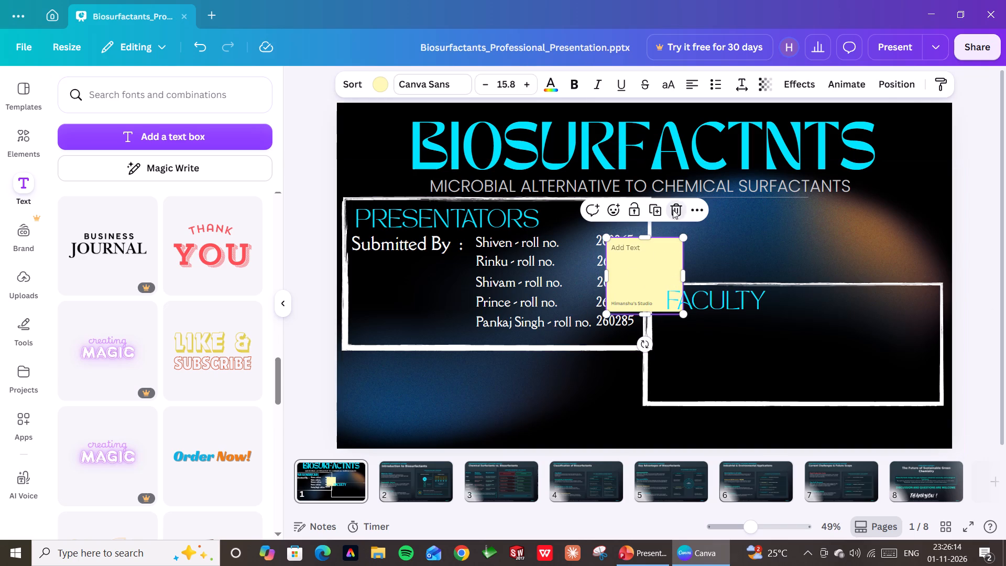
Duplicate the FACULTY heading, place the copy directly below it and delete the copy's text.
left_click(732, 303)
left_click(718, 268)
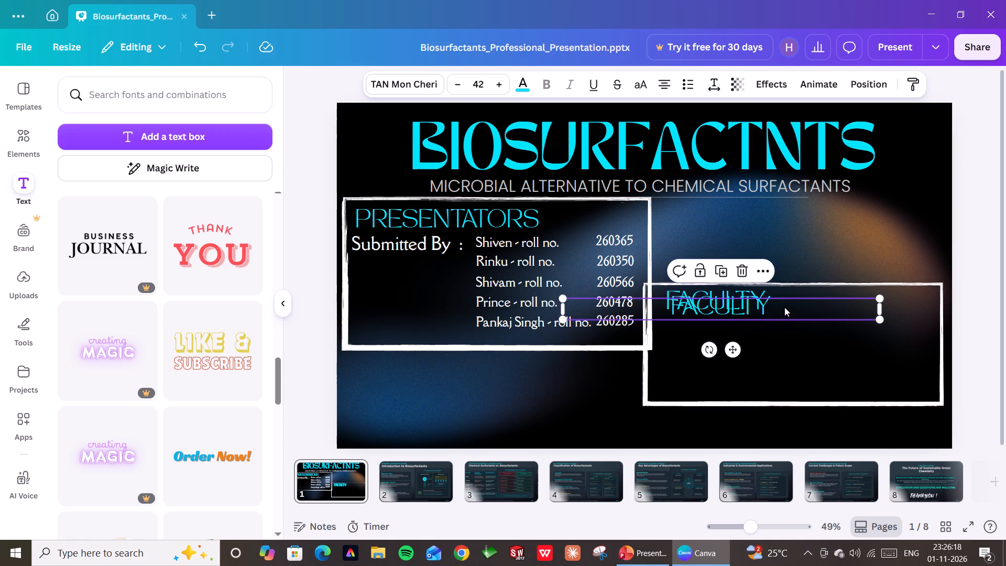
left_click_drag(784, 307, 776, 332)
left_click(776, 332)
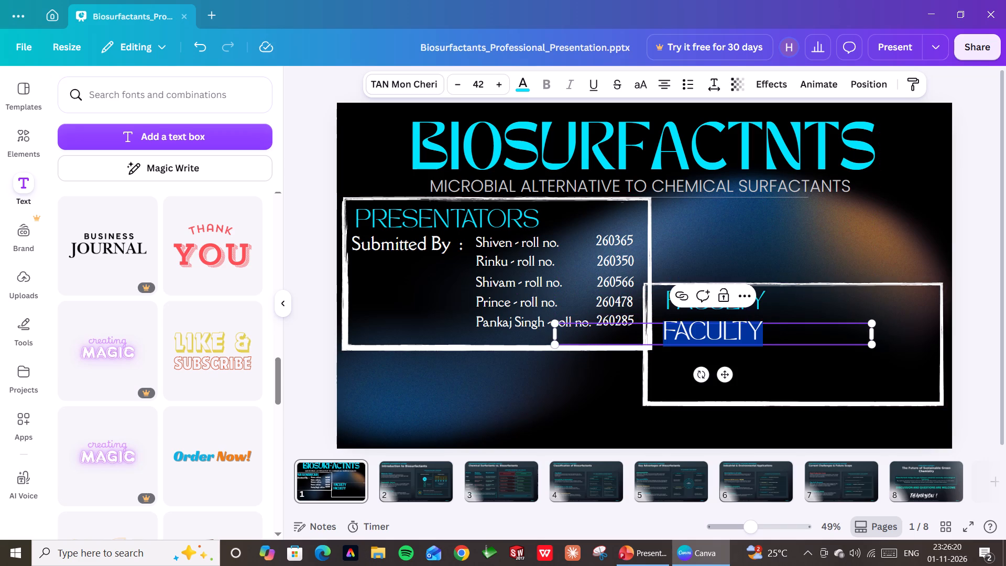
key("BackSpace")
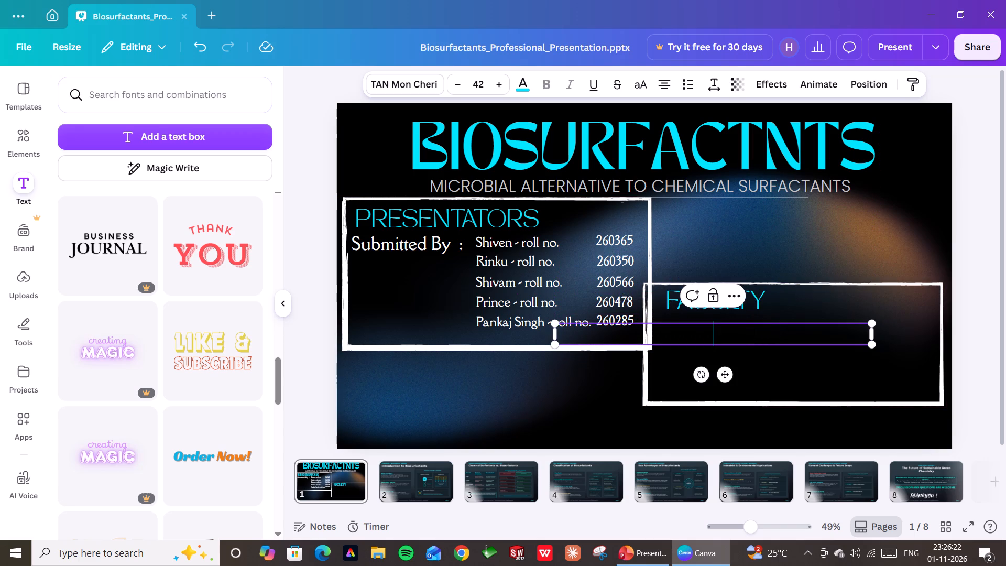
Set the empty text box below FACULTY to the Della Respira font with white text.
left_click(426, 82)
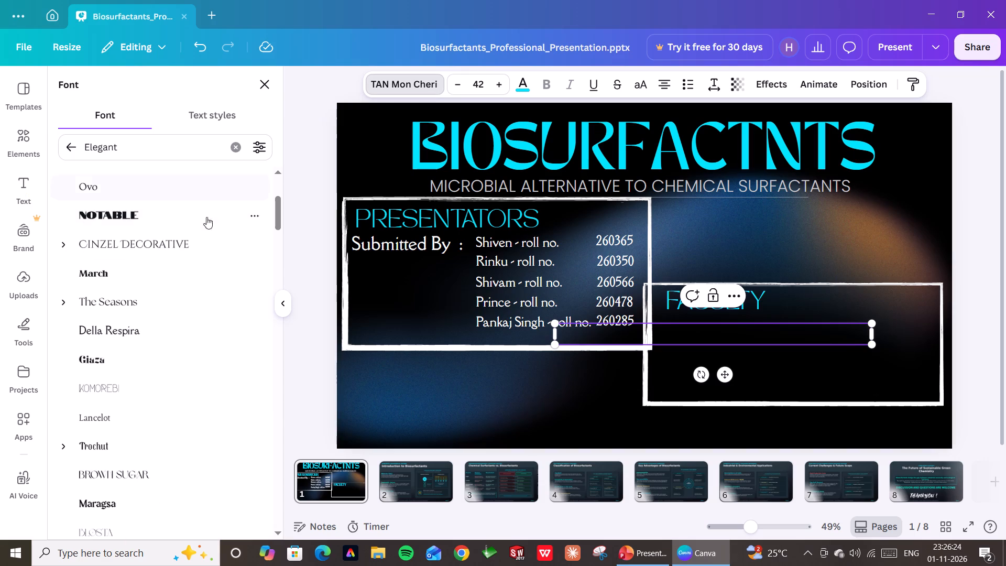
left_click(144, 323)
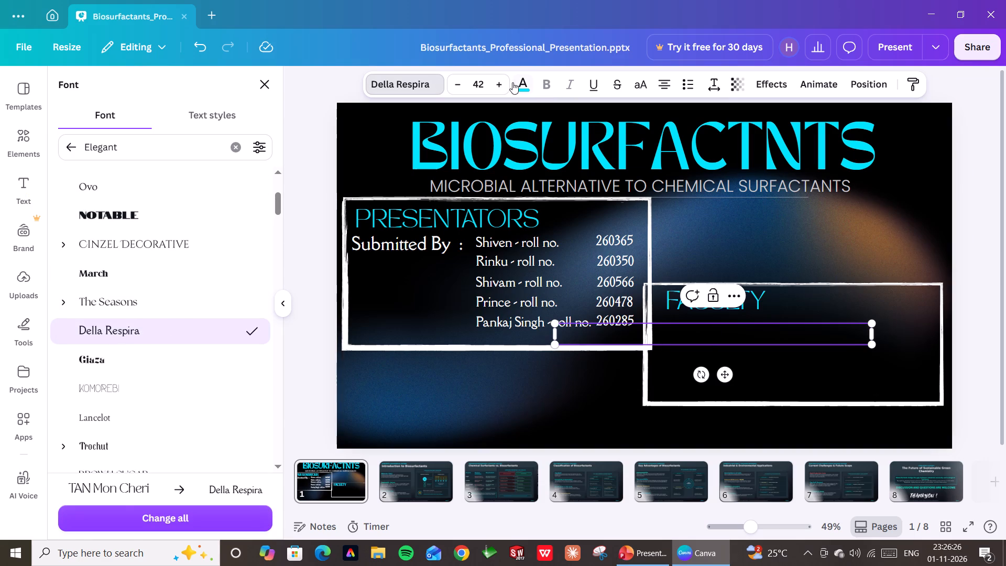
left_click(512, 82)
left_click(189, 211)
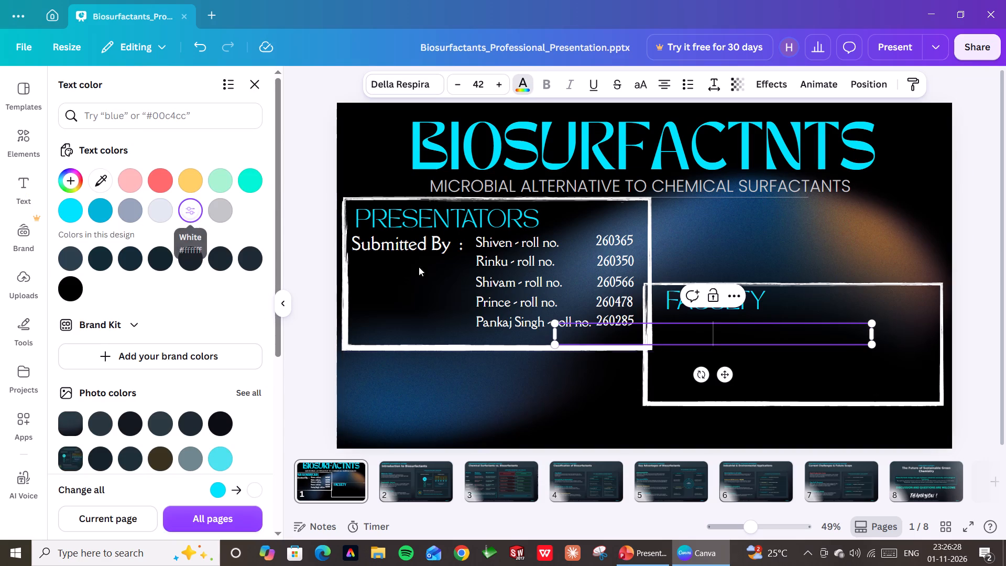
Enter "Submitted to" in the empty text box below the FACULTY heading.
left_click(723, 333)
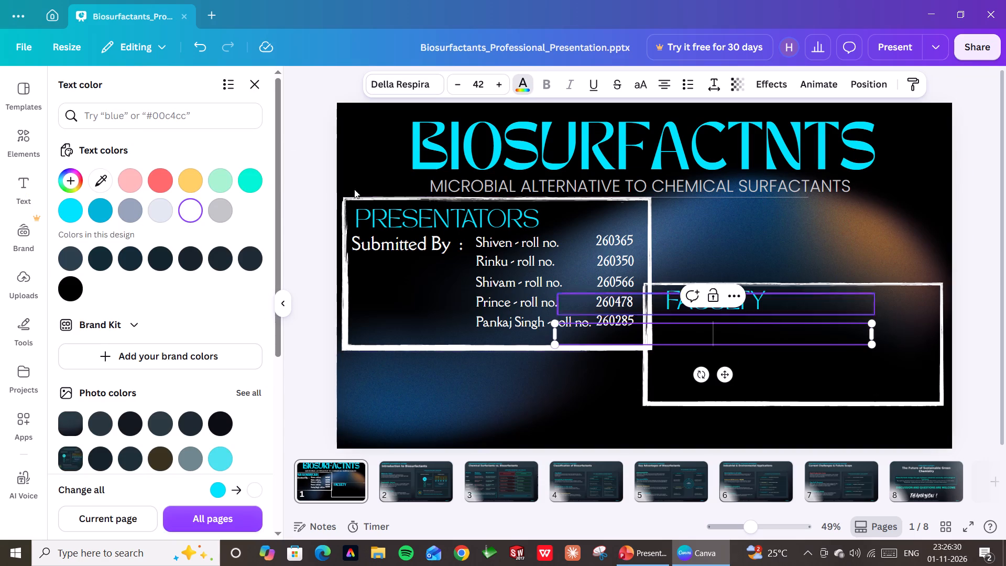
left_click(291, 128)
left_click(703, 333)
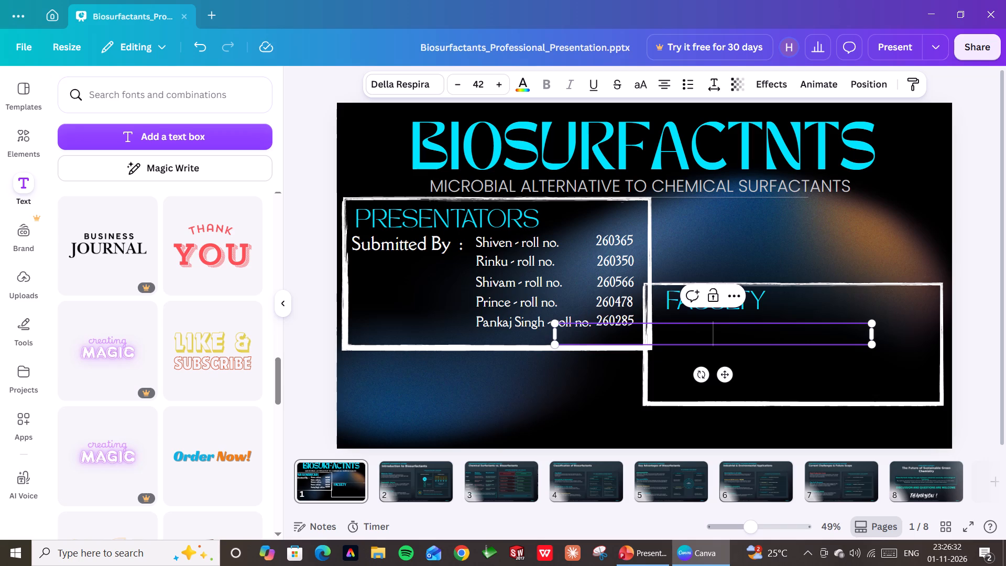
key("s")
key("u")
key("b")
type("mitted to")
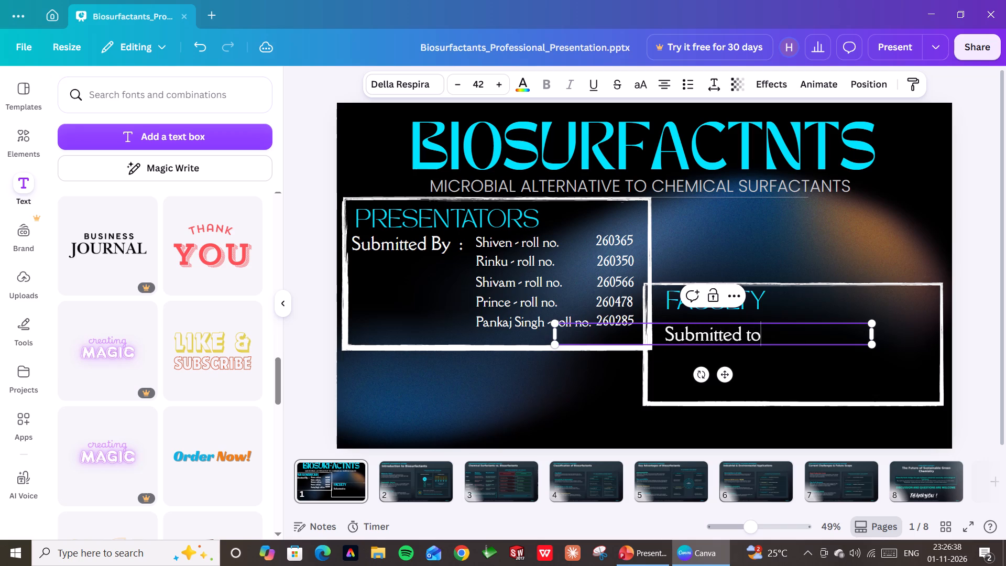
Move the "Submitted to" line slightly up and left, closer beneath the FACULTY heading.
left_click_drag(781, 339, 773, 338)
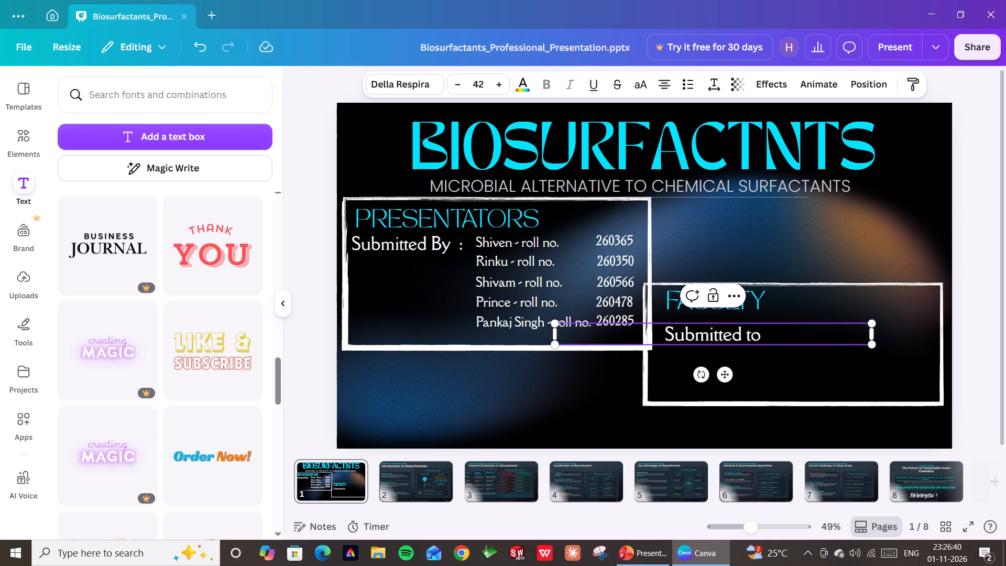
left_click_drag(773, 338, 770, 338)
left_click(780, 336)
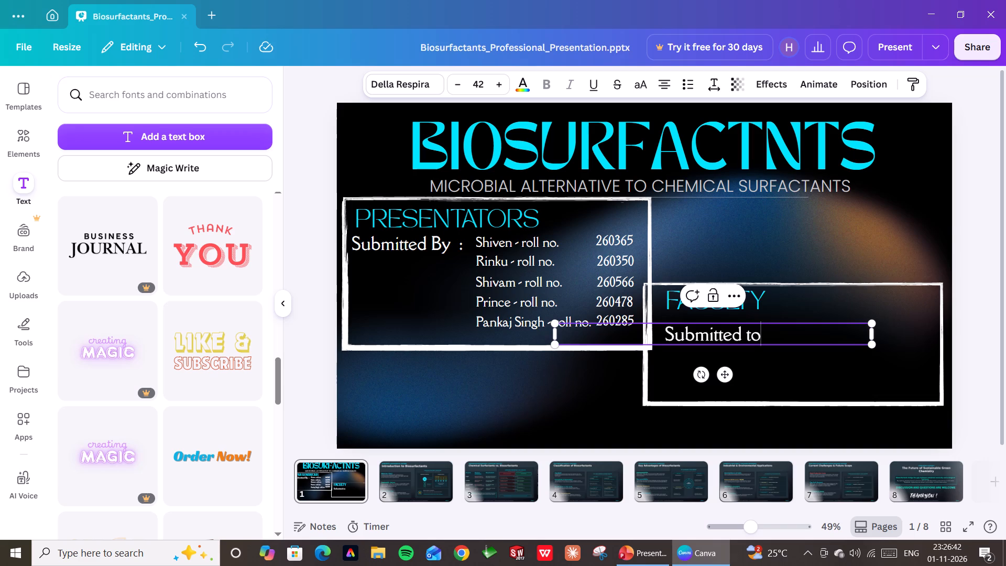
left_click(977, 208)
left_click(777, 333)
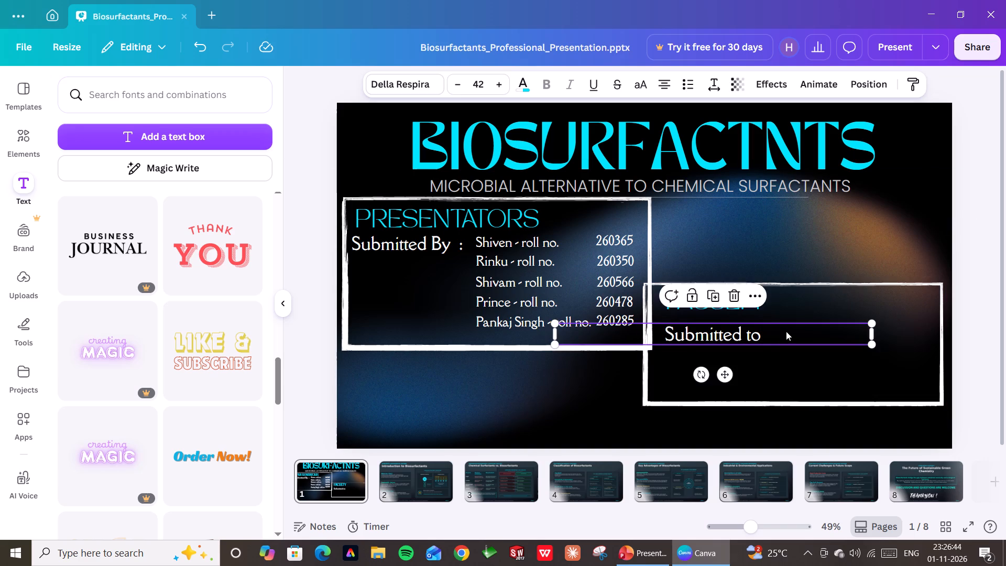
left_click_drag(786, 331, 782, 323)
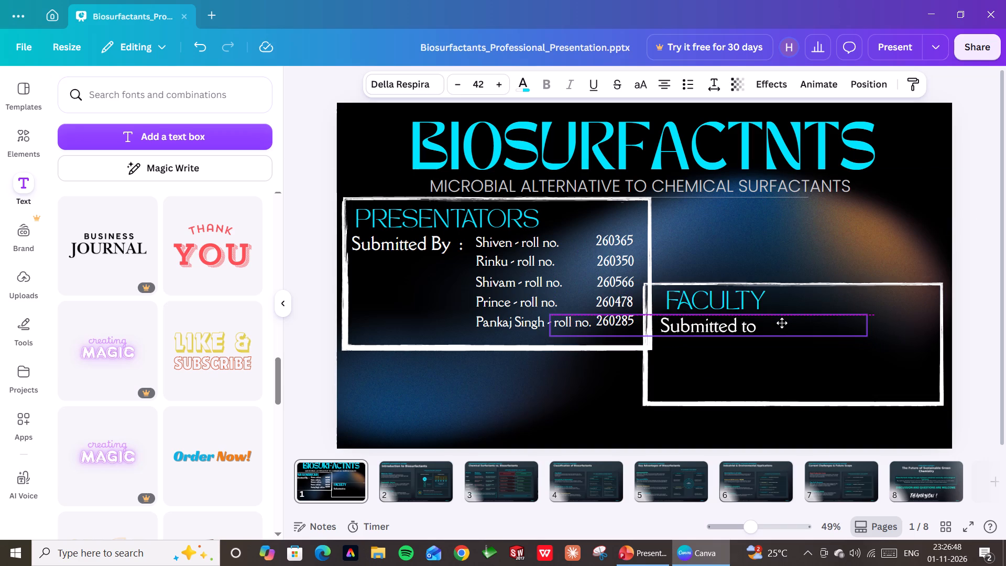
left_click_drag(782, 323, 782, 325)
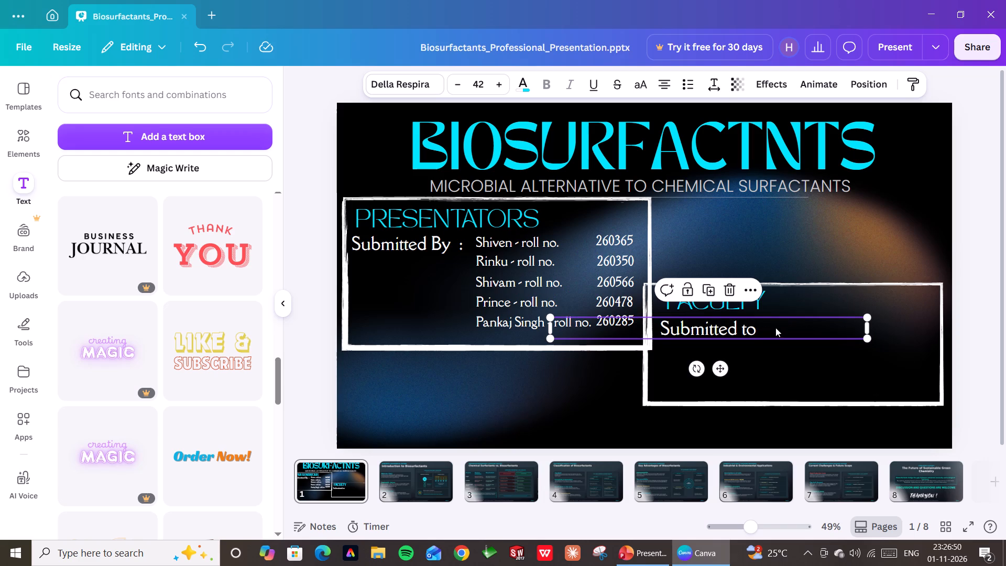
Add a space and a colon after "Submitted to" in the FACULTY frame.
left_click(774, 328)
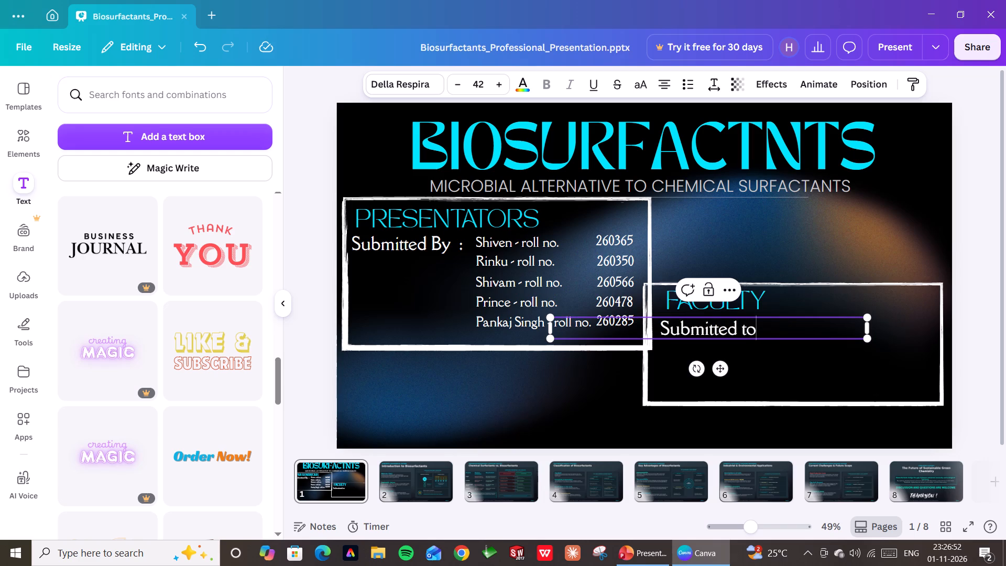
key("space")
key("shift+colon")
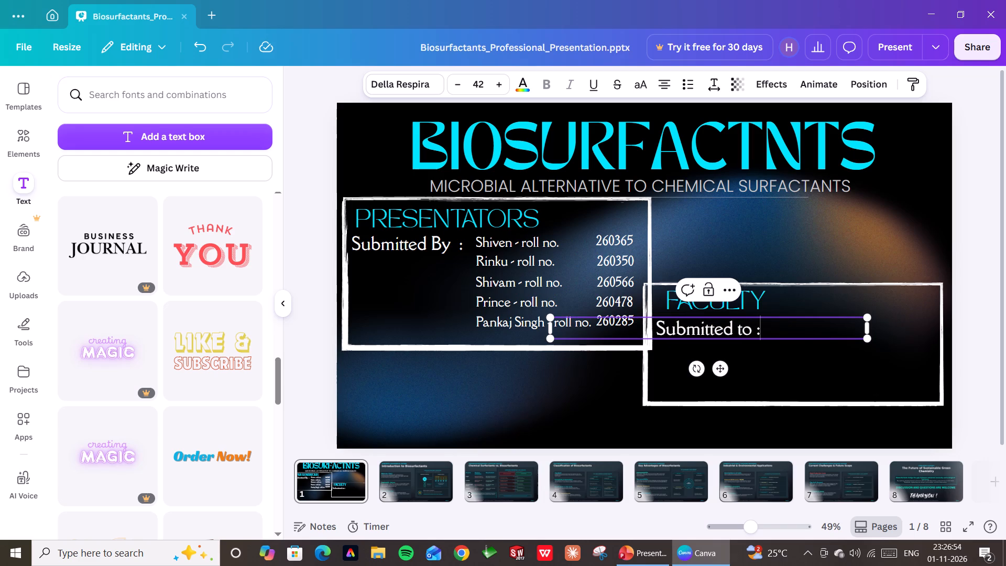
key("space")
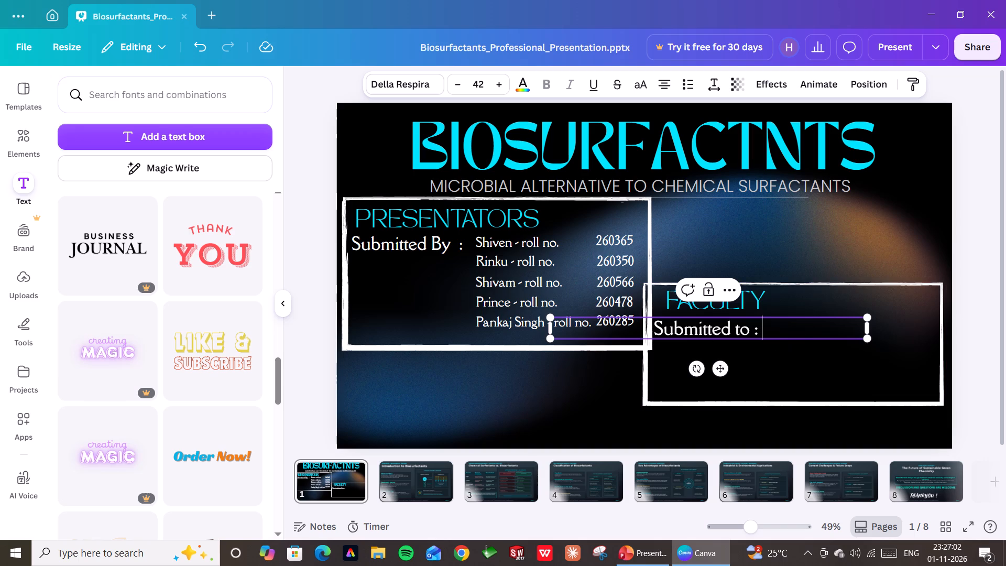
left_click(996, 188)
Duplicate the "Submitted to :" line, placing the copy beside the original, in line with it, at font size 31.
left_click(762, 334)
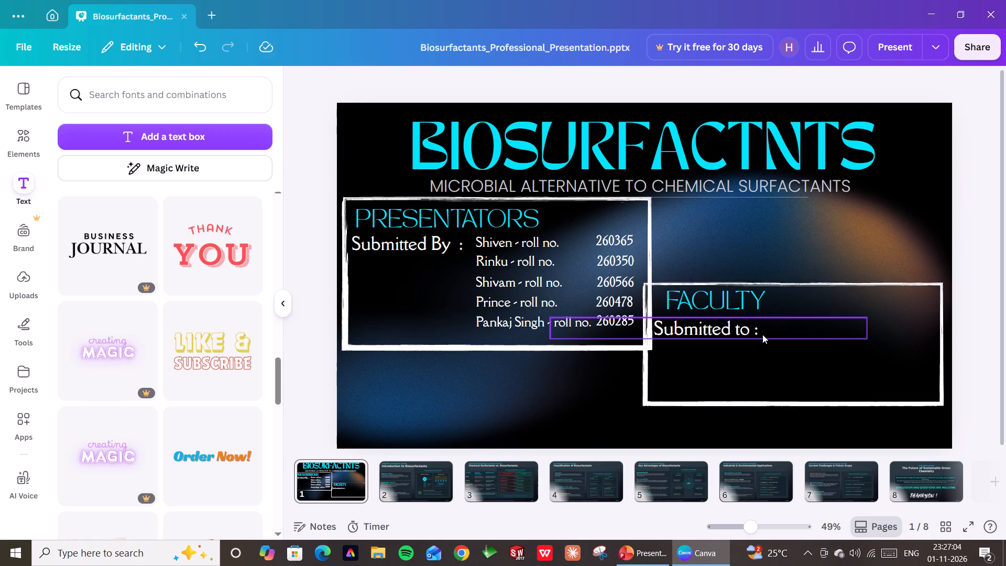
left_click(711, 292)
left_click_drag(775, 351, 829, 342)
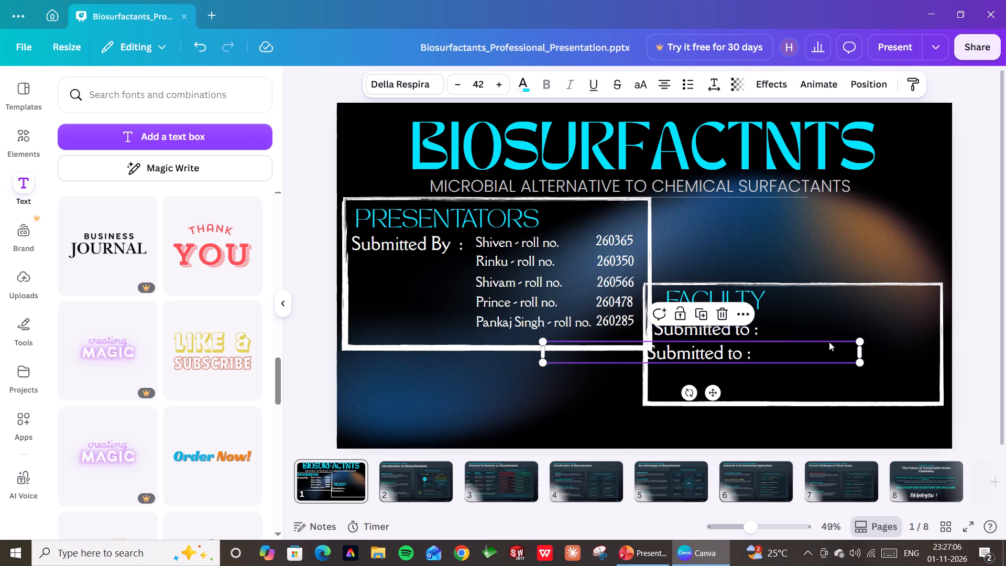
left_click_drag(829, 342, 895, 329)
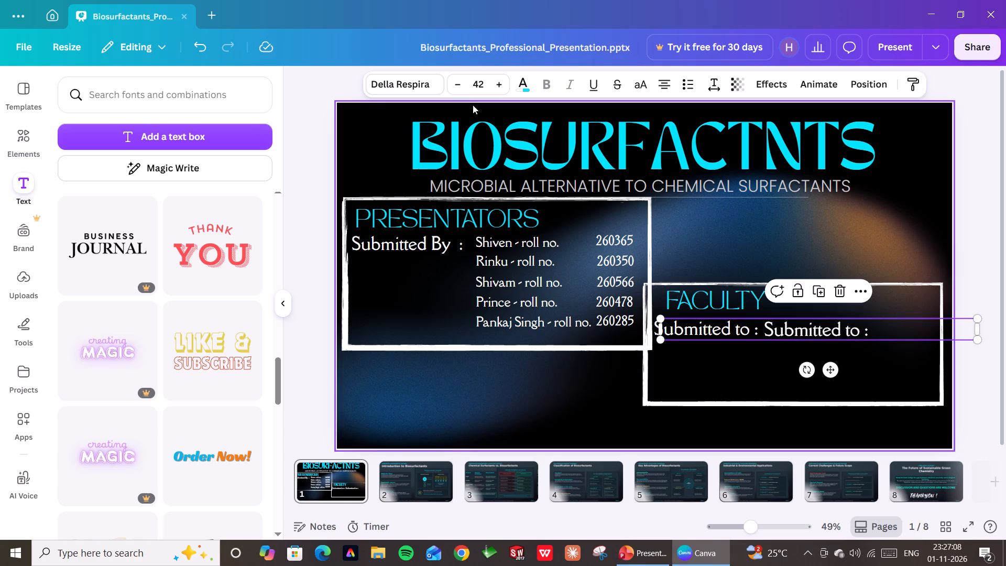
triple_click(455, 84)
left_click(455, 84)
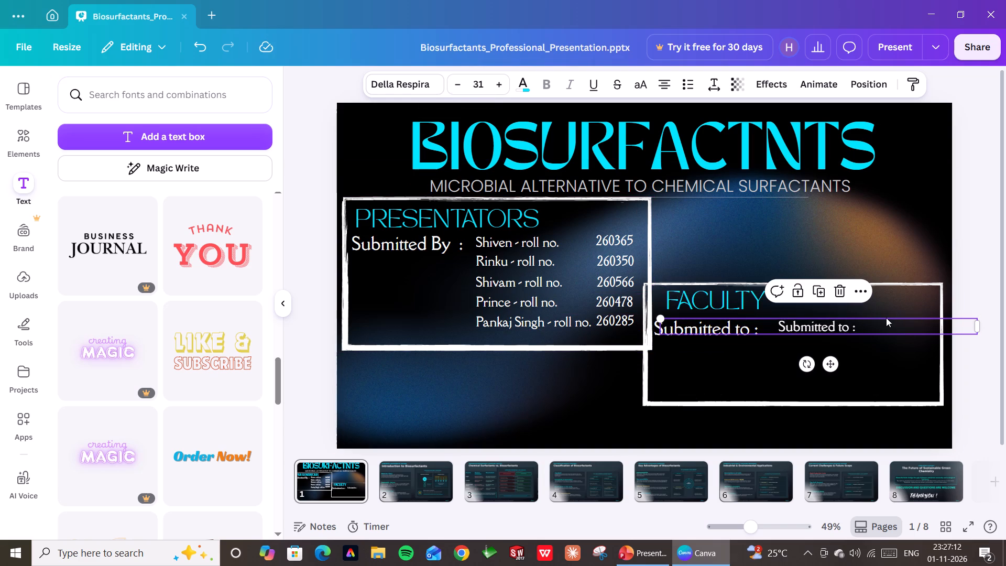
left_click_drag(892, 325, 881, 329)
Clear the text of the copy beside "Submitted to :" and set its text colour to white.
left_click(859, 334)
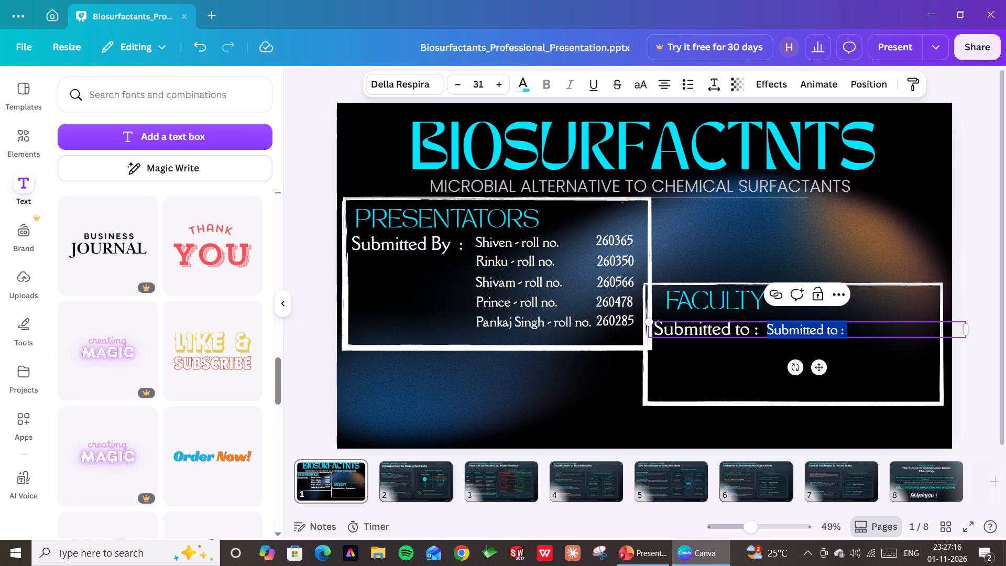
key("BackSpace")
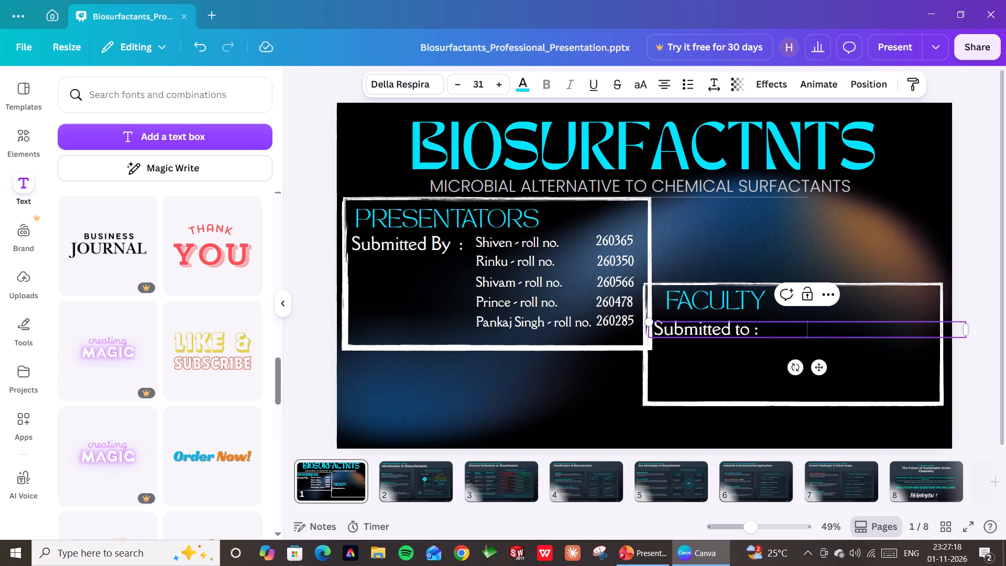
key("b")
key("BackSpace")
left_click(518, 81)
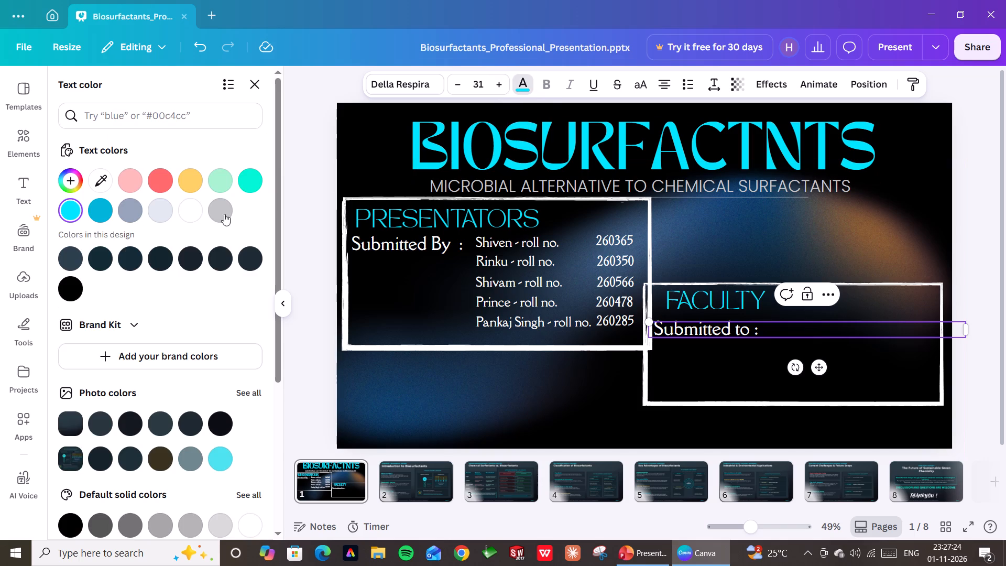
left_click(195, 213)
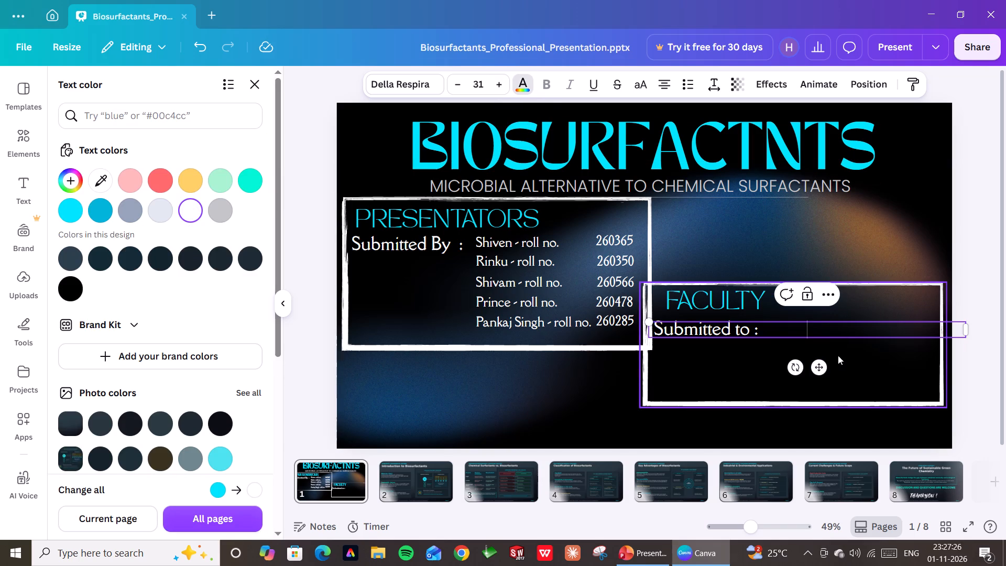
Enter the faculty member's name in the empty text box beside "Submitted to :".
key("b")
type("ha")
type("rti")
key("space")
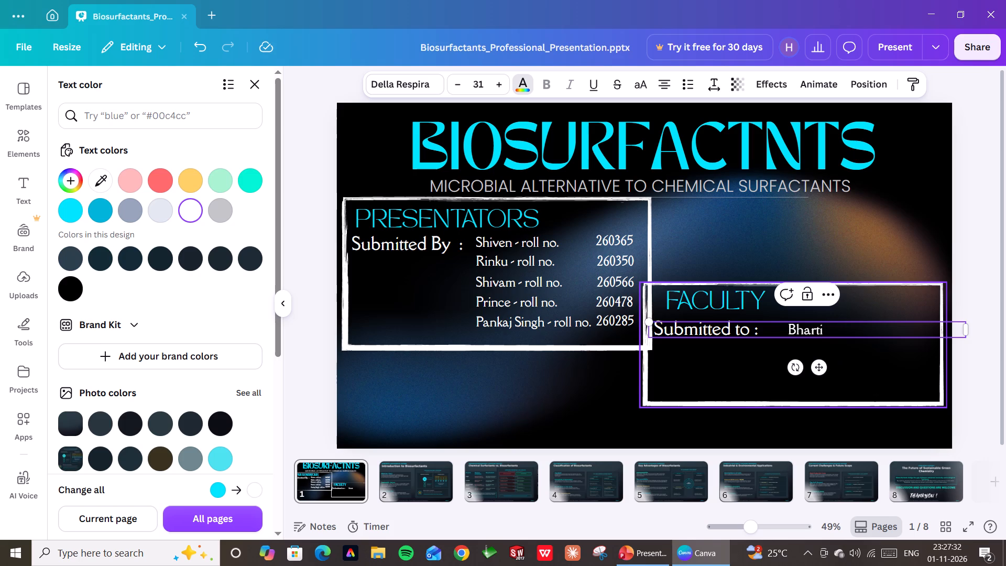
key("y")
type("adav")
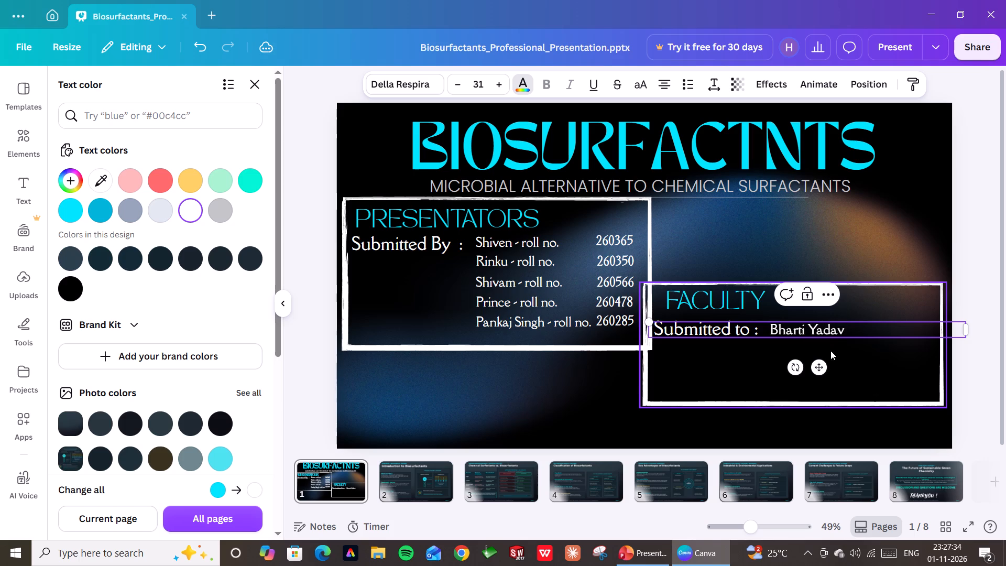
left_click_drag(870, 332, 855, 334)
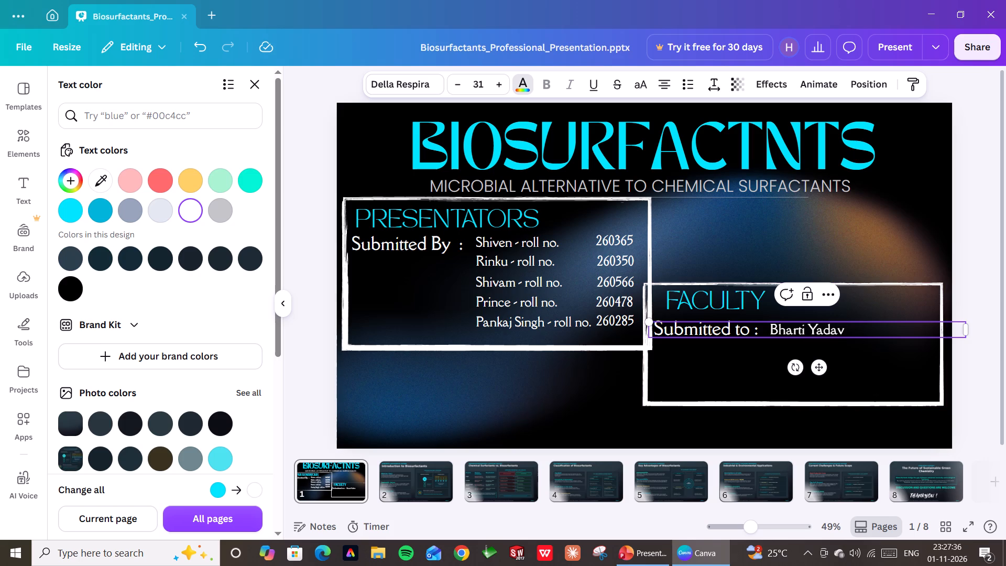
left_click(987, 265)
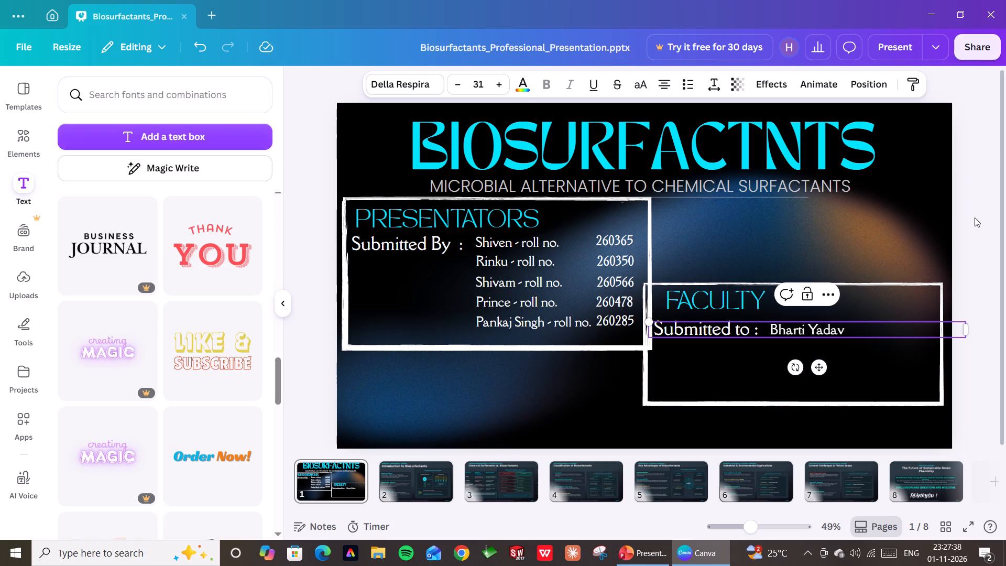
Nudge the faculty member's name slightly closer to "Submitted to :" on the same line.
left_click(975, 217)
left_click(862, 324)
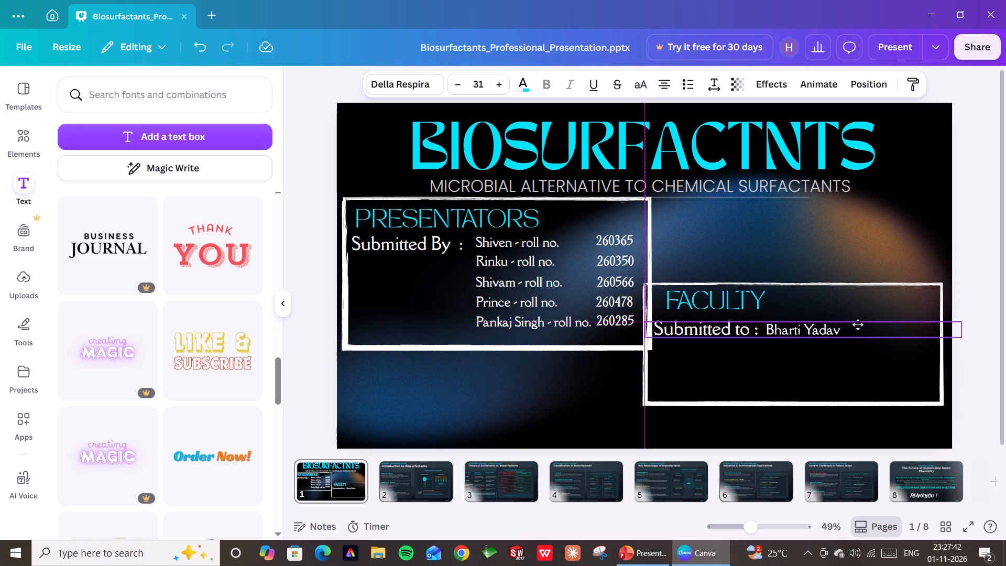
left_click(985, 235)
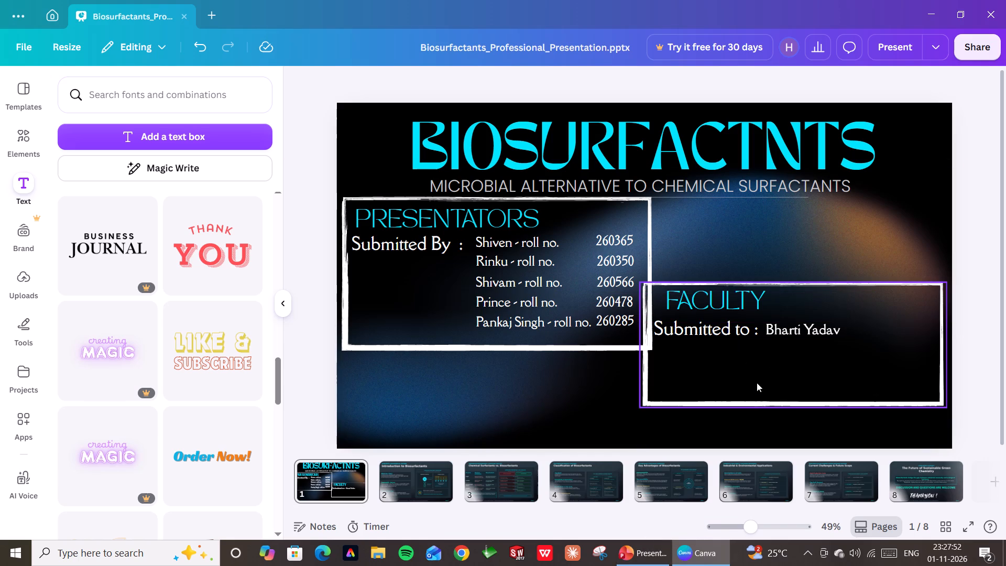
Duplicate the faculty member's name, place the copy below the "Submitted to :" line, and clear the copy's text.
left_click(778, 328)
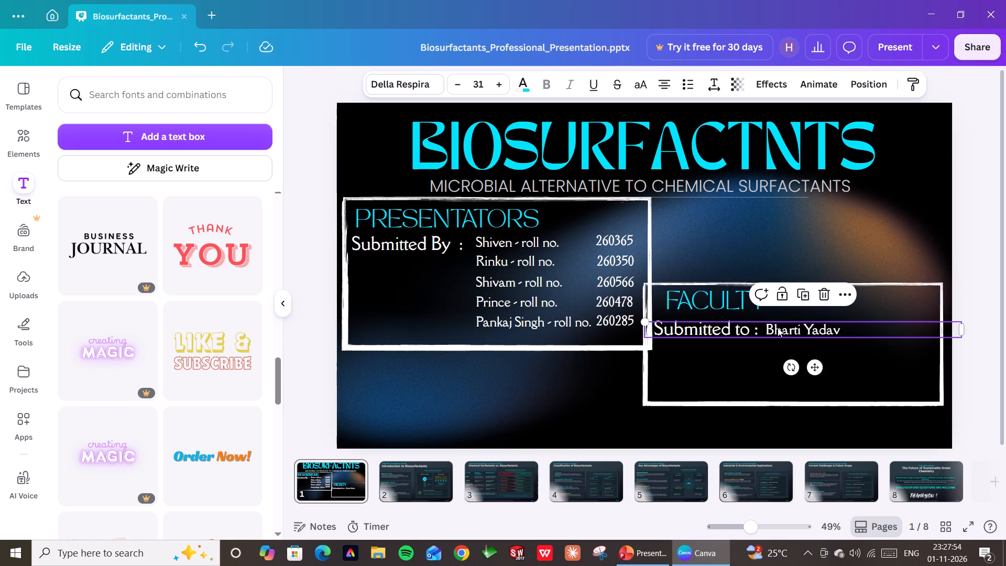
left_click(806, 296)
left_click_drag(879, 335, 879, 336)
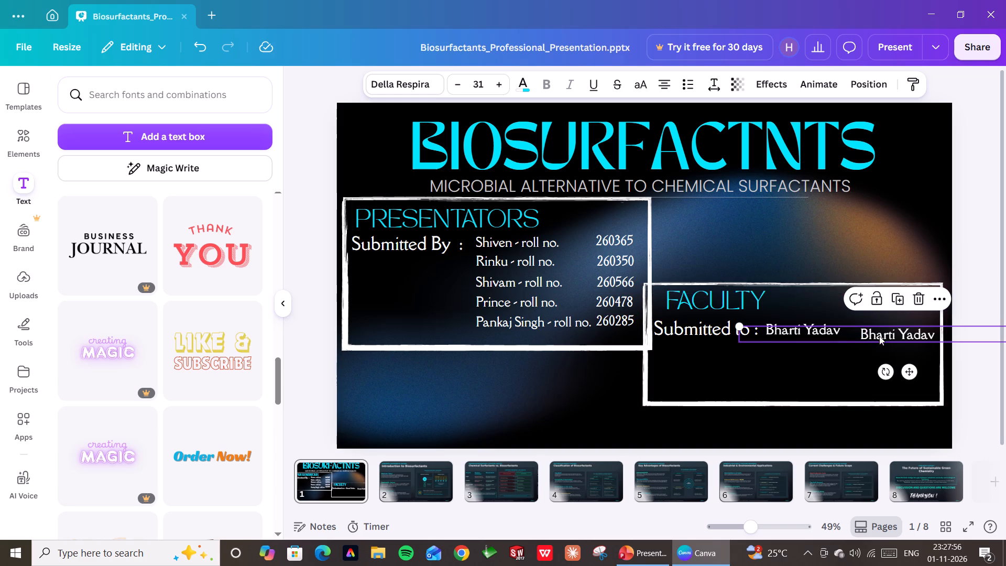
left_click_drag(879, 336, 677, 367)
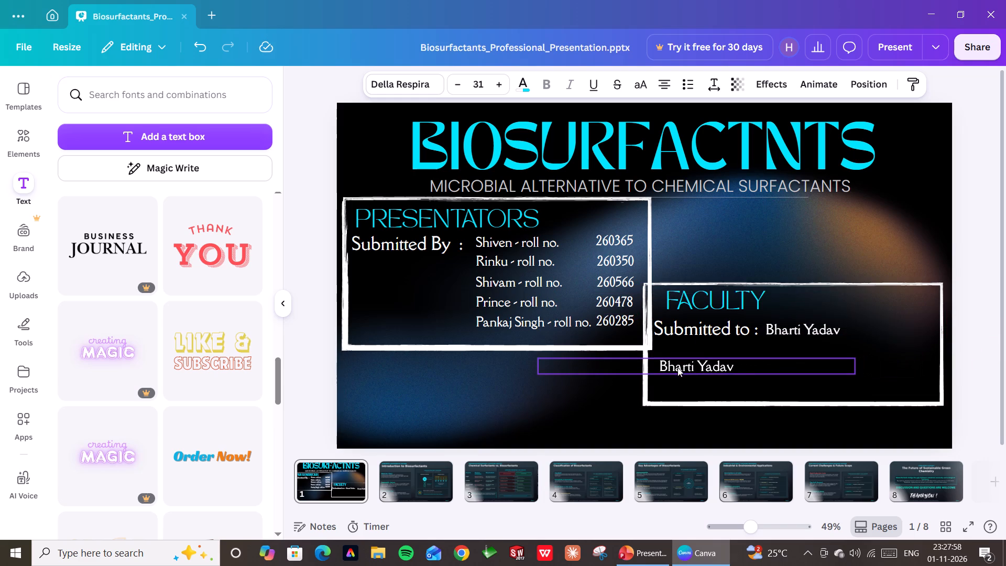
left_click(742, 366)
key("BackSpace")
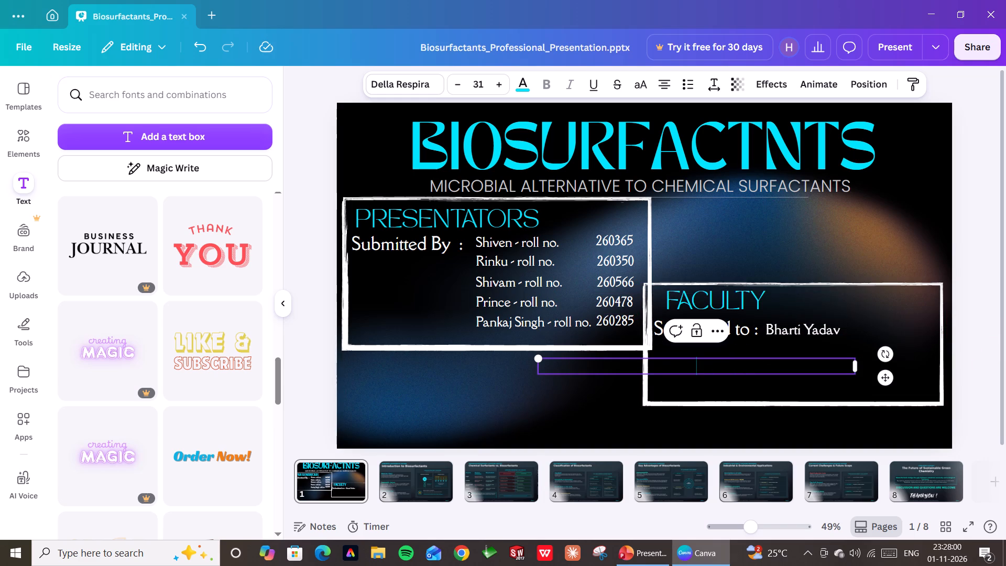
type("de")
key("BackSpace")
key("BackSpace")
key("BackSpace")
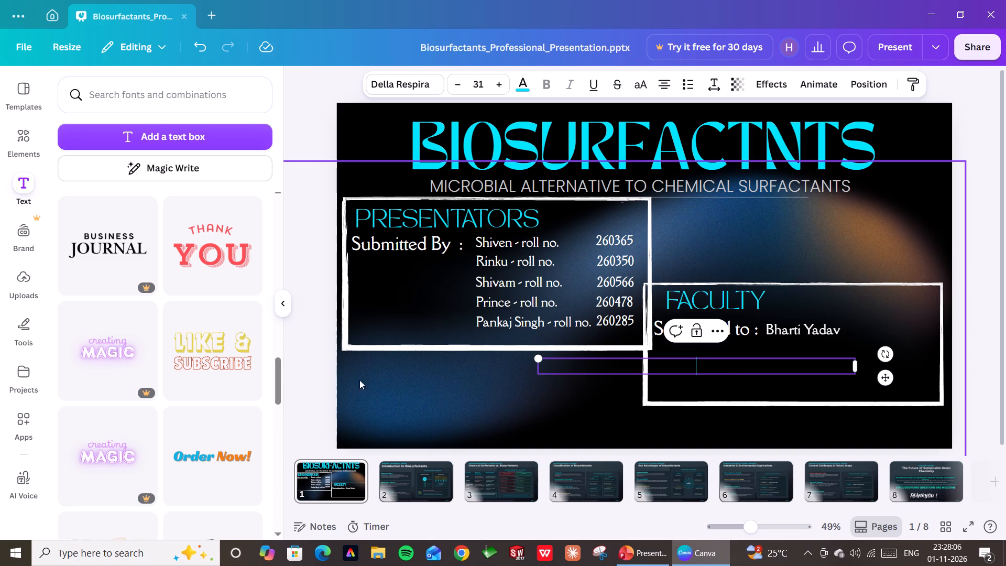
Enter "Department of computer" in the emptied text box at font size 41.
left_click(516, 86)
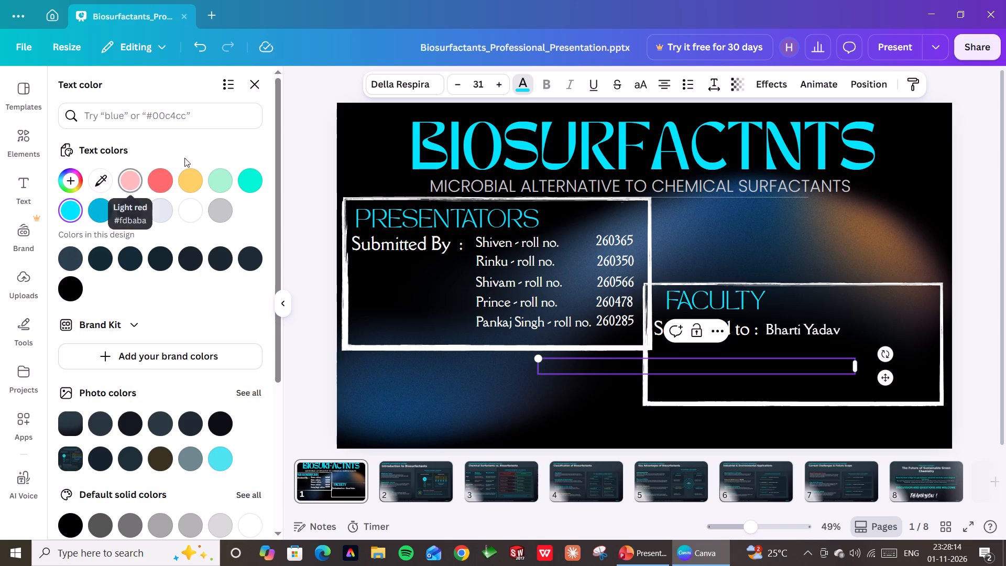
triple_click(497, 80)
triple_click(497, 79)
triple_click(497, 79)
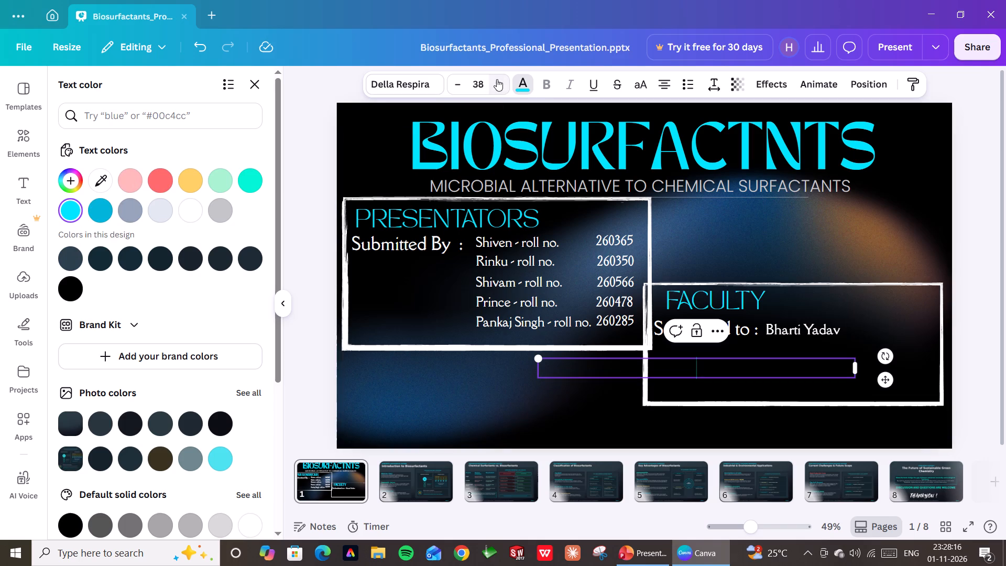
left_click(497, 79)
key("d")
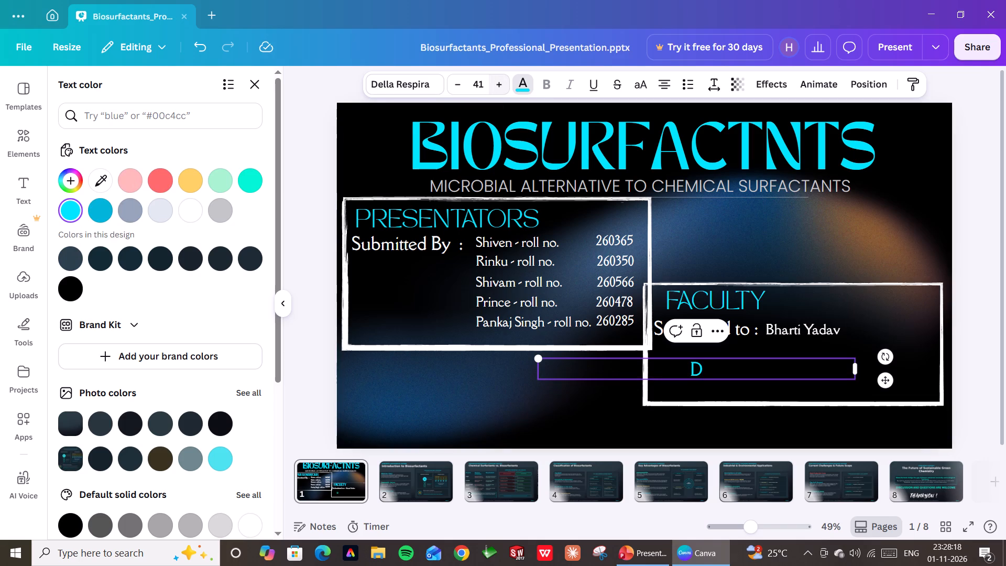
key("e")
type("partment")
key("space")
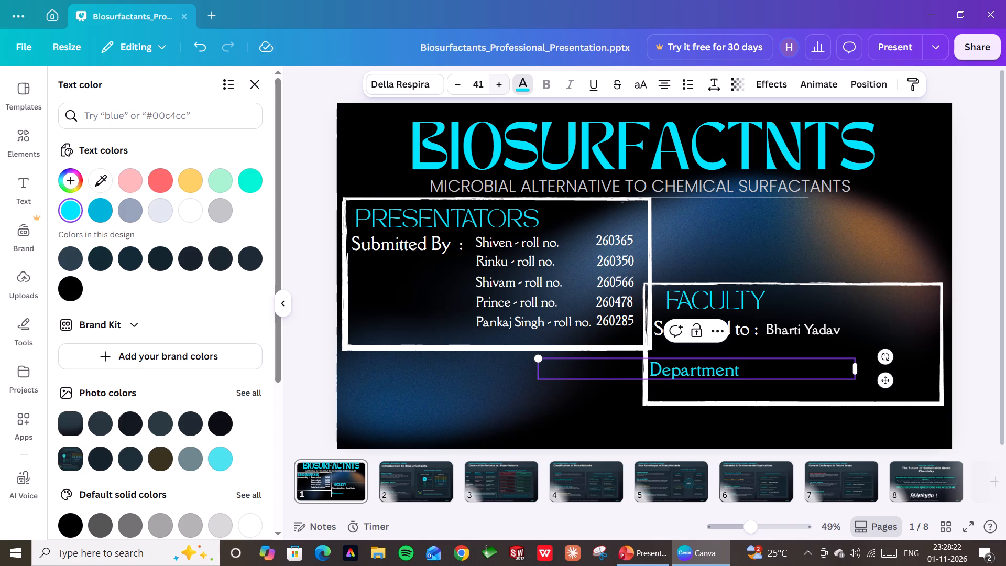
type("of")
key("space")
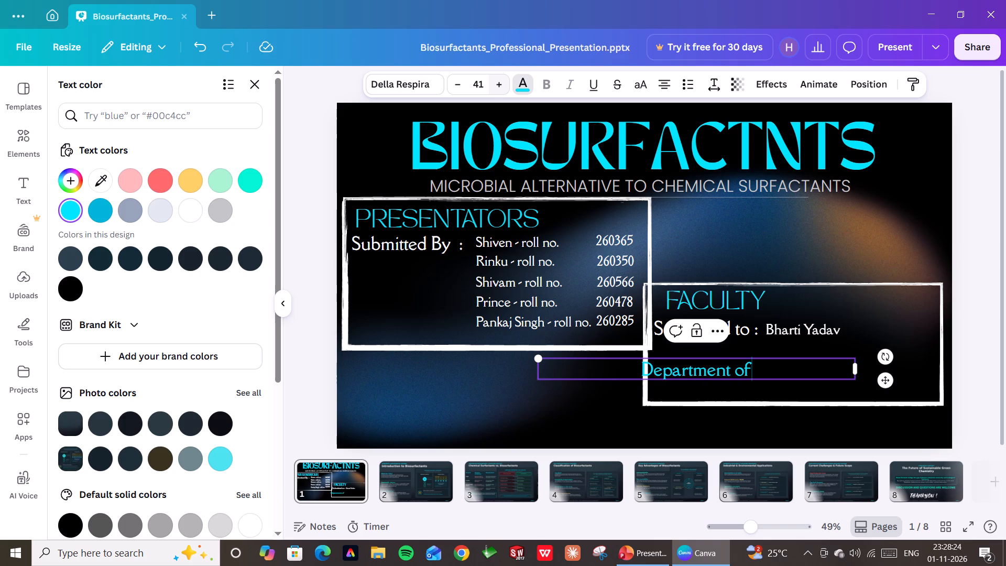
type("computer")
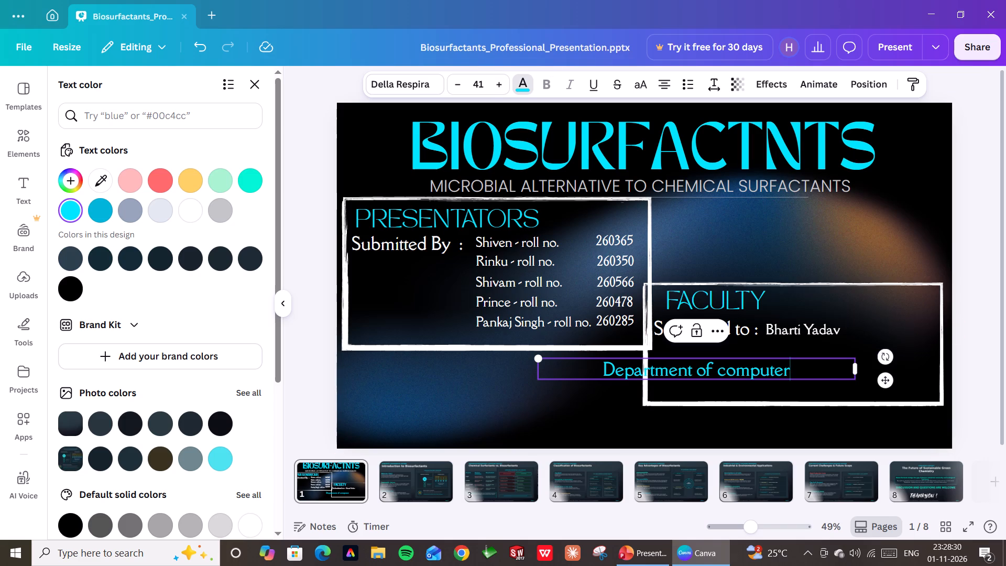
Move "Department of computer" inside the FACULTY frame, near its lower edge and left-aligned with "Submitted to :".
left_click_drag(804, 374, 848, 373)
left_click(975, 271)
left_click(970, 254)
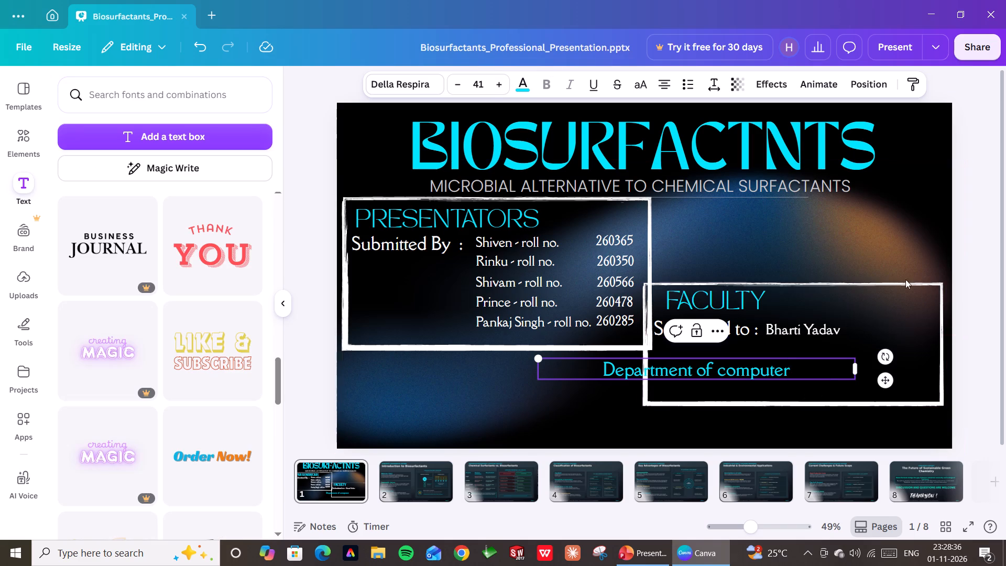
left_click_drag(745, 370, 824, 370)
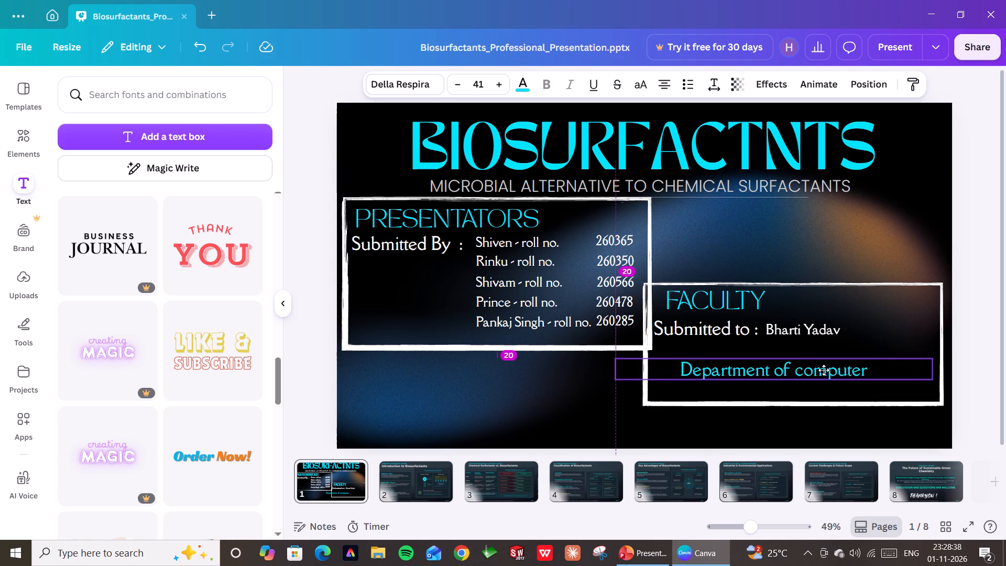
left_click_drag(824, 370, 797, 388)
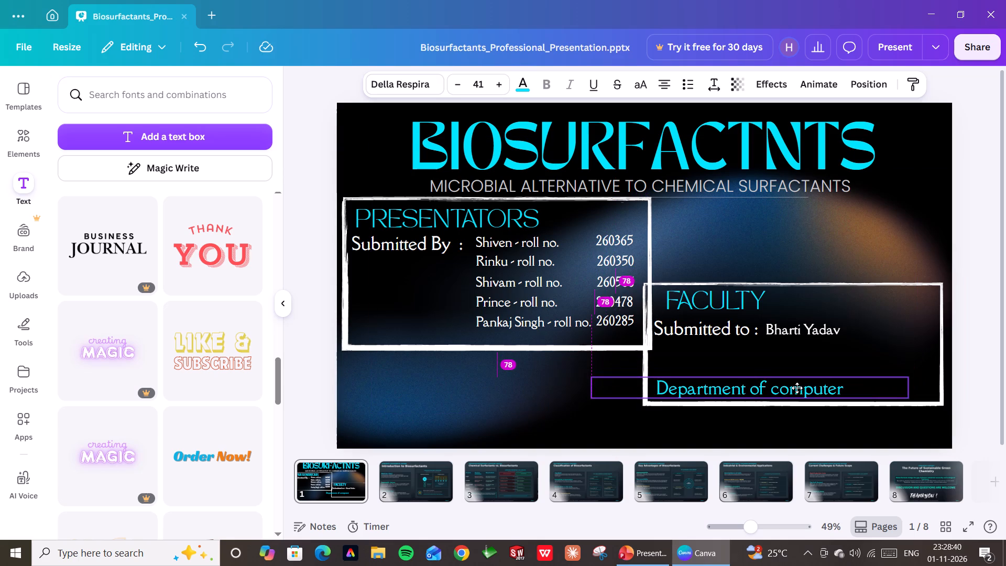
left_click_drag(797, 388, 800, 355)
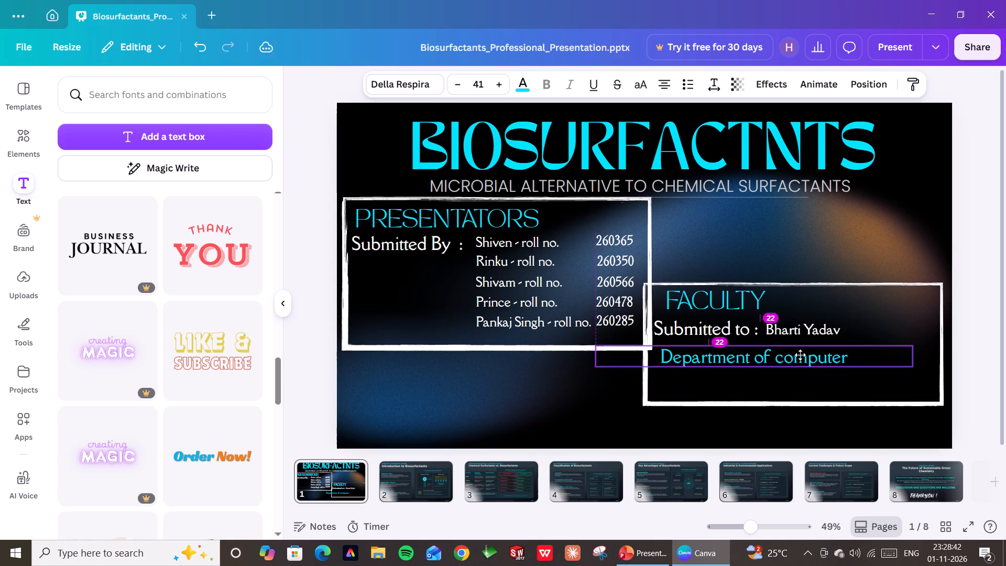
left_click_drag(800, 355, 797, 356)
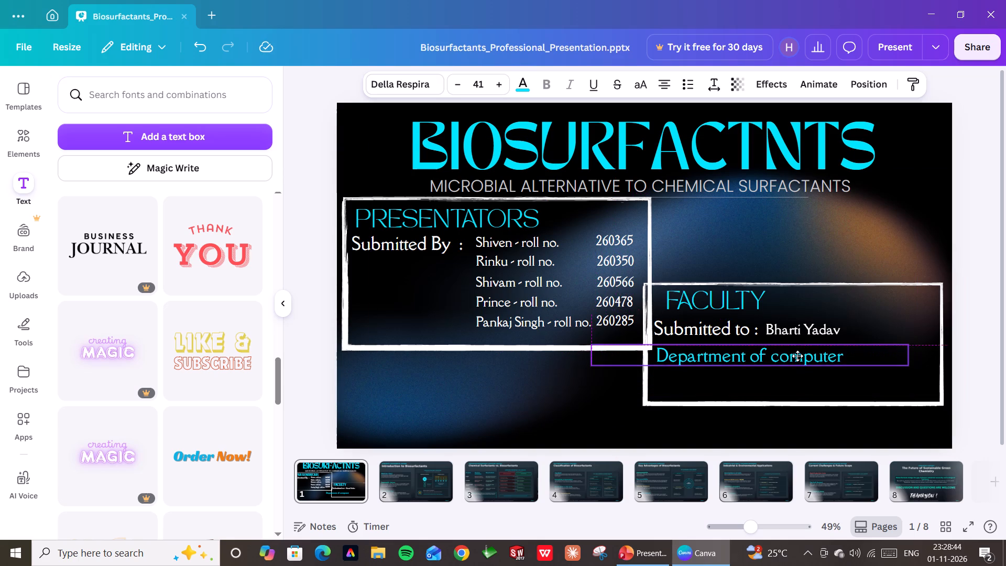
left_click_drag(797, 356, 795, 380)
Enlarge the faculty member's name to font size 35.7 and reposition it just after "Submitted to :".
left_click(817, 332)
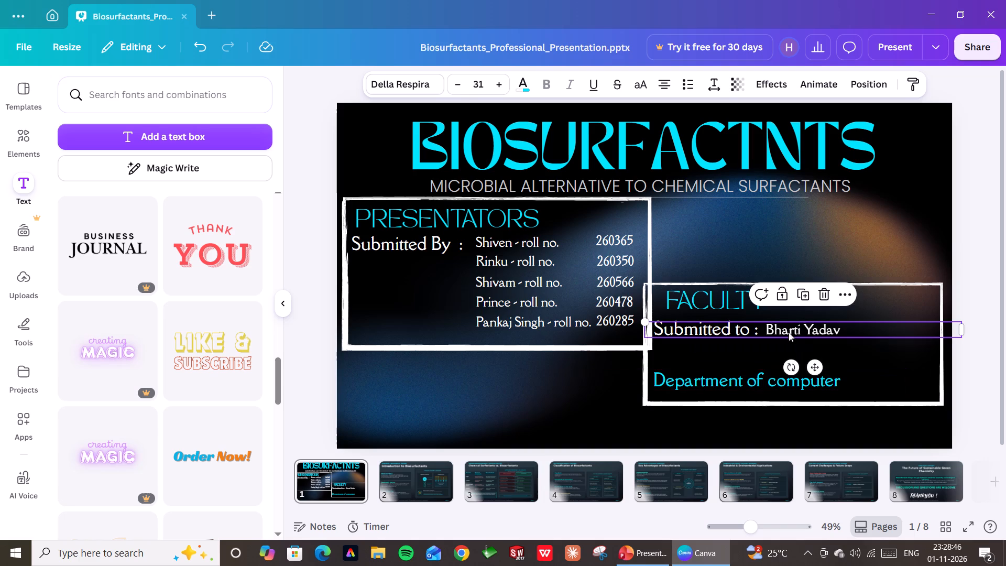
left_click(738, 331)
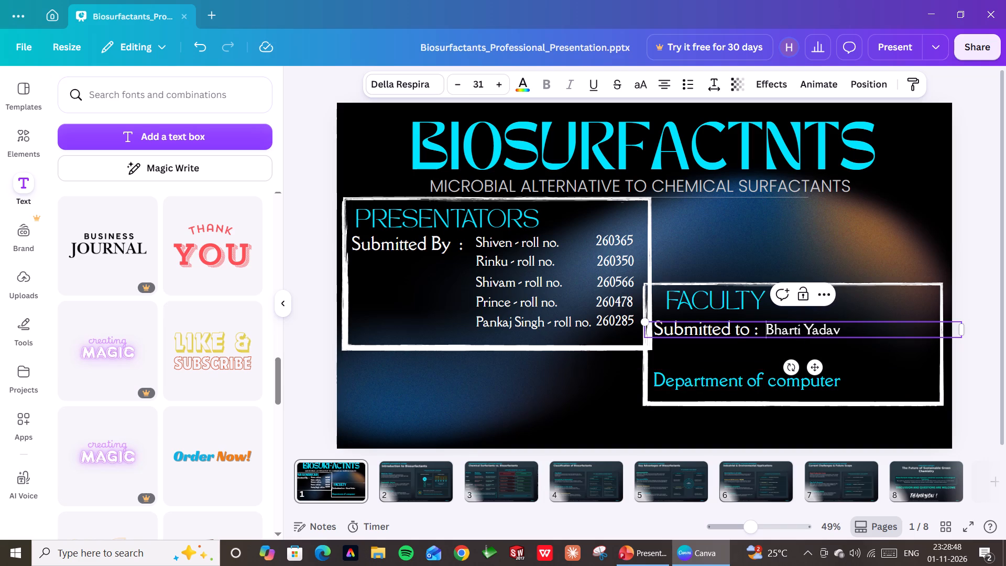
left_click(882, 331)
left_click_drag(643, 321, 640, 312)
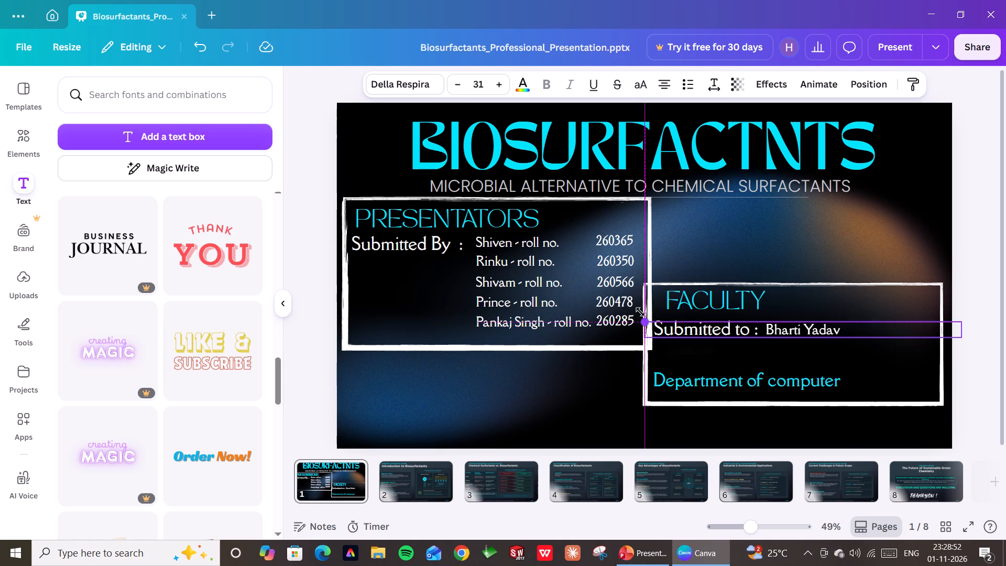
left_click_drag(640, 312, 597, 301)
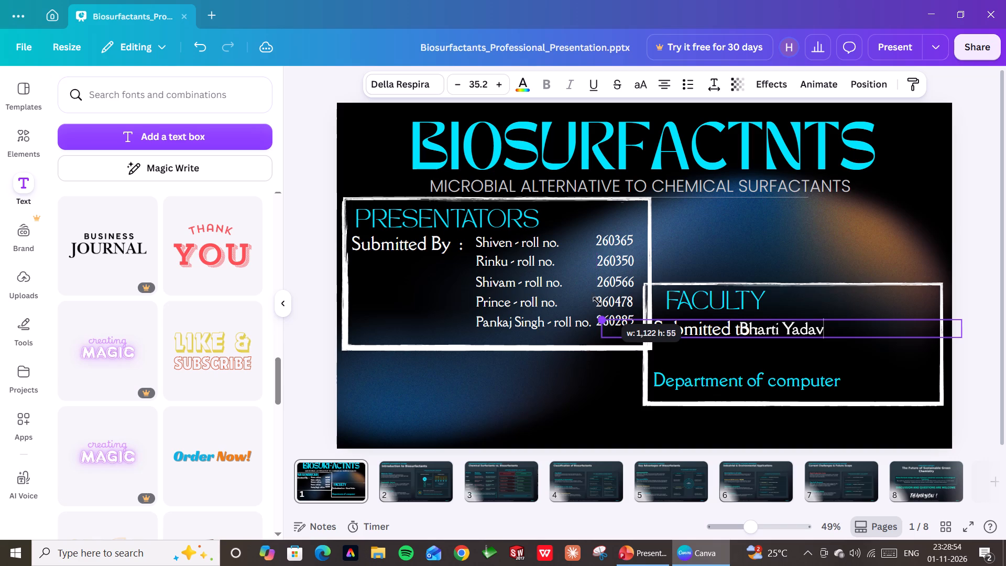
left_click_drag(597, 301, 597, 302)
left_click_drag(838, 336, 875, 339)
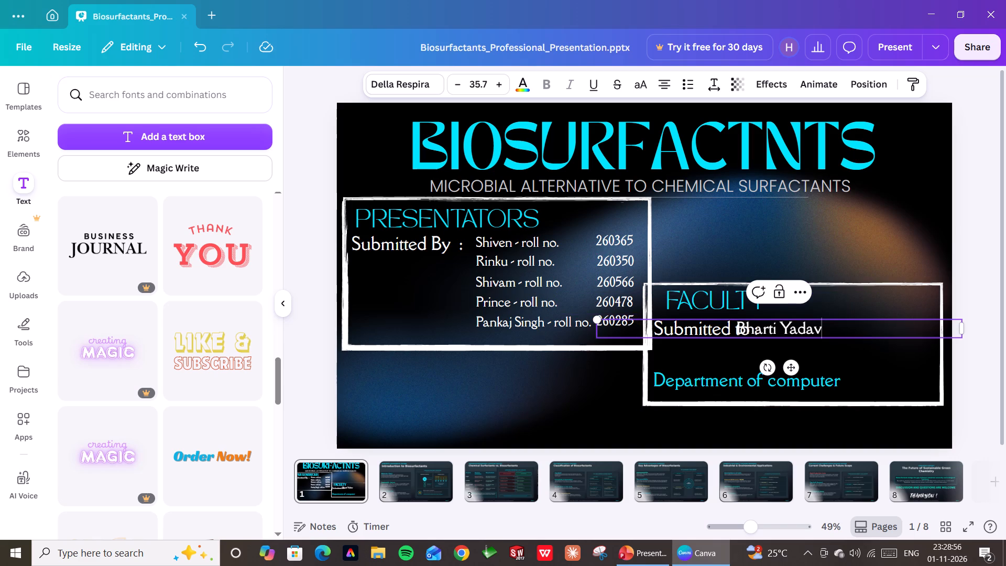
left_click(976, 261)
left_click_drag(847, 329, 880, 330)
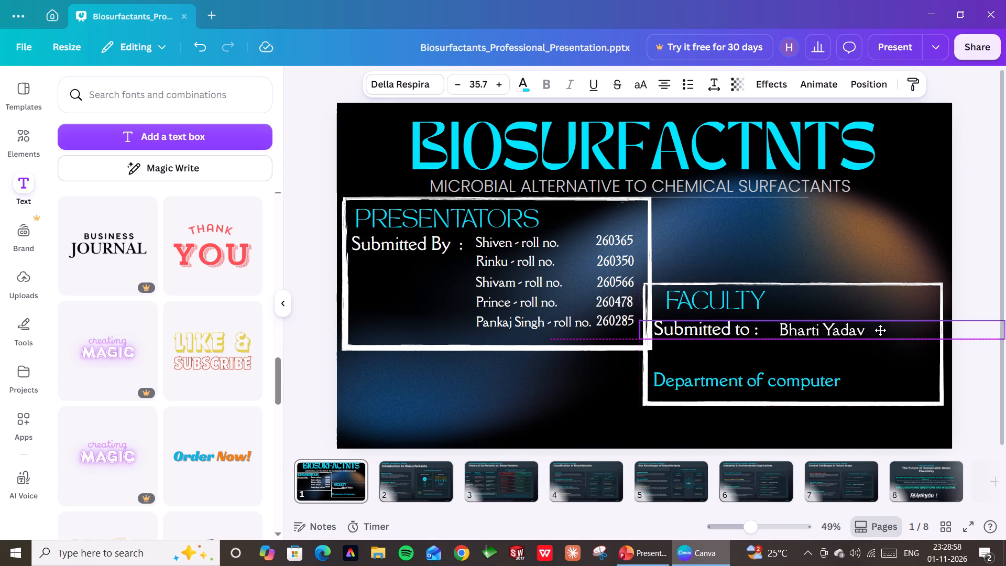
left_click_drag(880, 330, 878, 329)
Move "Department of computer" closer to the "Submitted to :" line and enlarge it to font size 44.1.
left_click(804, 383)
left_click_drag(806, 381, 816, 361)
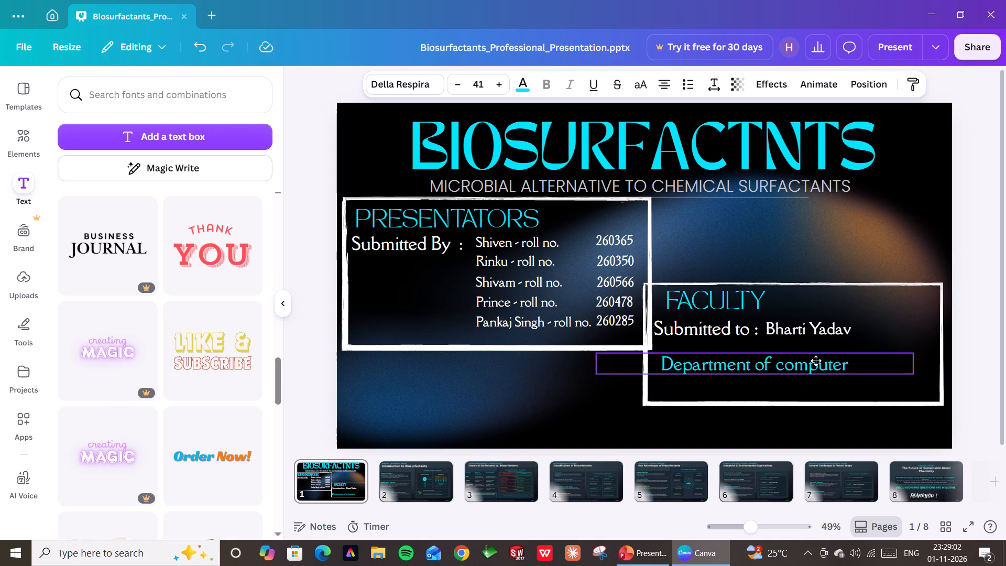
left_click_drag(816, 361, 821, 365)
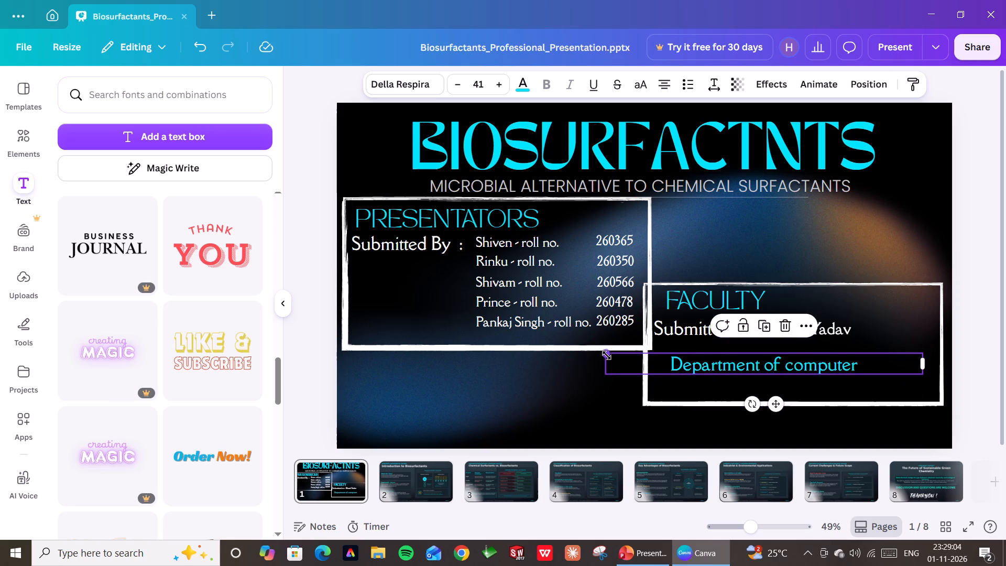
left_click_drag(607, 355, 584, 334)
Extend the department line to read "Department of computer science".
left_click(878, 366)
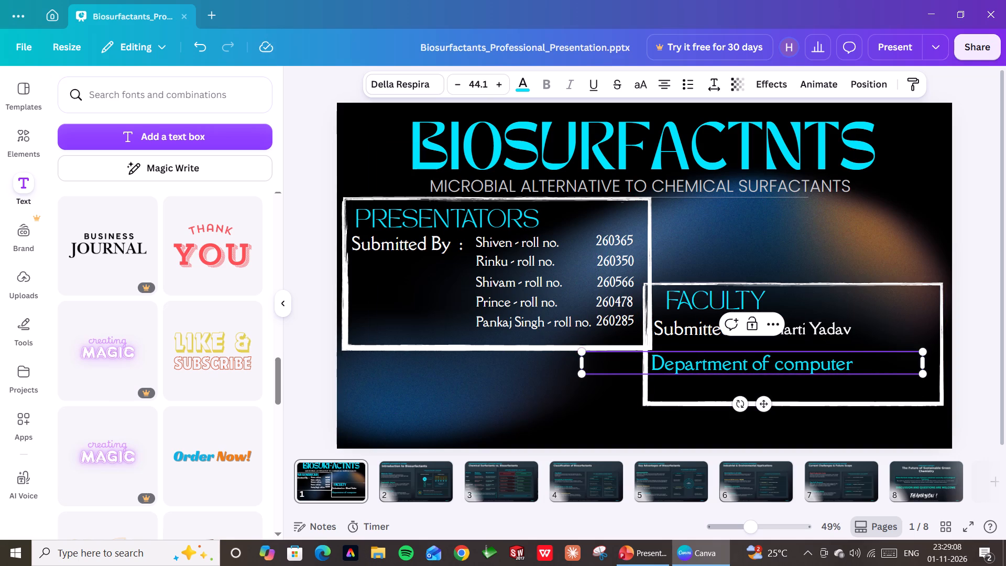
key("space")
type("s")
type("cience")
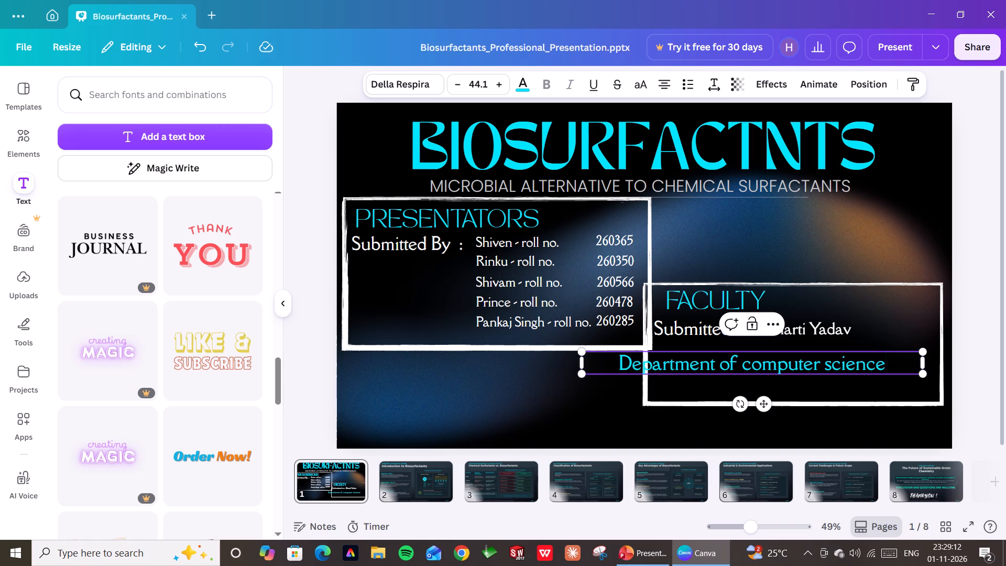
Centre the "Department of computer science" line horizontally in the FACULTY frame, slightly lower beneath "Submitted to :".
left_click(979, 263)
left_click_drag(850, 366, 891, 382)
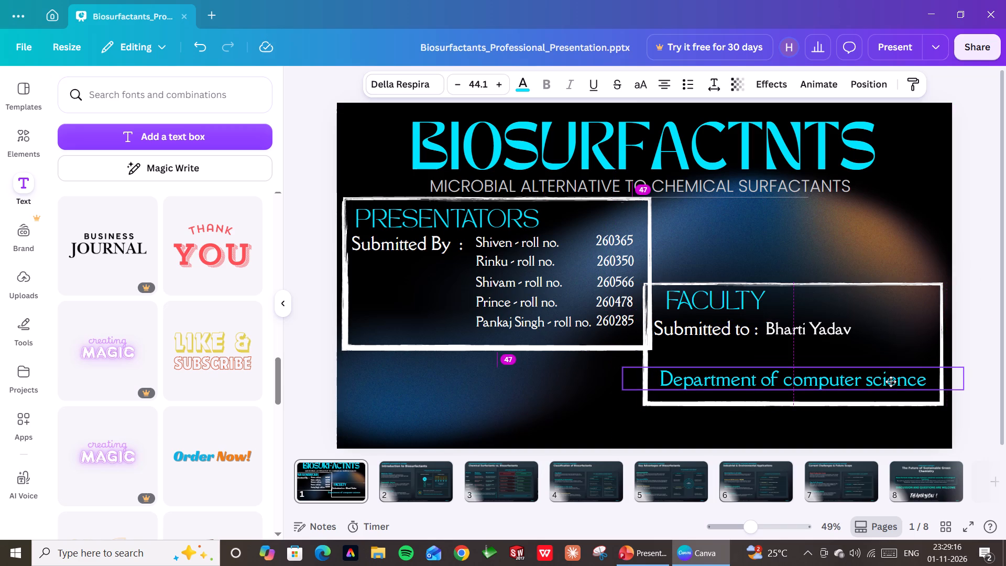
left_click_drag(891, 382, 891, 376)
left_click(980, 275)
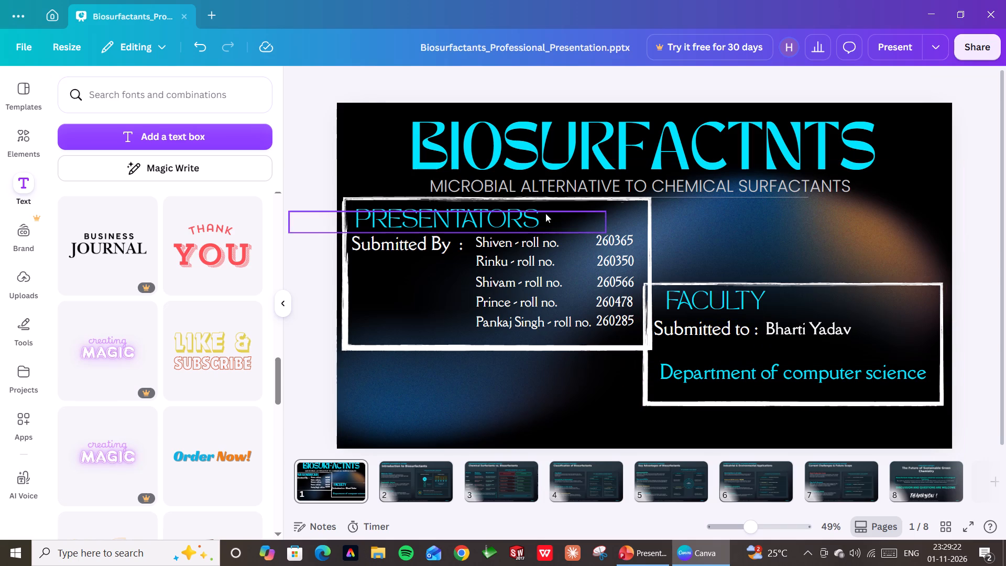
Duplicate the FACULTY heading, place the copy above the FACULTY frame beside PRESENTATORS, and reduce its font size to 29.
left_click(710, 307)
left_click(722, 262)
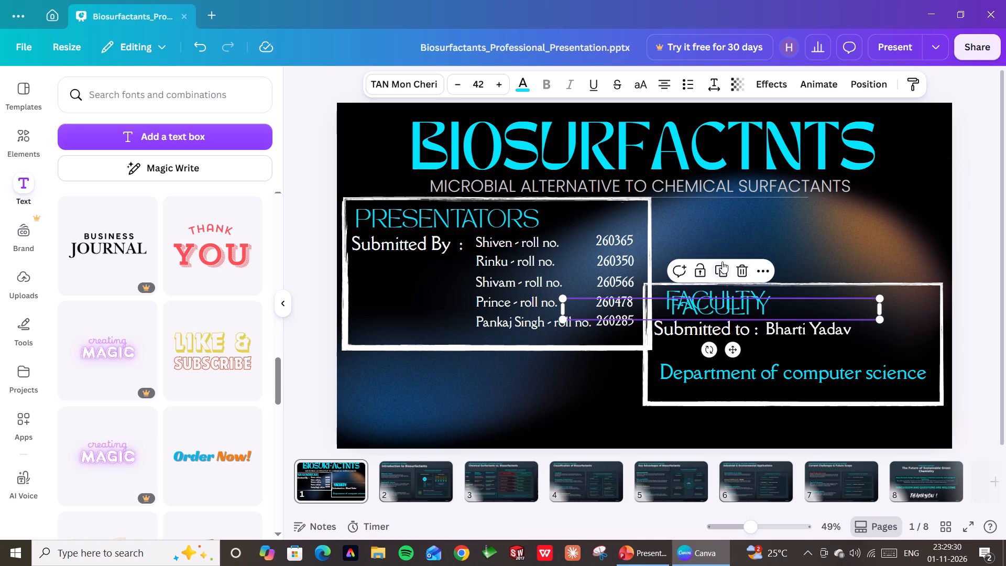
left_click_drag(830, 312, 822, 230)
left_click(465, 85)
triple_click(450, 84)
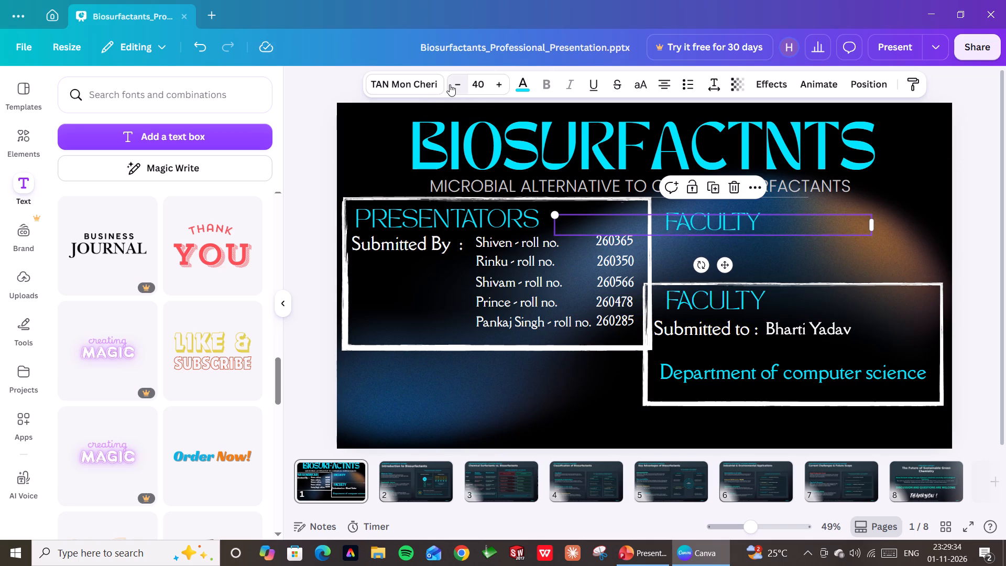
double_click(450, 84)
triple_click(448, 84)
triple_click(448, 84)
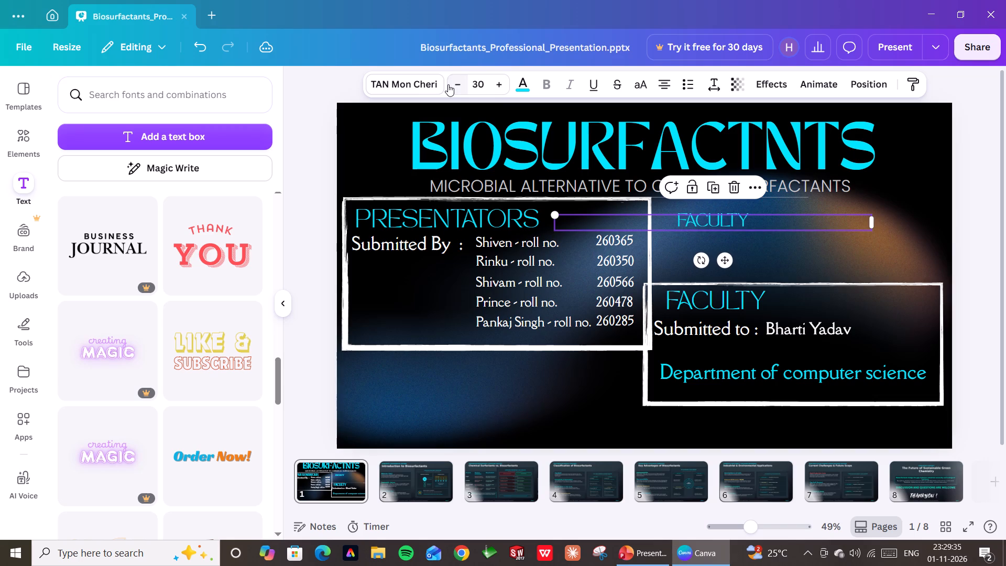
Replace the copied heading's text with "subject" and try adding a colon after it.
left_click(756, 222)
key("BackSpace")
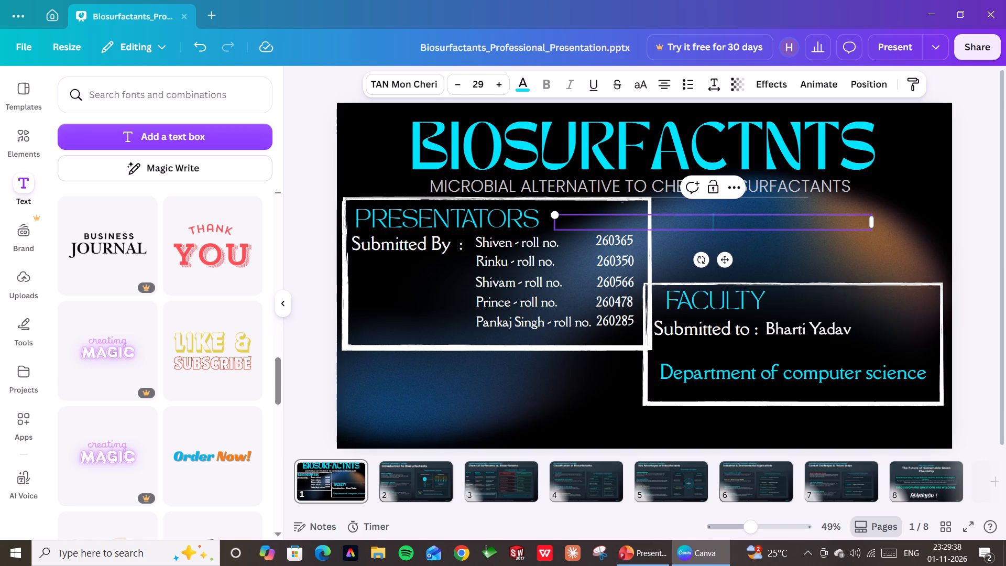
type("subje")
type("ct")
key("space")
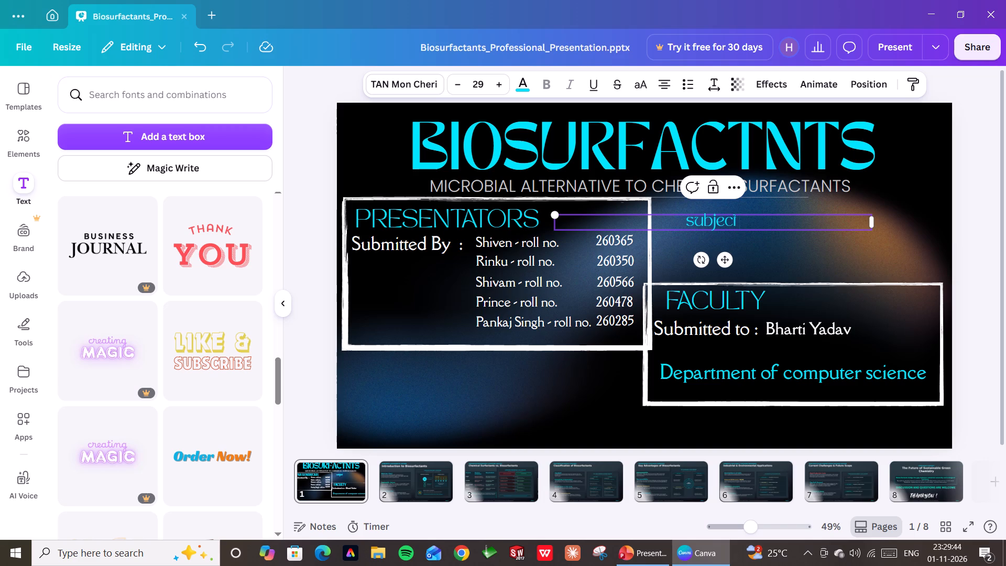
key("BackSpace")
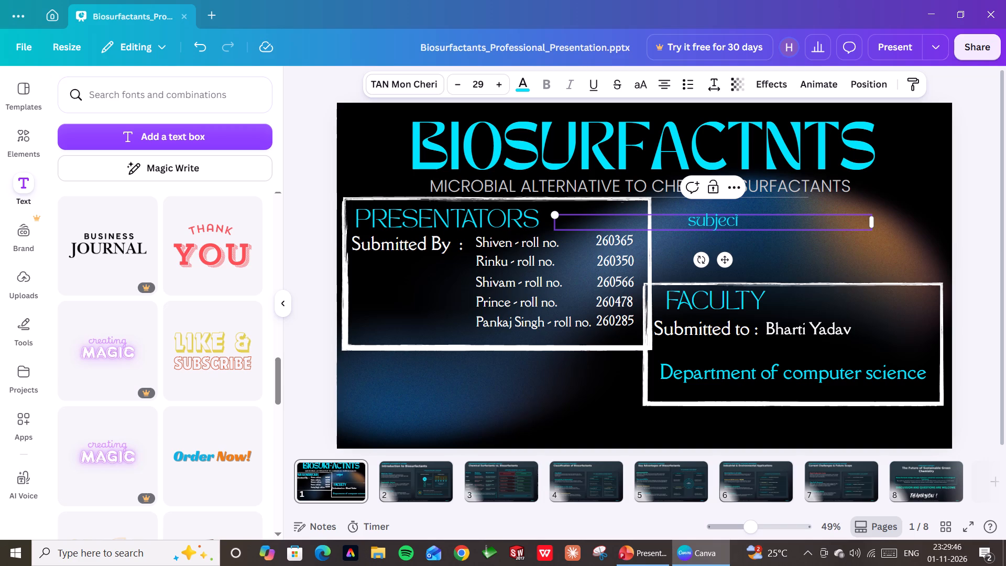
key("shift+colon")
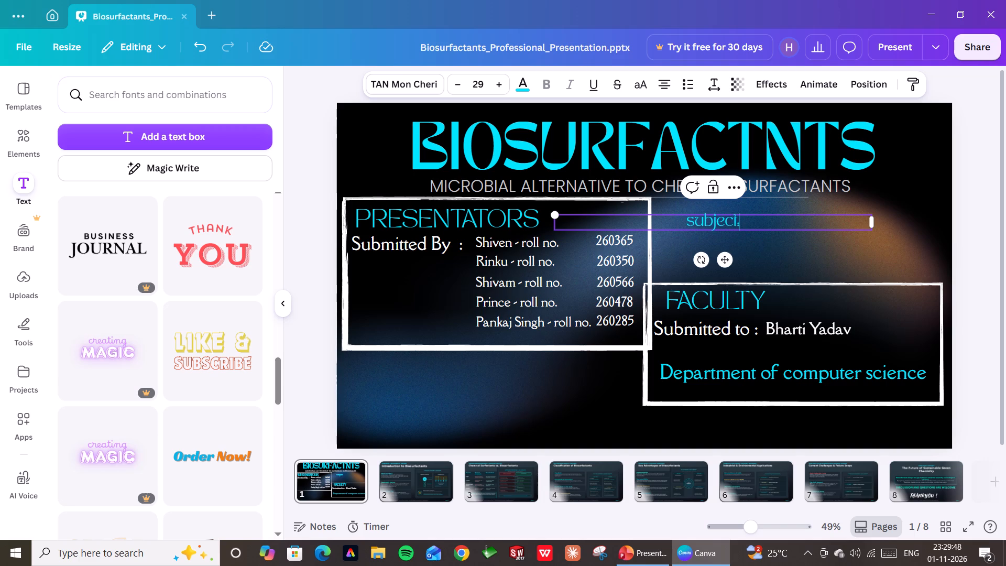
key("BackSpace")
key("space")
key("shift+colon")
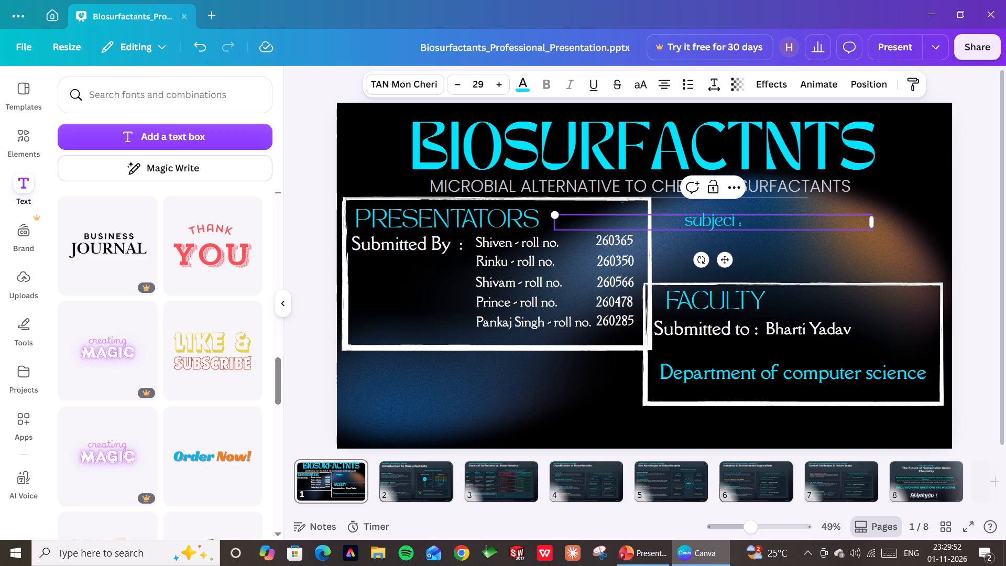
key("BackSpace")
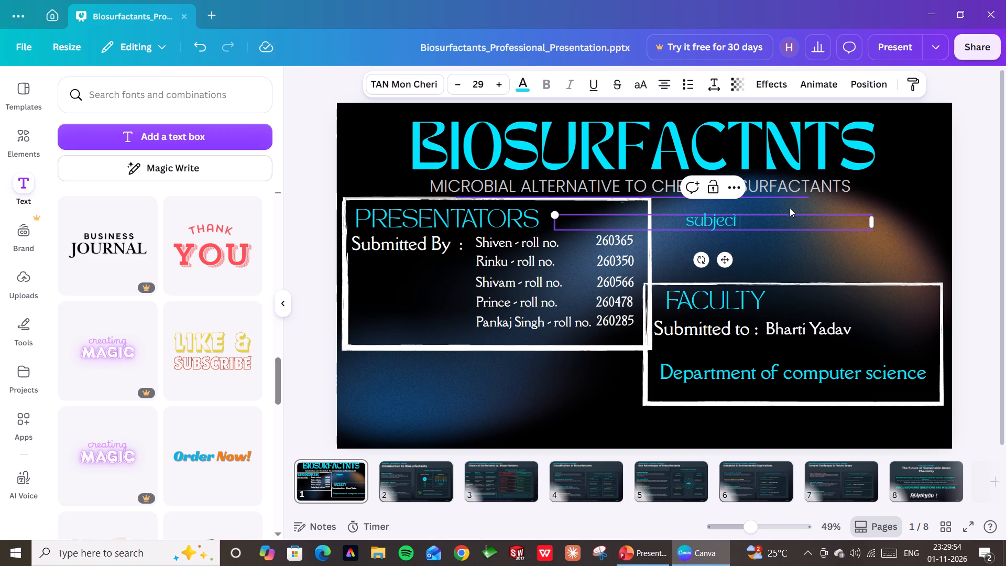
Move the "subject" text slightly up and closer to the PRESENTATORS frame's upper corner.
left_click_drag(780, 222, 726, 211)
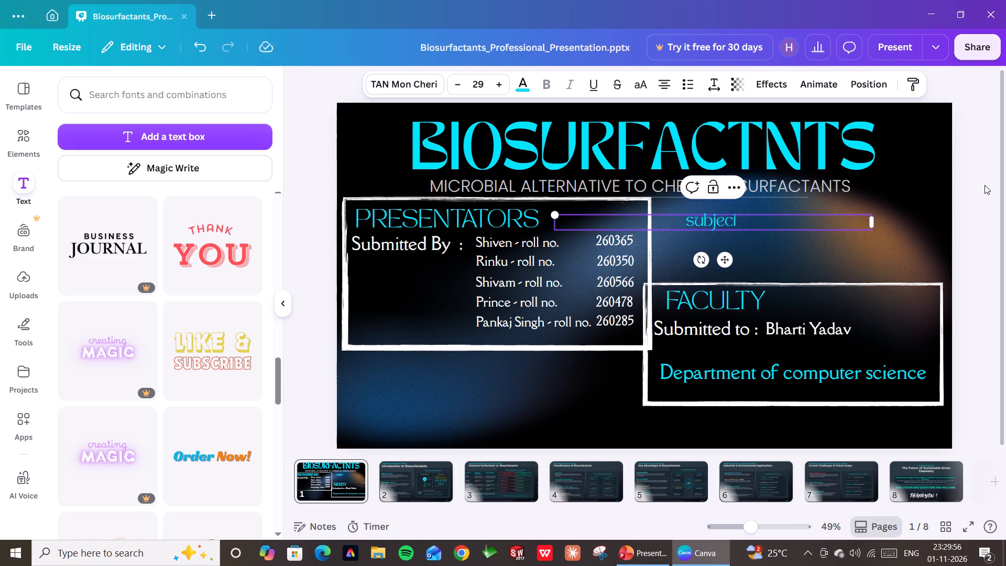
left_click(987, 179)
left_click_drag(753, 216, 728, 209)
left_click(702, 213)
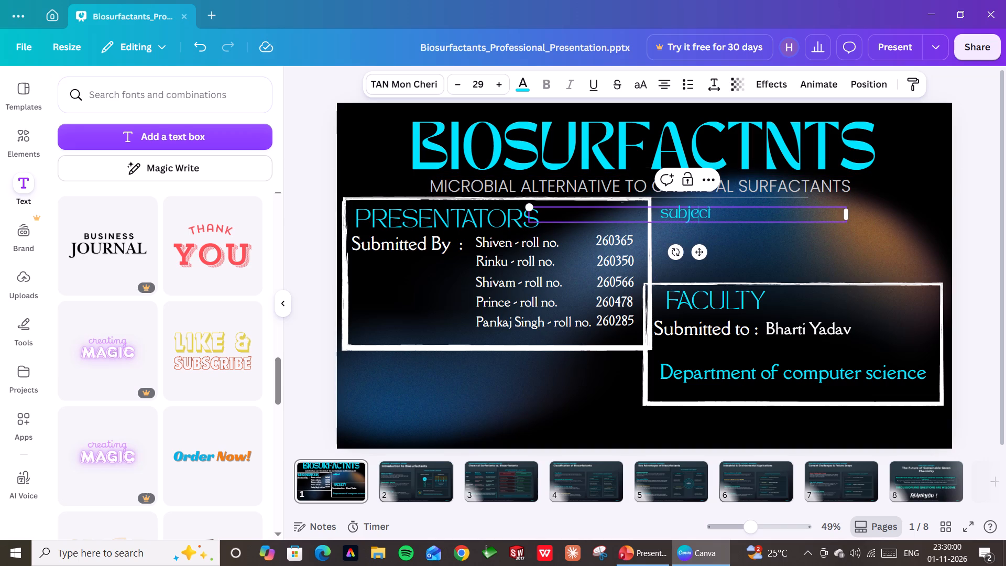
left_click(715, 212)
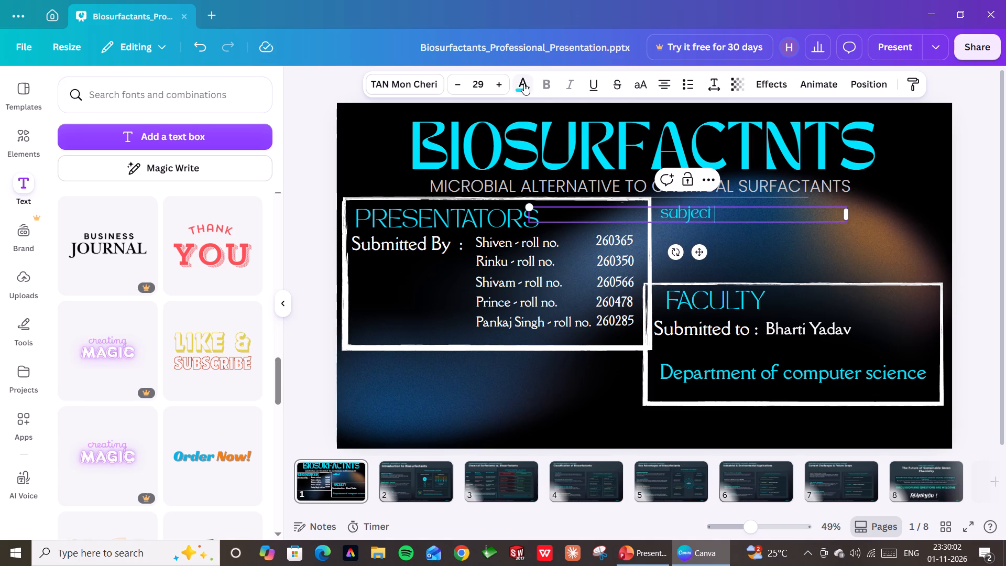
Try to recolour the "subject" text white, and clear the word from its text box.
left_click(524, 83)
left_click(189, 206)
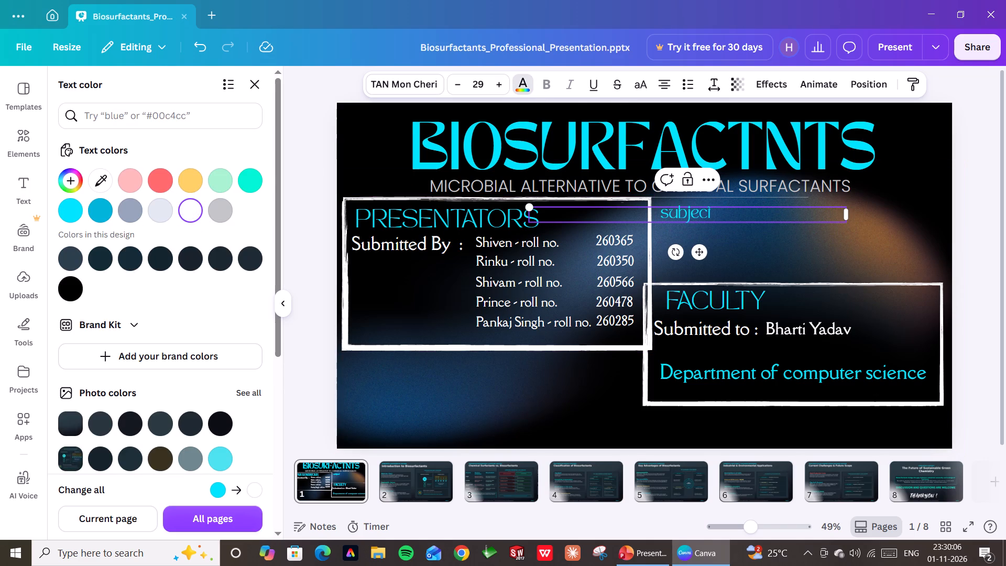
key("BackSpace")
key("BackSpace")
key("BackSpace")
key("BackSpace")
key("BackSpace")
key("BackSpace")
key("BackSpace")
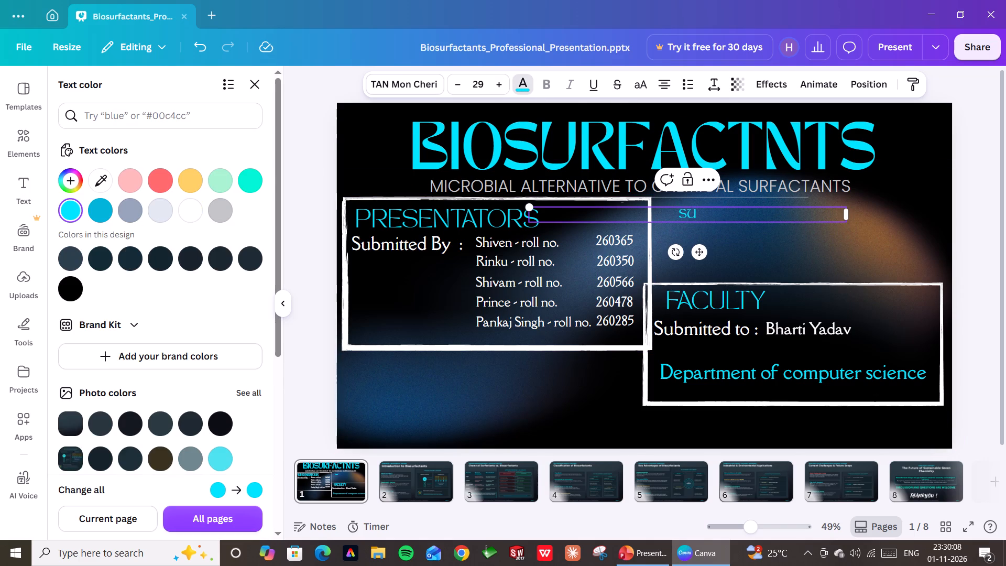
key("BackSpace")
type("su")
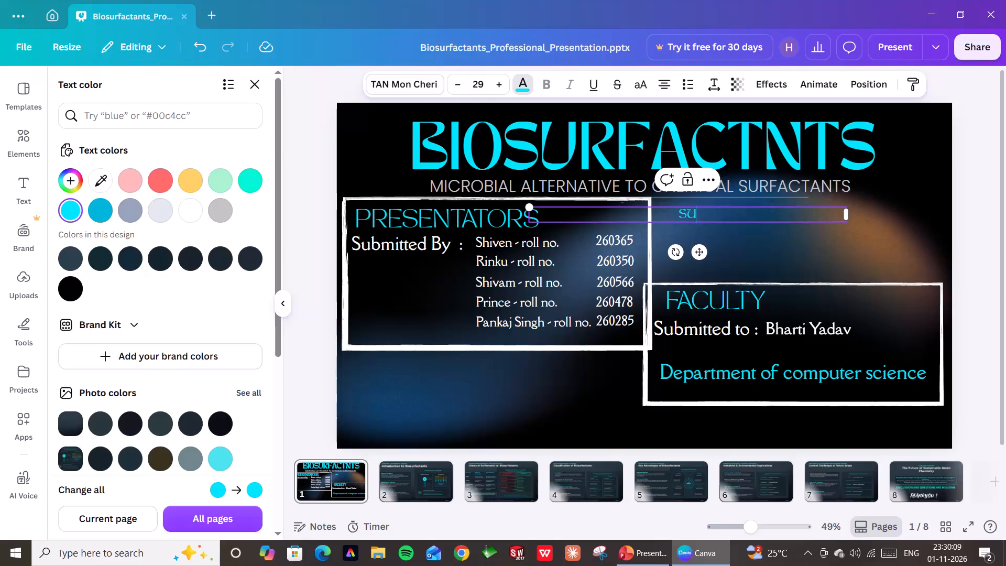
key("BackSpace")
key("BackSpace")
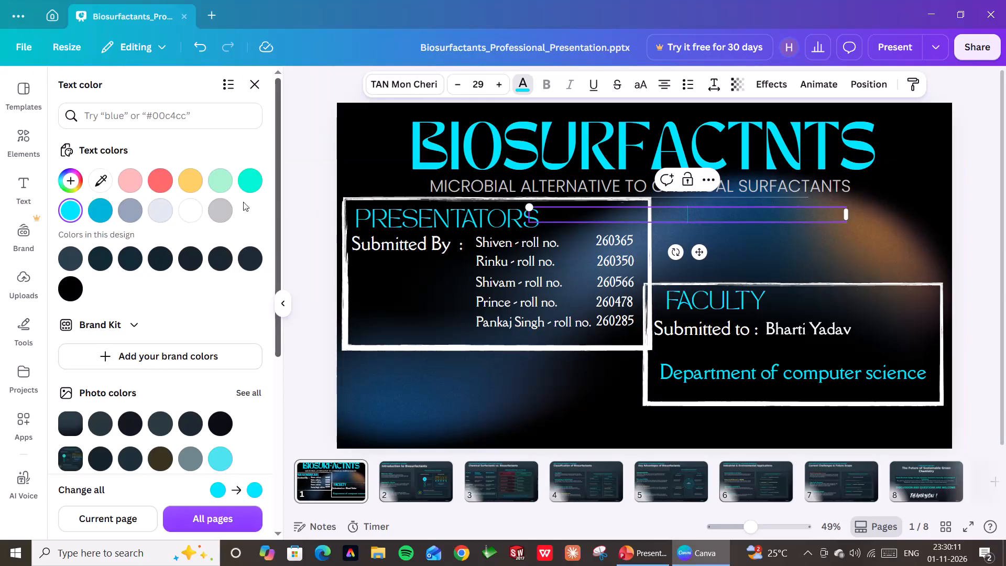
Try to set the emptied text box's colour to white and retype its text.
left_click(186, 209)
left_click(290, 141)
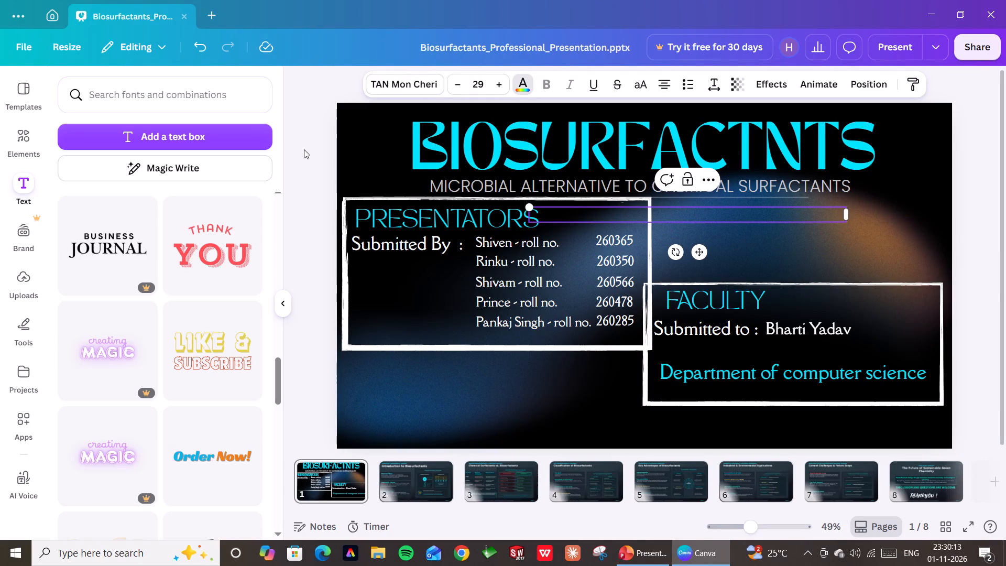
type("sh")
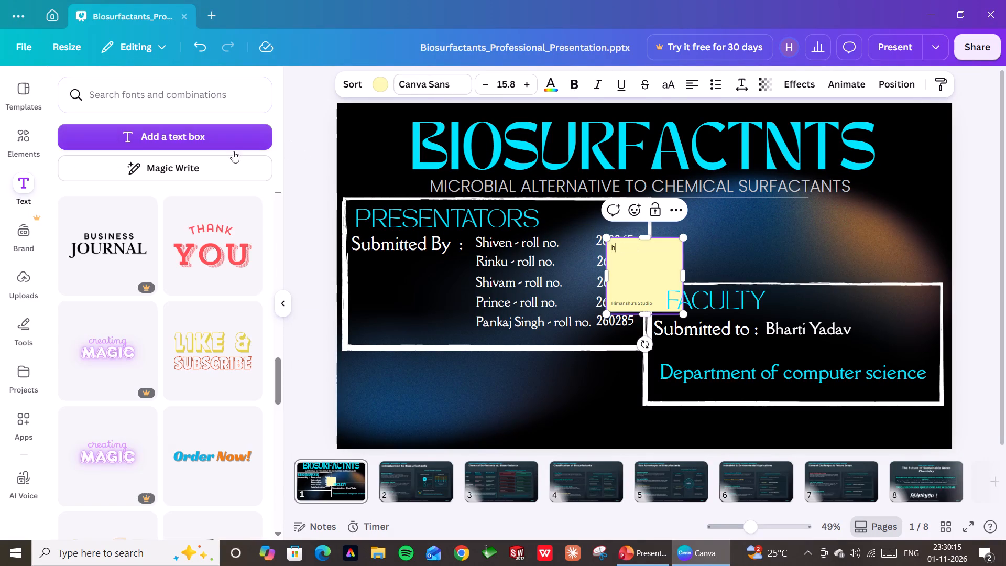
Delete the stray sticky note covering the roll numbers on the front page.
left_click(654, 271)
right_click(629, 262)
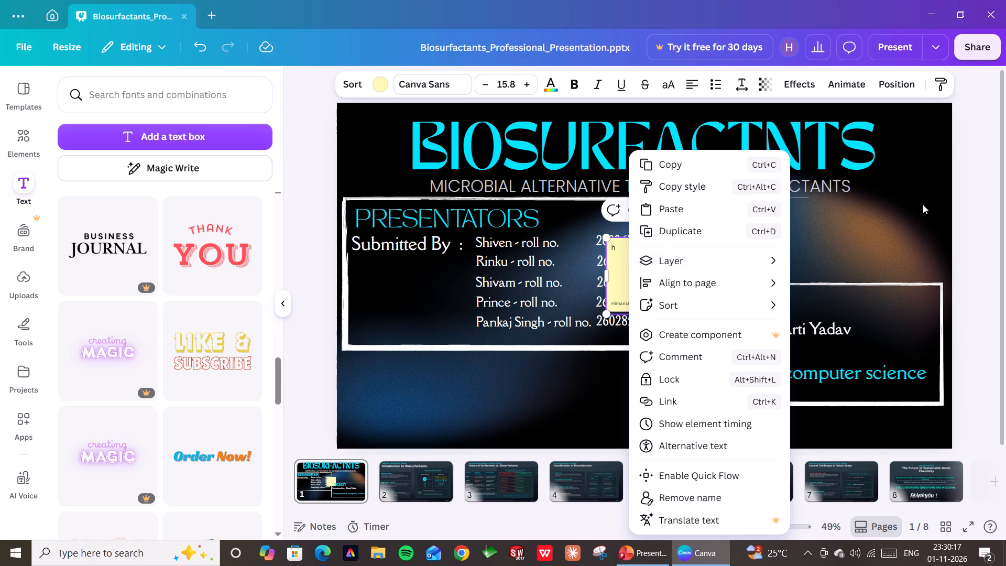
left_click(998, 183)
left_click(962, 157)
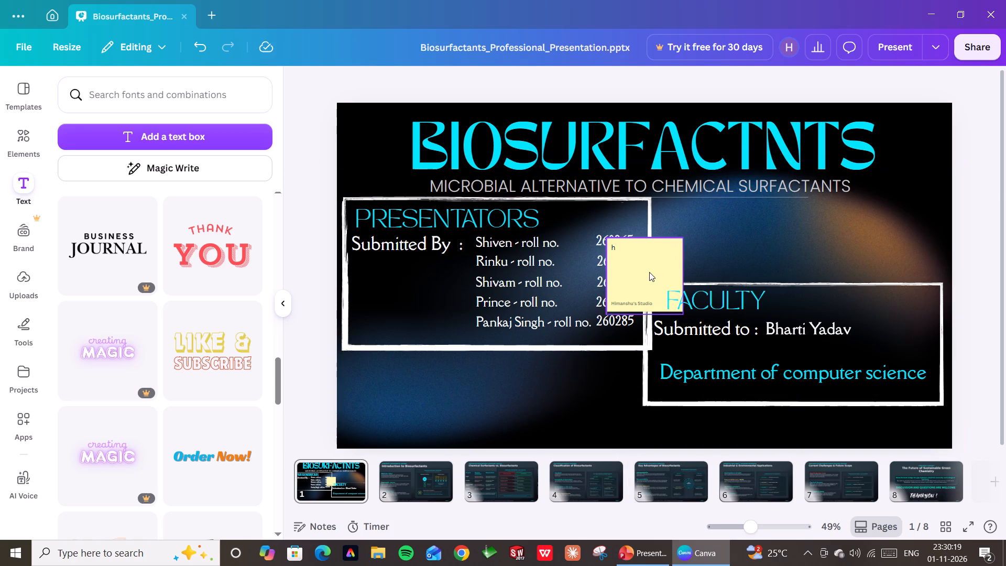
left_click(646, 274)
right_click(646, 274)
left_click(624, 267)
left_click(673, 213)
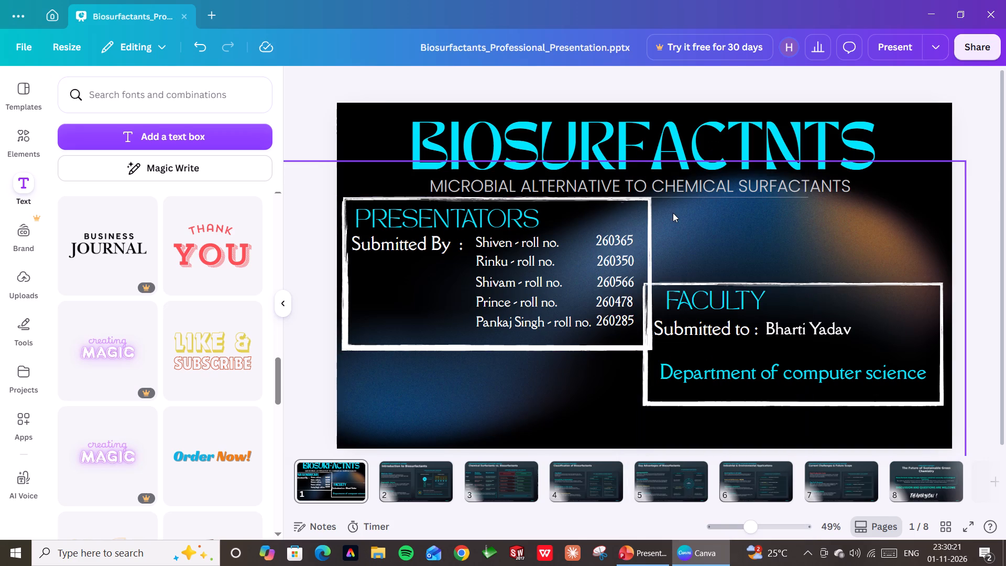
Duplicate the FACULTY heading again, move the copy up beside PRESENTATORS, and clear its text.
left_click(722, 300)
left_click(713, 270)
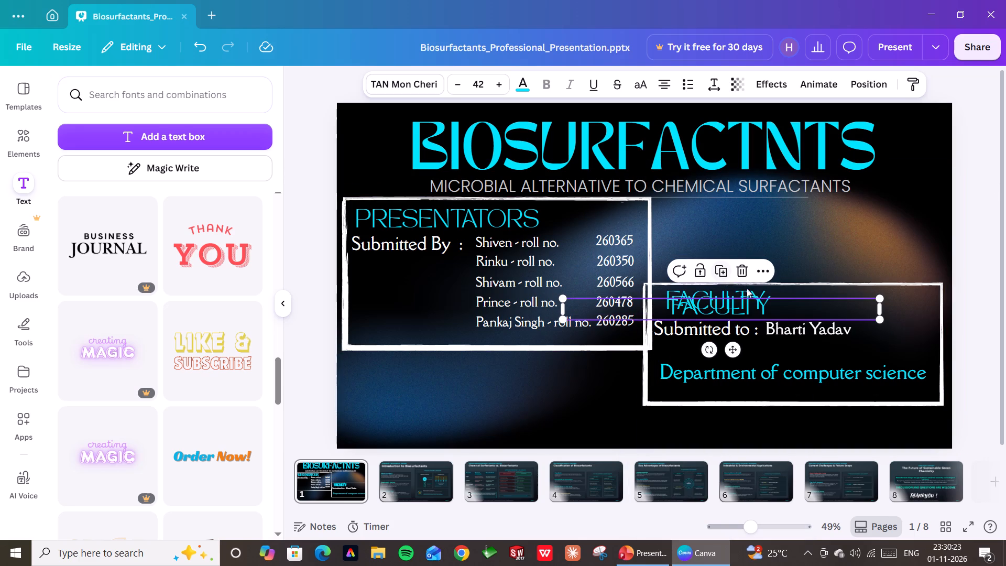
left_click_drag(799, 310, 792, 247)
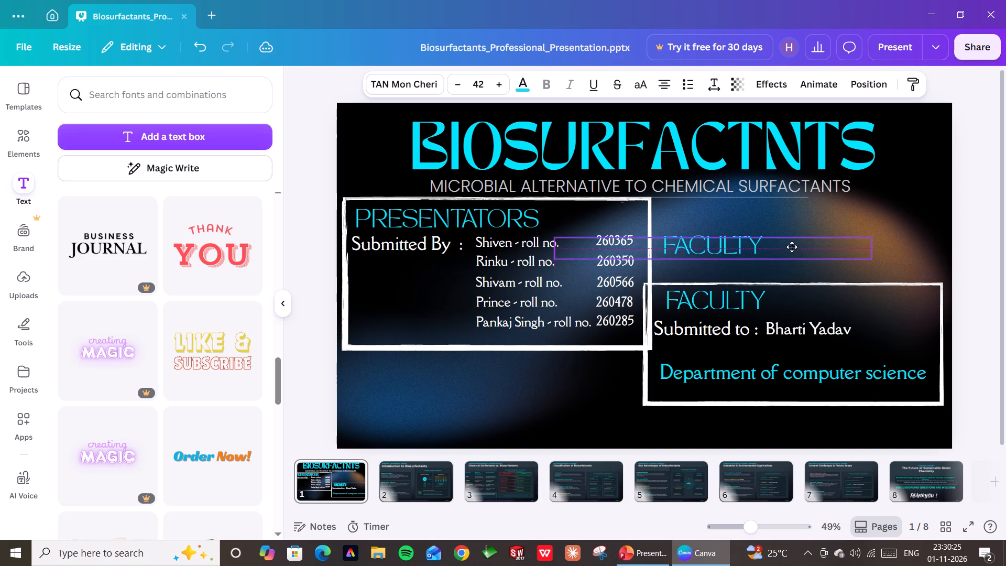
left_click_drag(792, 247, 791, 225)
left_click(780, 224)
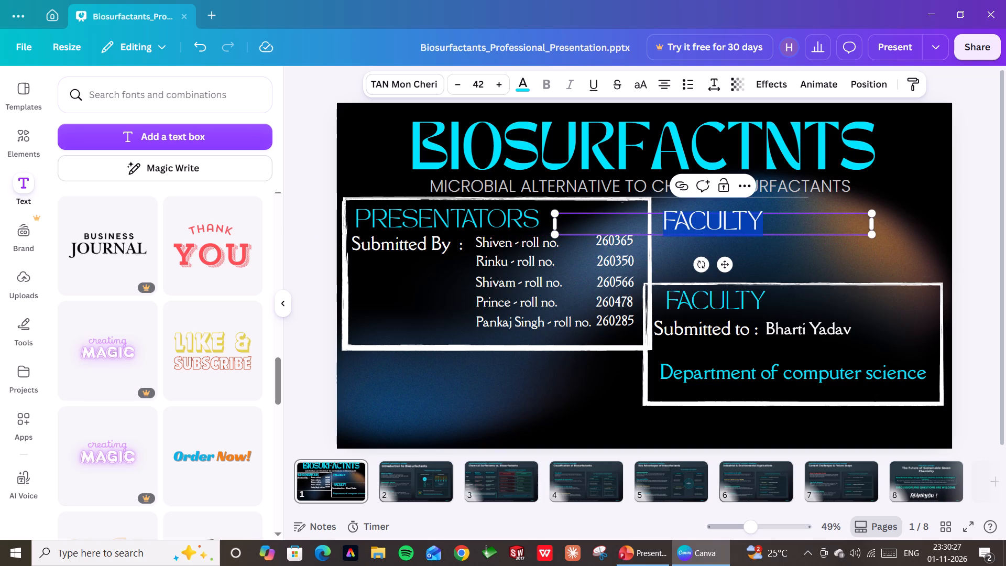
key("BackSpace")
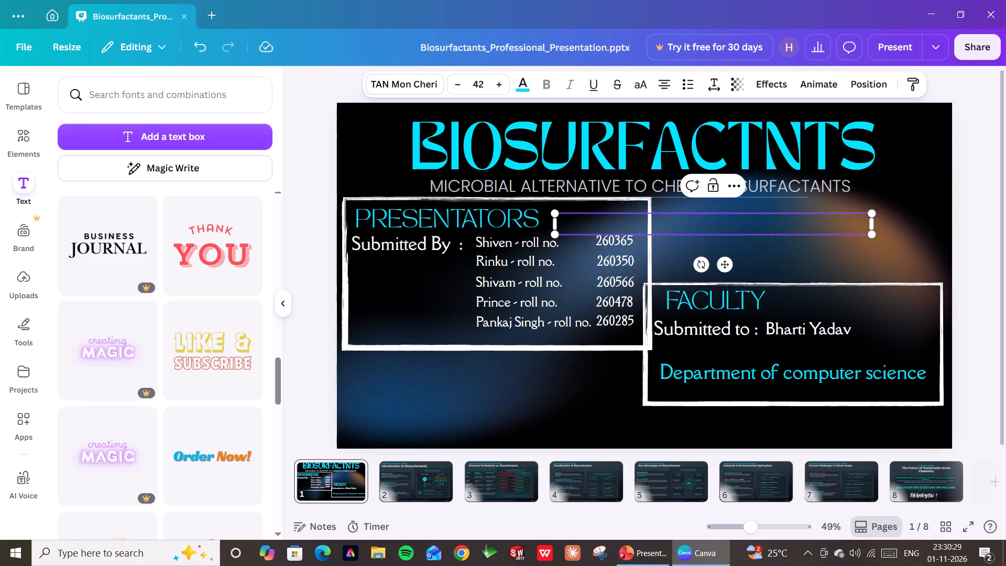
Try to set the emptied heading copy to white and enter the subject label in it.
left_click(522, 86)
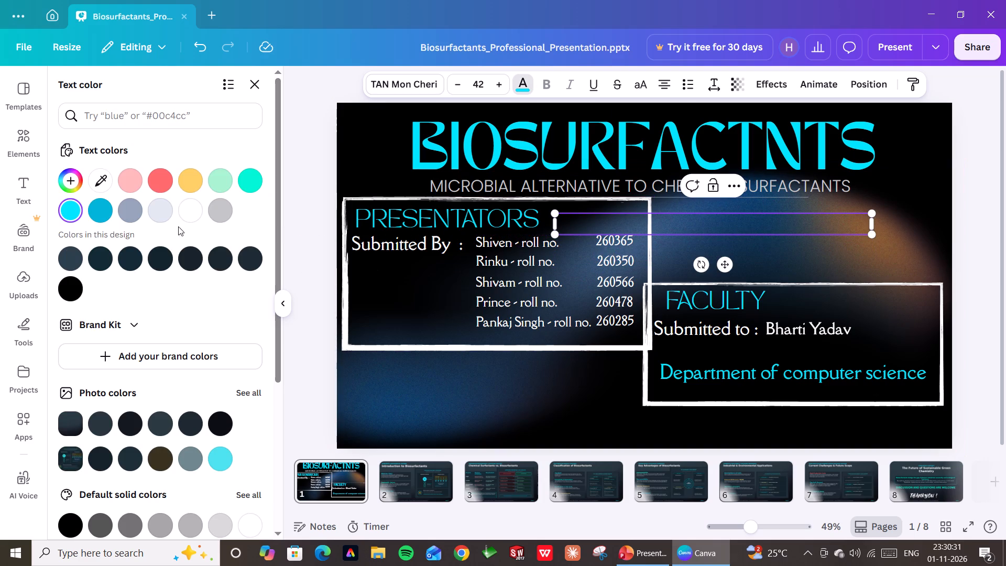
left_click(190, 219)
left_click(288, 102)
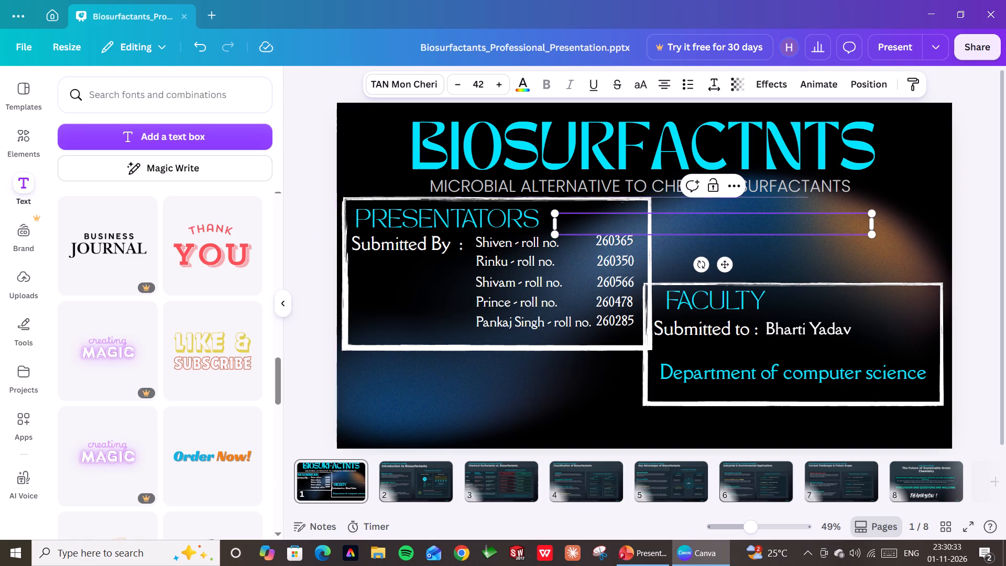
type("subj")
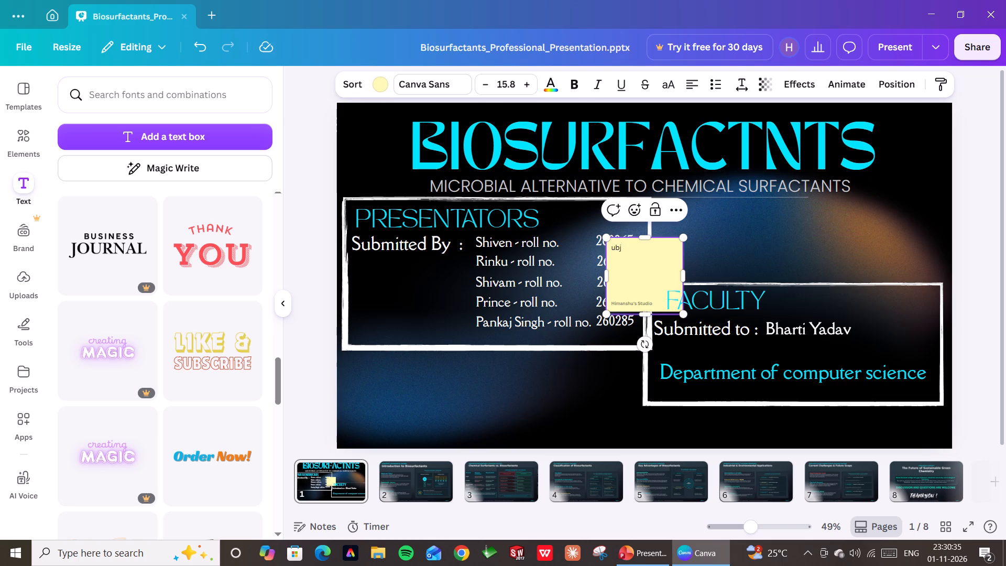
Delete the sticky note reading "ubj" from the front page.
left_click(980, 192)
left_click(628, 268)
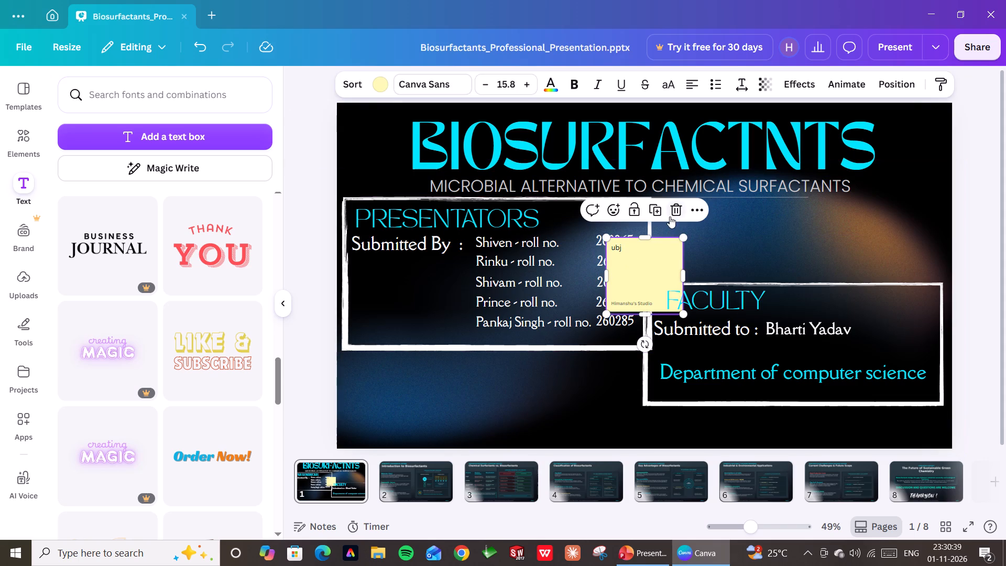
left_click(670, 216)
Duplicate the FACULTY heading, place the copy beside PRESENTATORS above the FACULTY frame, and replace its text with "subject".
left_click(708, 289)
left_click(712, 299)
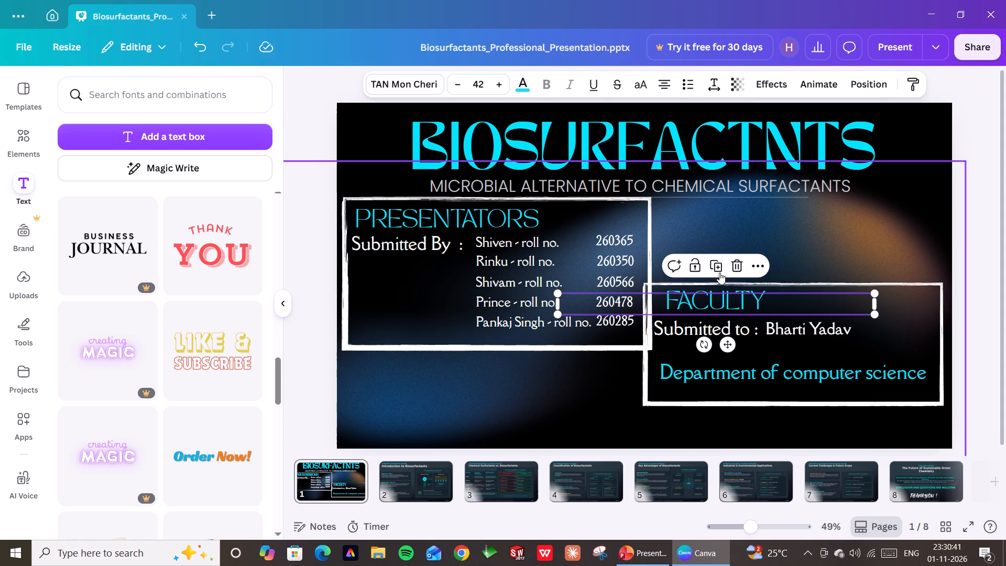
left_click(721, 267)
left_click_drag(802, 310, 788, 263)
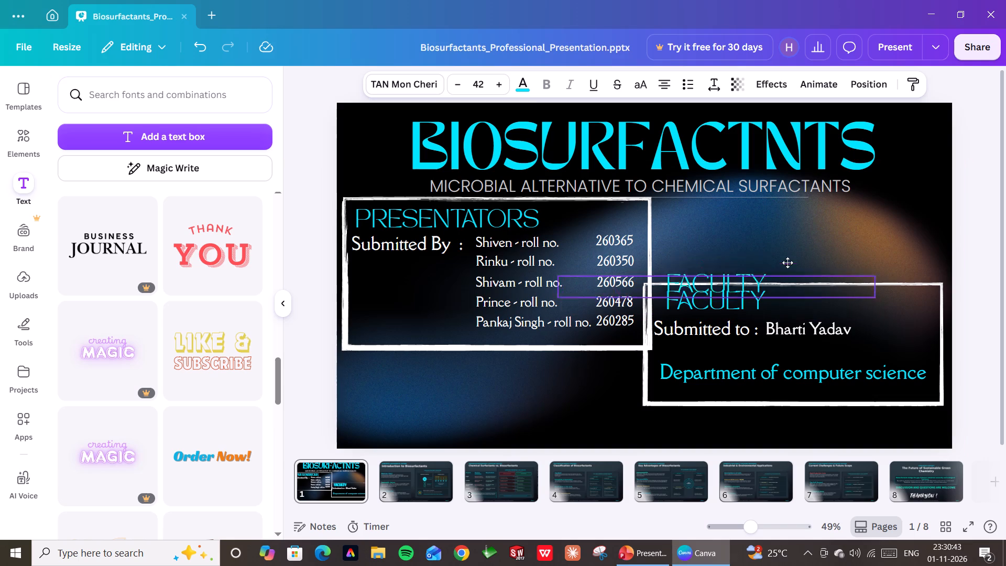
left_click_drag(788, 263, 790, 221)
left_click(757, 217)
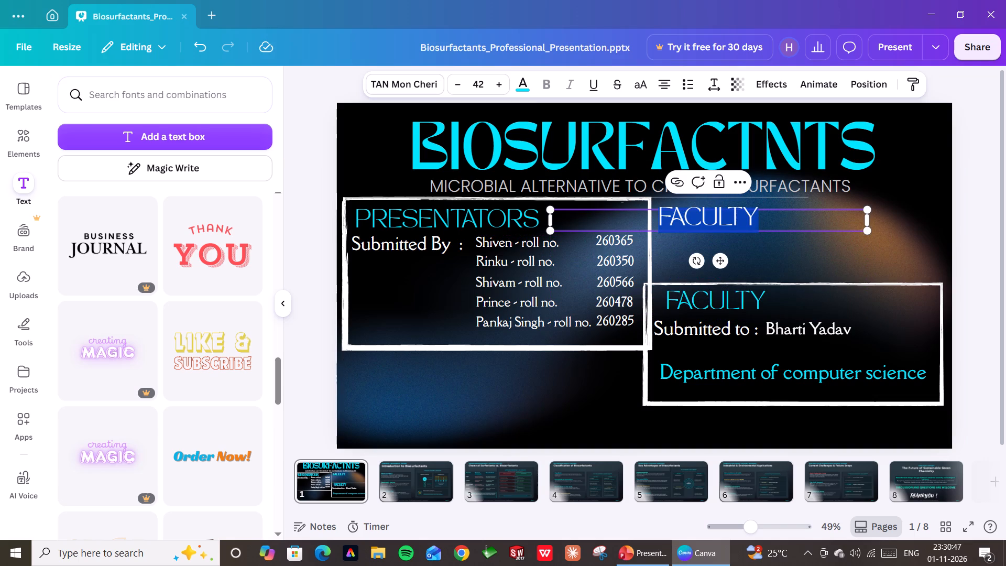
key("BackSpace")
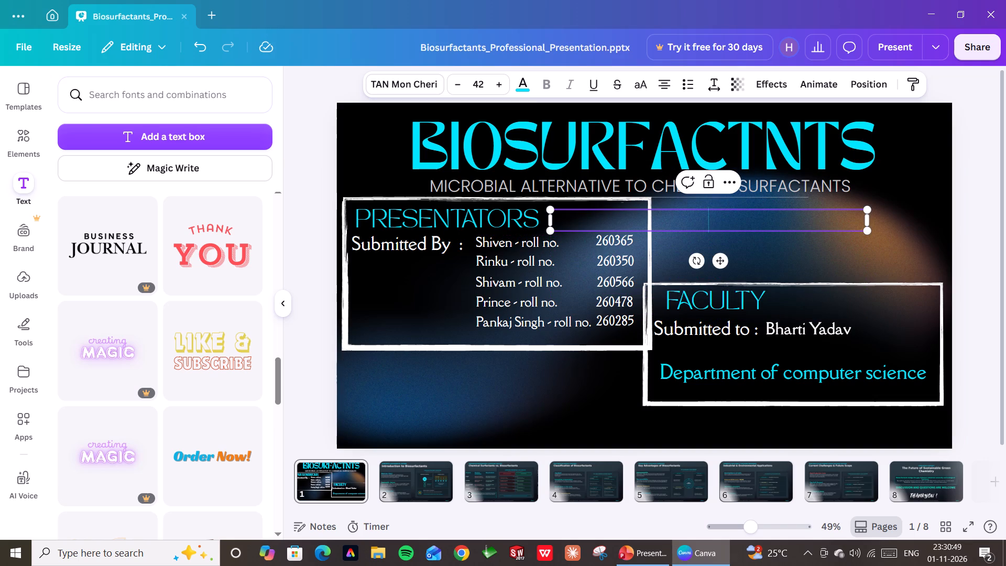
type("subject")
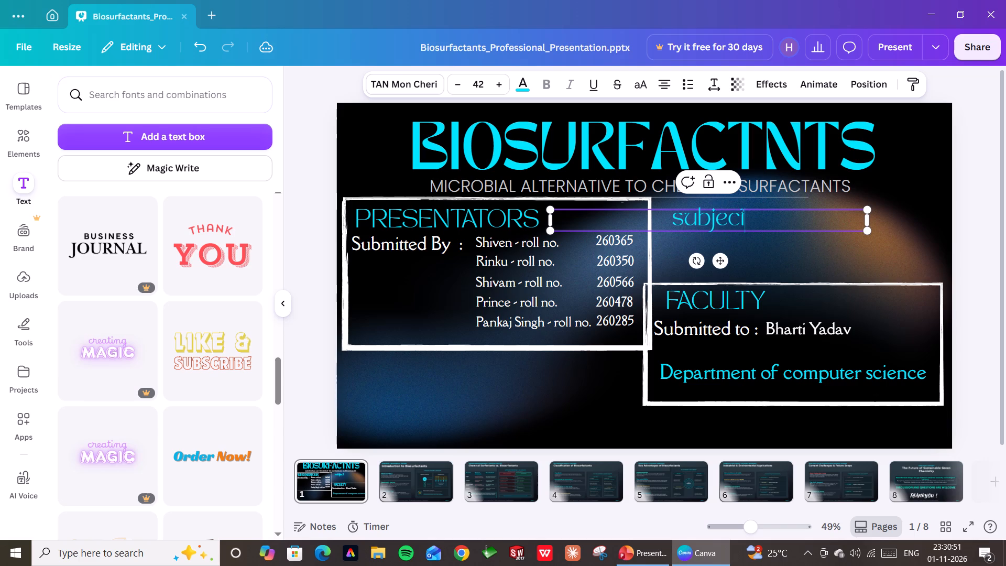
Retype the label beside PRESENTATORS in capitals as "SUBJECT:" and reduce its font size to 34.
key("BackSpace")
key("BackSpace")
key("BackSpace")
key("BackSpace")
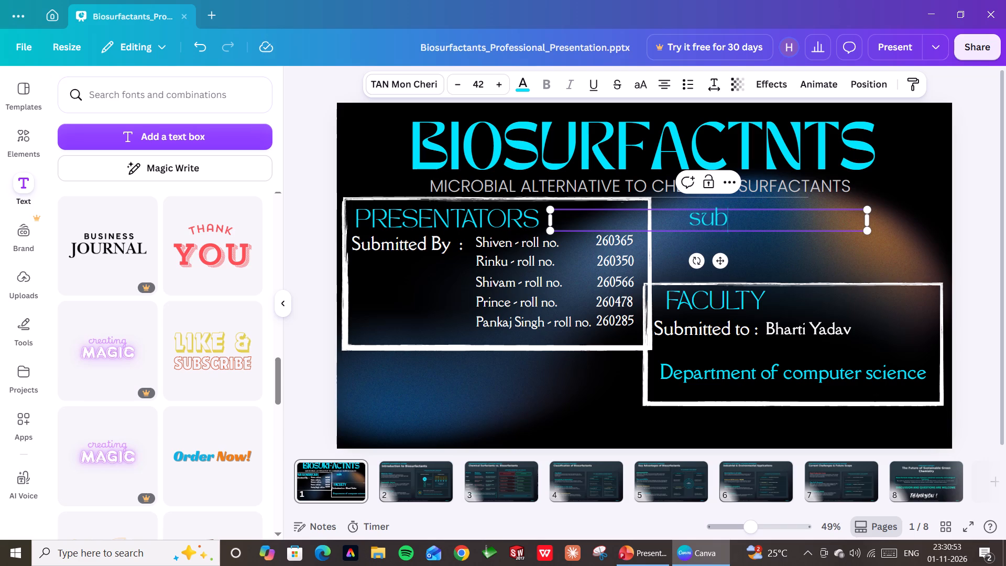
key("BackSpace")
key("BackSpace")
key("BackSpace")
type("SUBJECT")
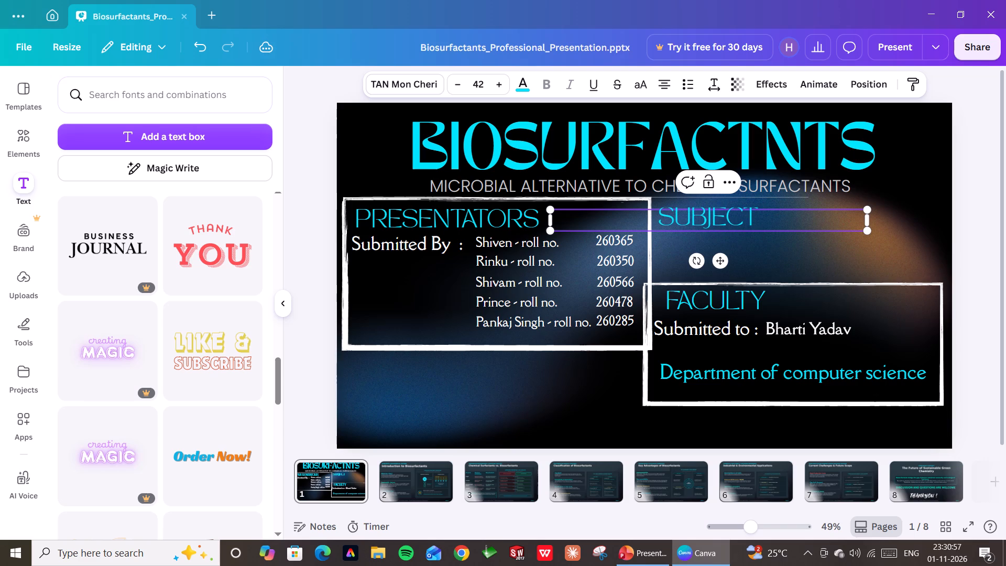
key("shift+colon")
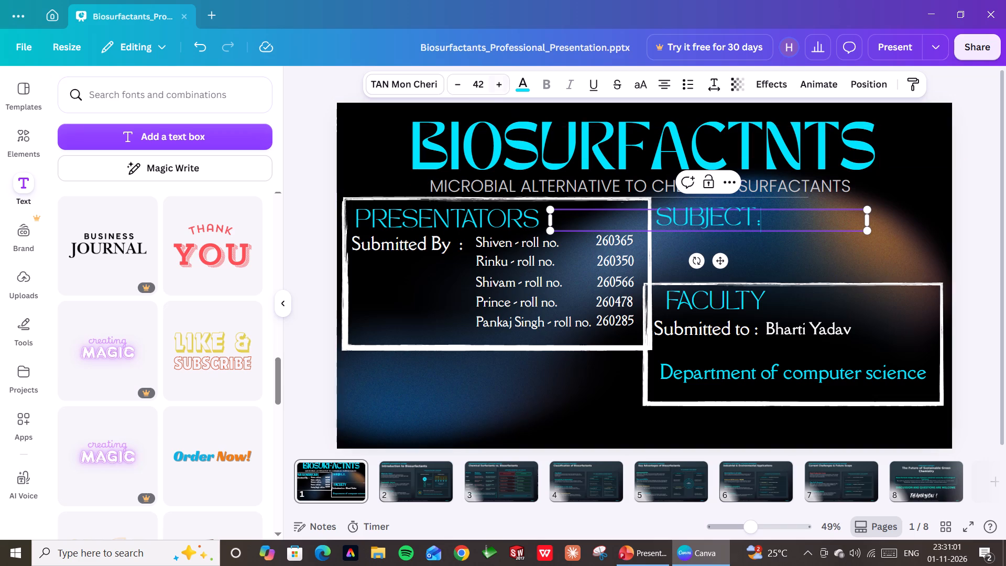
triple_click(460, 85)
triple_click(460, 85)
double_click(460, 84)
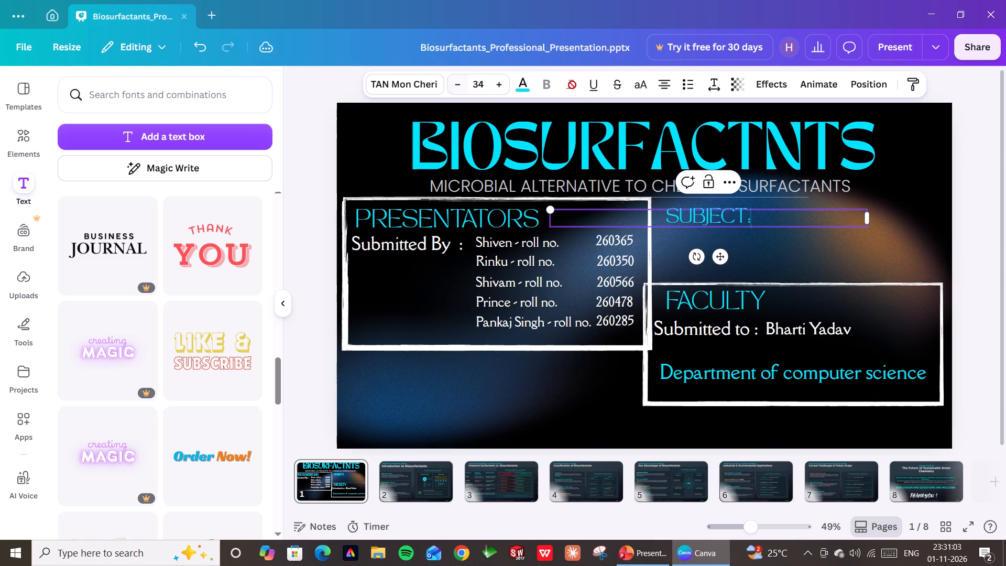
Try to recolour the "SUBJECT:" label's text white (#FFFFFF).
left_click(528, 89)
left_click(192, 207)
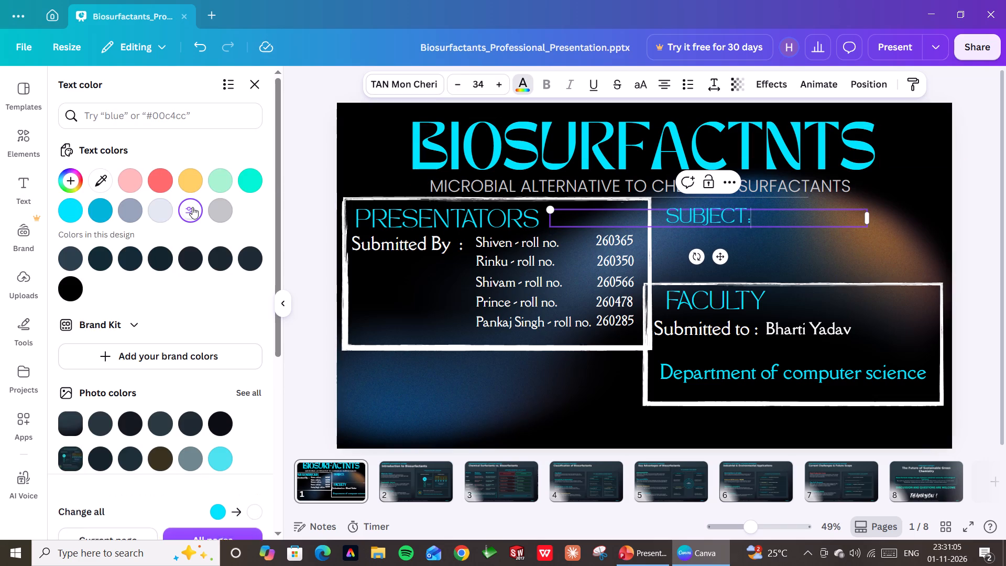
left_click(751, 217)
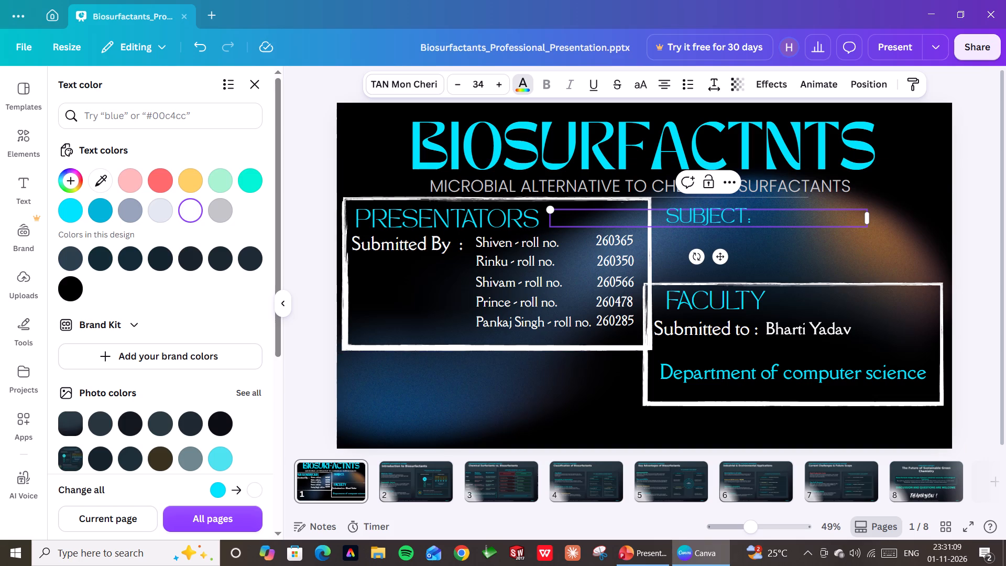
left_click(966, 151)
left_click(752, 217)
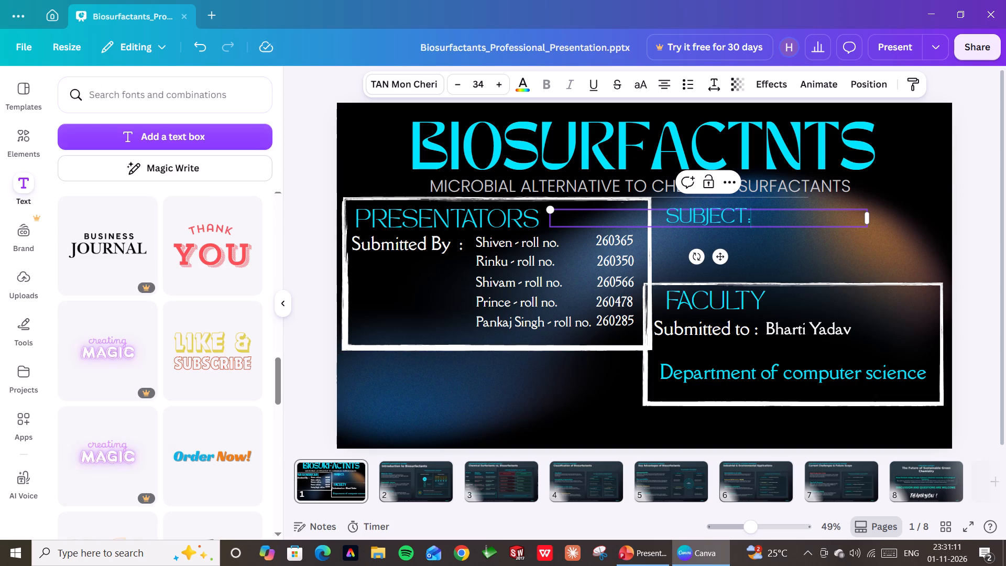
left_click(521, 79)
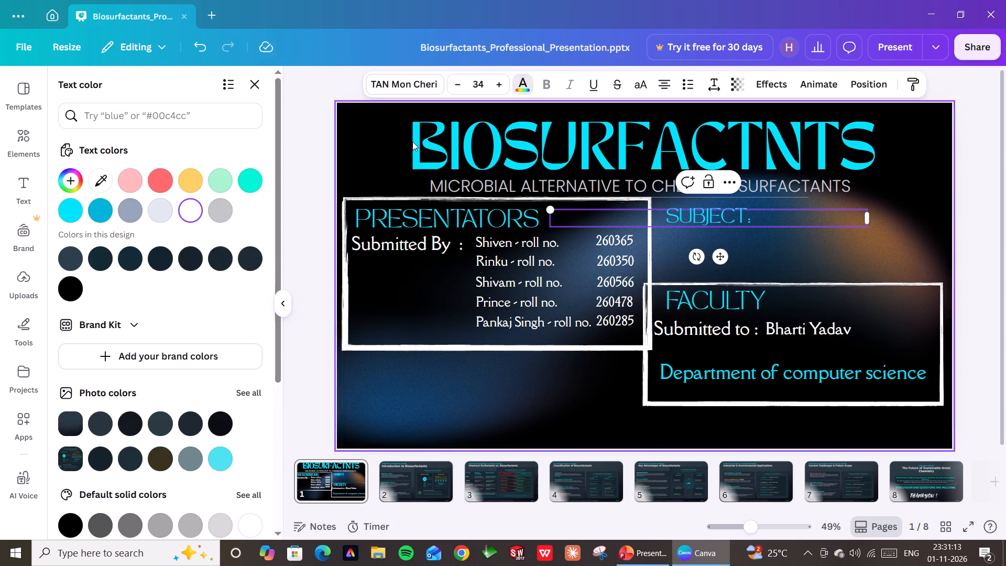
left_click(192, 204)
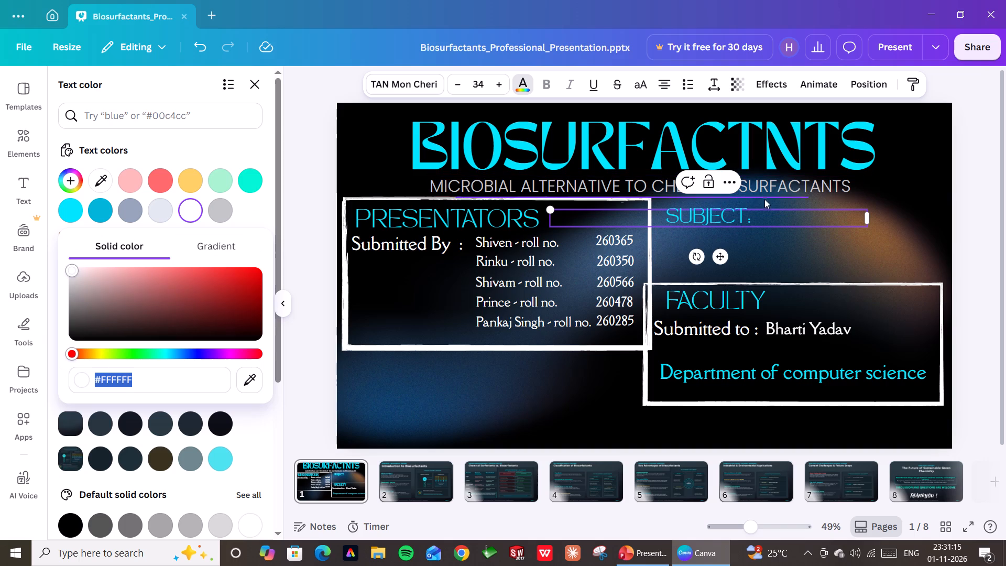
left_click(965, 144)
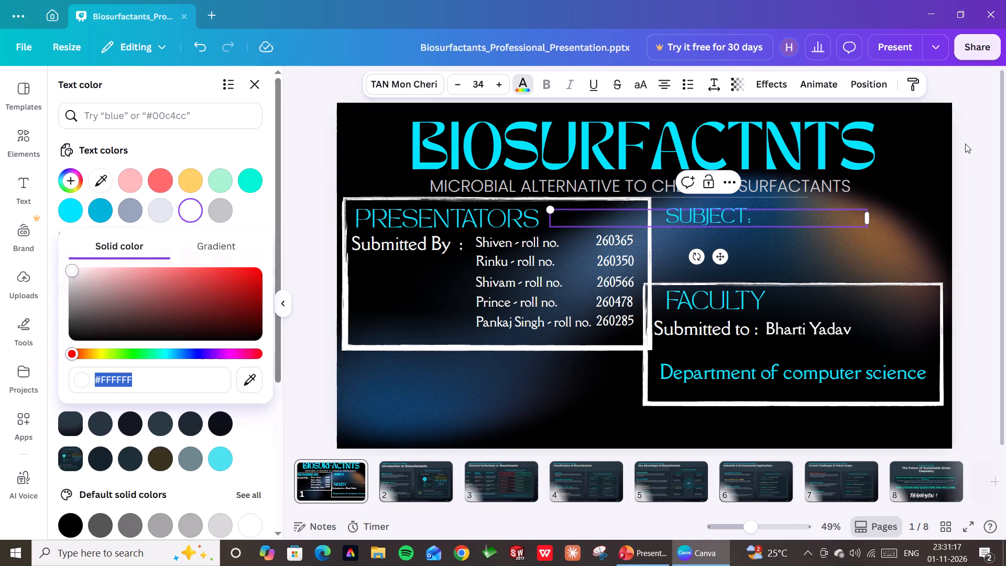
Clear the subject label, set its text color to white, and re-enter "SUBJECT:" in it.
left_click(764, 222)
key("BackSpace")
key("BackSpace")
key("BackSpace")
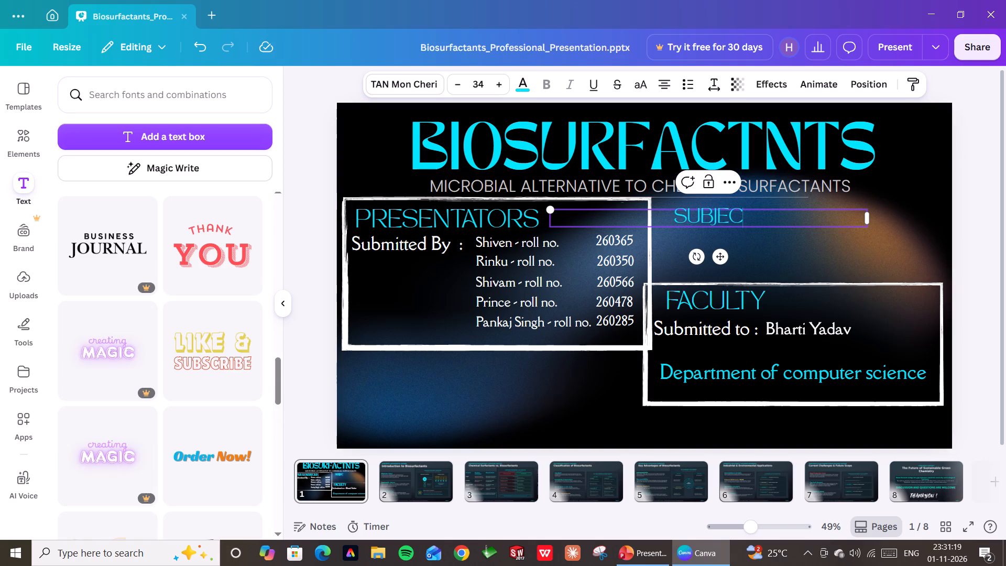
key("BackSpace")
key("BackSpace")
key("BackSpace")
key("BackSpace")
key("BackSpace")
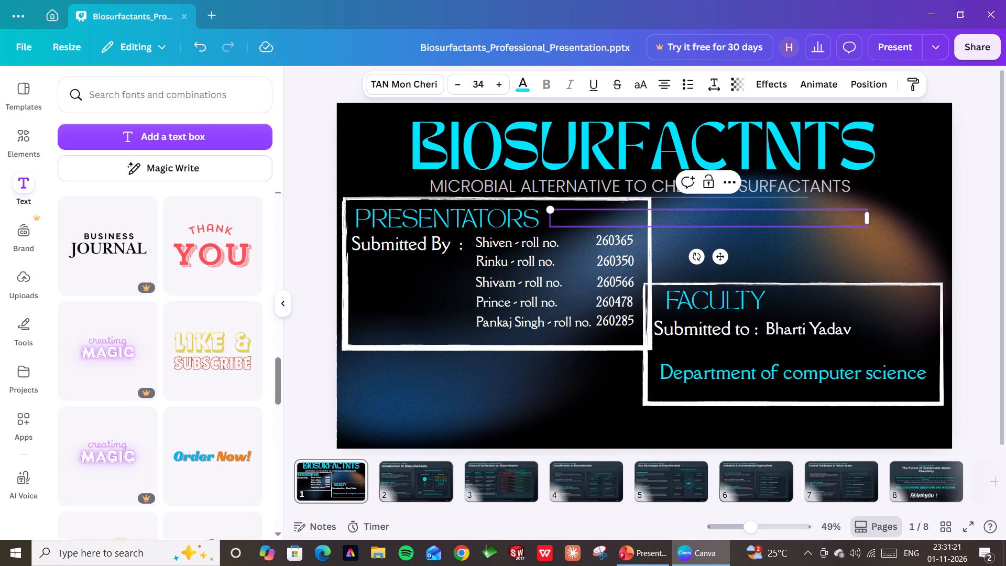
left_click(516, 81)
left_click(184, 208)
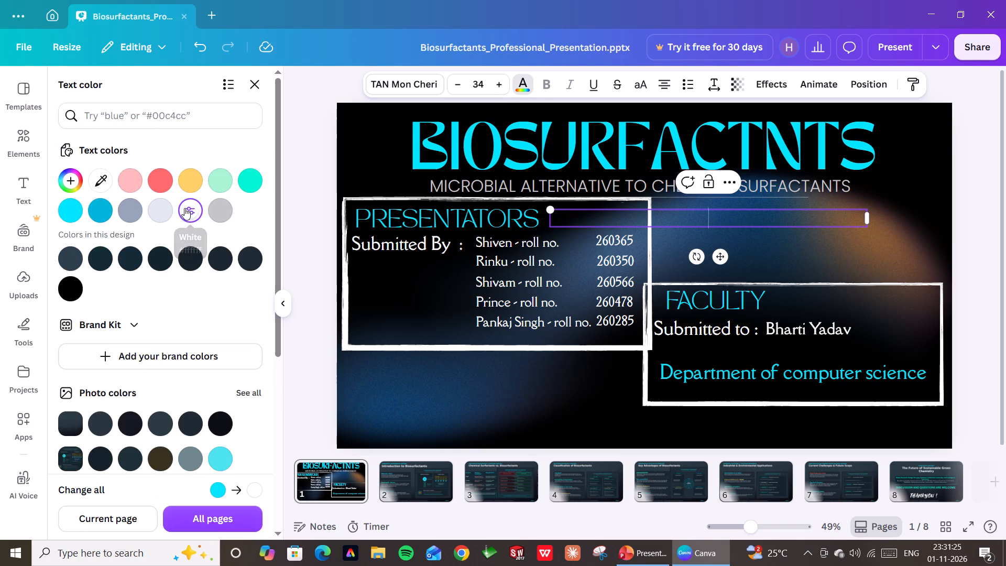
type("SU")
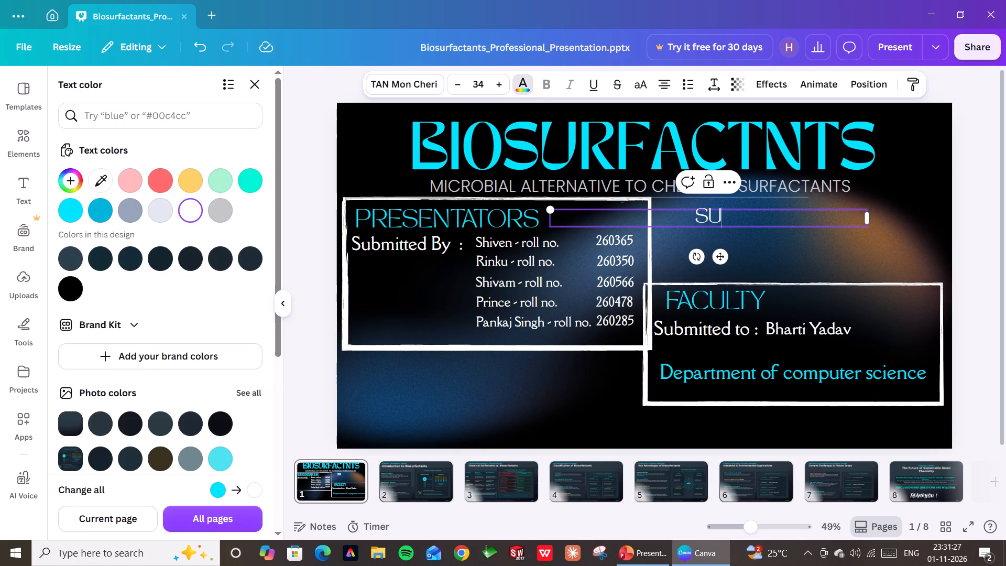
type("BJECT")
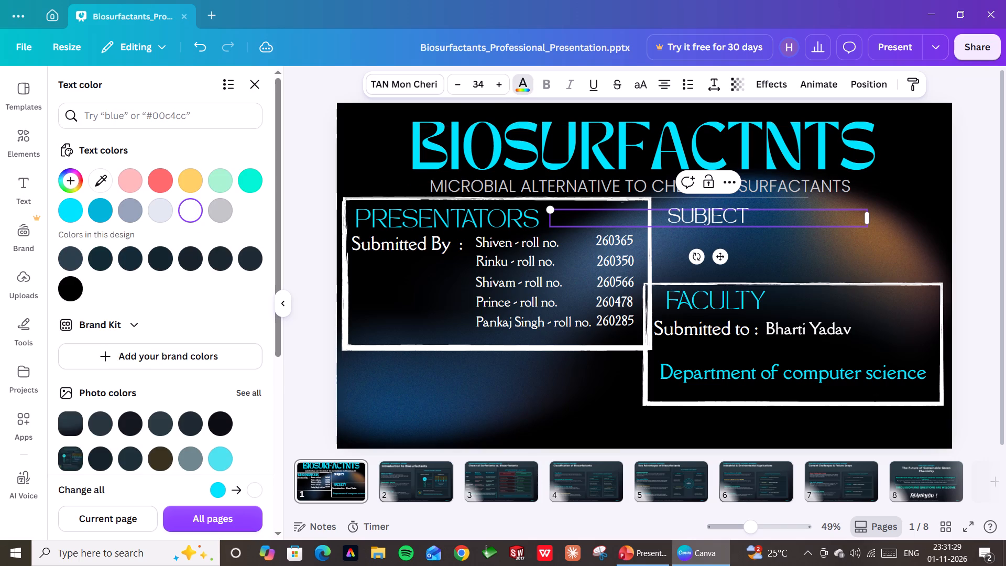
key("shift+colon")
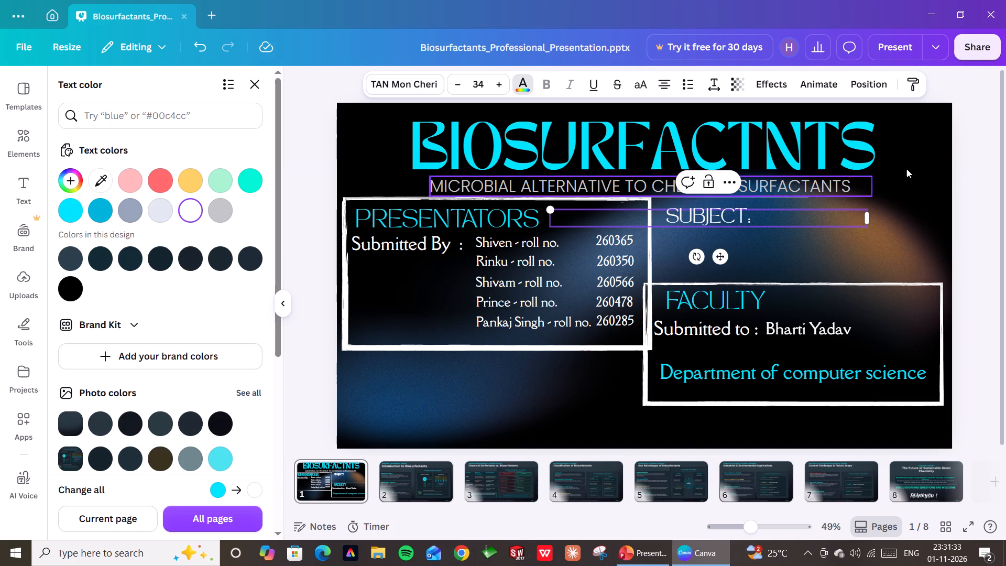
left_click(967, 139)
left_click(970, 140)
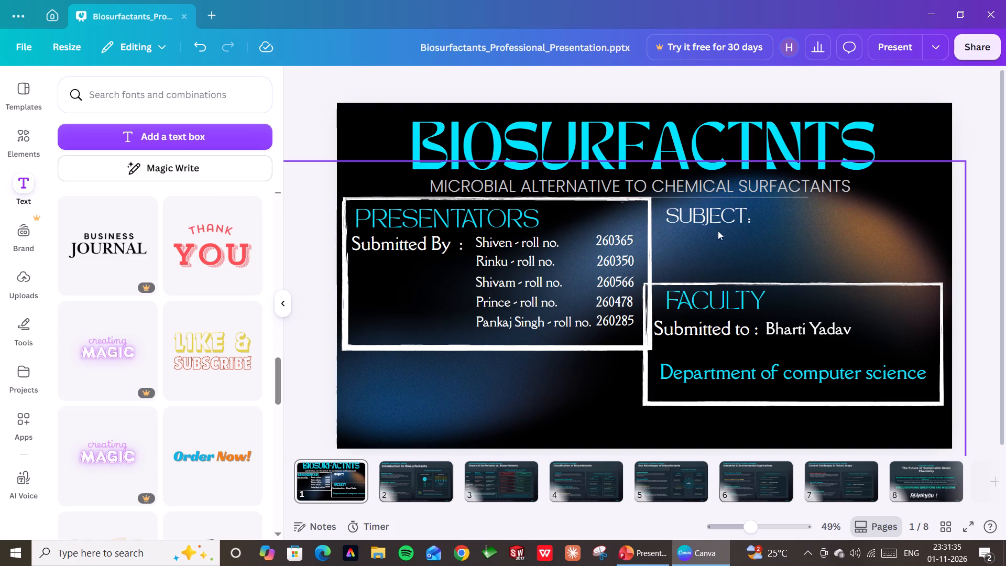
Duplicate the white "SUBJECT:" label and place the copy directly after the original on the same line.
left_click(709, 216)
left_click(715, 179)
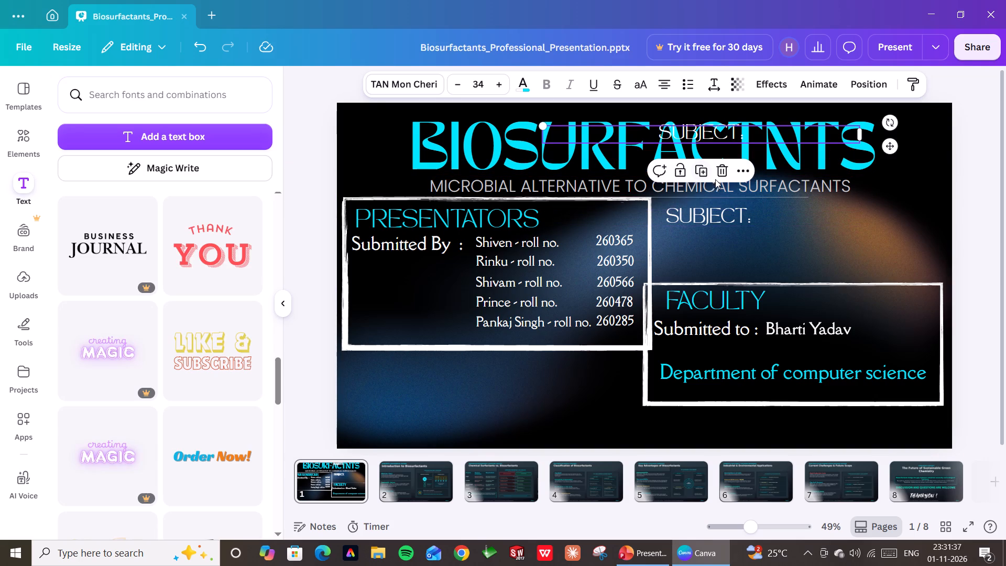
left_click_drag(738, 129, 810, 195)
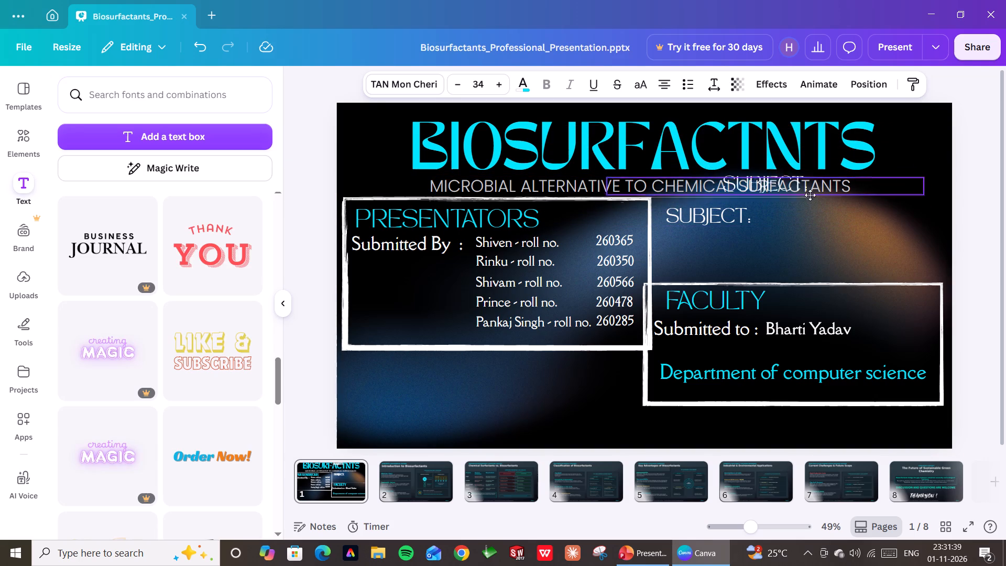
left_click_drag(810, 195, 834, 211)
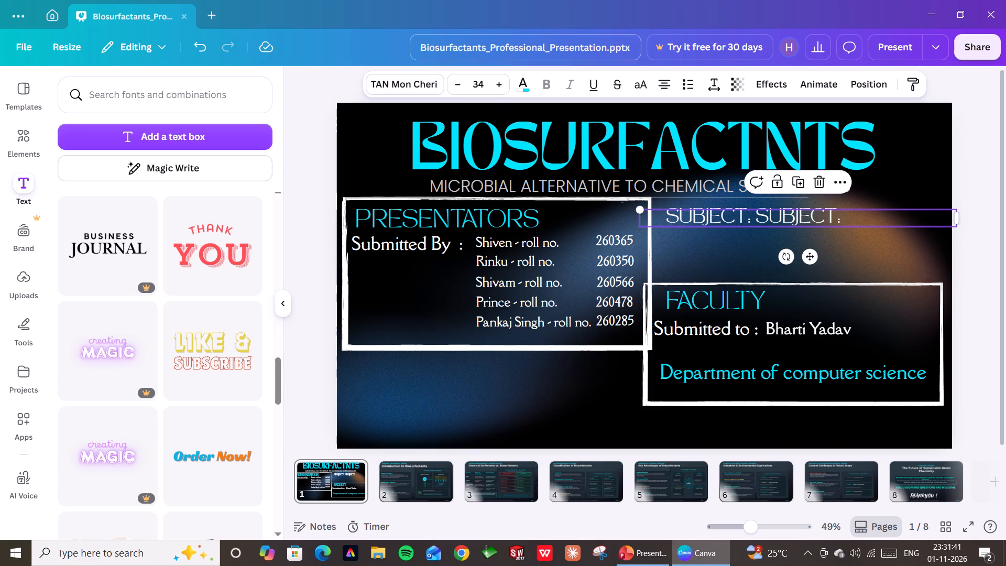
Reduce the copied subject label's font size to 26.
triple_click(460, 86)
triple_click(460, 86)
double_click(460, 86)
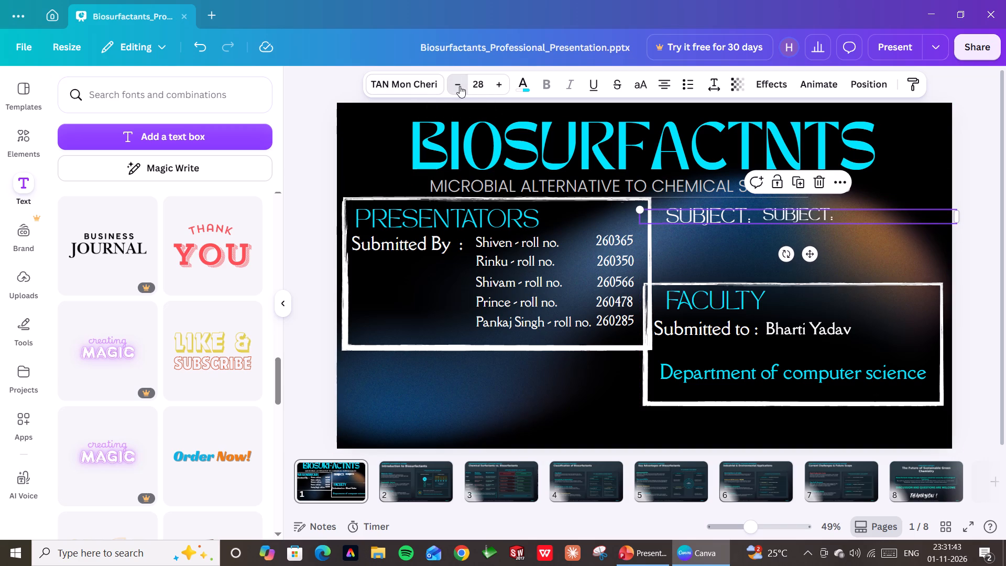
Replace the copied label's text with "Biology", using a capital only for the first letter.
left_click(843, 213)
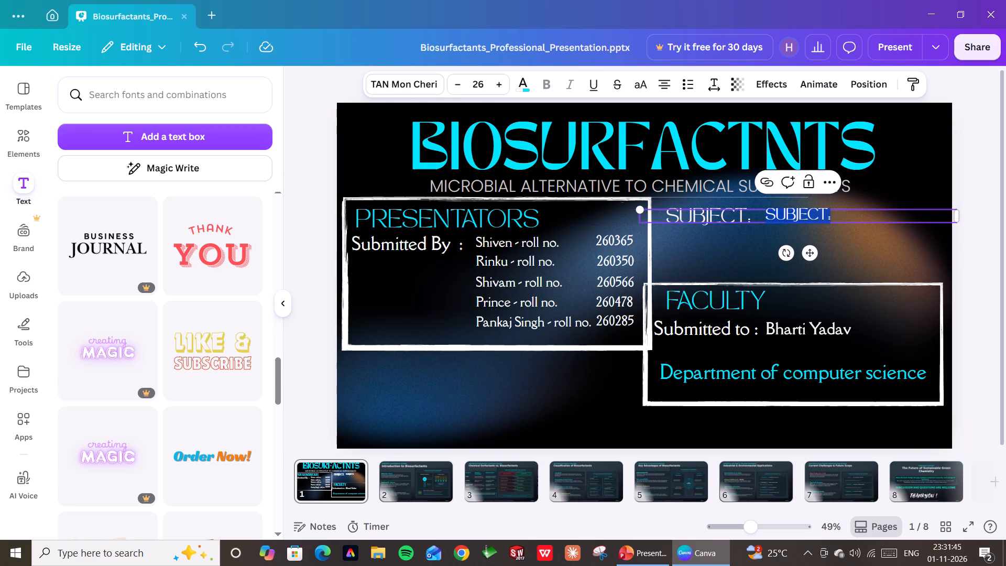
key("BackSpace")
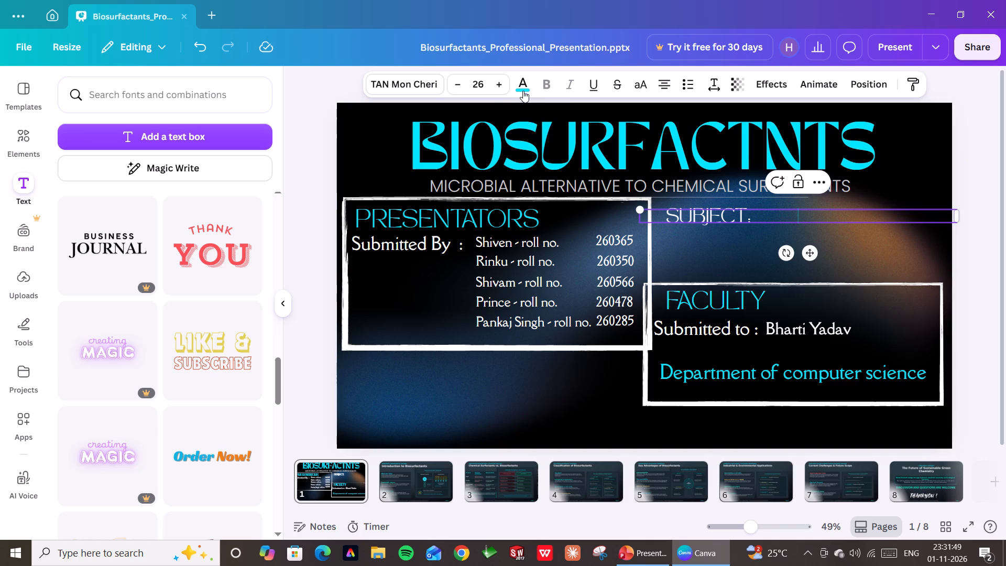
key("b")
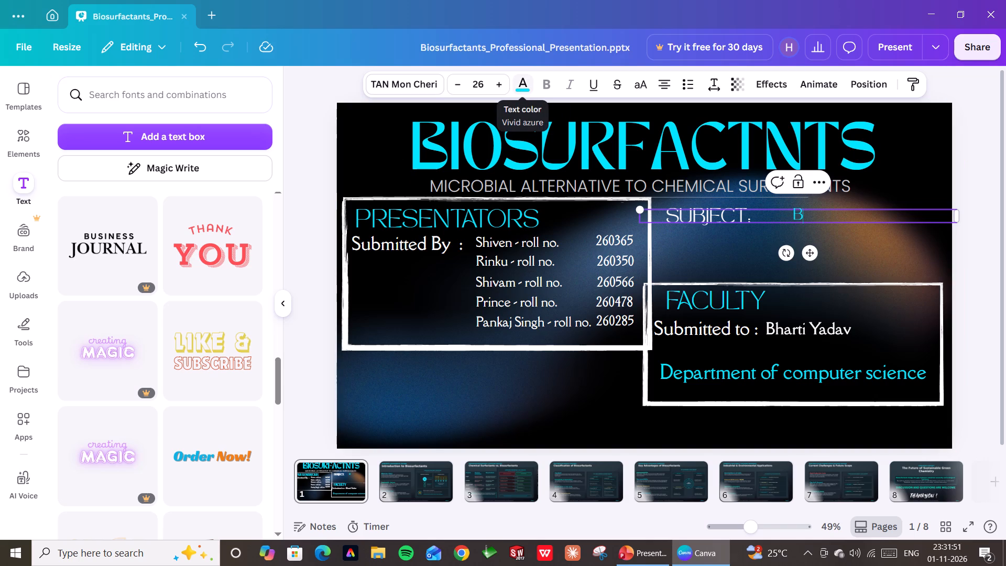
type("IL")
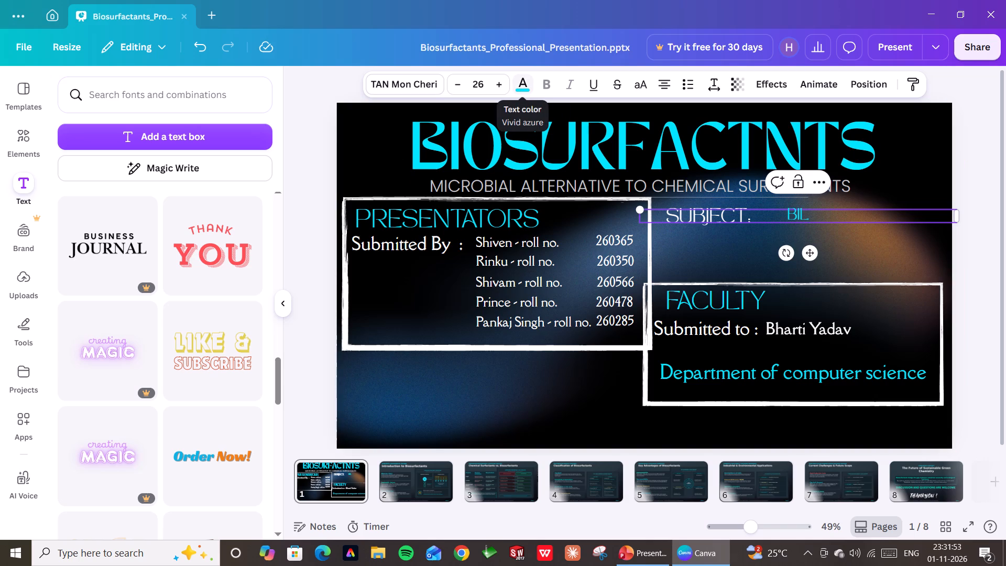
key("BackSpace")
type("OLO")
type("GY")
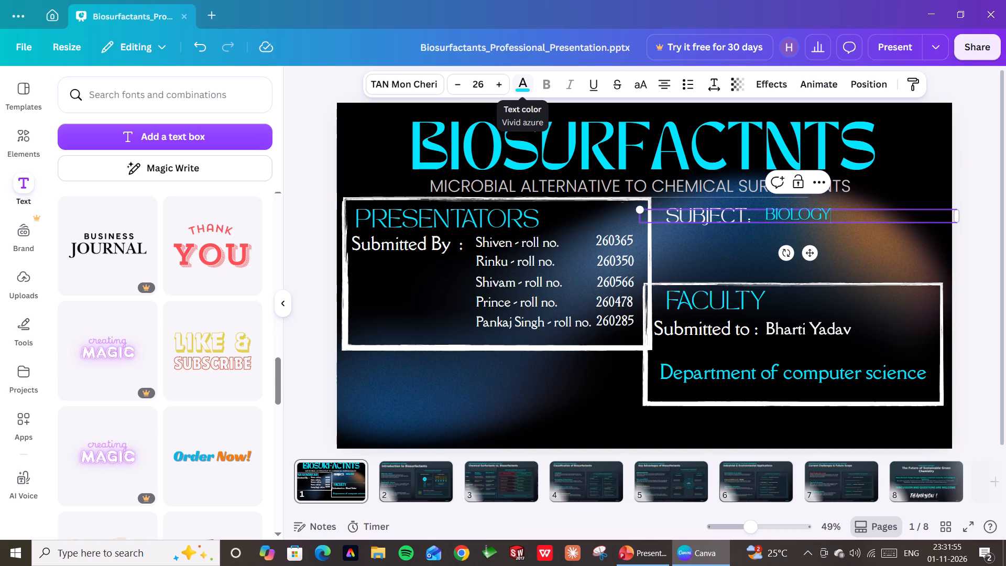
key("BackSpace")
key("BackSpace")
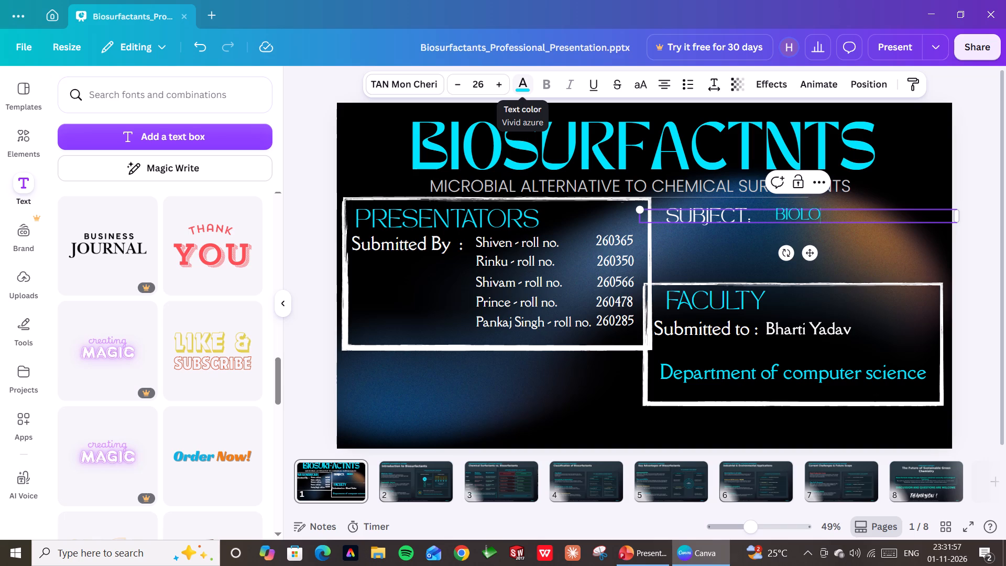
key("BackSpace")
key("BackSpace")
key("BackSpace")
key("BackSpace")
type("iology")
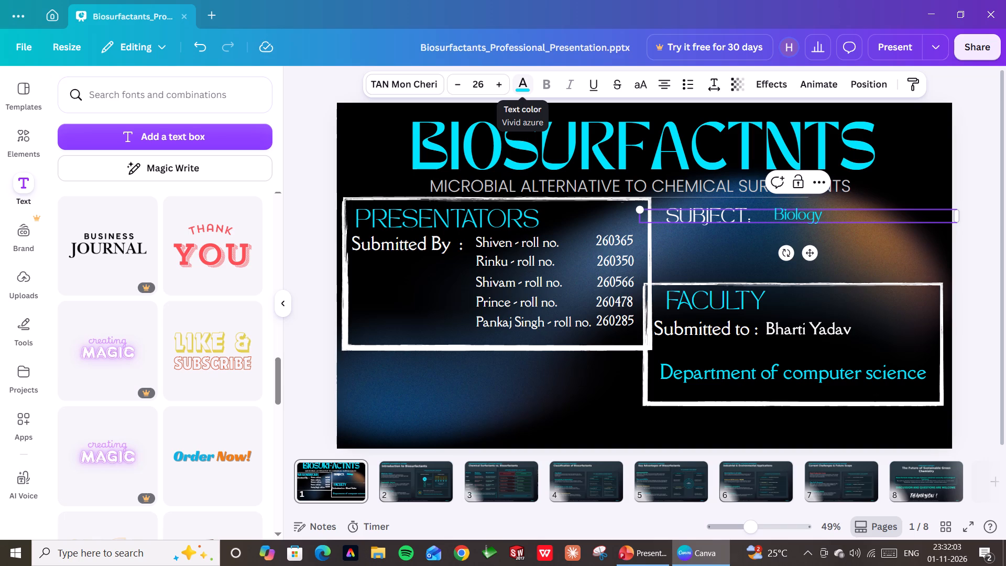
Extend the subject name to read "Biology For Engineers", capitalizing each word.
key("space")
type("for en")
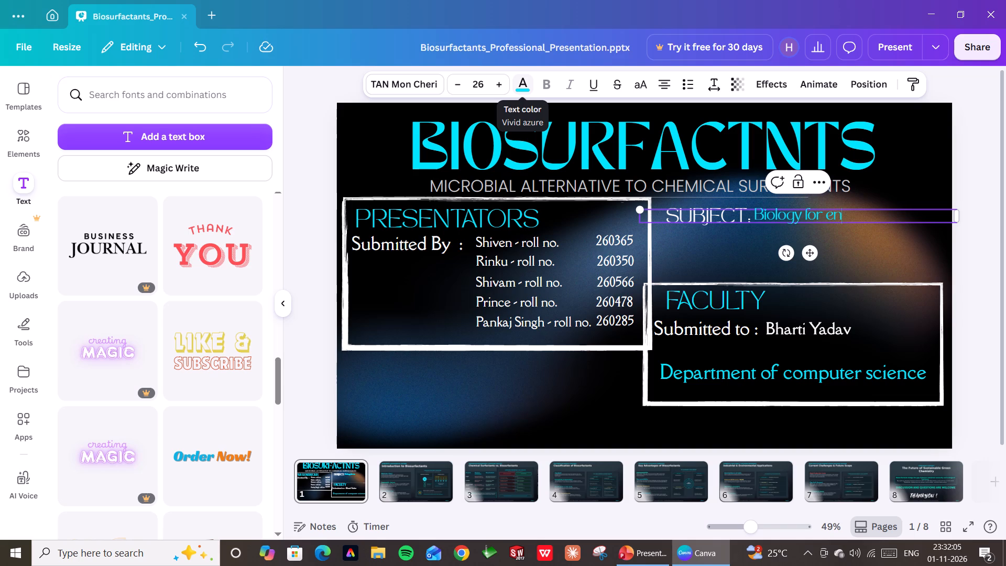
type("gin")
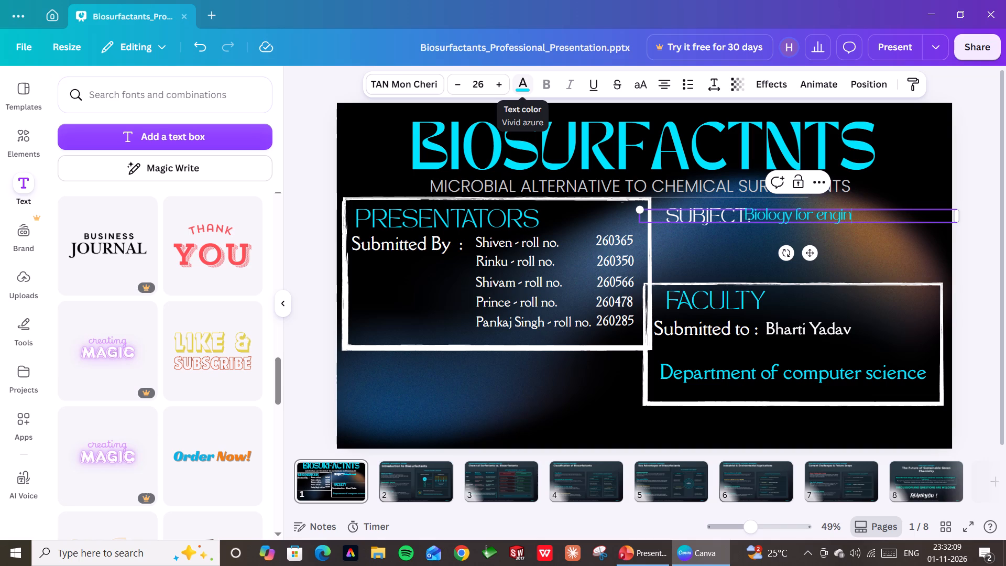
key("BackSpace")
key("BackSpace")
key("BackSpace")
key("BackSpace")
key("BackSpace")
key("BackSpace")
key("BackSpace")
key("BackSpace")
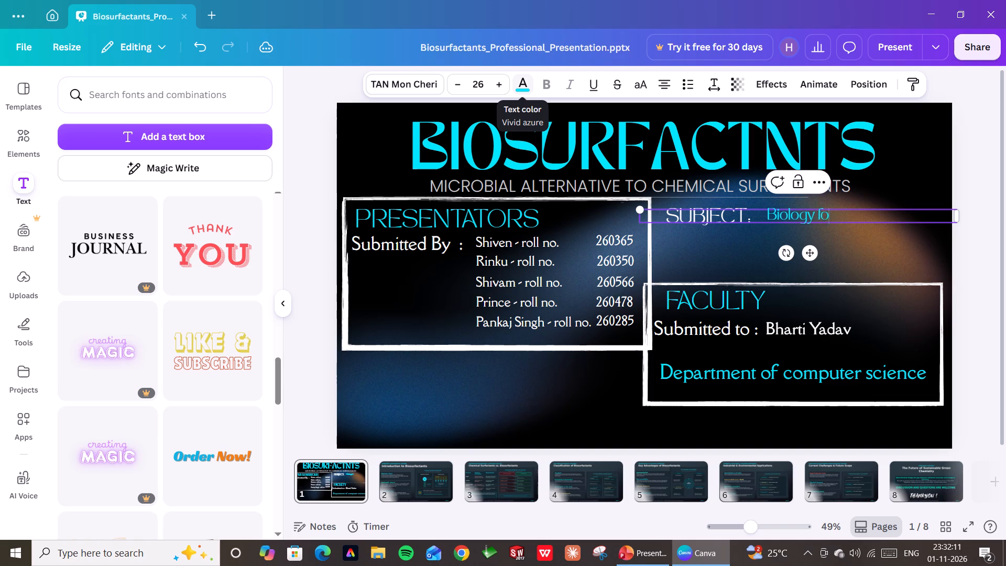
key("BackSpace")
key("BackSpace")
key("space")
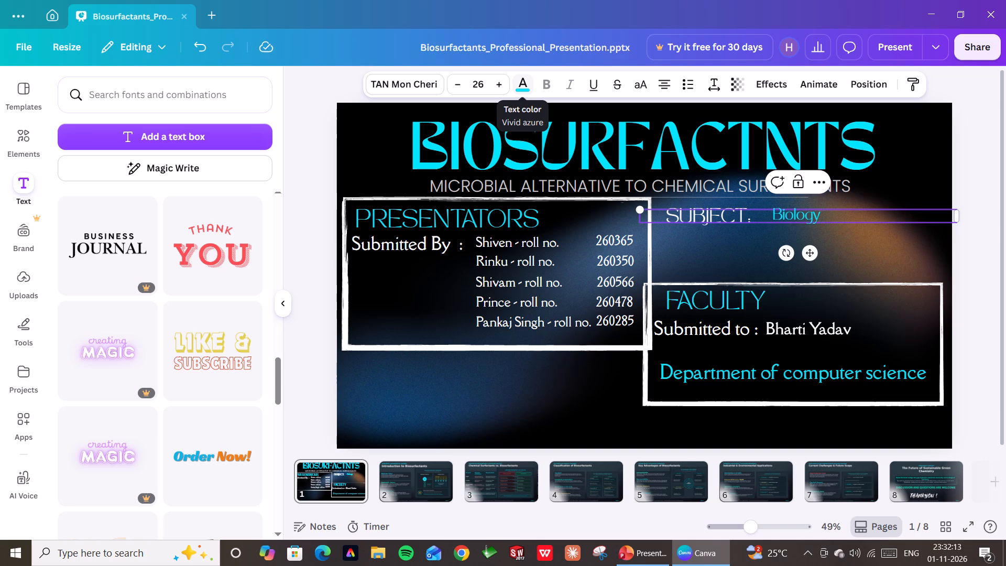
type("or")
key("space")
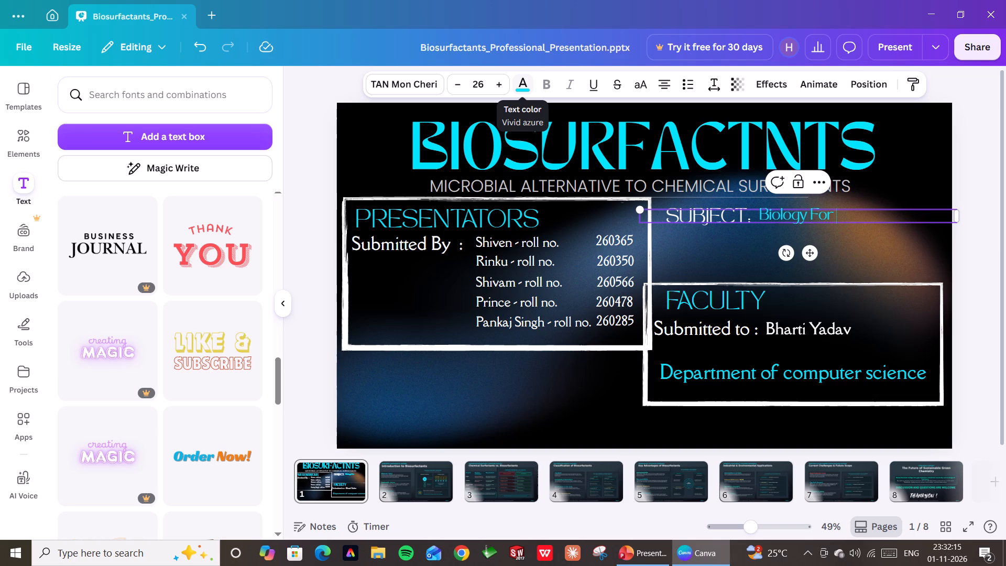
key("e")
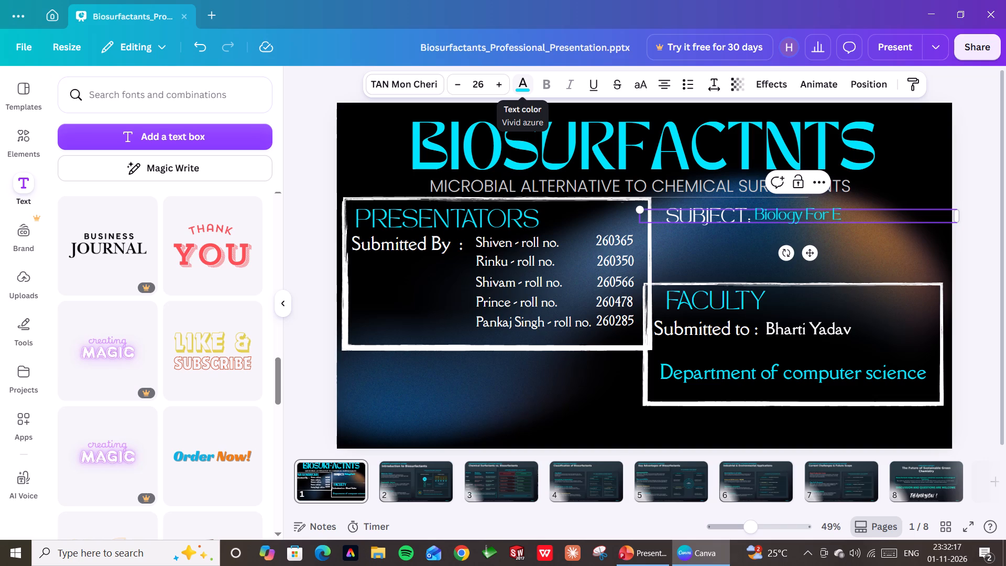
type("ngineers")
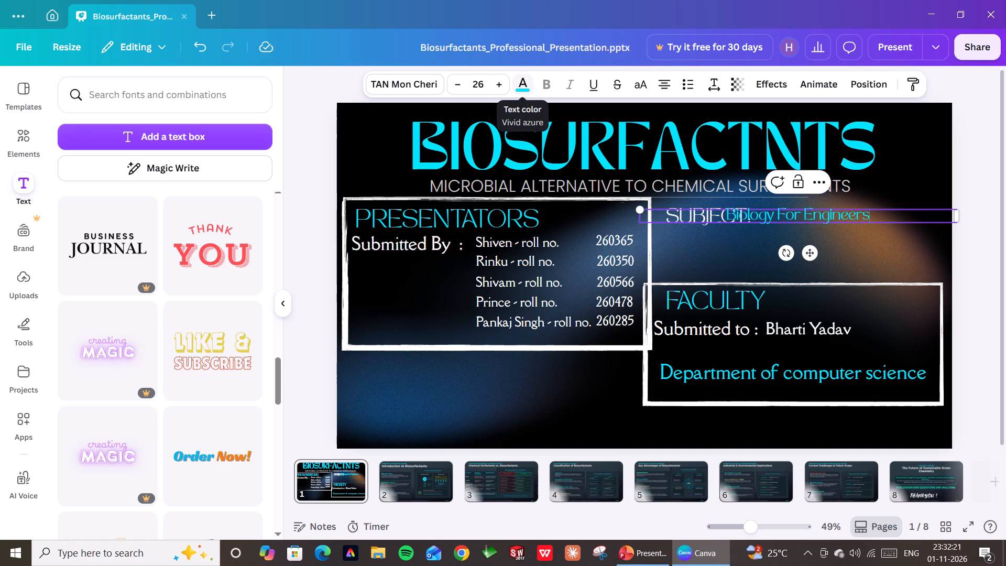
Move the "Biology For Engineers" text so it sits directly after the "SUBJECT:" label on the same line.
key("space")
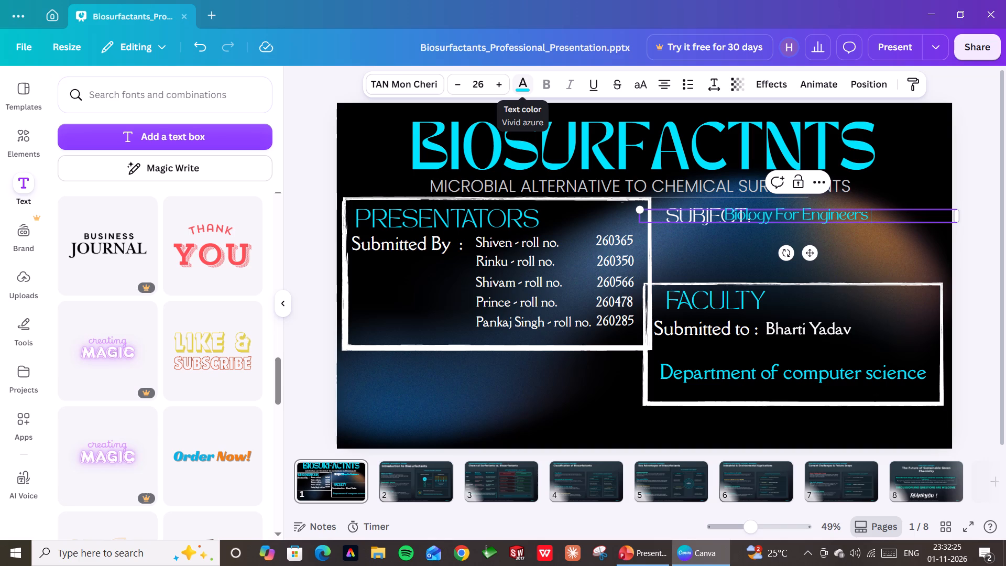
left_click_drag(881, 220, 889, 220)
left_click(991, 158)
left_click_drag(904, 216, 924, 214)
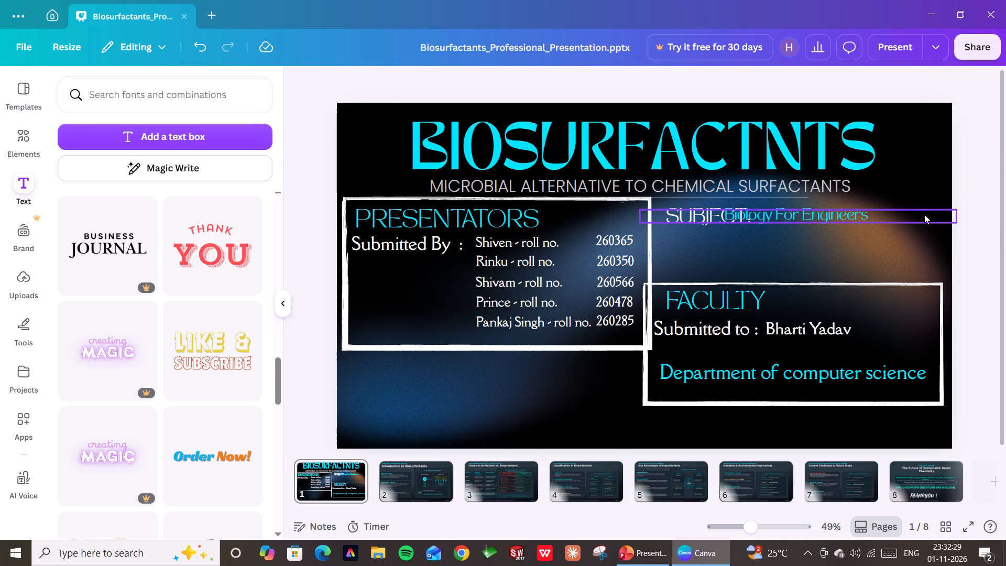
left_click_drag(924, 214, 935, 217)
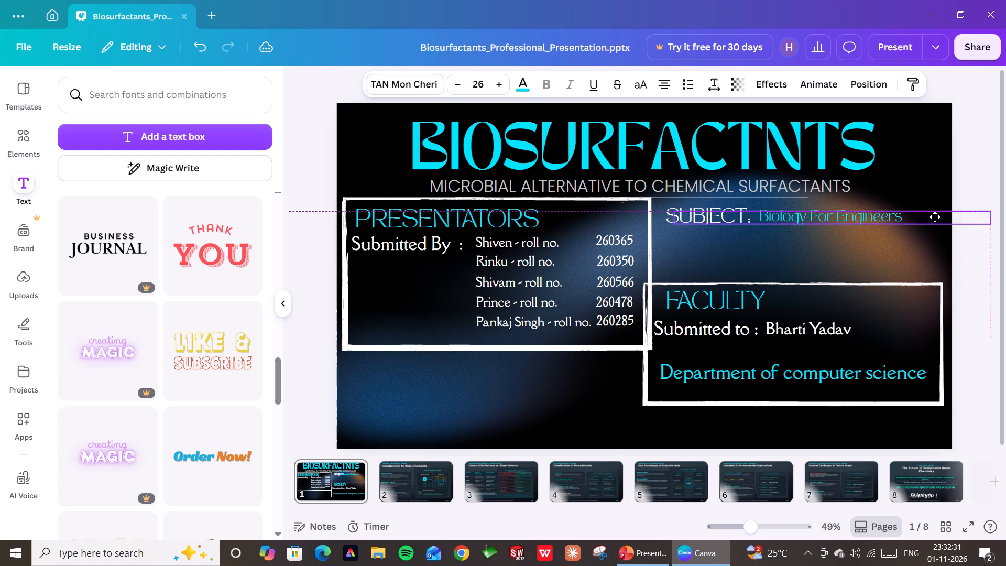
left_click_drag(935, 217, 935, 220)
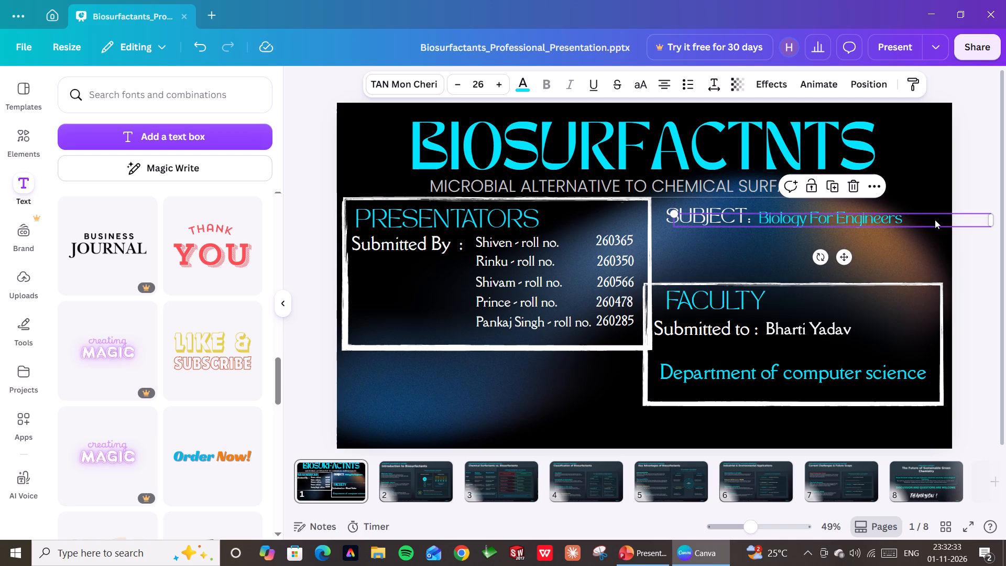
left_click(924, 220)
left_click(972, 155)
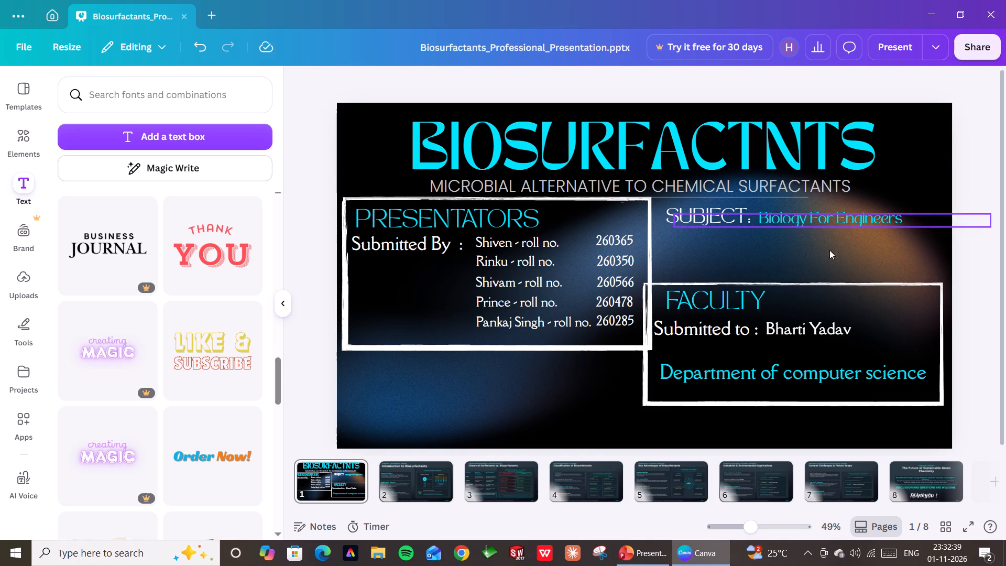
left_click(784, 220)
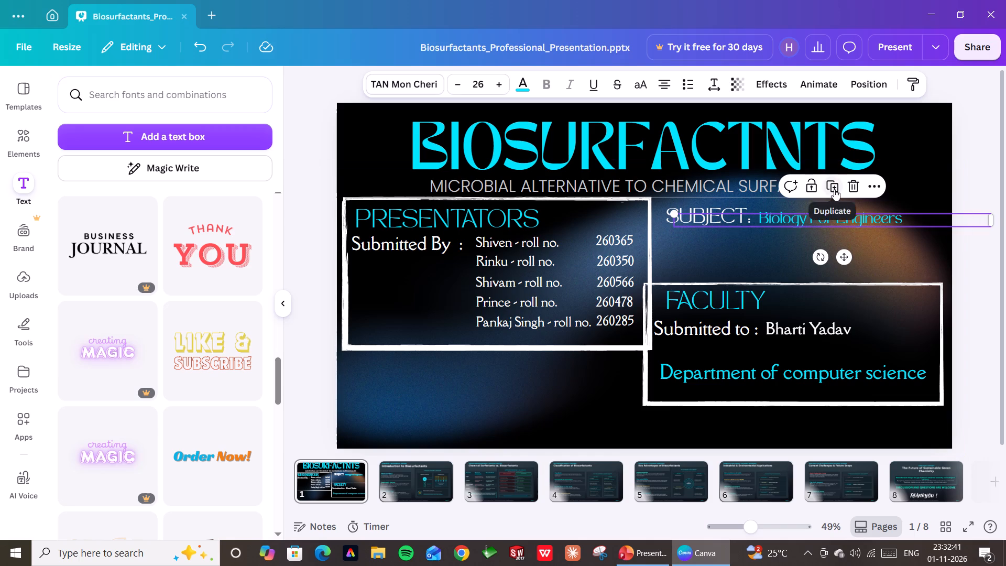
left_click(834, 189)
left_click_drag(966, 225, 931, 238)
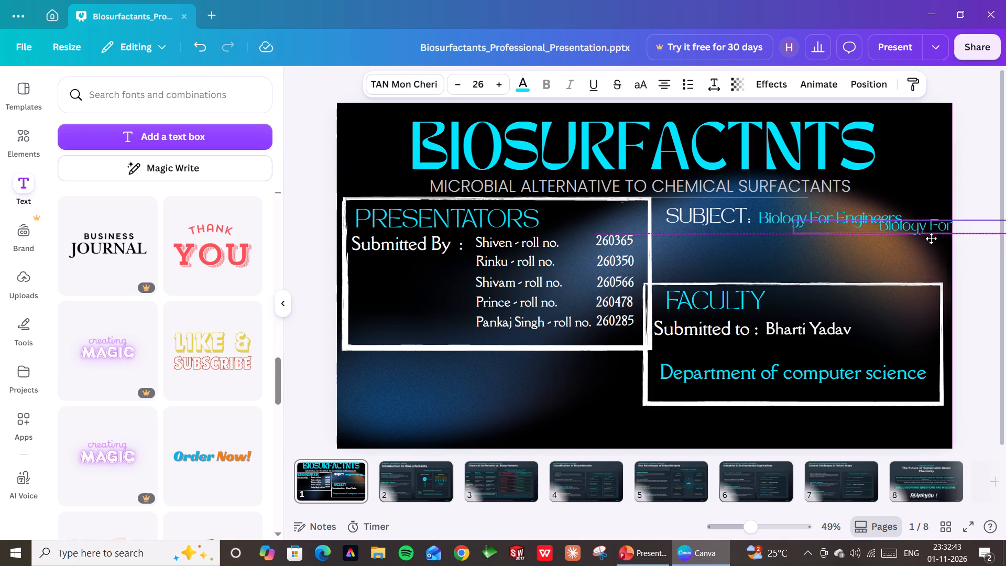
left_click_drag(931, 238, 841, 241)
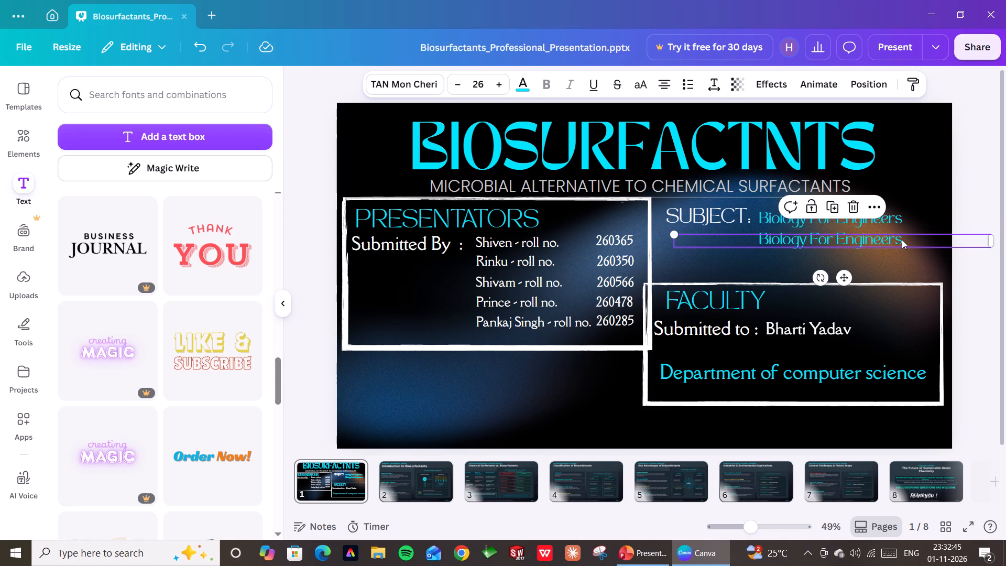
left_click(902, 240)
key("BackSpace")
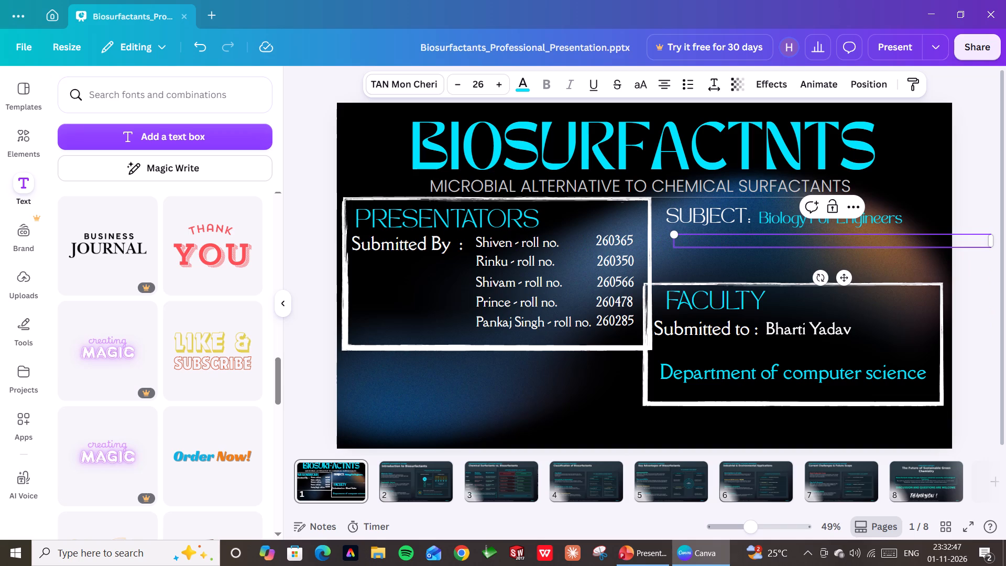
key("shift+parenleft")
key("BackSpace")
Increase the "Biology For Engineers" font size to 29 and realign the text just after the "SUBJECT:" label.
left_click(899, 224)
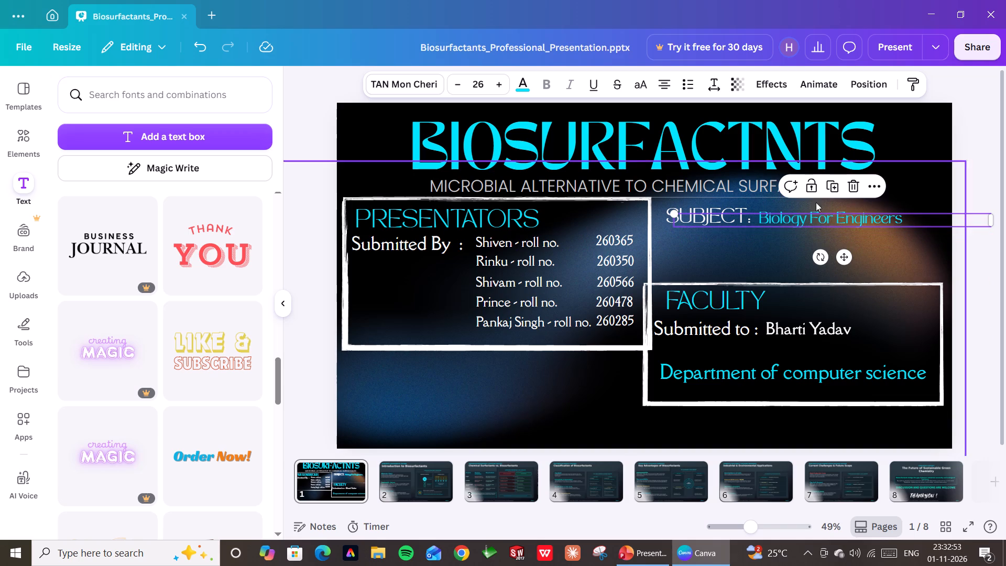
triple_click(498, 82)
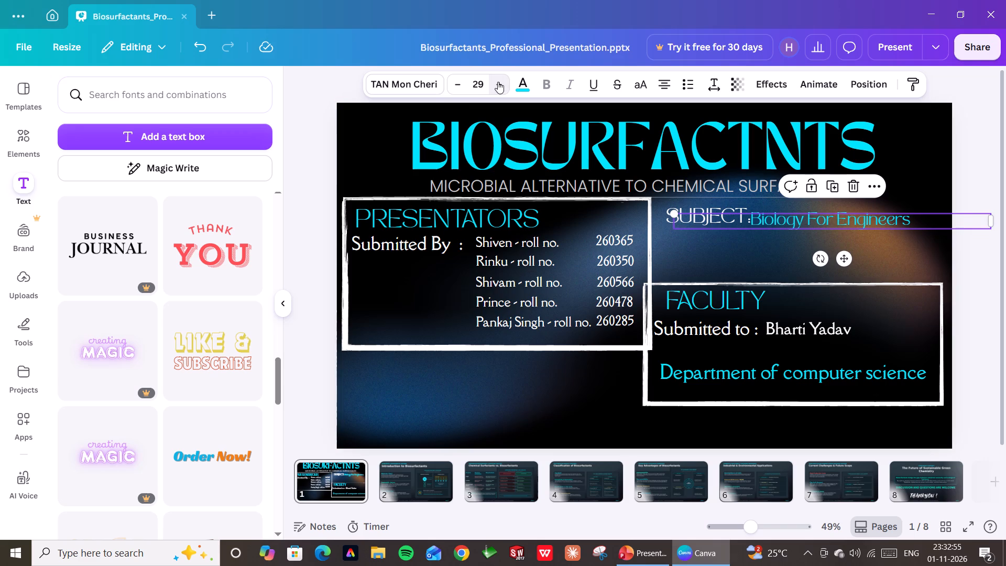
left_click_drag(859, 216, 866, 213)
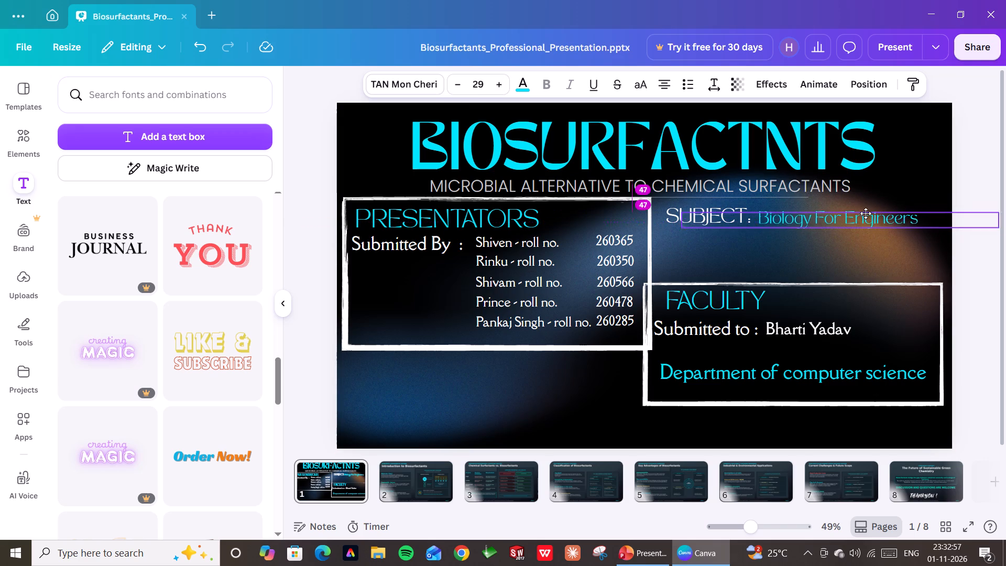
left_click_drag(866, 213, 867, 213)
left_click(964, 156)
Duplicate the "Biology For Engineers" text and place the copy directly beneath the original.
left_click(884, 219)
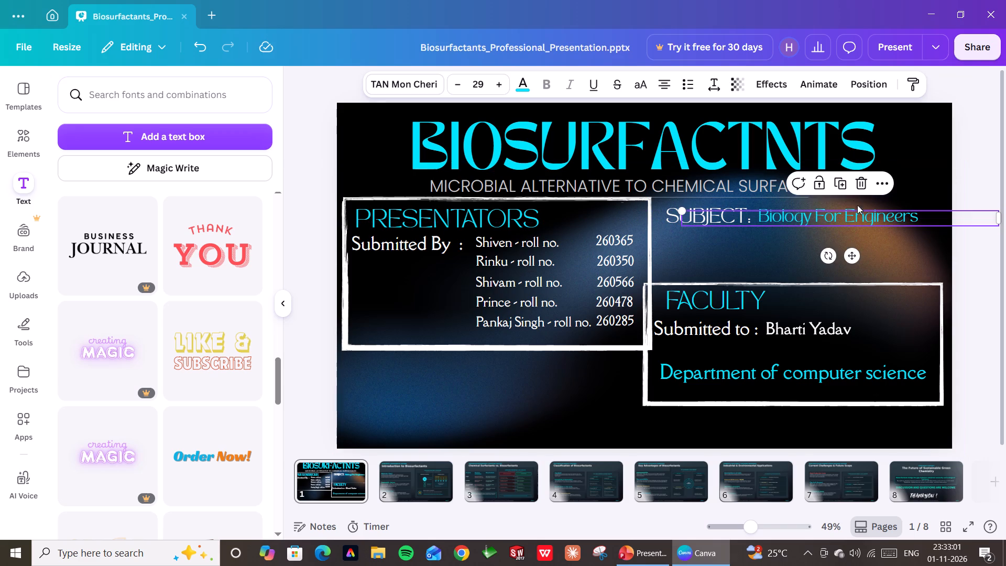
left_click(843, 187)
left_click_drag(881, 227, 875, 239)
Replace the lower copy's text with the subject code "(ENU-101-VI)".
left_click(921, 228)
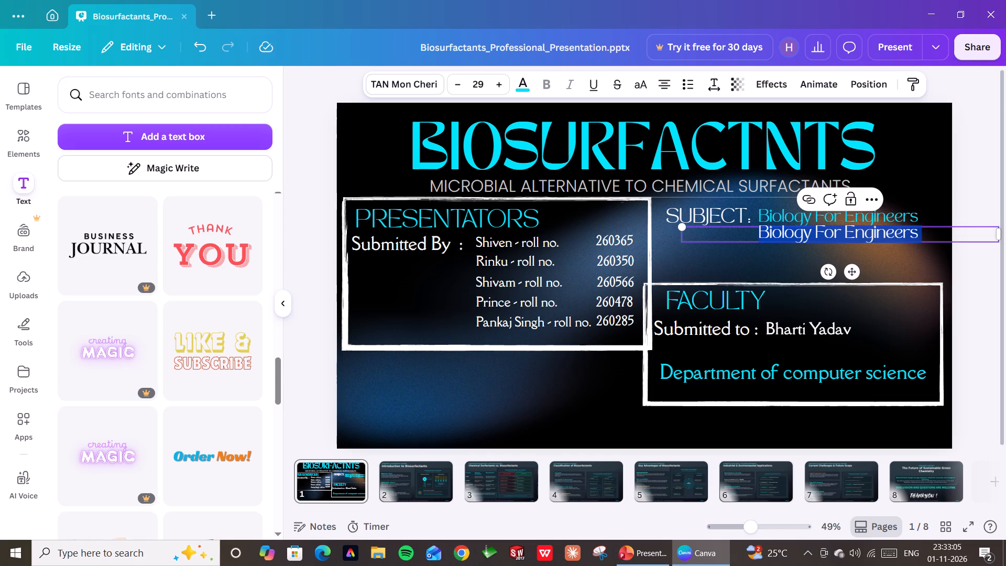
key("BackSpace")
key("shift+parenleft")
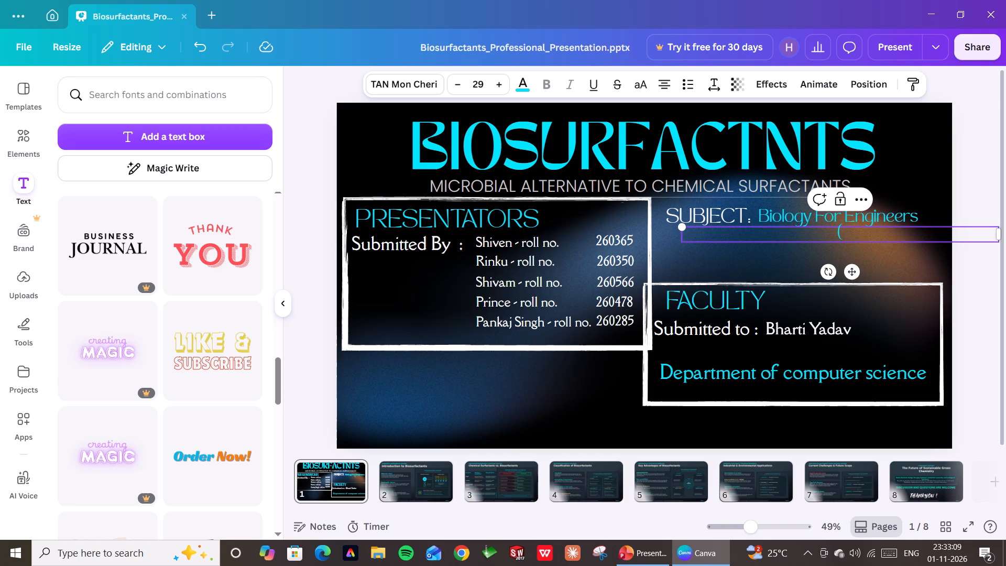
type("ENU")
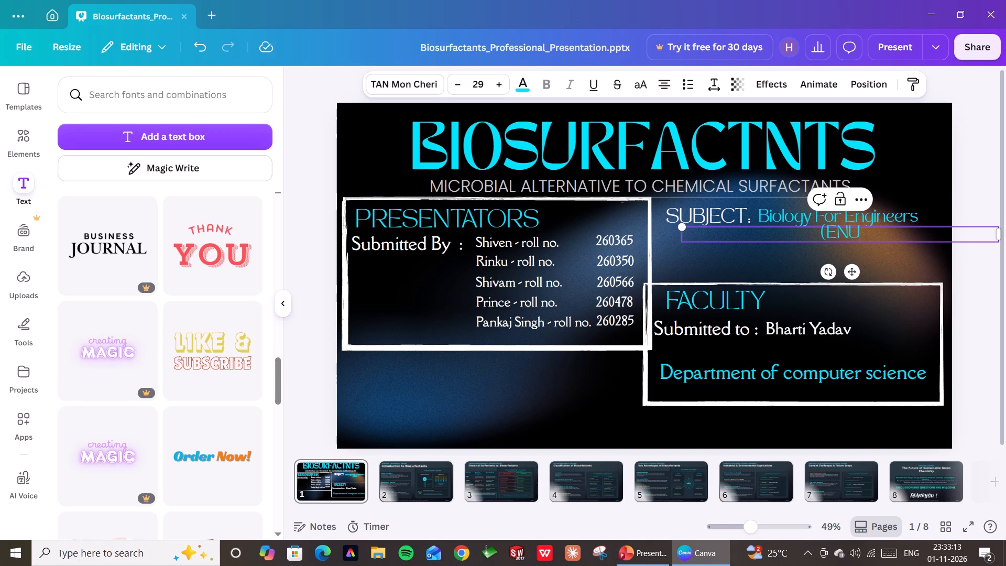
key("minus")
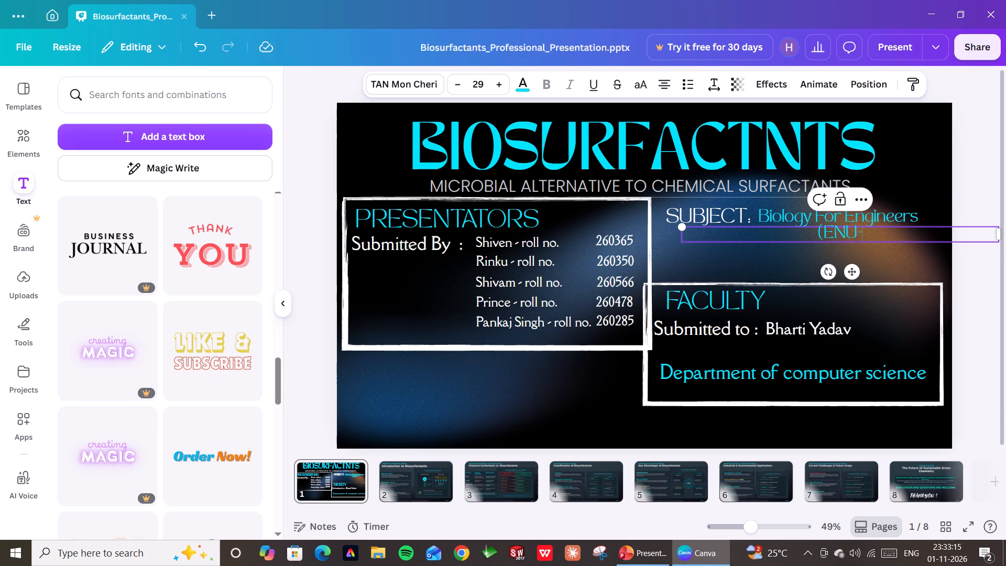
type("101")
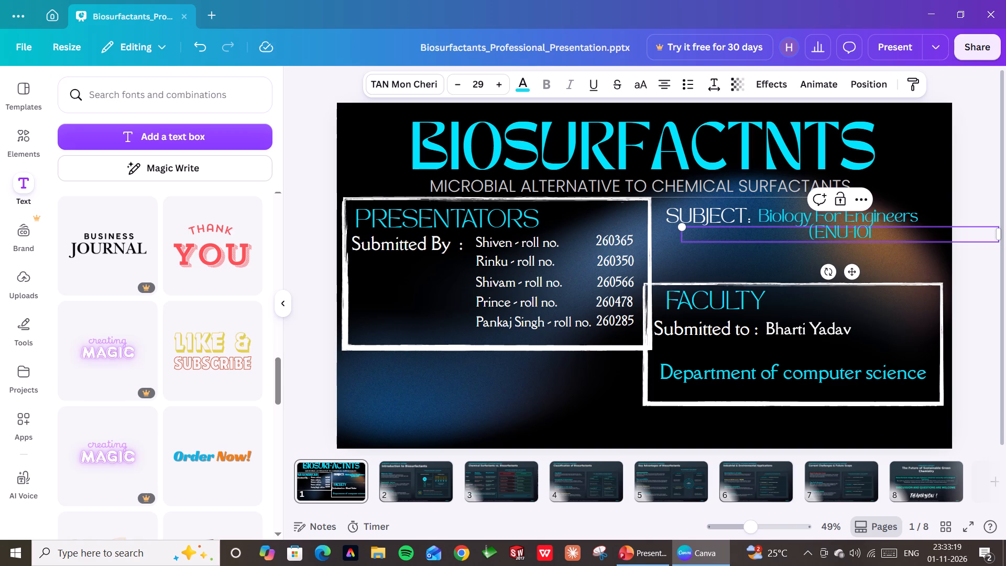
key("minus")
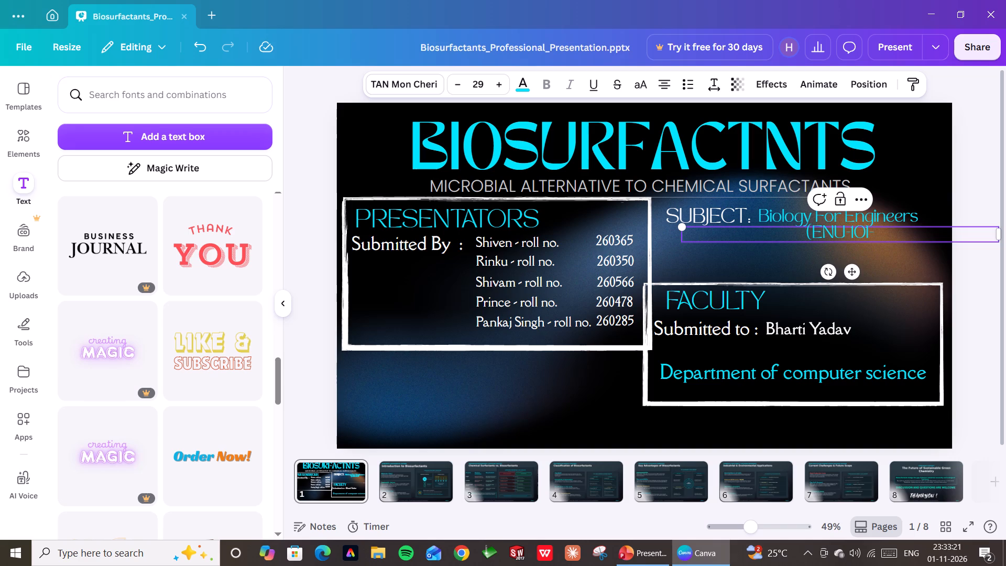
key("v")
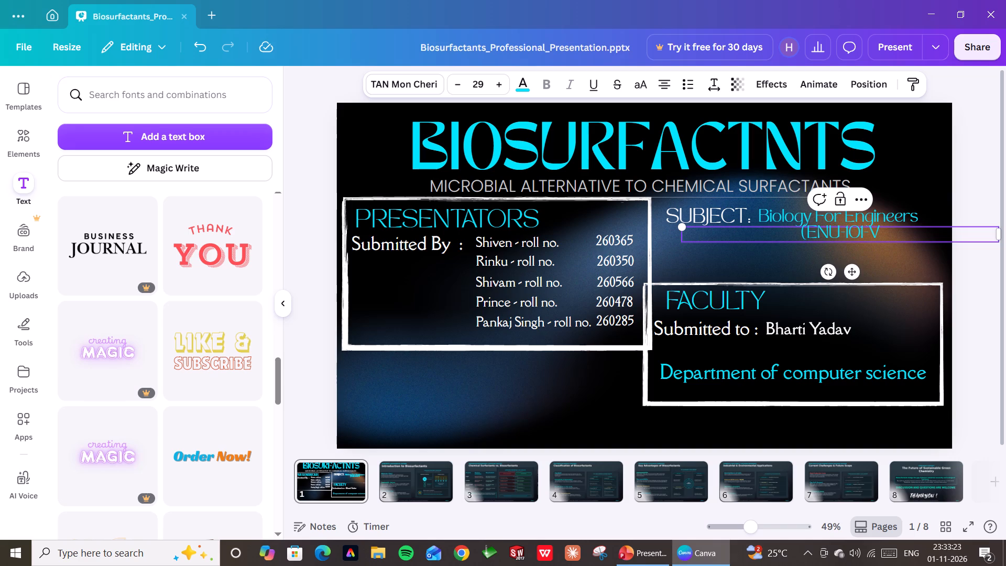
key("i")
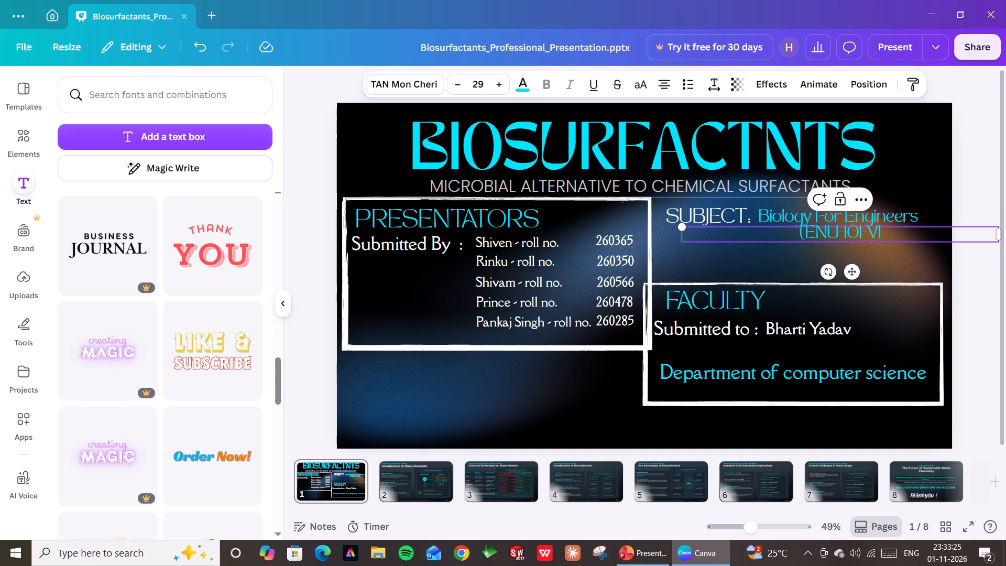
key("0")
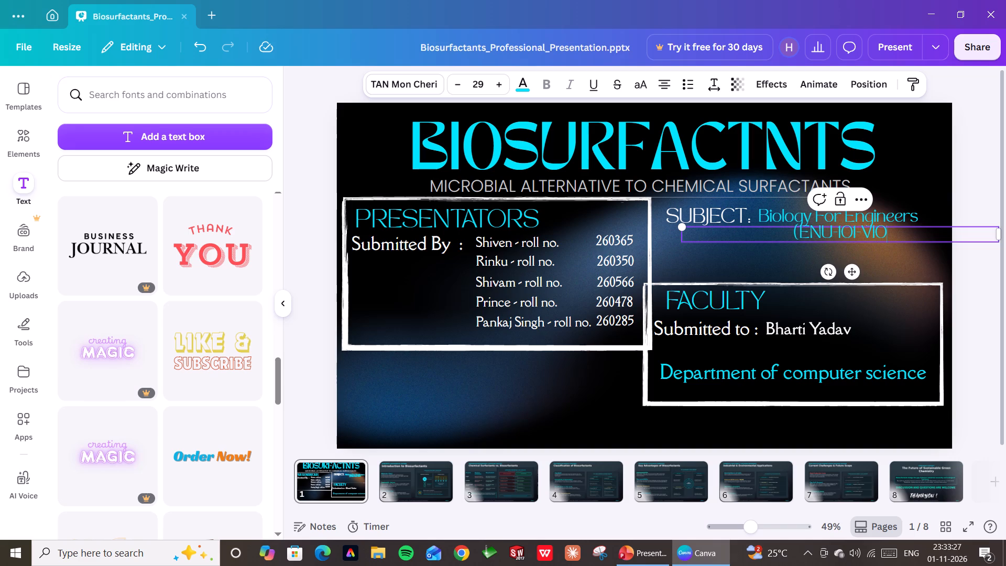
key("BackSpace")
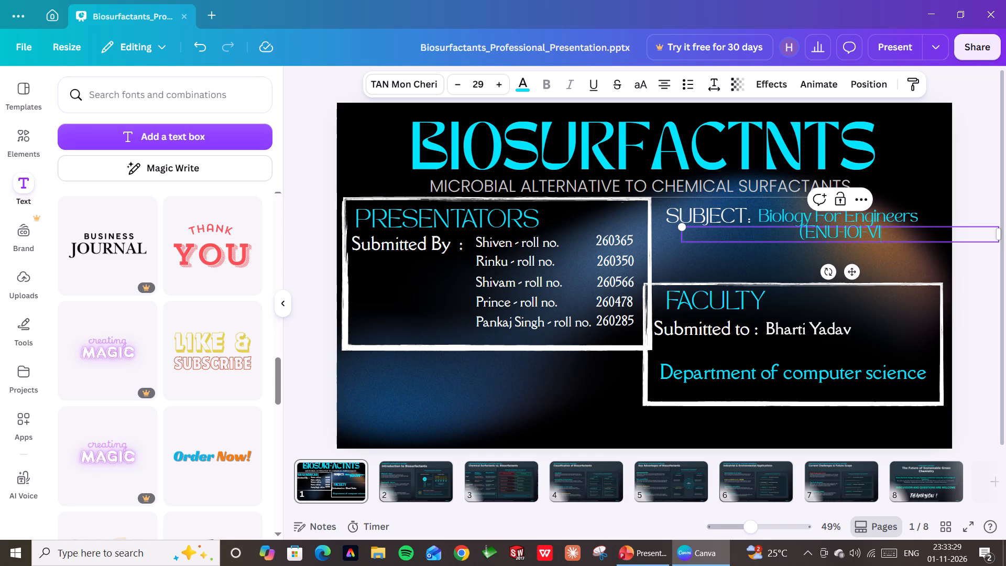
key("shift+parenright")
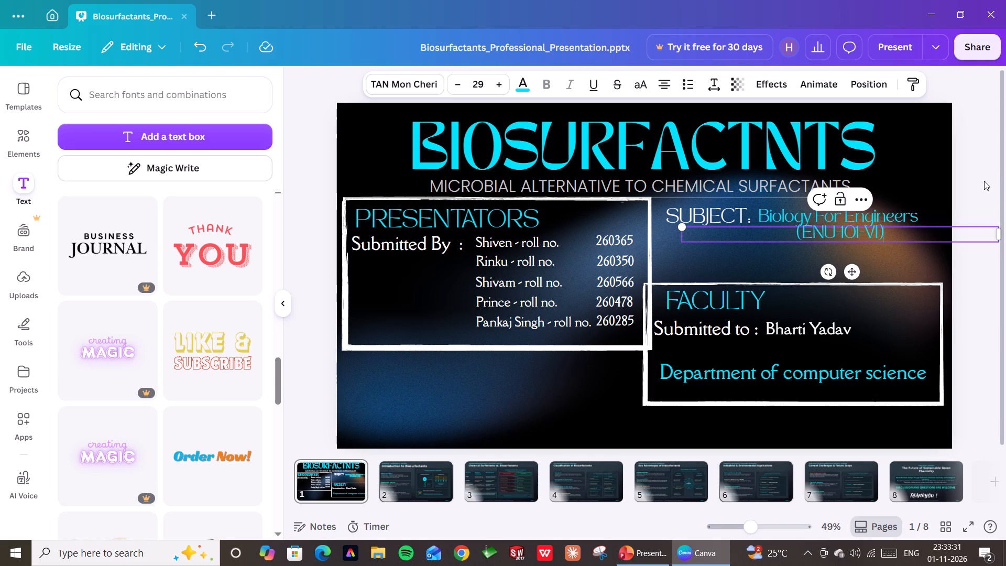
left_click(984, 181)
Position the subject code on its own line below "Biology For Engineers", starting at the same left edge.
left_click(890, 234)
left_click_drag(896, 234, 880, 238)
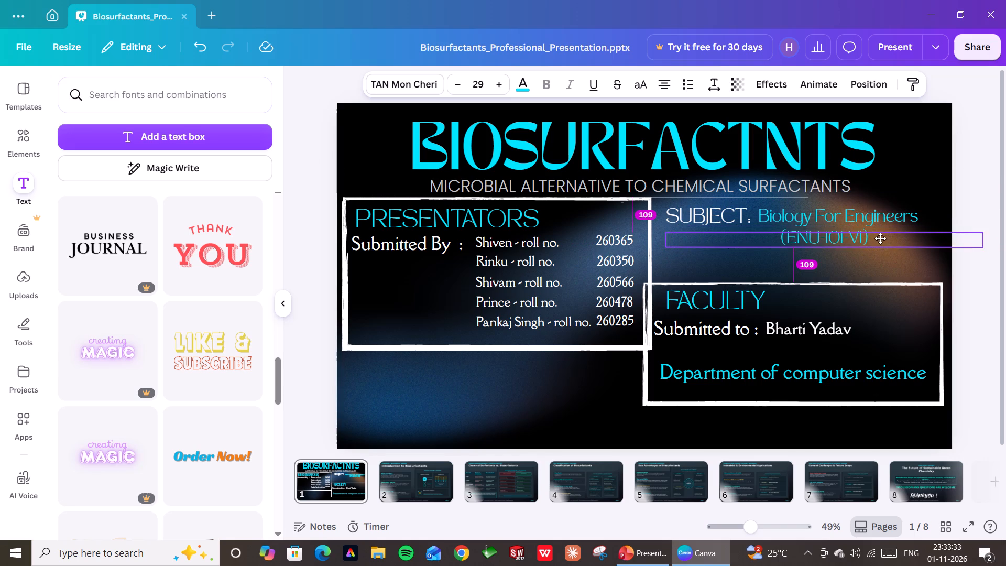
left_click_drag(880, 238, 856, 238)
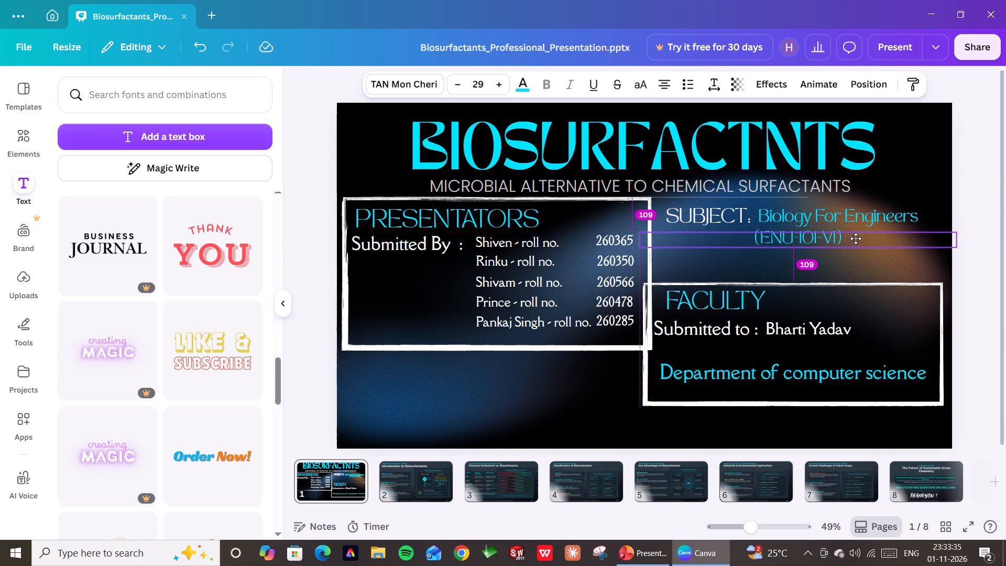
left_click_drag(856, 238, 859, 238)
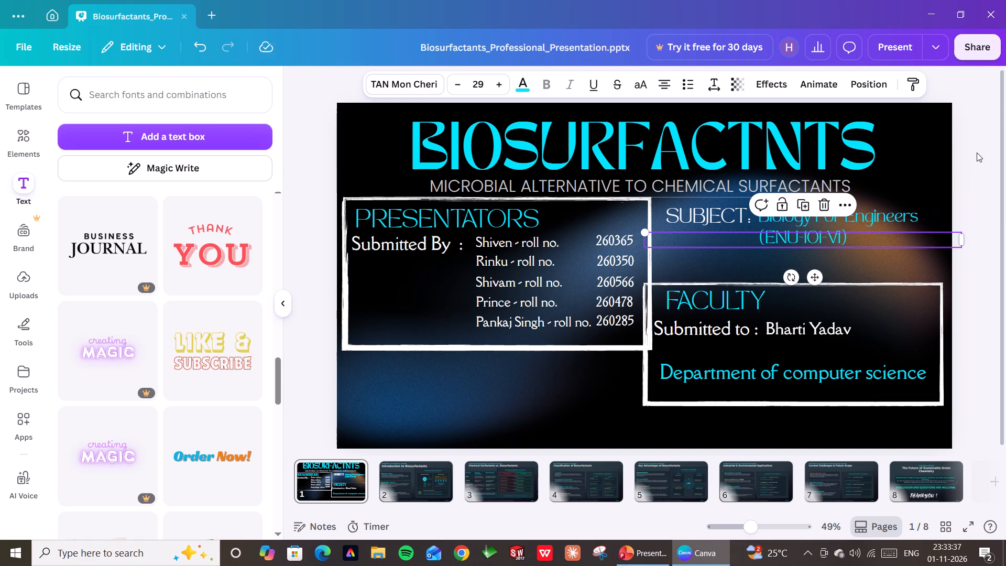
left_click(977, 153)
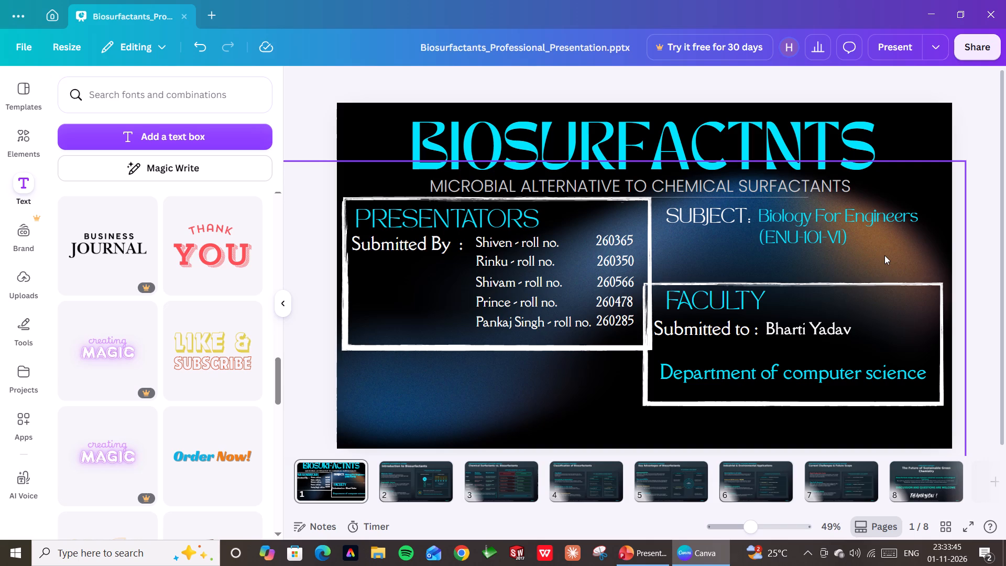
left_click(965, 138)
Duplicate the BIOSURFACTNTS title, place the copy below the PRESENTATORS frame and scale it to about the frame's width, font size 71.6.
left_click(653, 148)
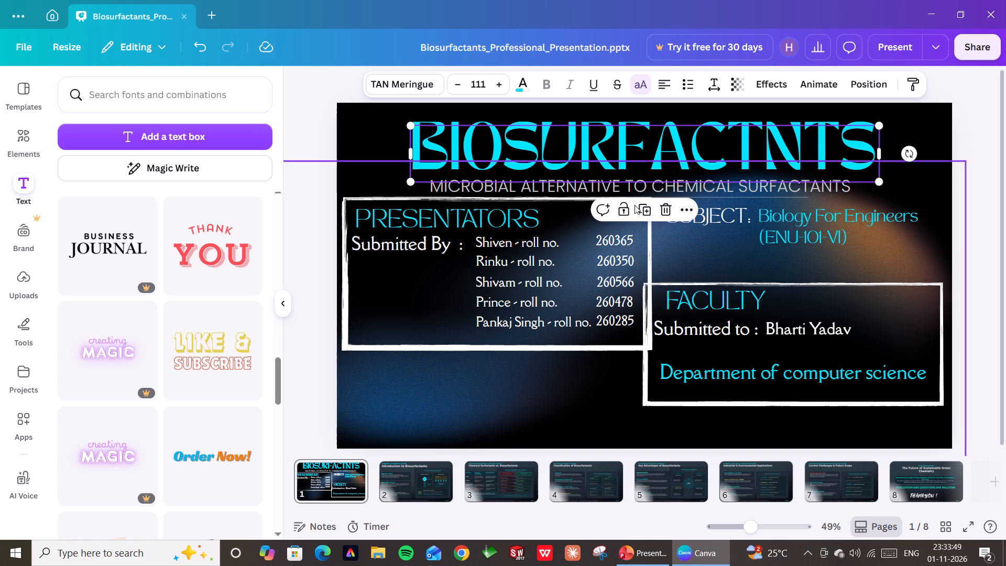
left_click(642, 206)
left_click_drag(644, 162, 644, 162)
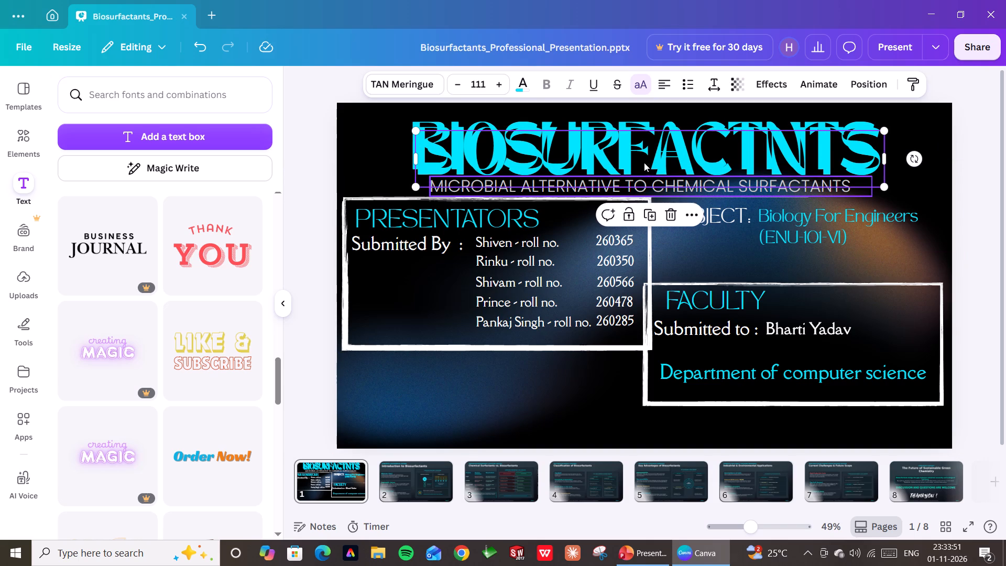
left_click_drag(644, 162, 562, 389)
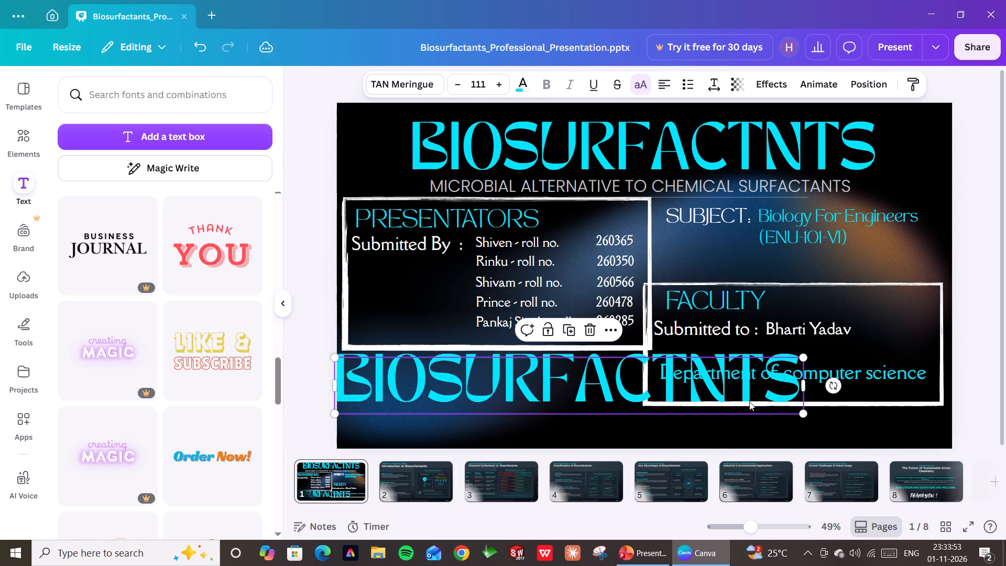
left_click_drag(802, 413, 634, 408)
left_click_drag(583, 379, 591, 380)
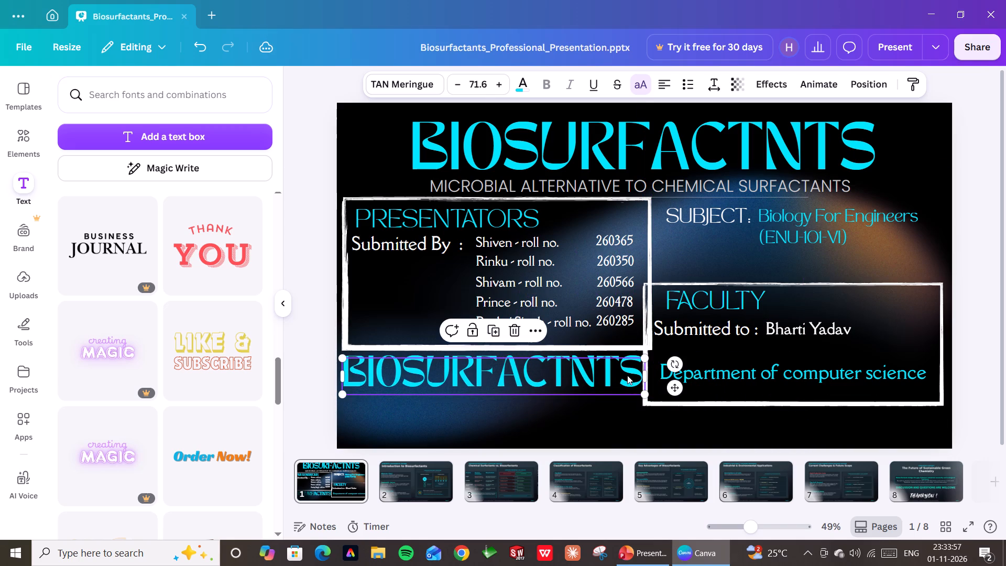
Clear the text of the title copy below the PRESENTATORS frame and reduce its font size to 61.6.
left_click(628, 375)
key("BackSpace")
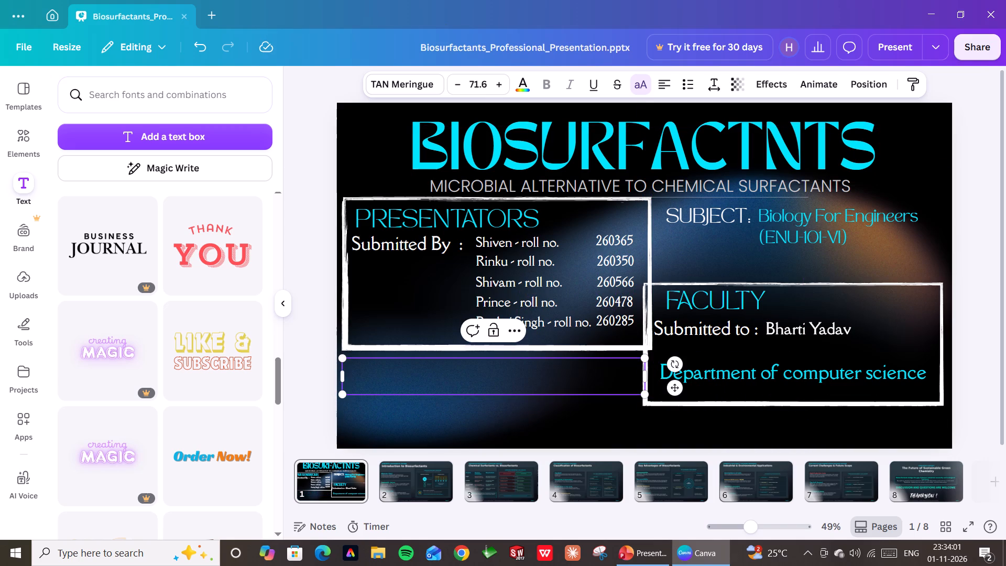
left_click(454, 85)
triple_click(454, 85)
triple_click(454, 85)
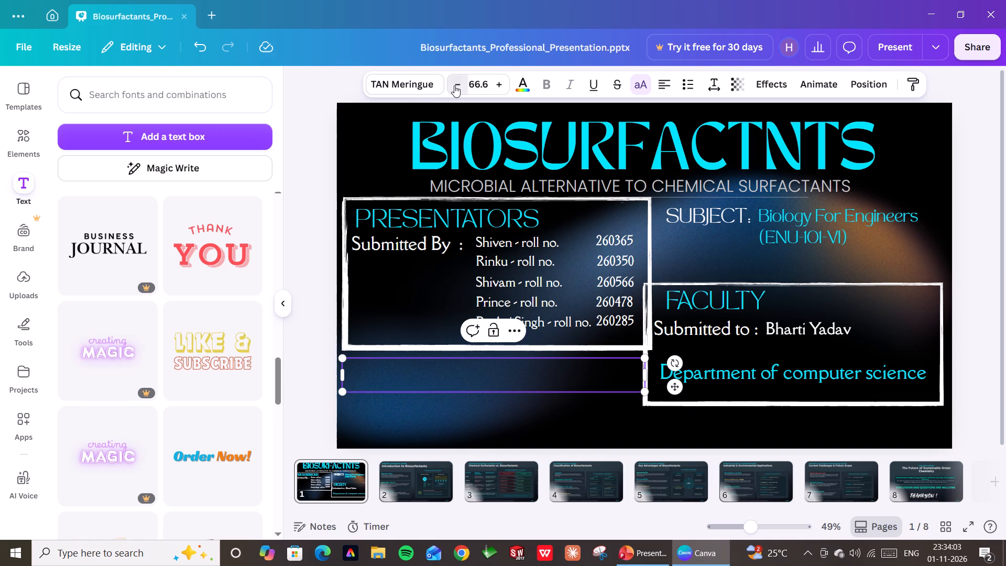
triple_click(454, 85)
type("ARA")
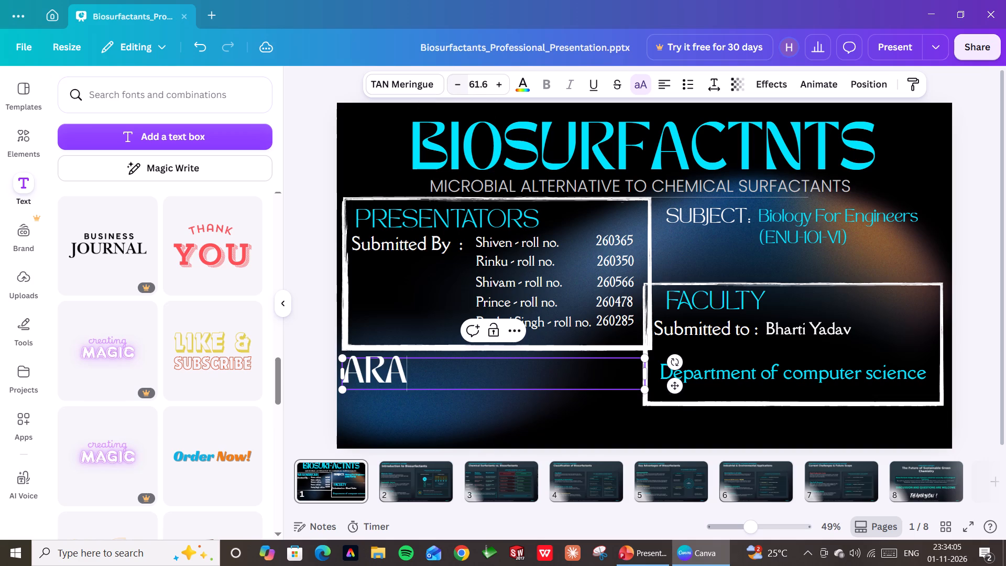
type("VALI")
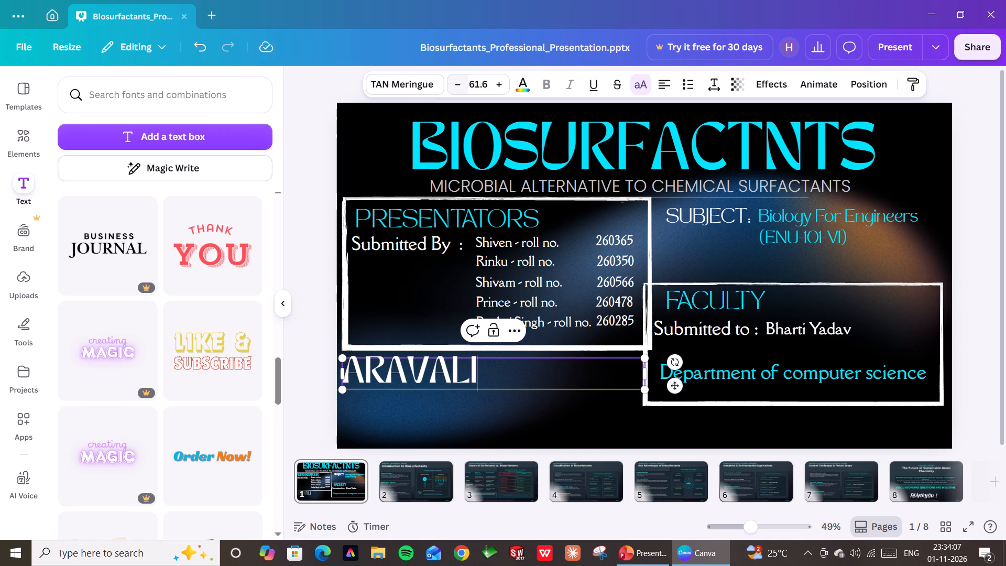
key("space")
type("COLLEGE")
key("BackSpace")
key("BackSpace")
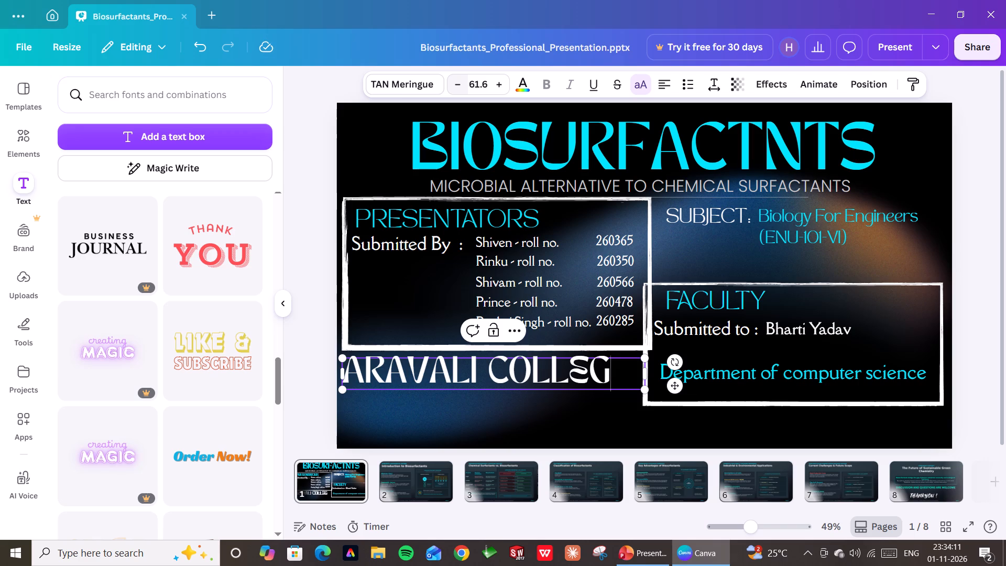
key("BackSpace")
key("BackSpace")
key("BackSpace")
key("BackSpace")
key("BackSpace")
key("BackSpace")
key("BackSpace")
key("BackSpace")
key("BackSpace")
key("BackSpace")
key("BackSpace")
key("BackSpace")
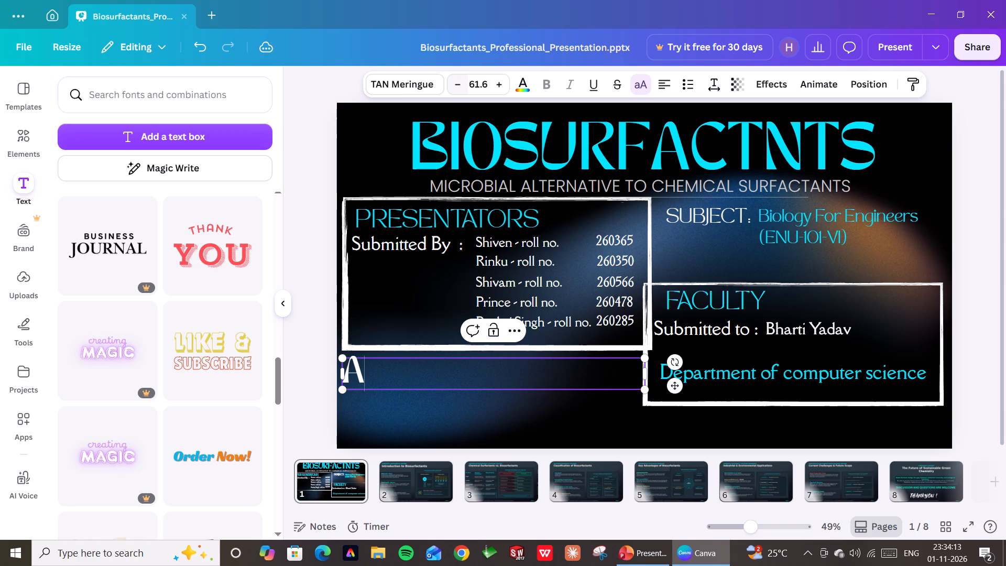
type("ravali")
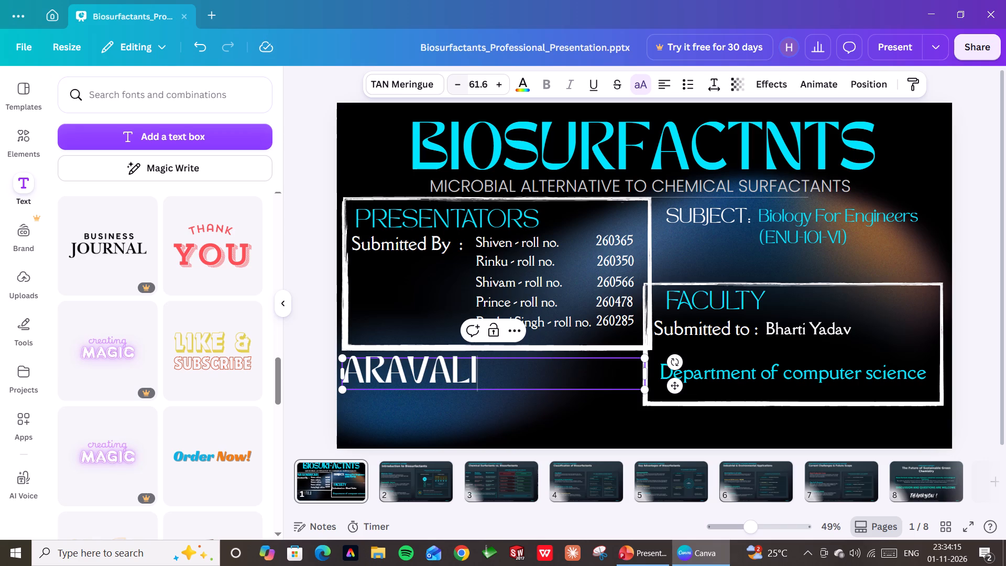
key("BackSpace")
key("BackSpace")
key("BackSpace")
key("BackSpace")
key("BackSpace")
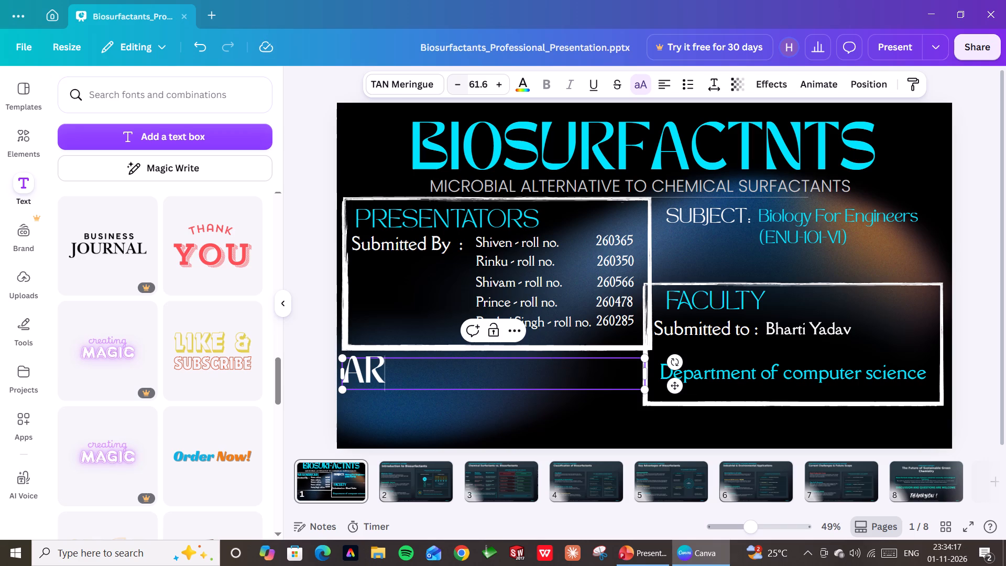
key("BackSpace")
Enter the college name "ARAVALI COLLEGE OF ENGINEERING AND MANAGEMENT" in the text box below the PRESENTATORS frame.
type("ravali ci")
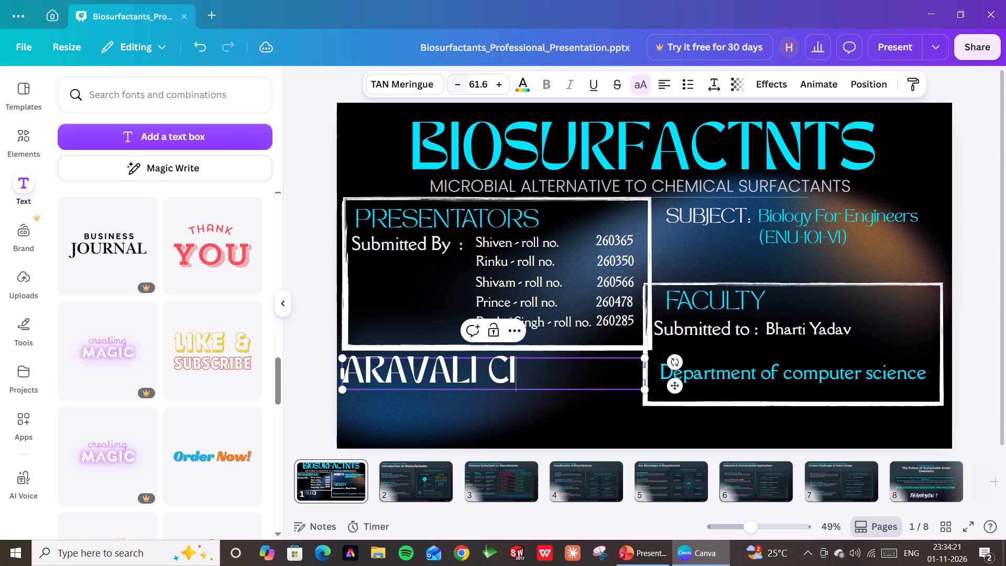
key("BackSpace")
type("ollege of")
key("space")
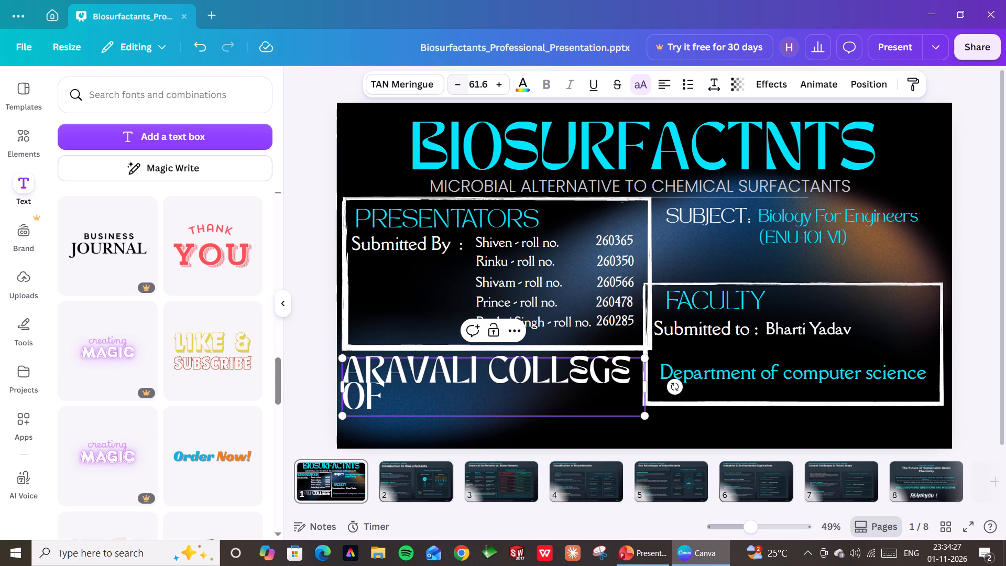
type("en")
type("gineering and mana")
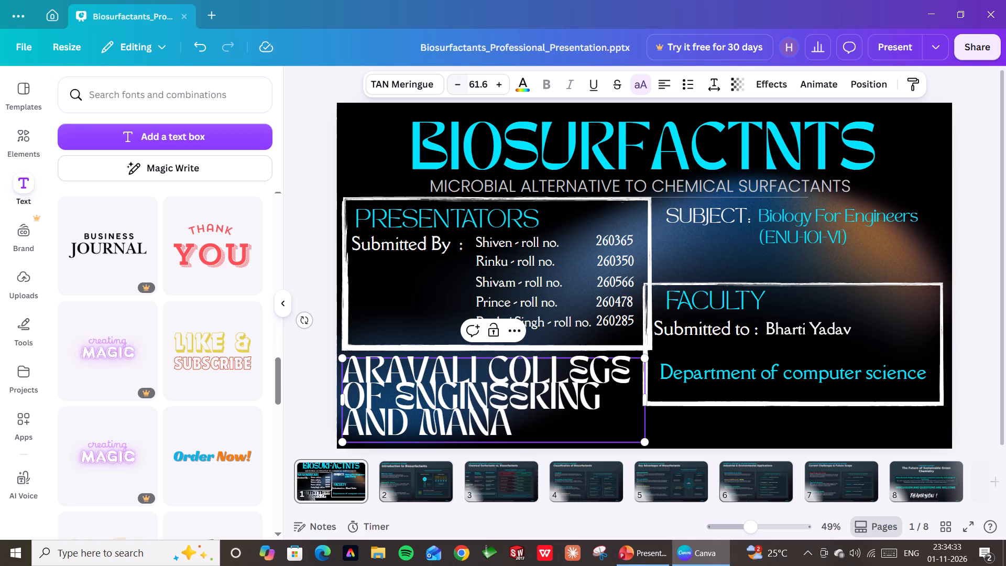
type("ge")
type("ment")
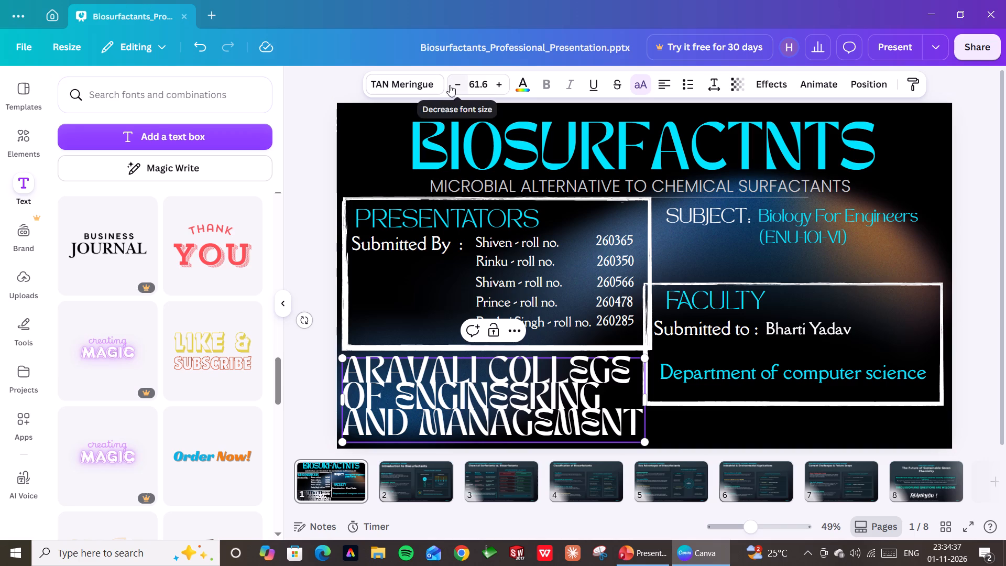
Reduce the college name's font size to 18.6 so it fits on one line.
triple_click(452, 85)
triple_click(453, 85)
triple_click(453, 85)
triple_click(454, 85)
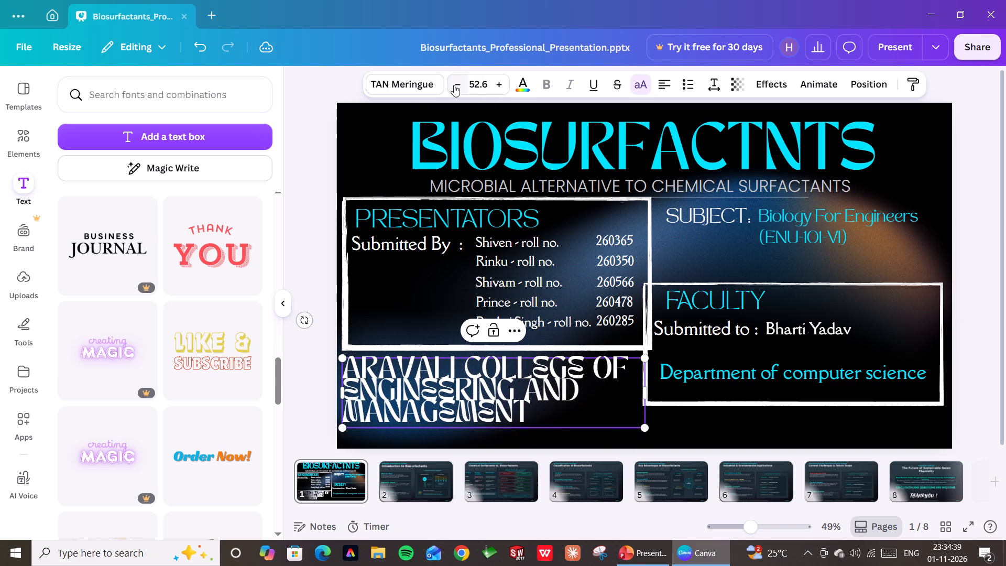
triple_click(454, 85)
triple_click(454, 85)
triple_click(454, 85)
triple_click(454, 85)
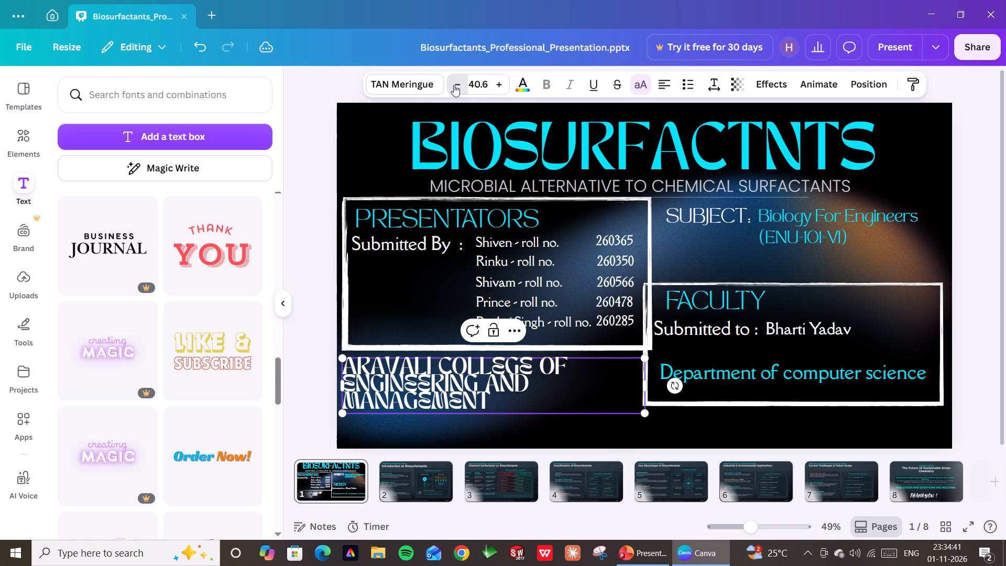
triple_click(453, 85)
triple_click(453, 85)
triple_click(453, 85)
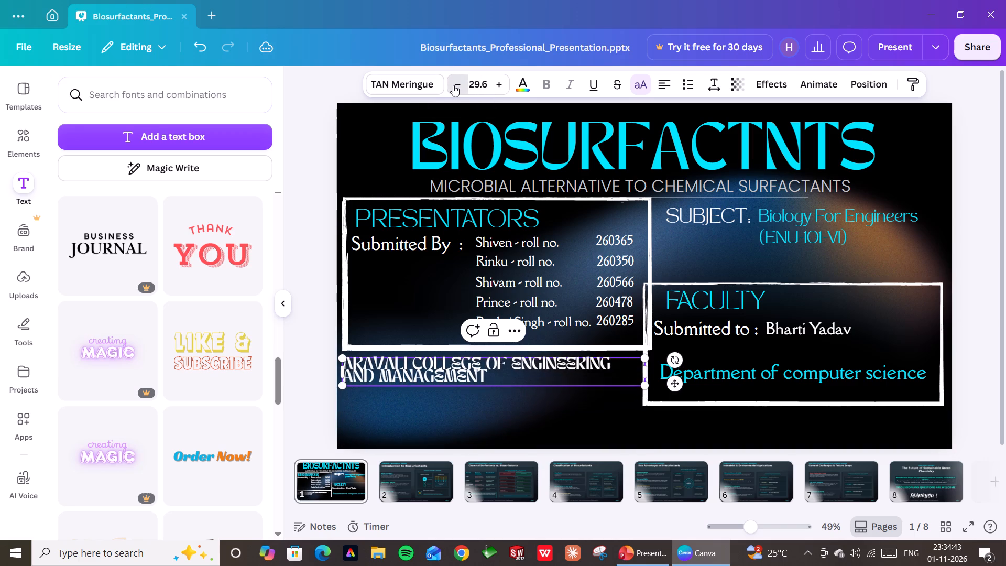
triple_click(453, 85)
triple_click(453, 85)
triple_click(453, 85)
left_click(453, 85)
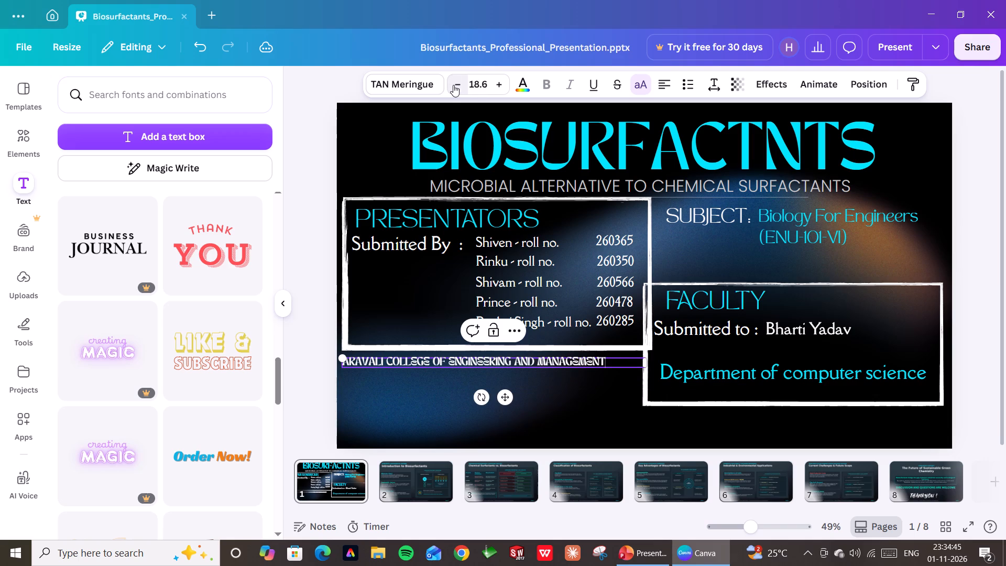
Move the college name to the bottom of the slide, with its start near the PRESENTATORS frame's left edge.
left_click_drag(528, 363, 534, 375)
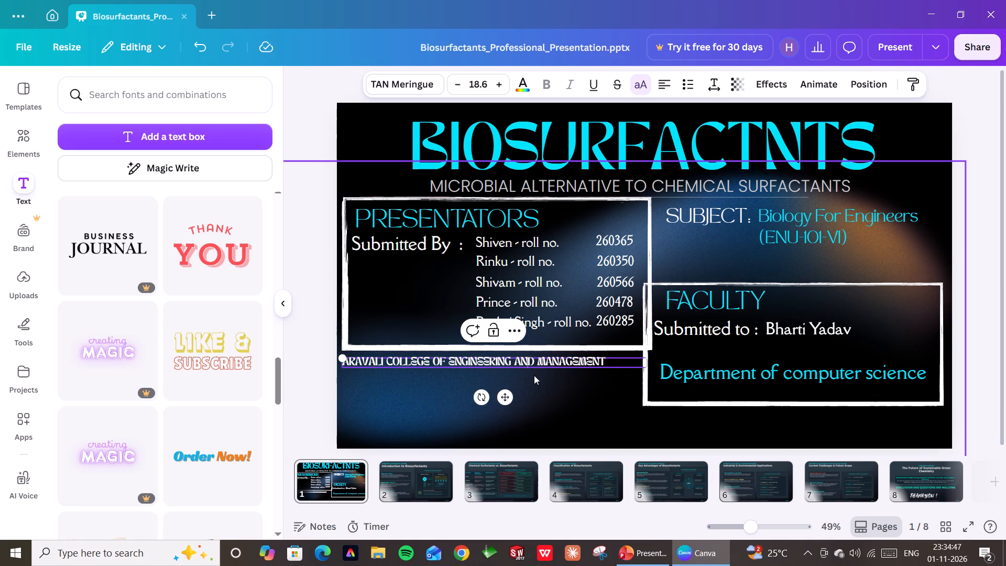
left_click_drag(534, 375, 533, 372)
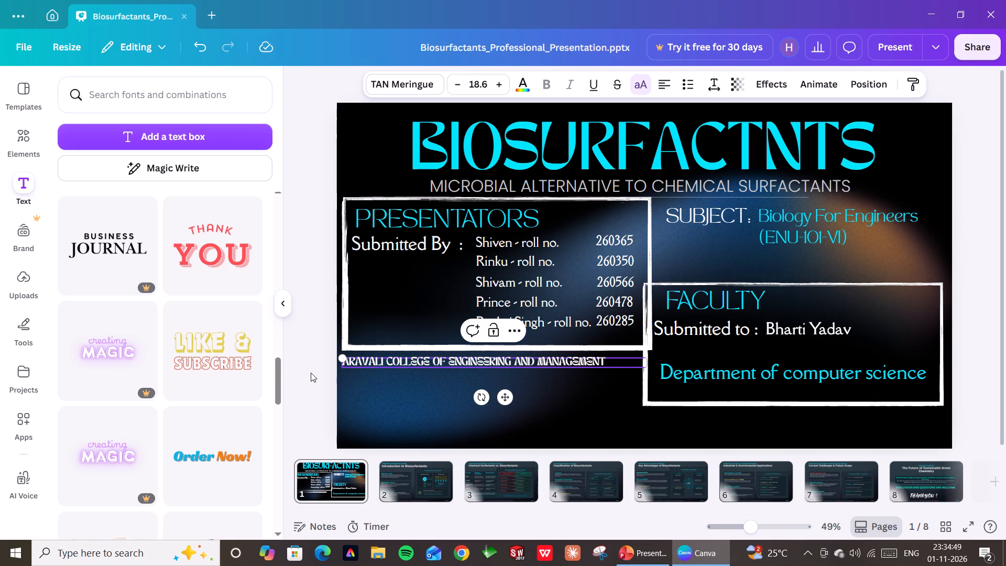
left_click(293, 369)
left_click(496, 365)
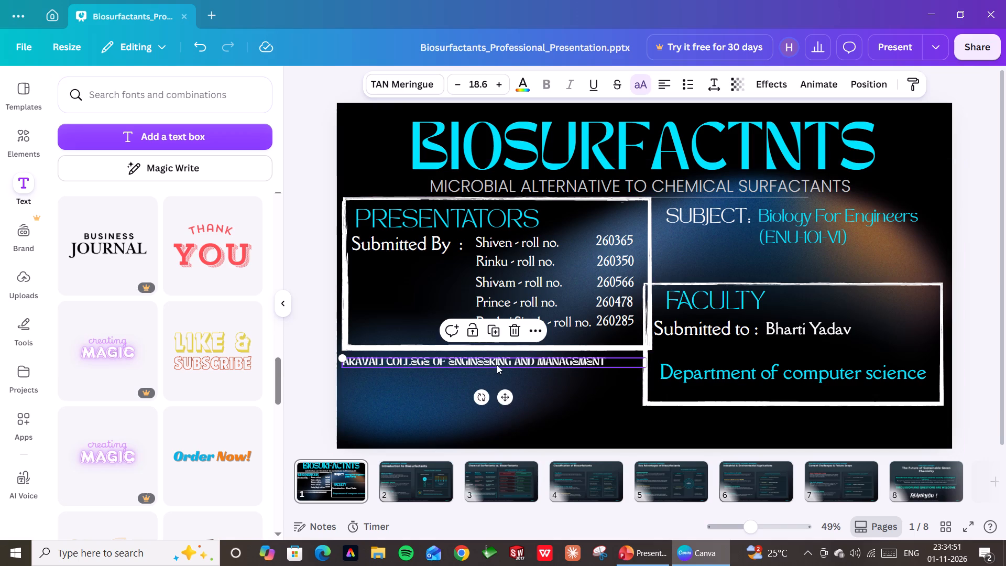
left_click_drag(502, 365, 514, 429)
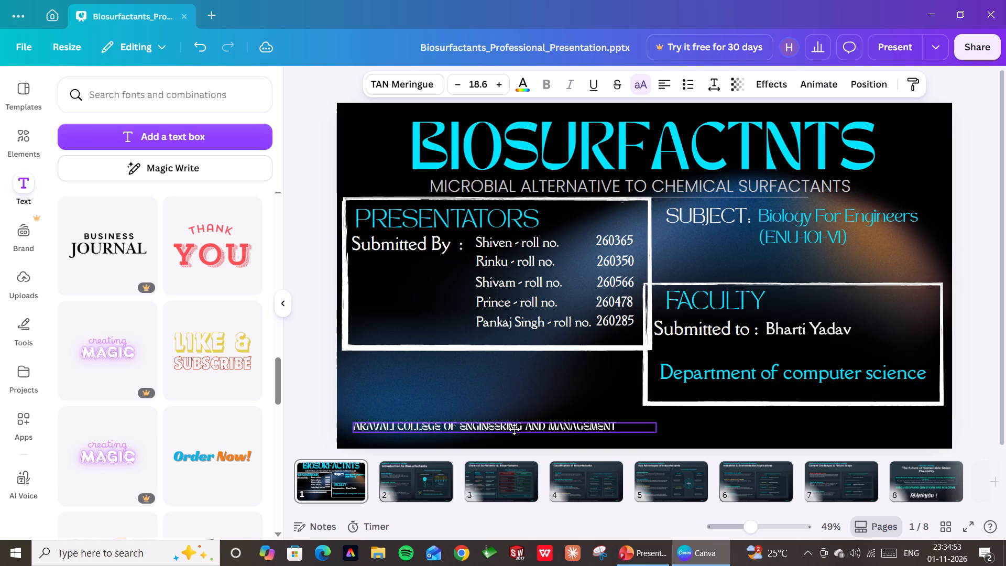
left_click_drag(514, 429, 510, 422)
left_click_drag(651, 421, 723, 436)
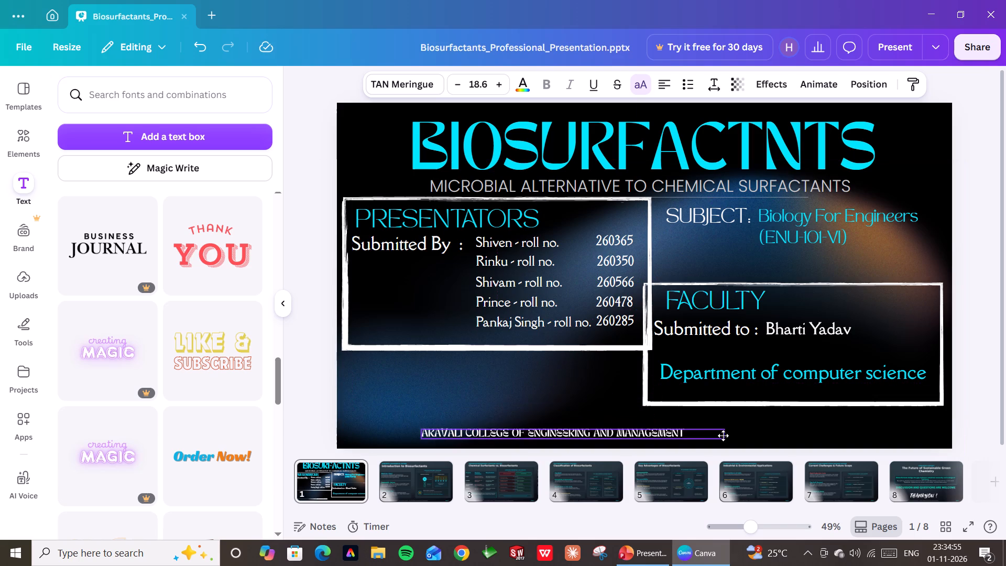
left_click_drag(723, 436, 648, 428)
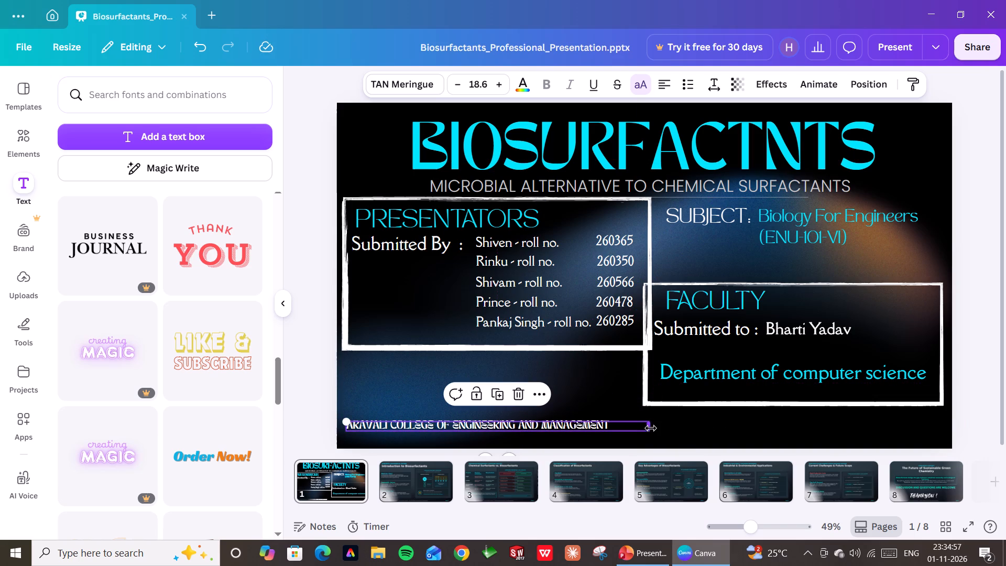
Widen the college name's text box past the PRESENTATORS frame and raise the font size to 26.7.
left_click_drag(651, 428, 726, 432)
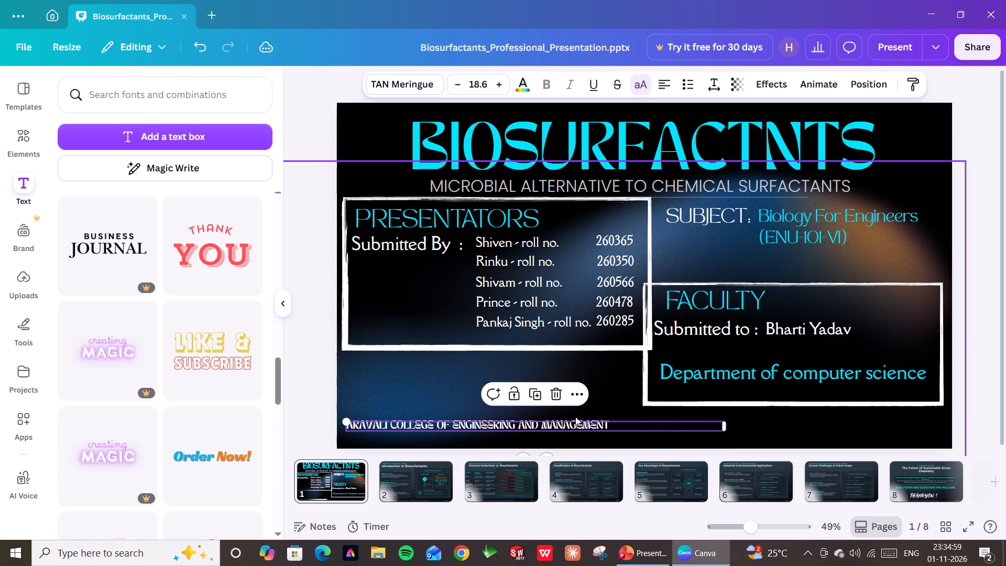
left_click_drag(346, 421, 346, 384)
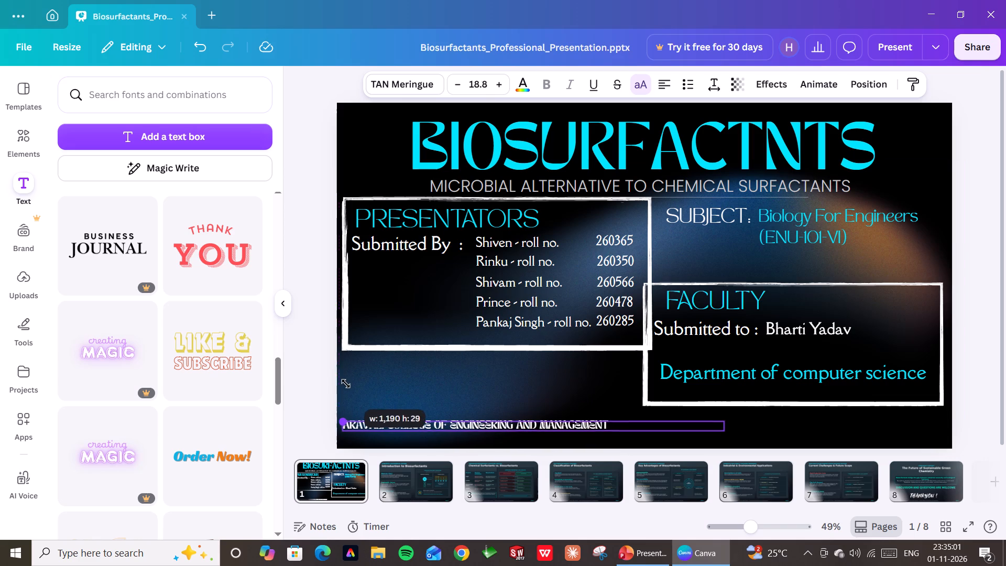
left_click_drag(346, 384, 347, 383)
triple_click(497, 83)
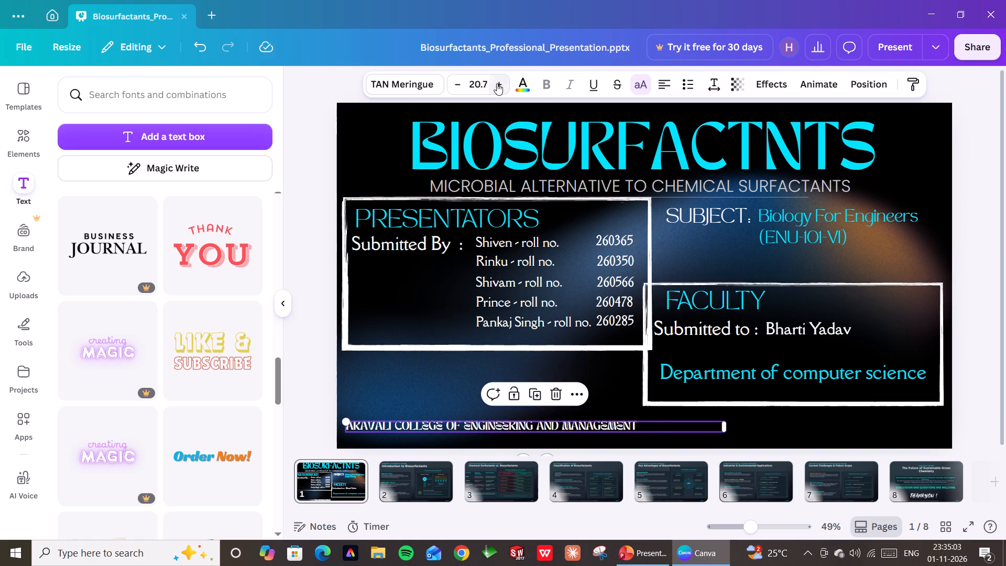
double_click(497, 83)
triple_click(497, 83)
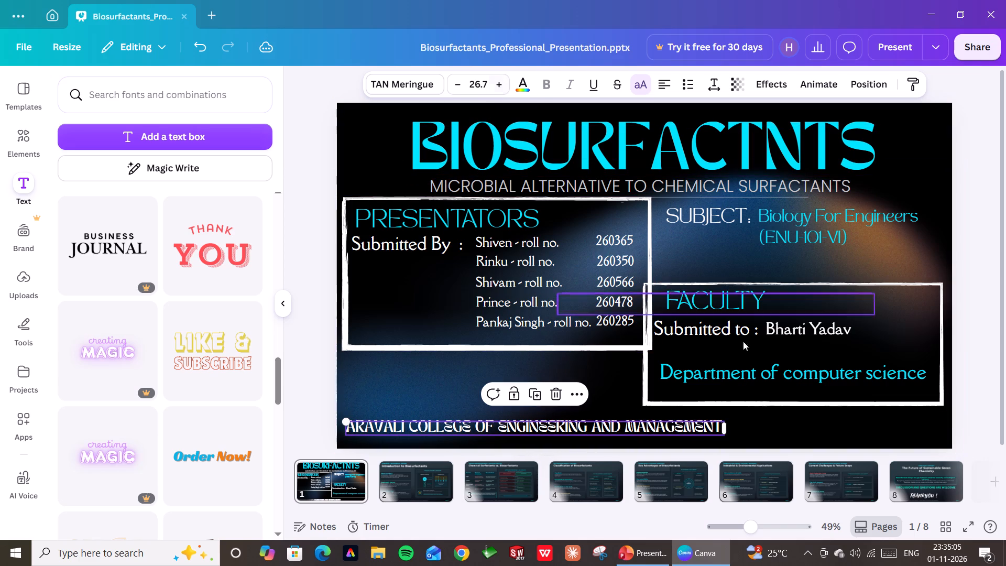
Stretch the college name's text box across almost the full slide width and enlarge the text to font size 38.7.
left_click(723, 427)
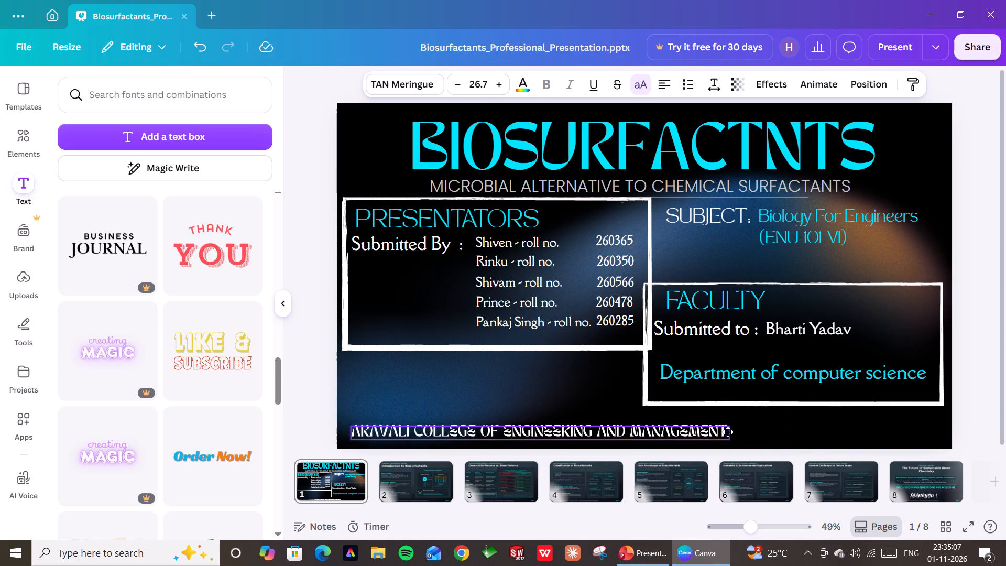
left_click_drag(726, 429, 837, 433)
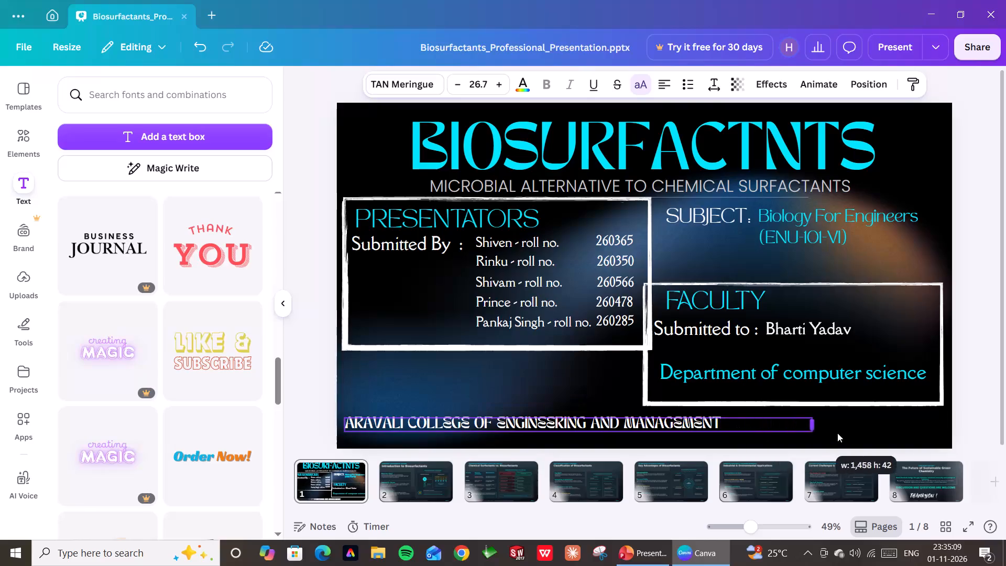
left_click_drag(837, 433, 905, 438)
triple_click(498, 84)
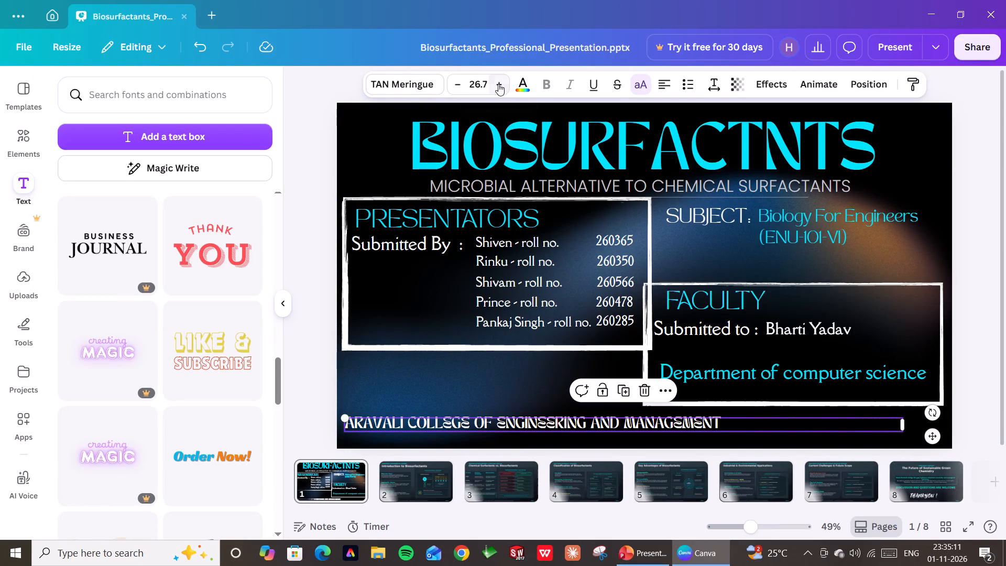
triple_click(498, 84)
triple_click(498, 84)
triple_click(498, 84)
double_click(498, 84)
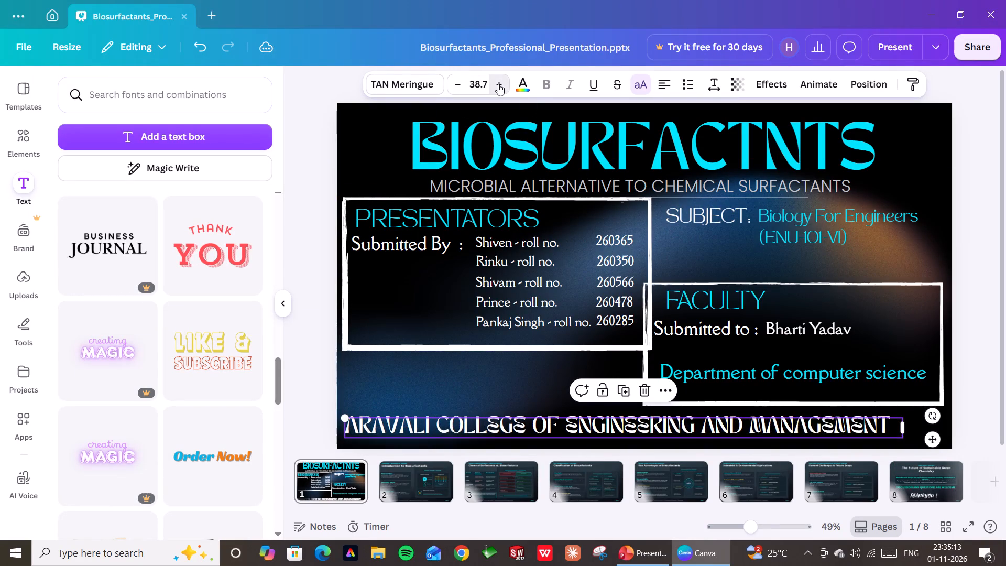
double_click(457, 83)
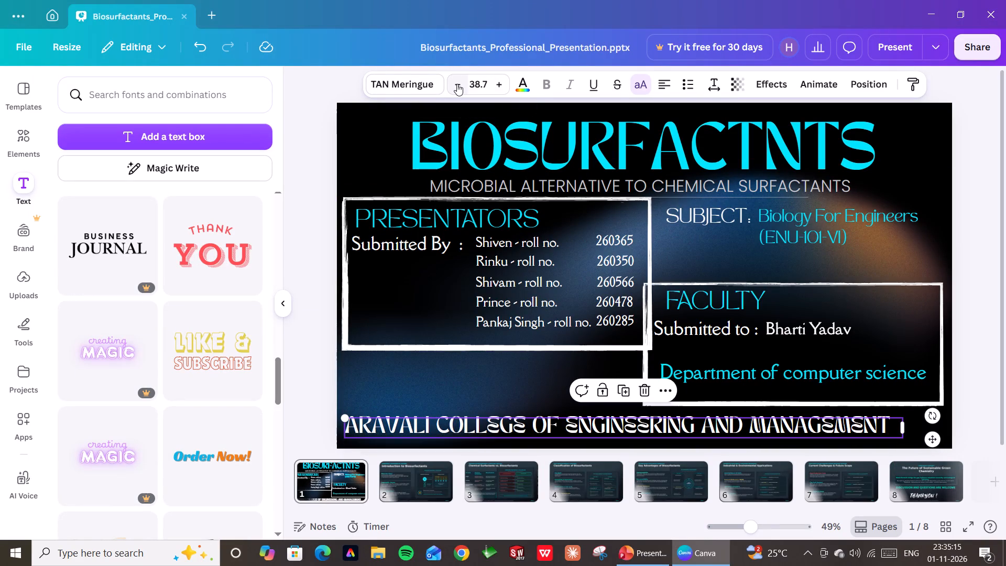
Shift the college name slightly right and down so it sits roughly centred along the slide's bottom edge.
left_click_drag(707, 425, 732, 426)
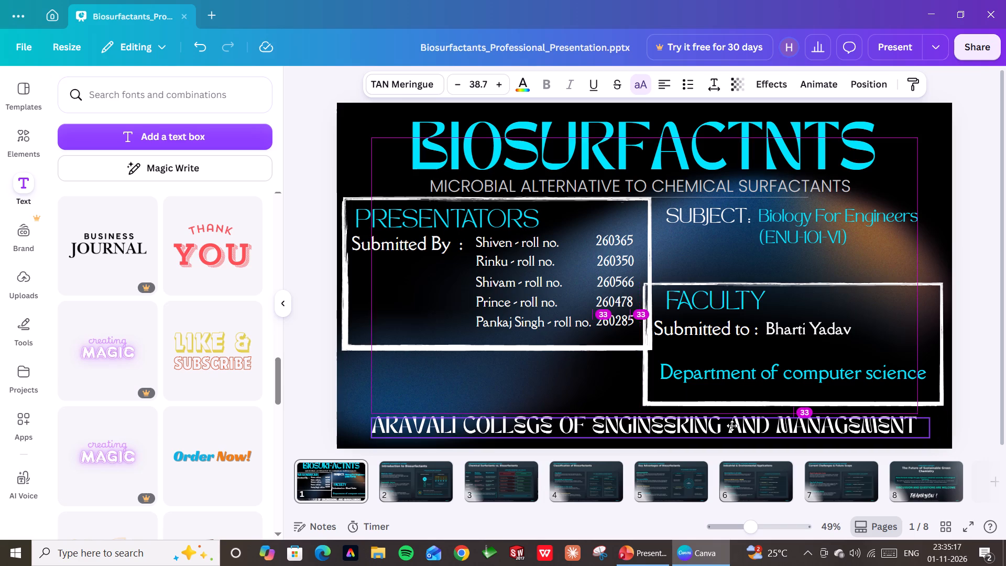
left_click_drag(732, 426, 725, 427)
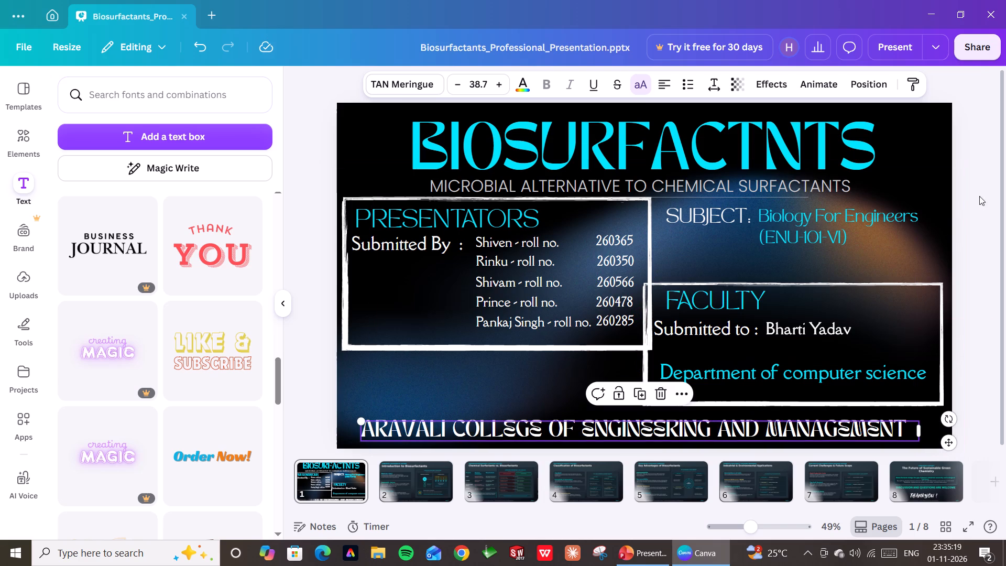
left_click(983, 190)
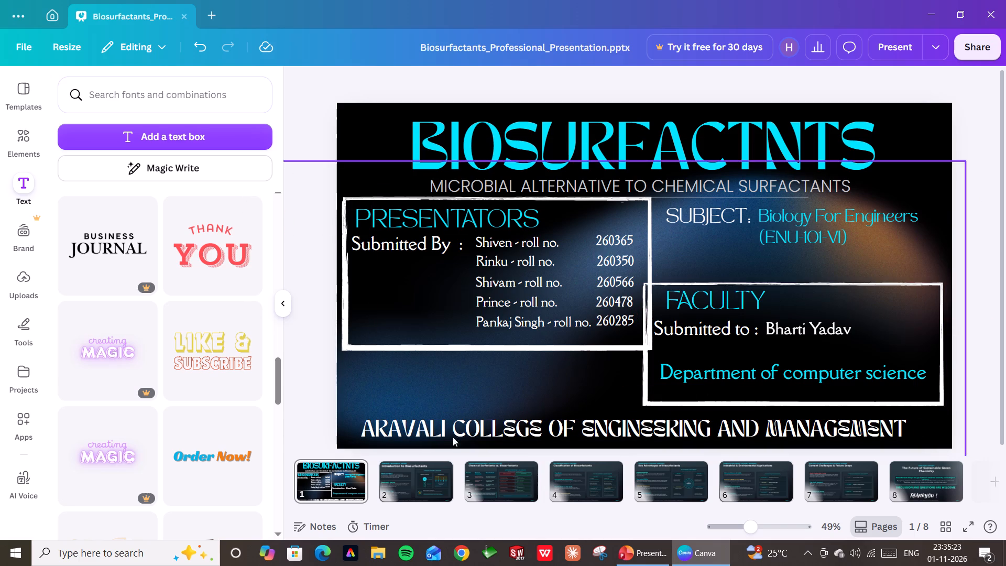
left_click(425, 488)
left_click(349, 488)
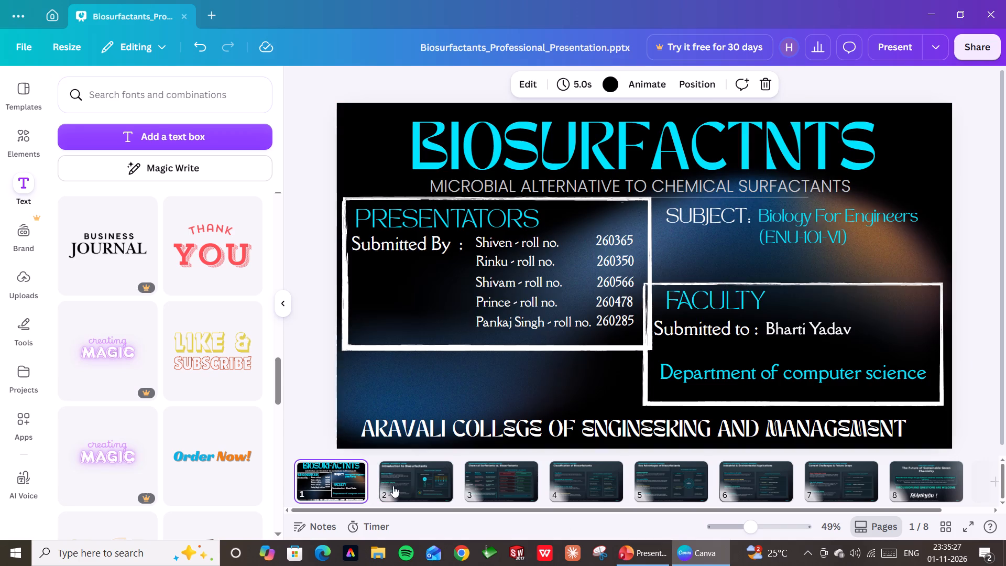
Review the slides from the front page through slide 7 and back to check how the deck looks.
left_click(403, 485)
left_click(498, 483)
left_click(419, 484)
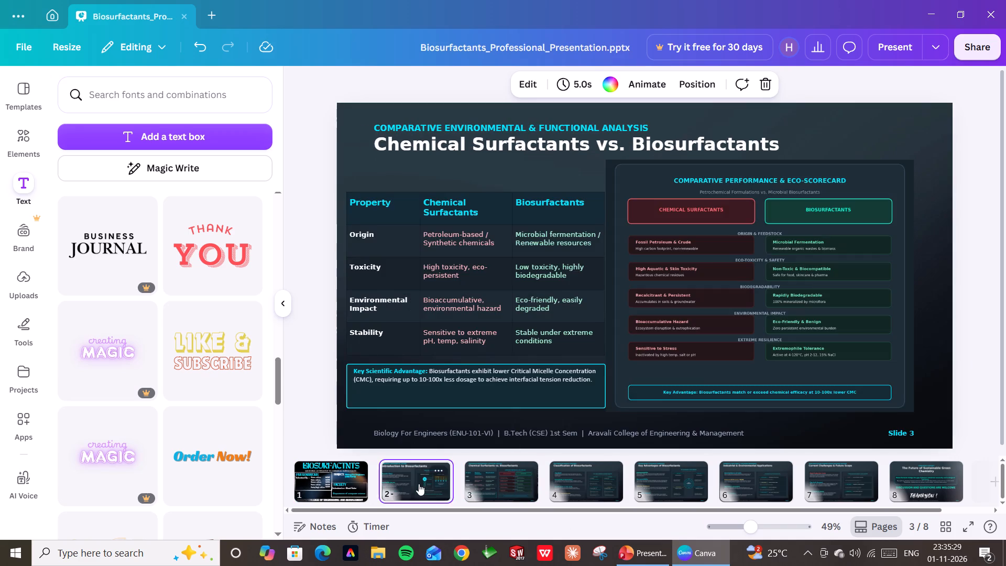
left_click(354, 482)
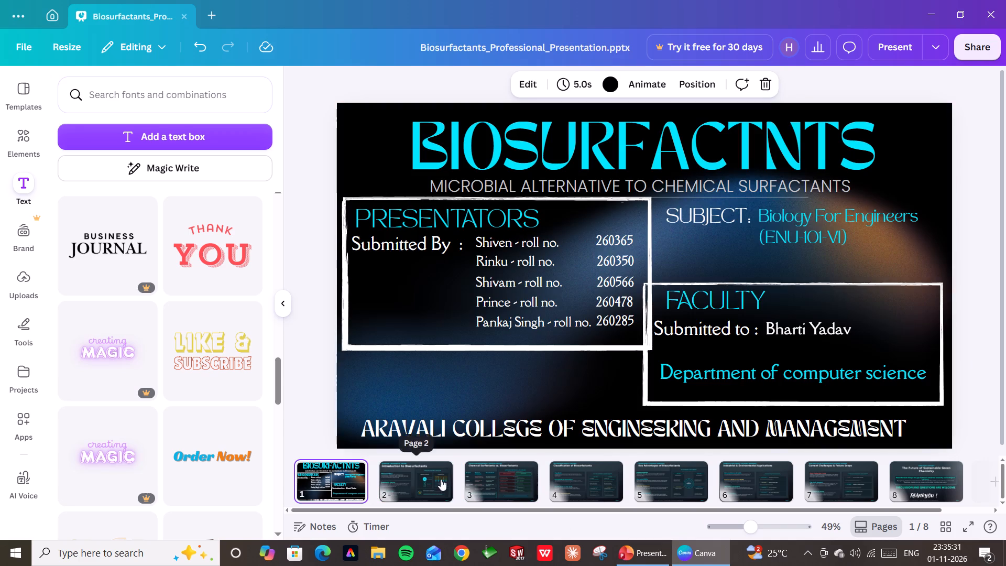
left_click(441, 479)
left_click(491, 481)
left_click(596, 485)
left_click(660, 486)
left_click(738, 488)
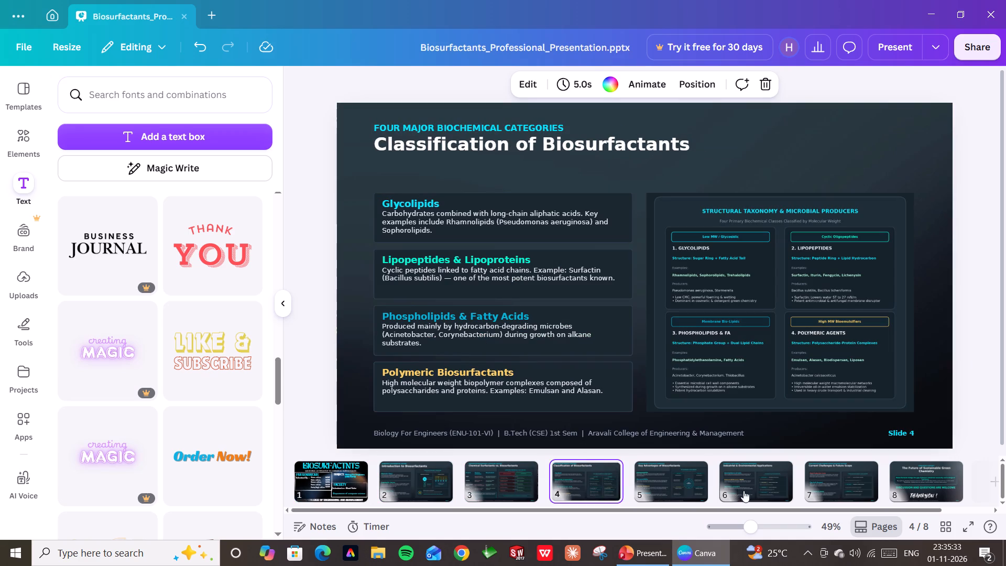
left_click(802, 485)
left_click(840, 485)
left_click(763, 489)
left_click(677, 483)
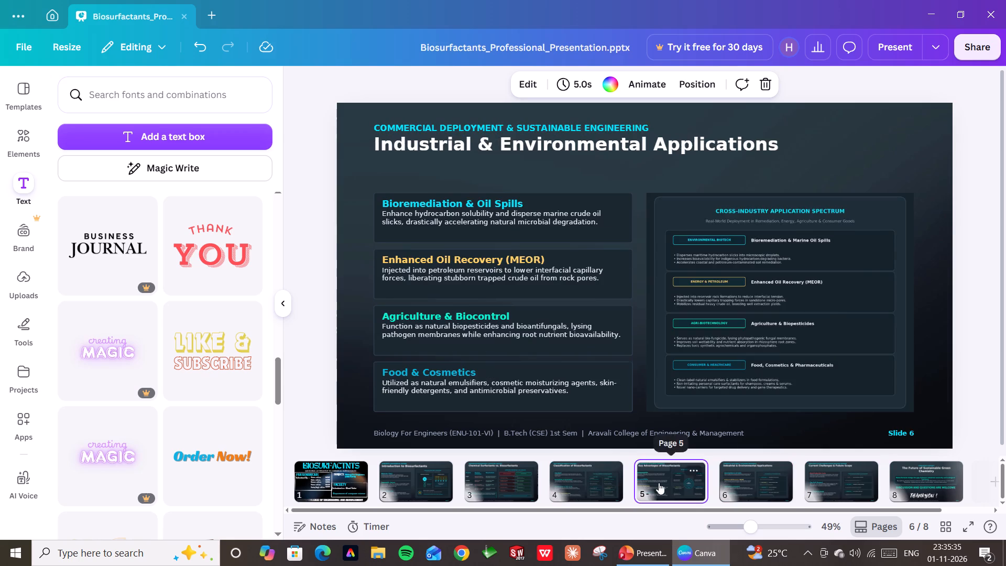
left_click(608, 484)
left_click(514, 482)
left_click(427, 483)
left_click(359, 482)
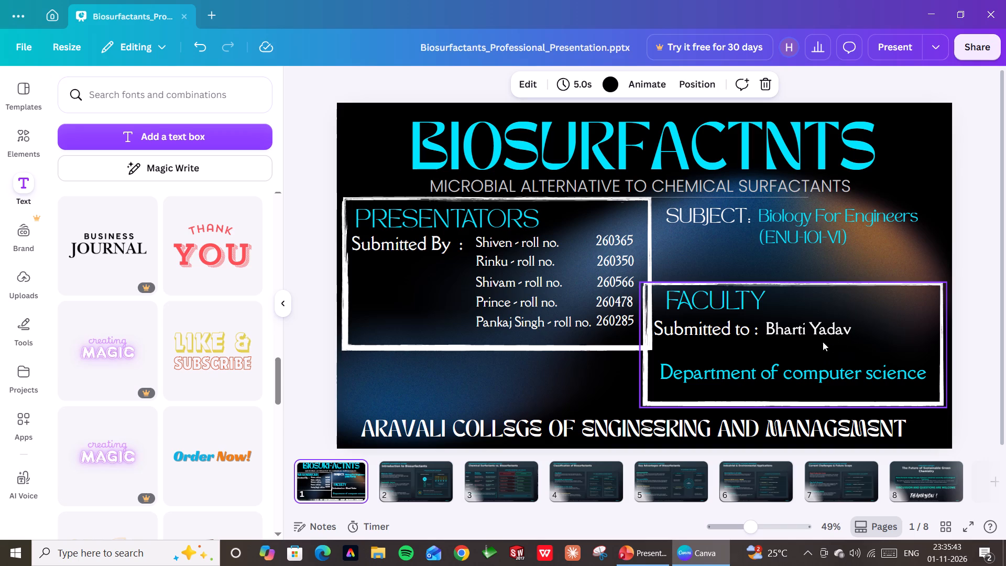
Move the Department of computer science line up, closer to the Submitted to line in the FACULTY frame.
left_click_drag(859, 383, 861, 372)
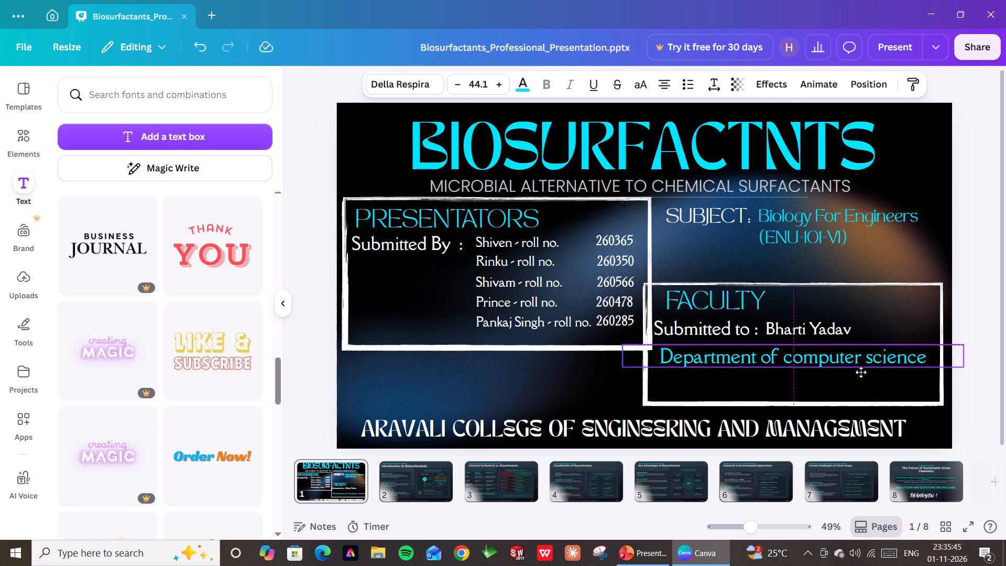
left_click_drag(861, 372, 856, 374)
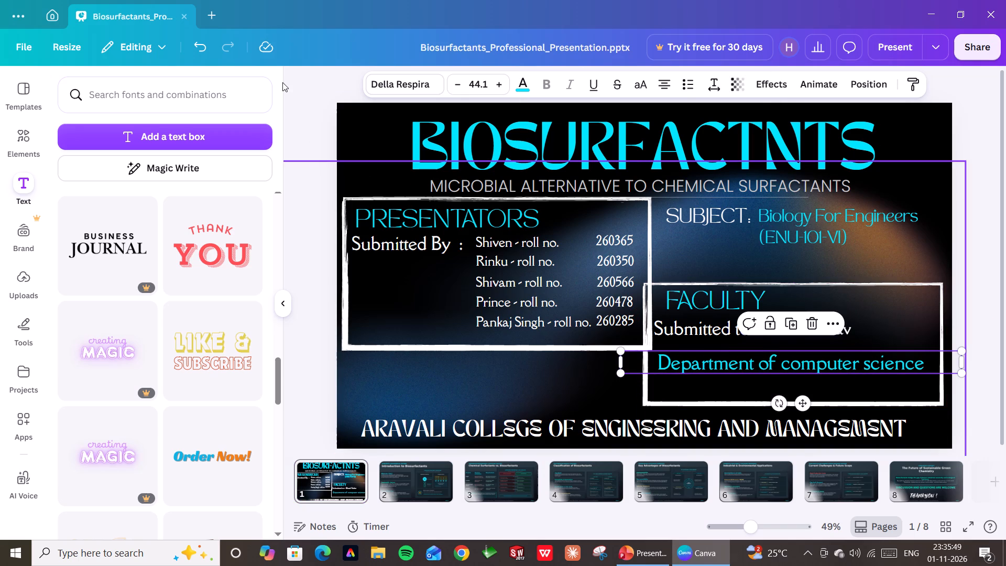
Make the design available offline.
left_click(273, 47)
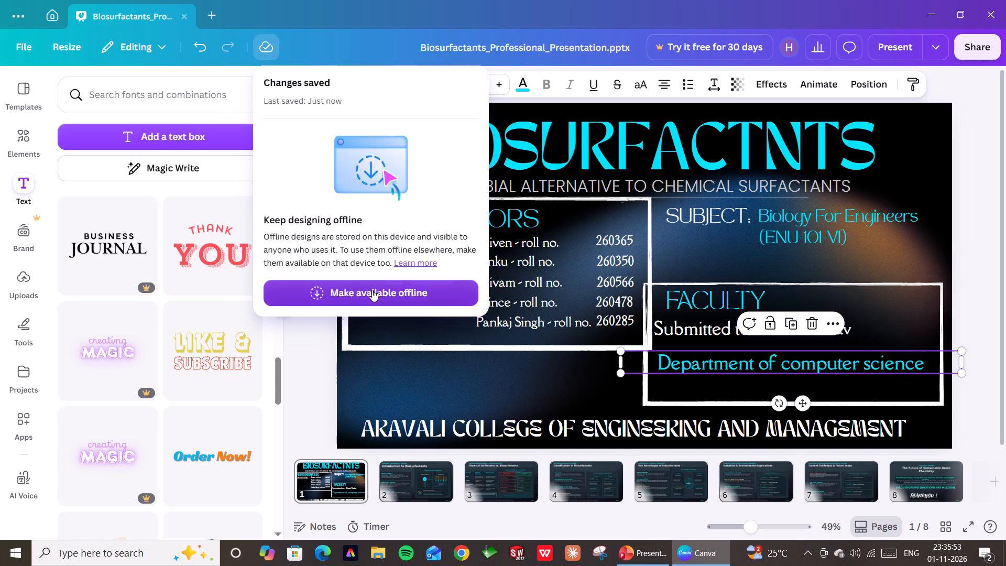
left_click(372, 290)
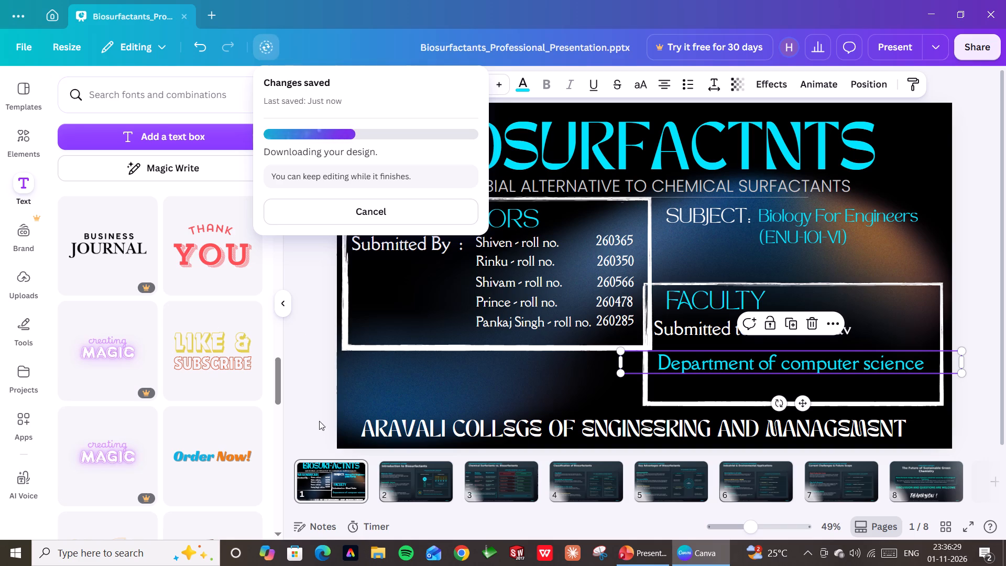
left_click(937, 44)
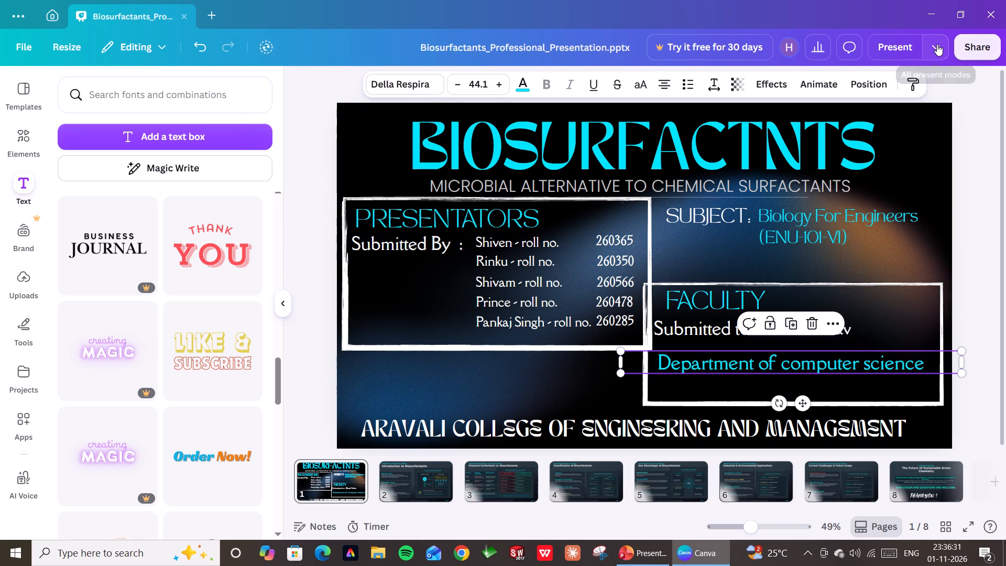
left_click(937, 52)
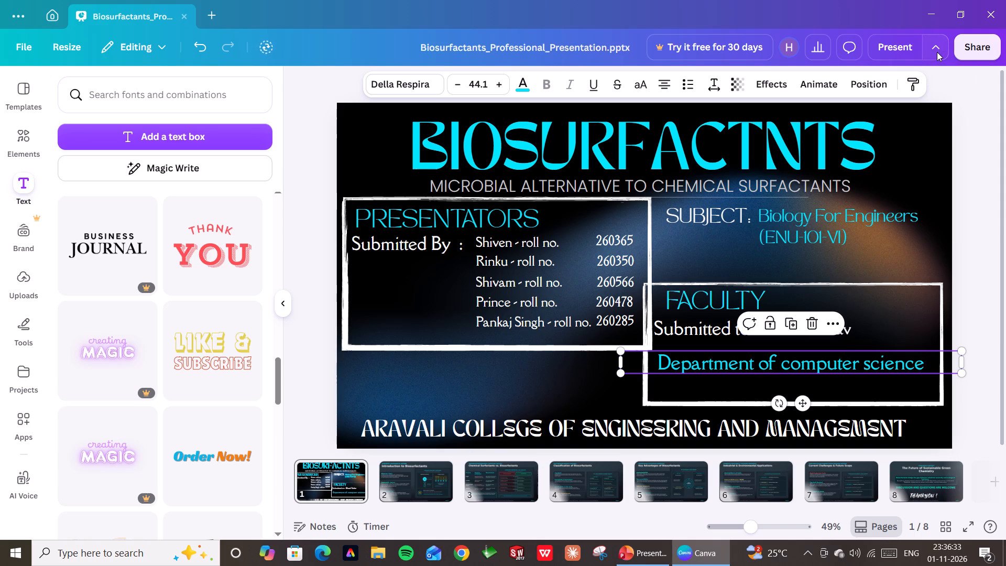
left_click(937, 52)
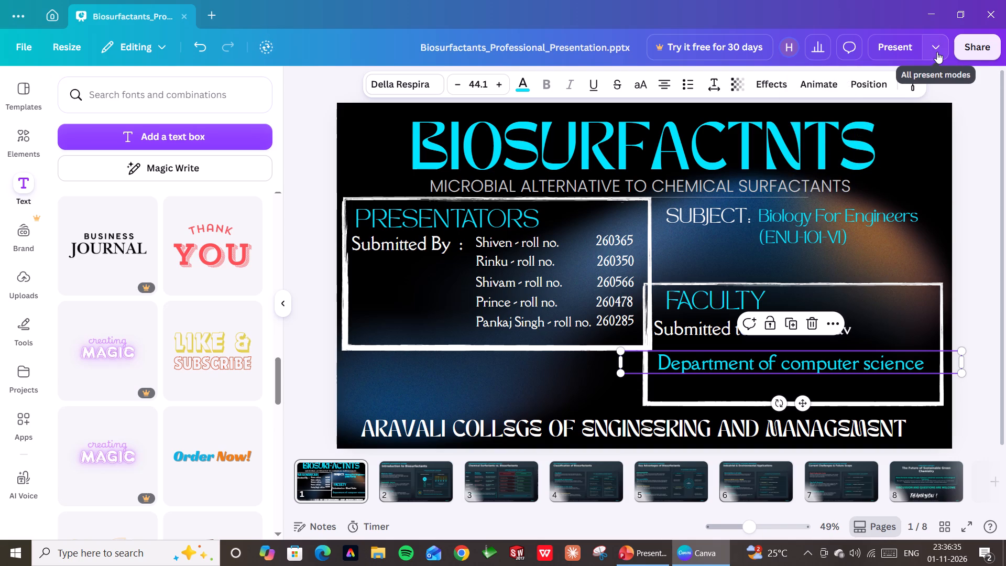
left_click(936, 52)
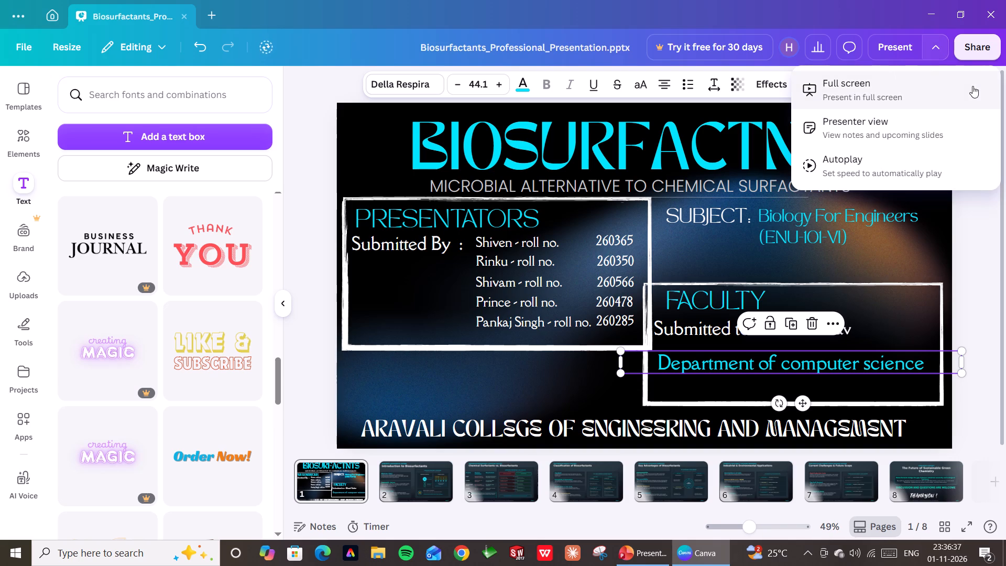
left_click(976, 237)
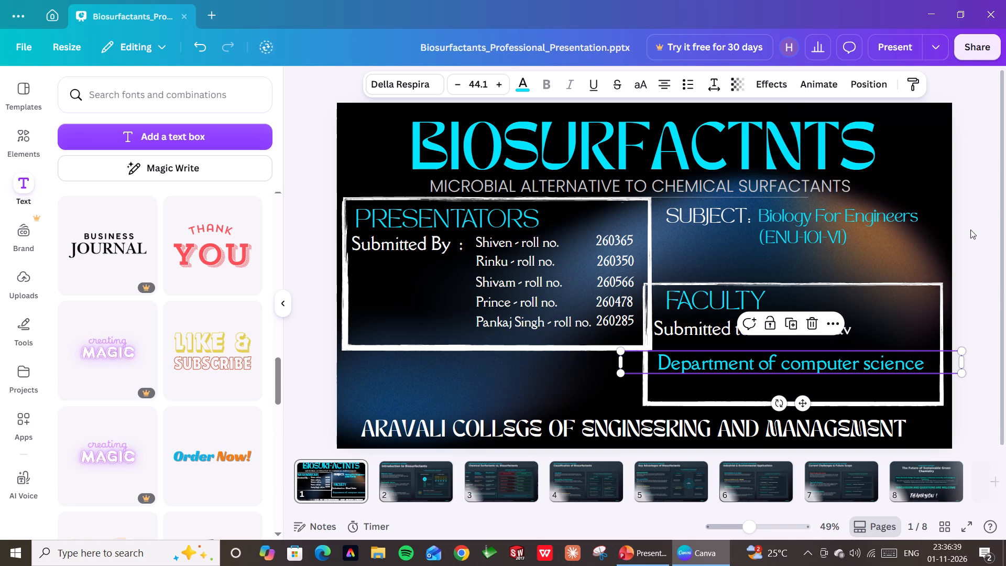
Compare the front page with the closing slide, and check the slides in between, including their footers.
left_click(393, 492)
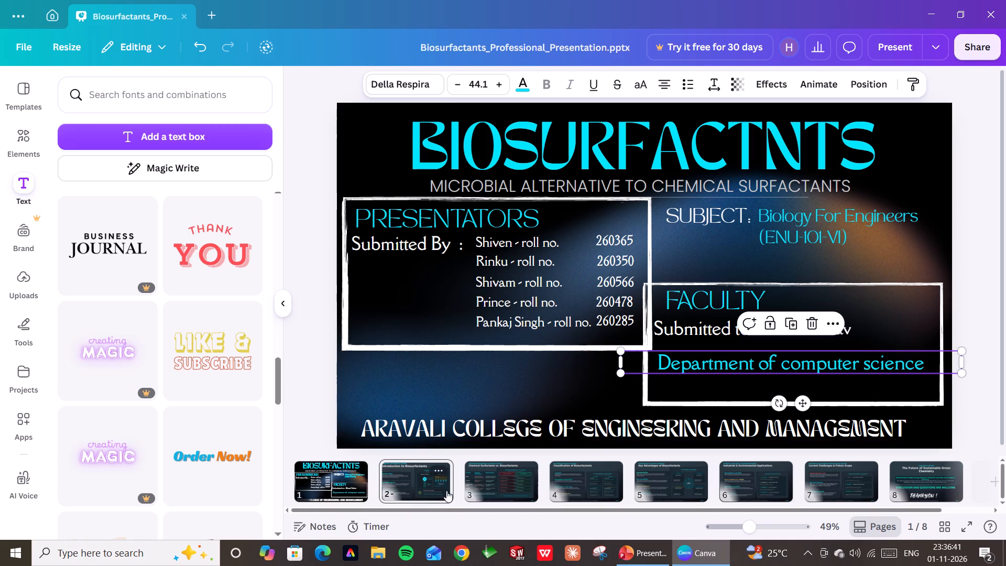
left_click(925, 477)
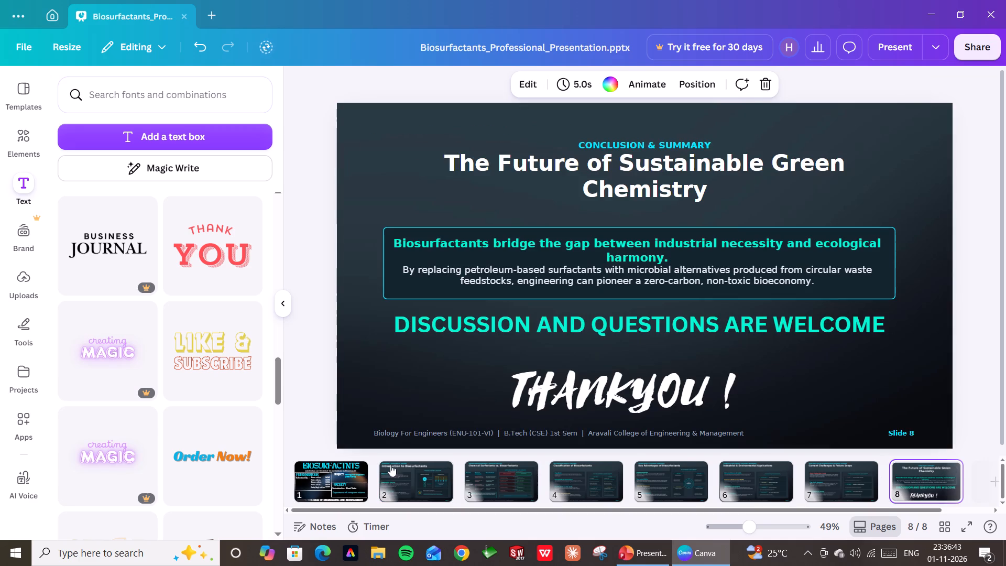
left_click(337, 477)
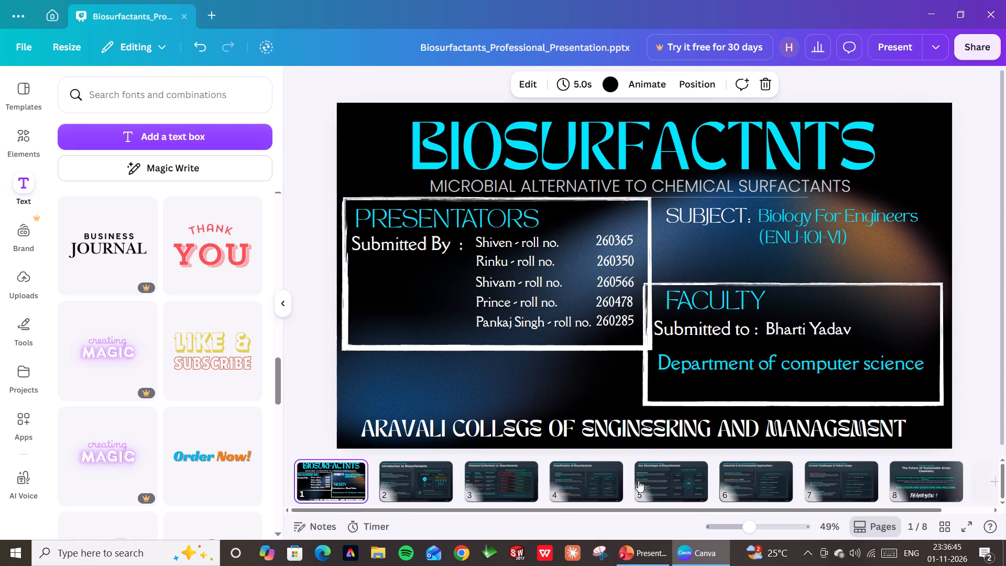
left_click(911, 486)
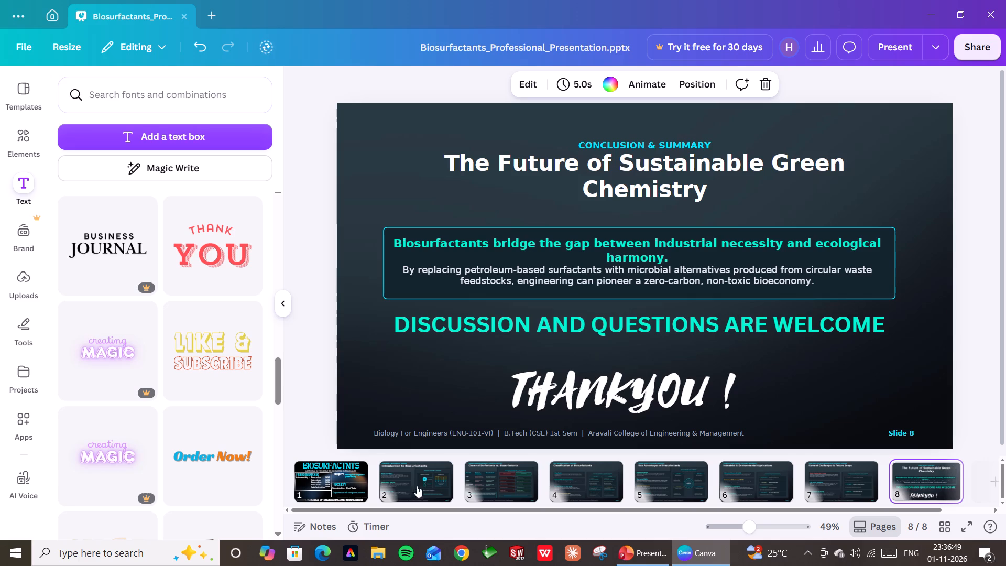
left_click(353, 487)
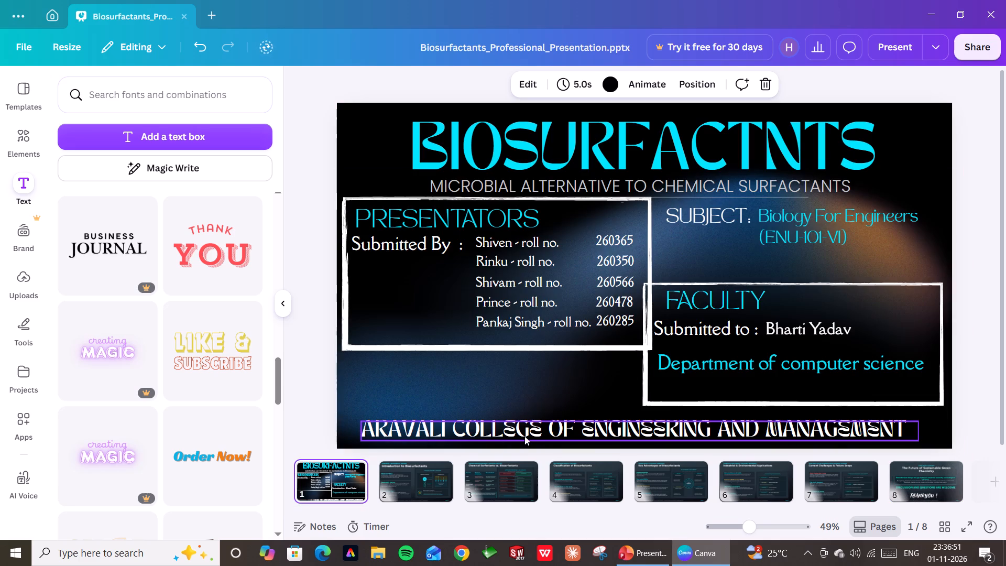
left_click(906, 482)
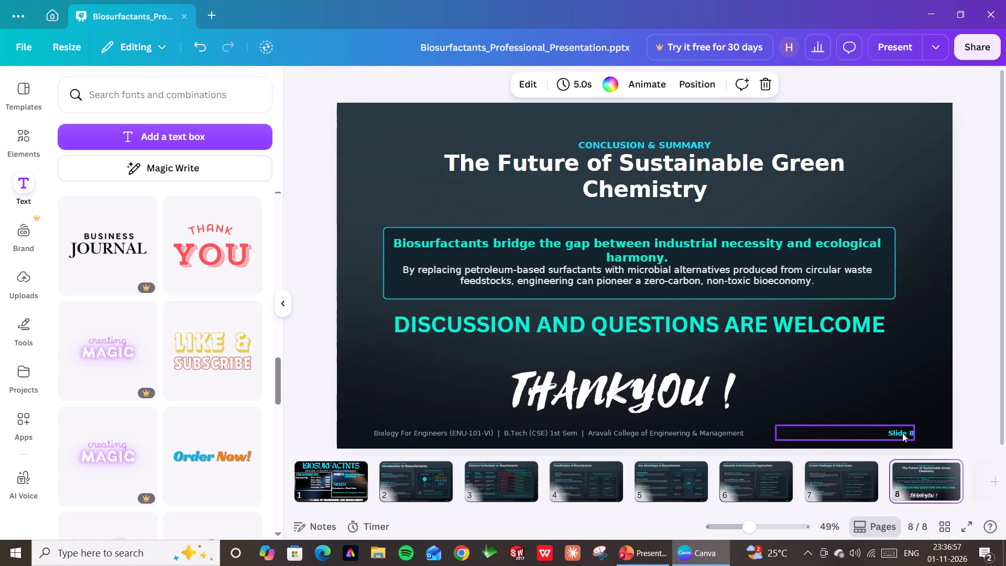
left_click(854, 470)
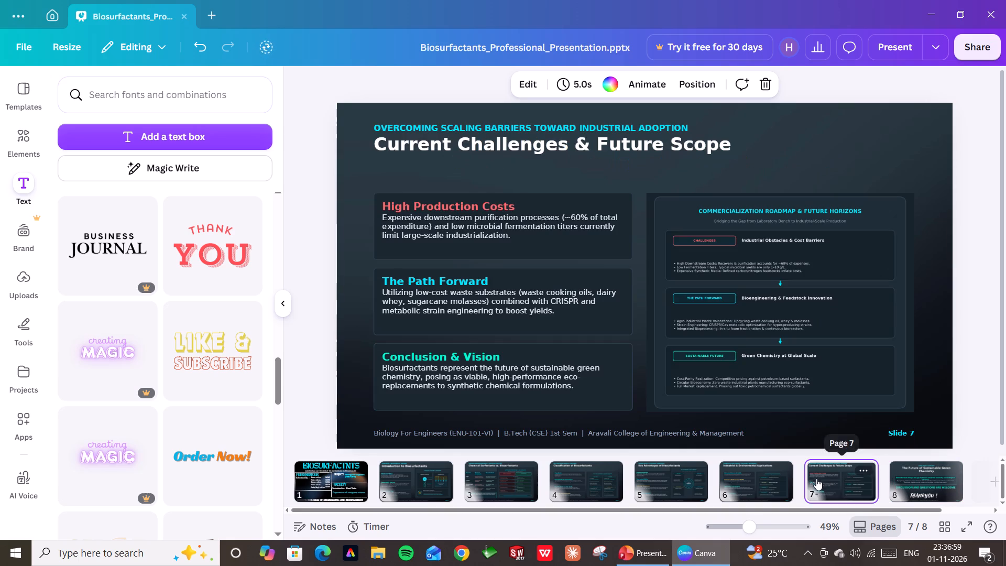
left_click(761, 485)
left_click(662, 487)
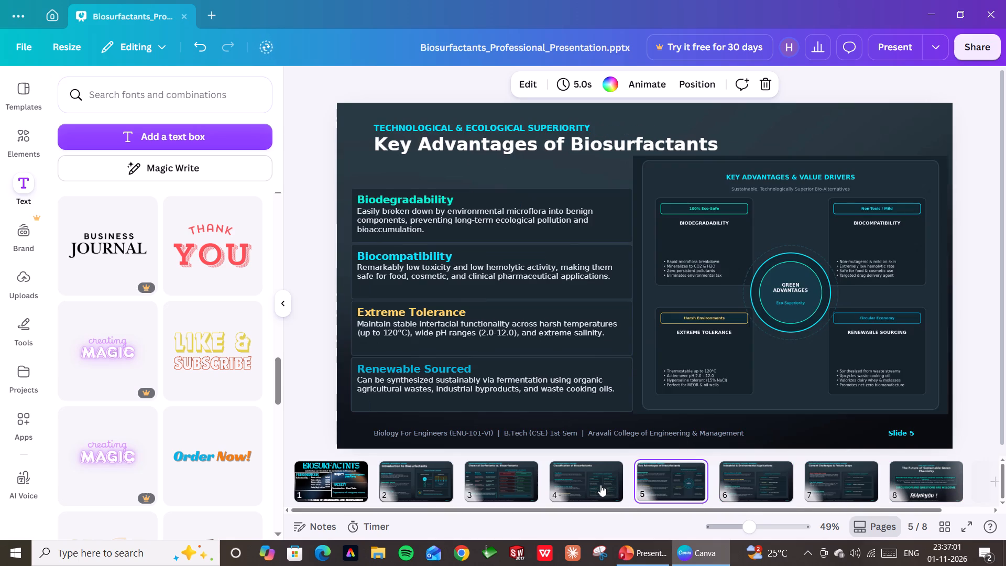
left_click(600, 484)
left_click(518, 485)
left_click(446, 485)
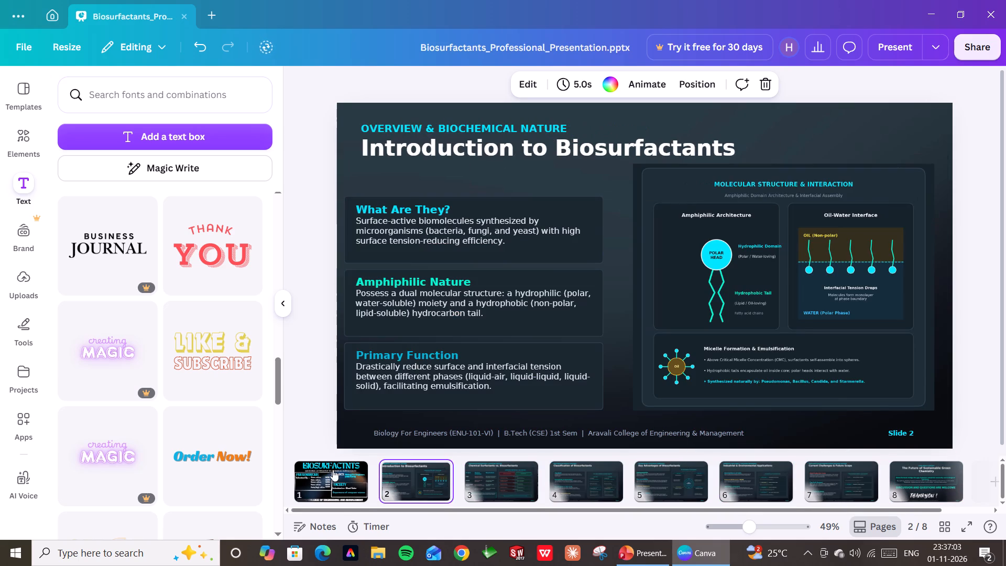
left_click(333, 470)
Delete the slide number label from the footers of slides 2, 3, 4 and 5.
left_click(436, 478)
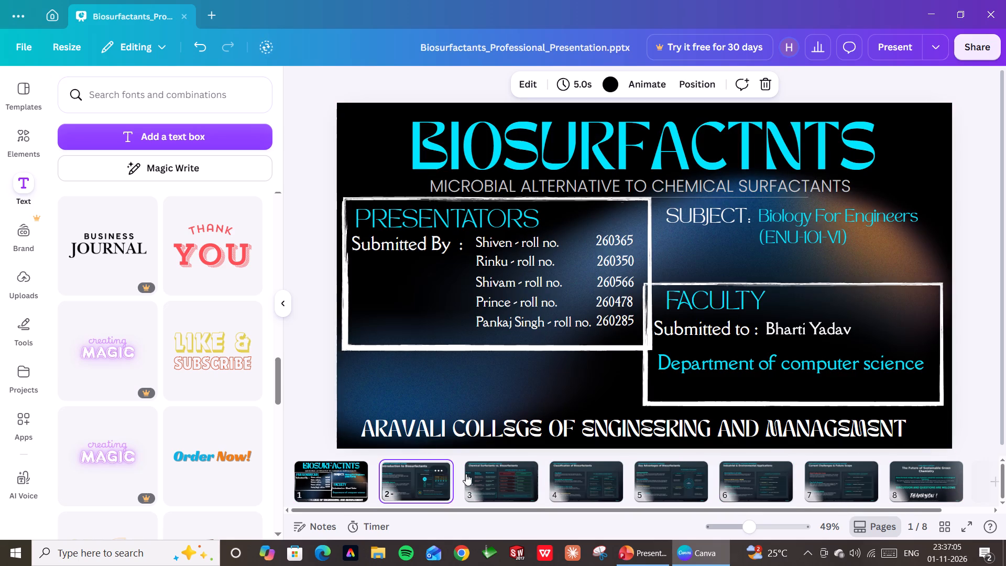
left_click(893, 436)
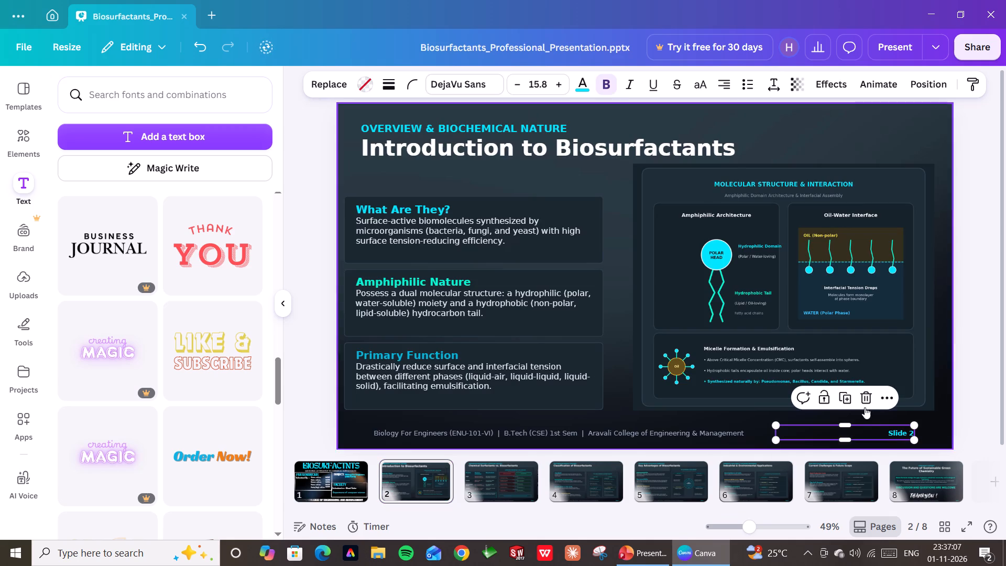
left_click(865, 400)
left_click(502, 482)
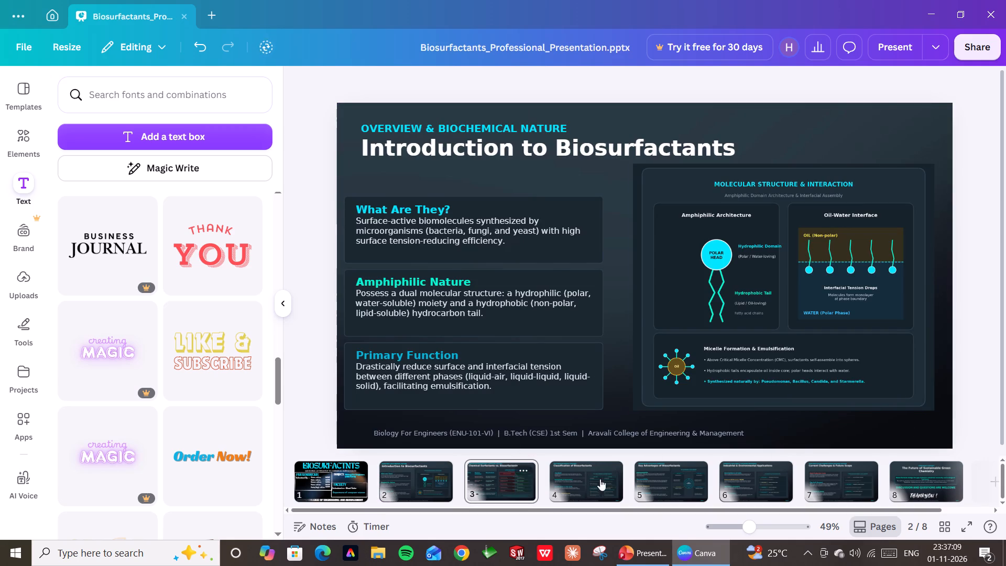
left_click(907, 432)
left_click(865, 401)
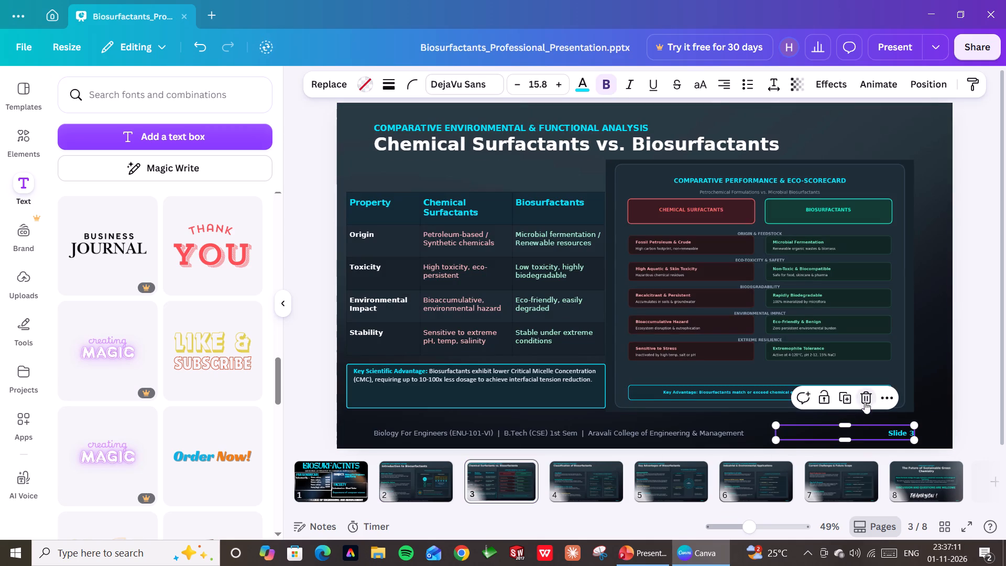
left_click(581, 485)
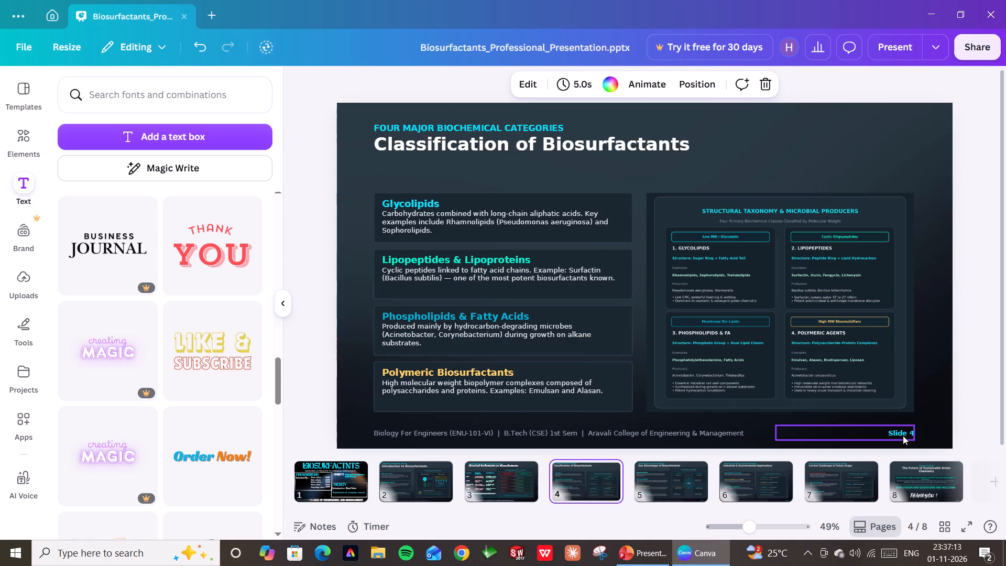
left_click(901, 438)
left_click(867, 397)
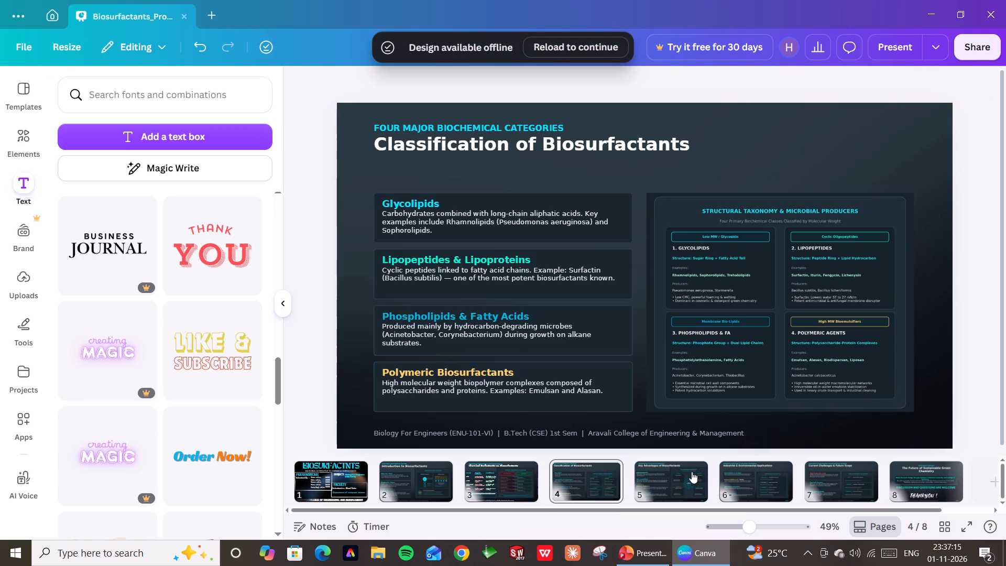
left_click(687, 472)
left_click(901, 431)
left_click(869, 394)
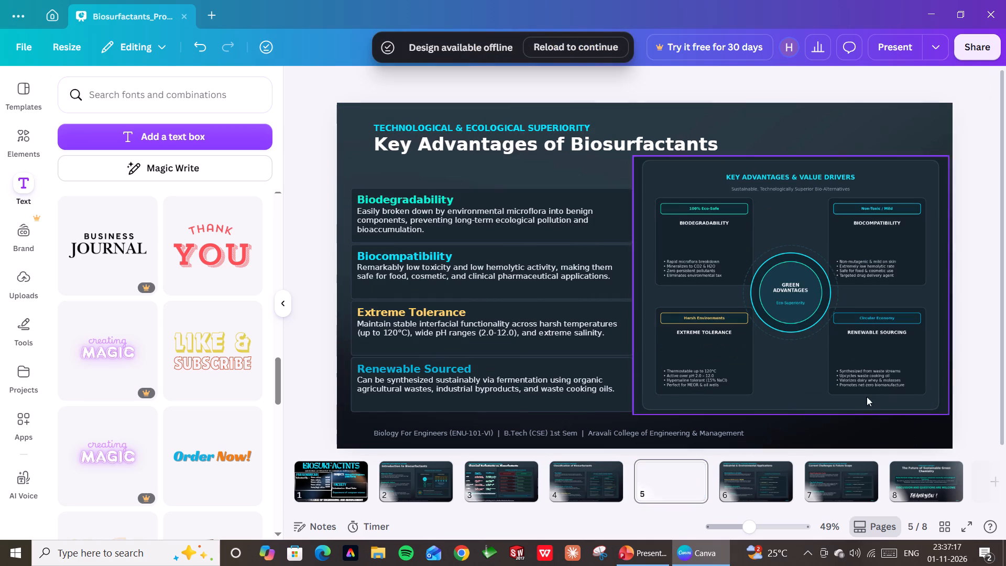
Delete the slide number label from the footers of slides 6, 7 and 8.
left_click(747, 470)
left_click(907, 430)
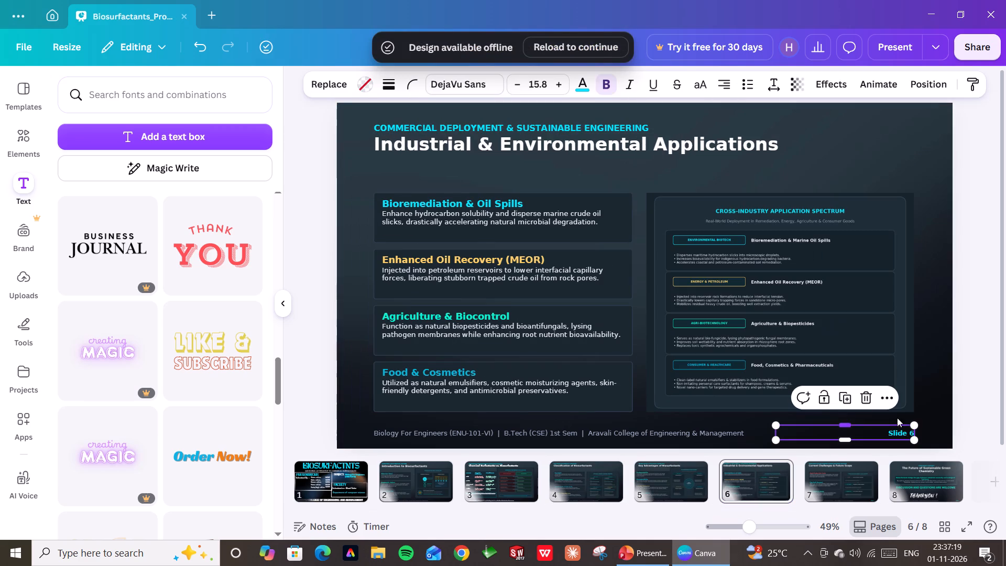
left_click(865, 396)
left_click(853, 465)
left_click(904, 434)
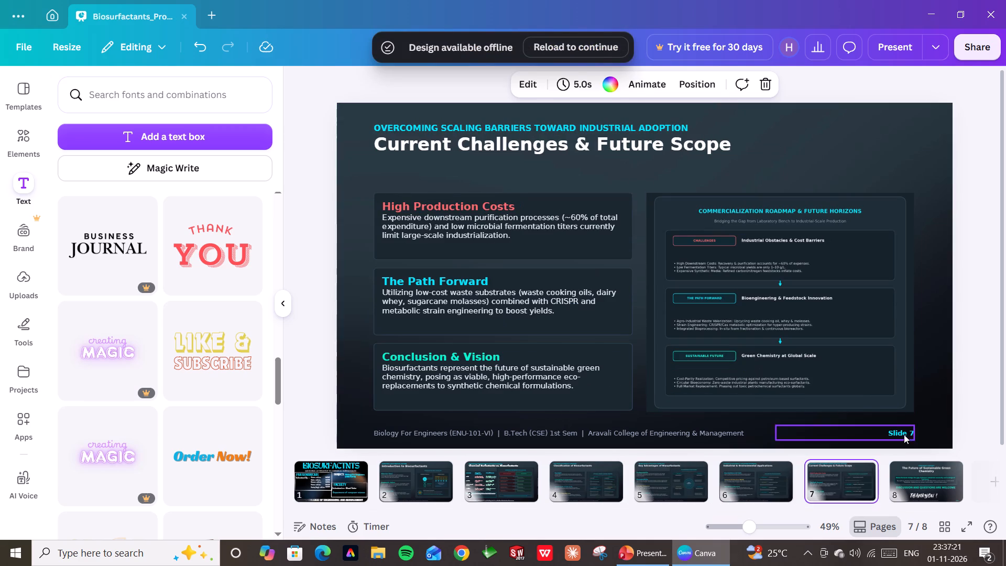
left_click(865, 399)
left_click(921, 474)
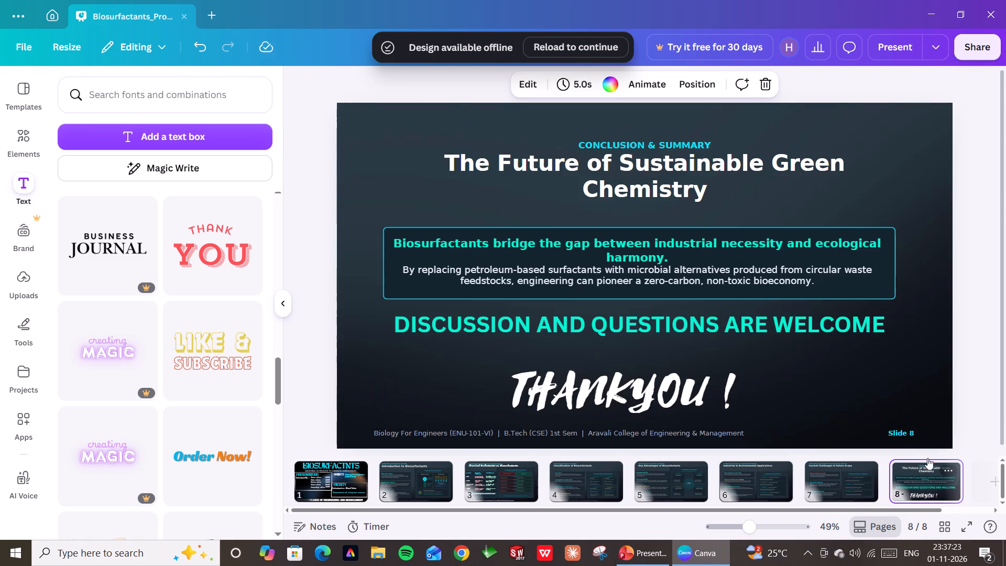
left_click(901, 432)
left_click(869, 398)
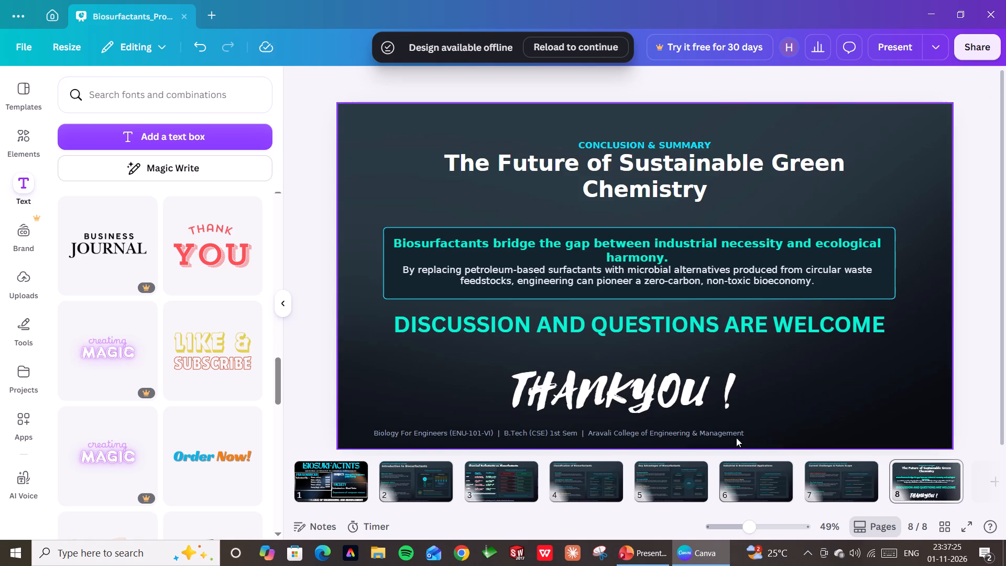
Go through all the slides in order and return to the front page to review the deck.
left_click(349, 479)
left_click(409, 484)
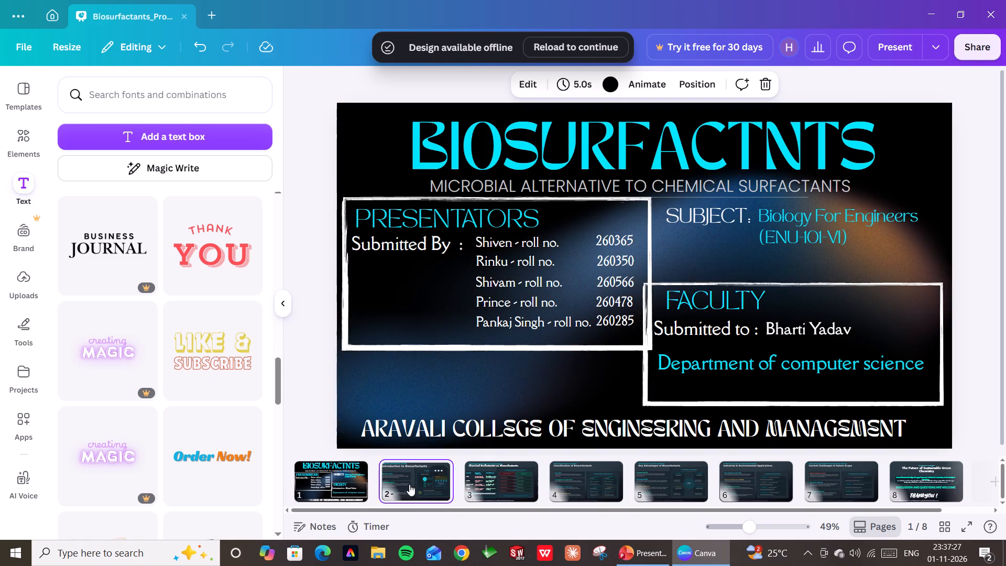
left_click(502, 485)
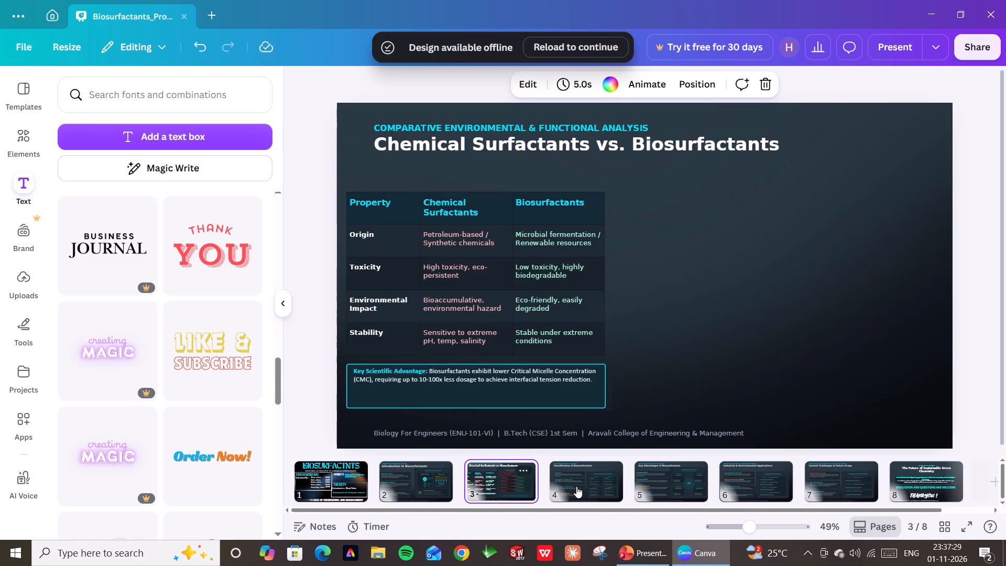
left_click(579, 486)
left_click(665, 480)
left_click(735, 480)
left_click(828, 480)
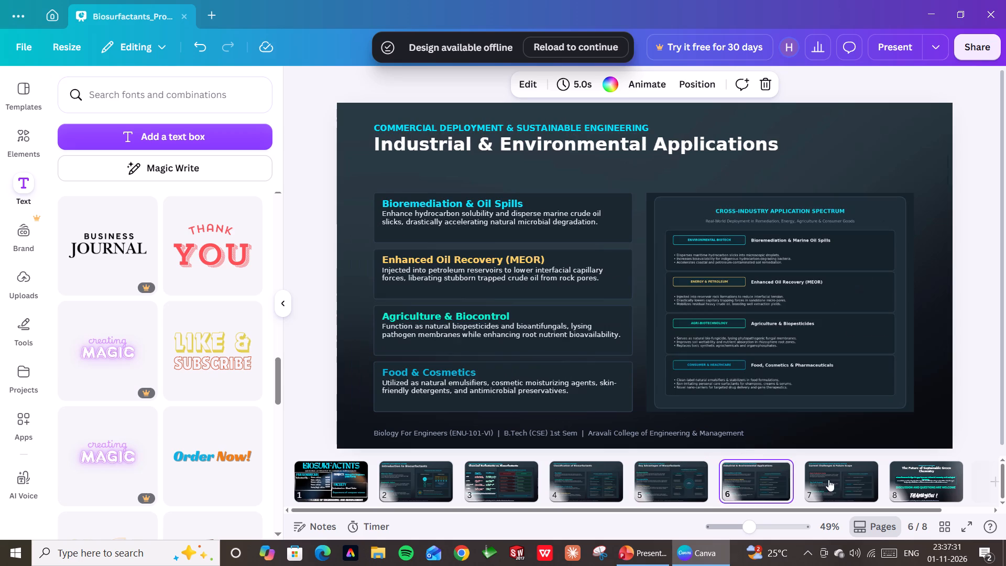
left_click(910, 480)
left_click(325, 481)
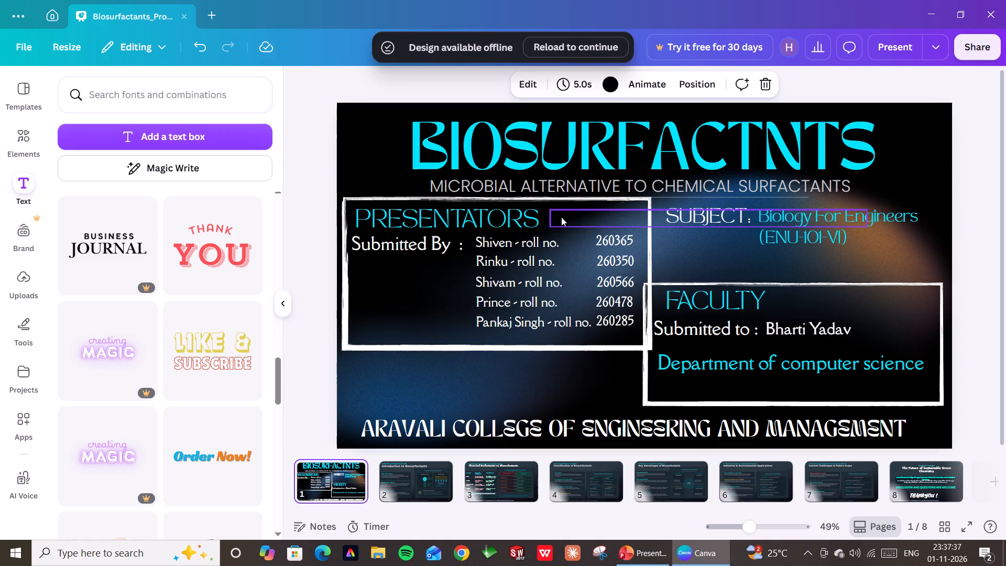
left_click(439, 473)
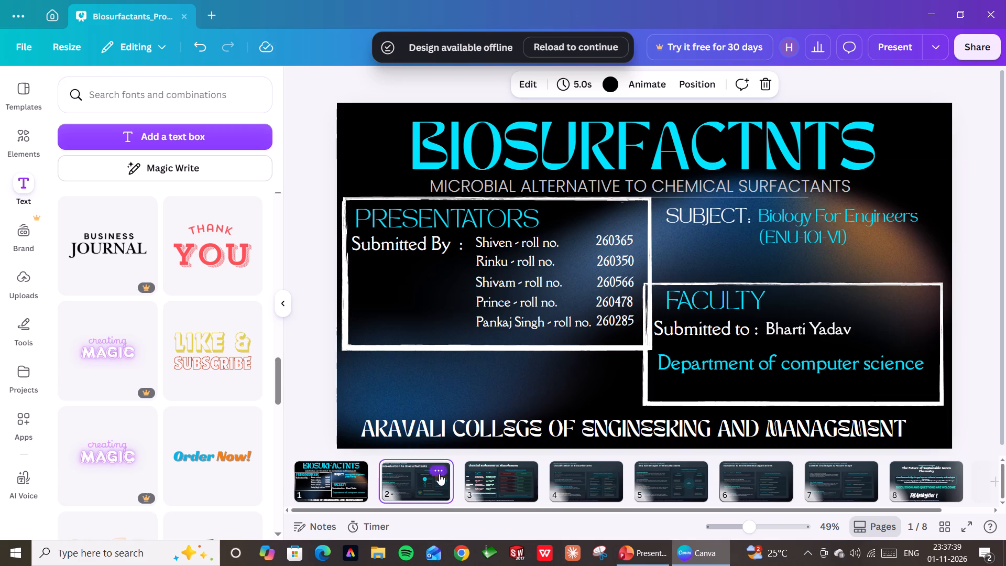
left_click(356, 476)
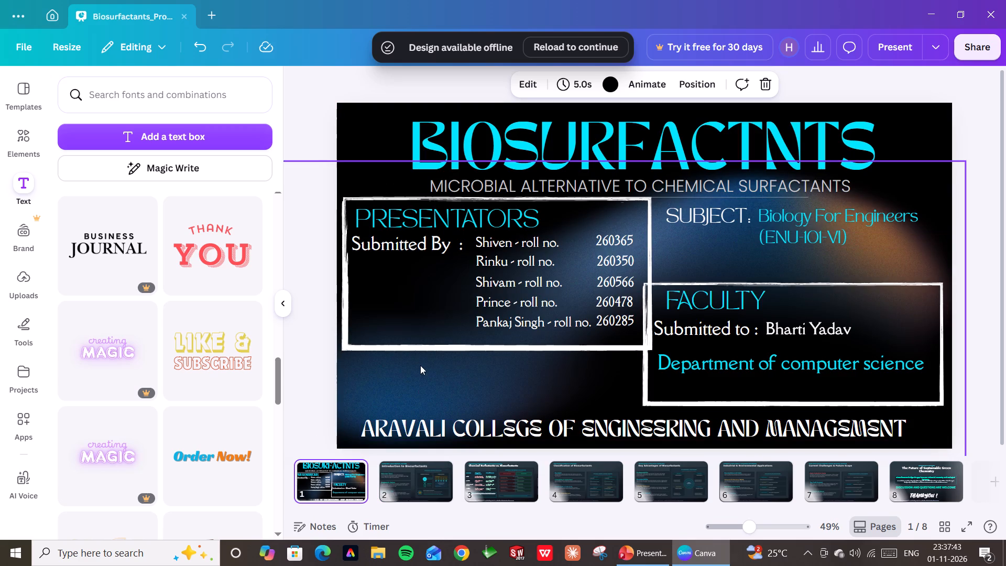
Duplicate the PRESENTATORS heading on the front page and place the copy just below the presenters' frame, above the college name.
left_click(500, 247)
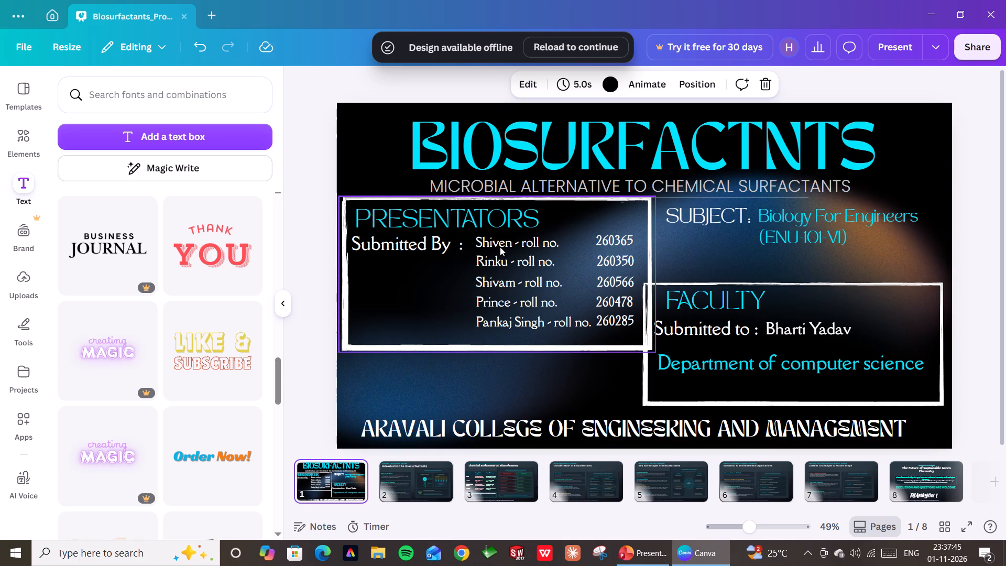
left_click(424, 246)
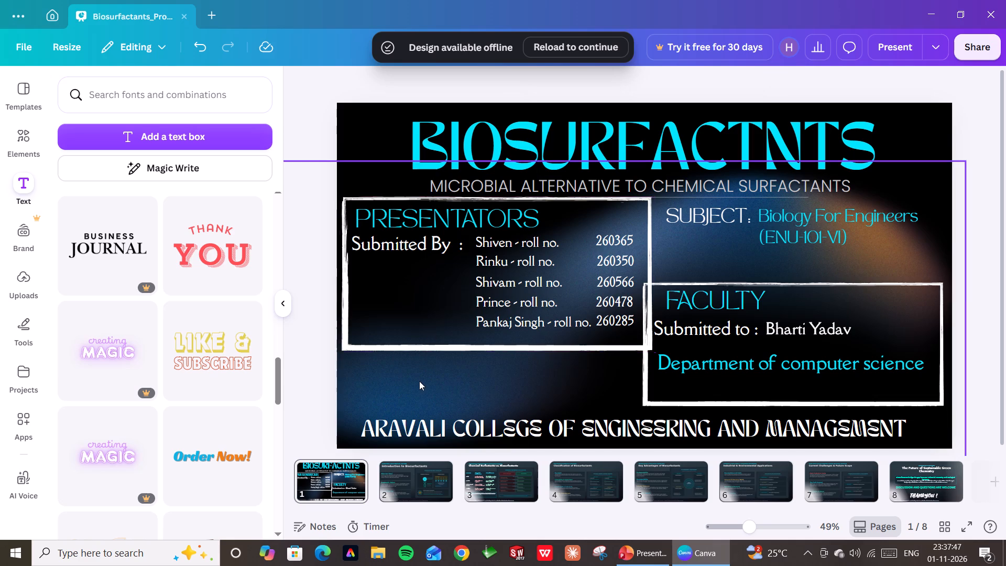
left_click(419, 382)
left_click(449, 216)
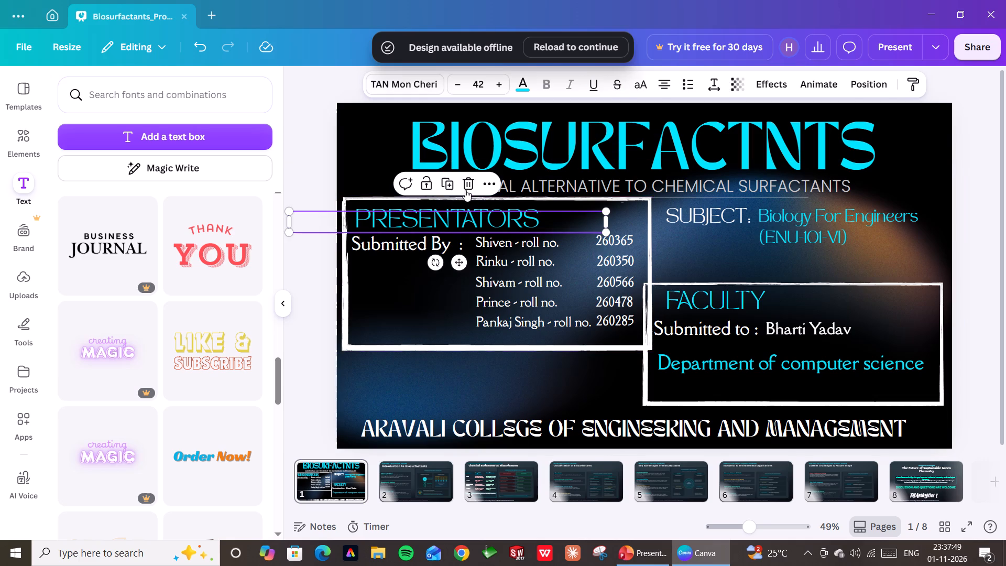
left_click(450, 183)
left_click_drag(560, 220, 544, 366)
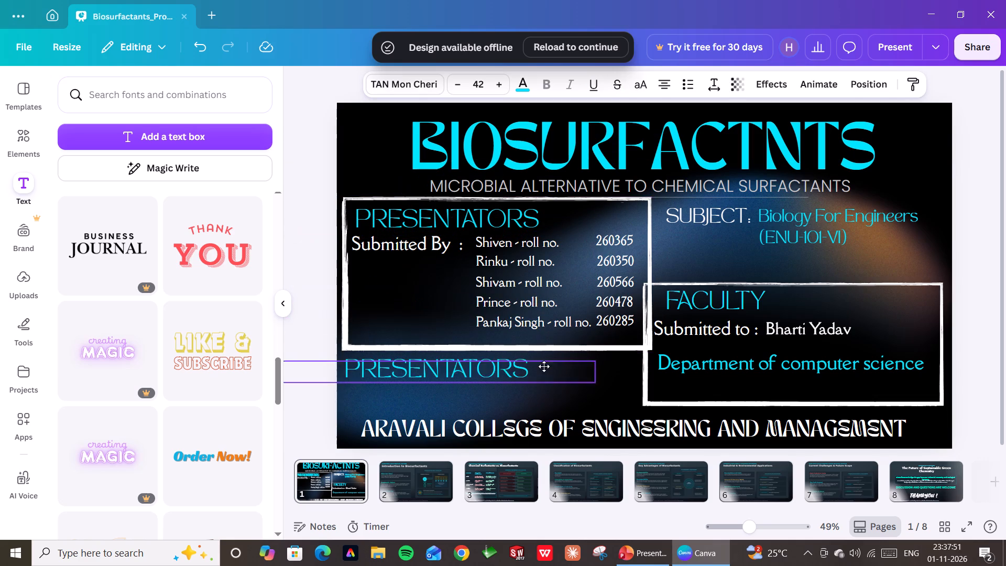
left_click_drag(544, 366, 548, 362)
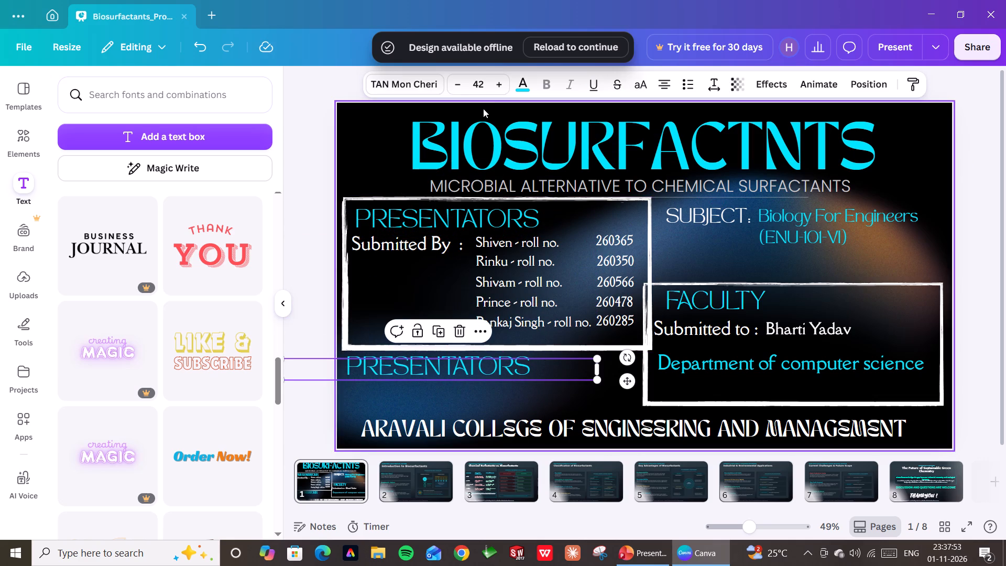
Set the copied heading's font size to 33 and its text colour to white.
triple_click(457, 89)
triple_click(457, 89)
triple_click(457, 89)
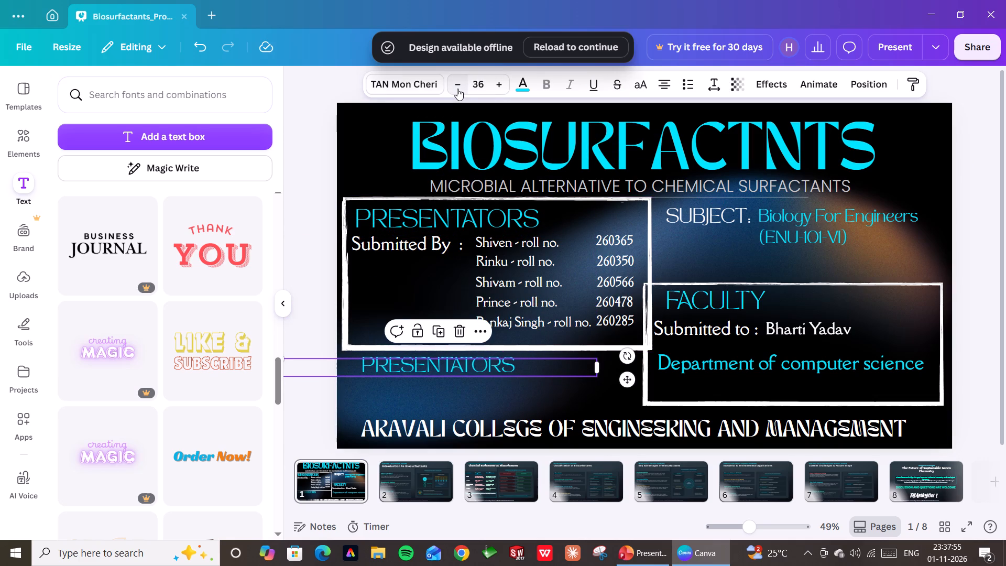
left_click(530, 90)
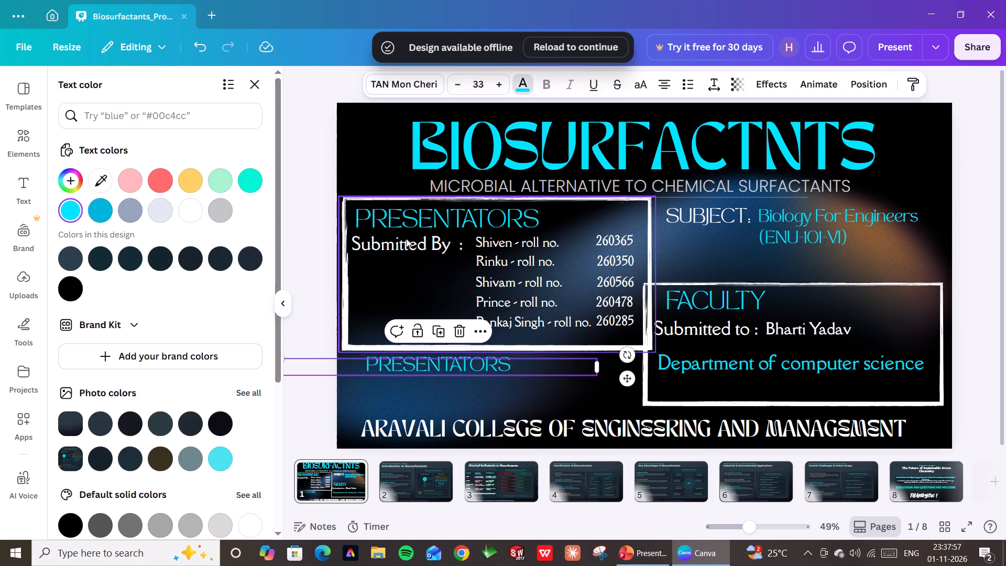
left_click(212, 215)
left_click(196, 210)
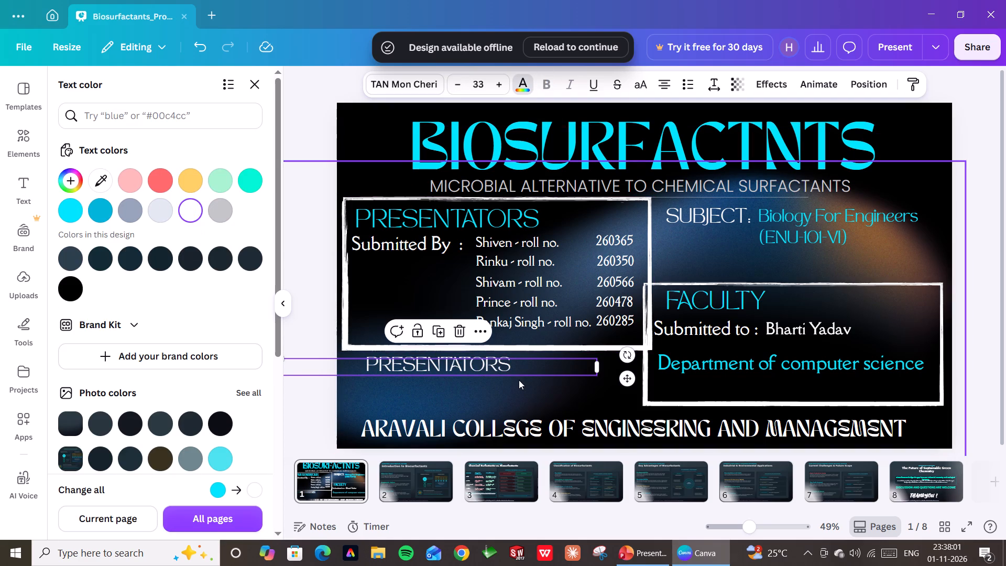
Replace the copied heading's text with "Sem-1 year 2026".
left_click(510, 365)
key("BackSpace")
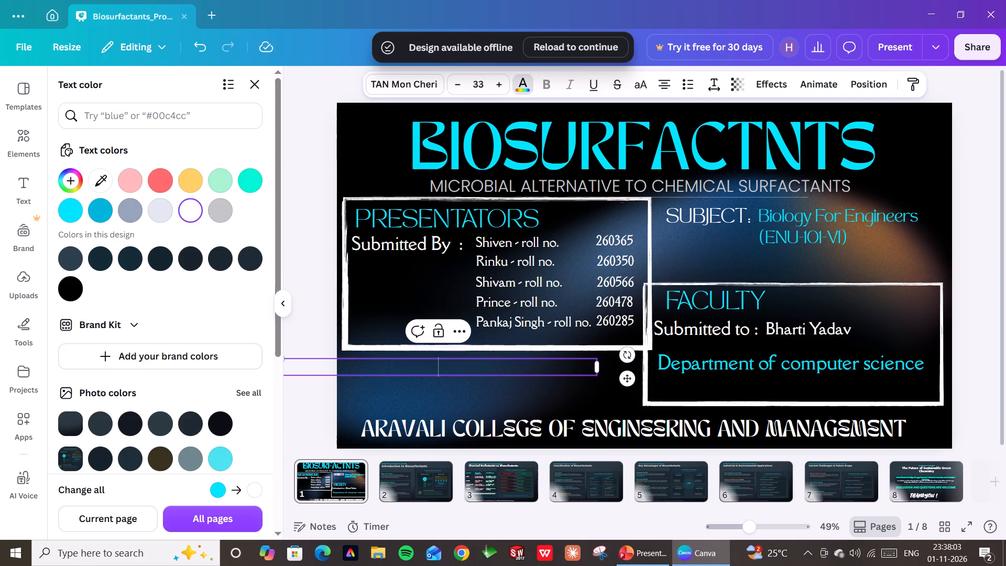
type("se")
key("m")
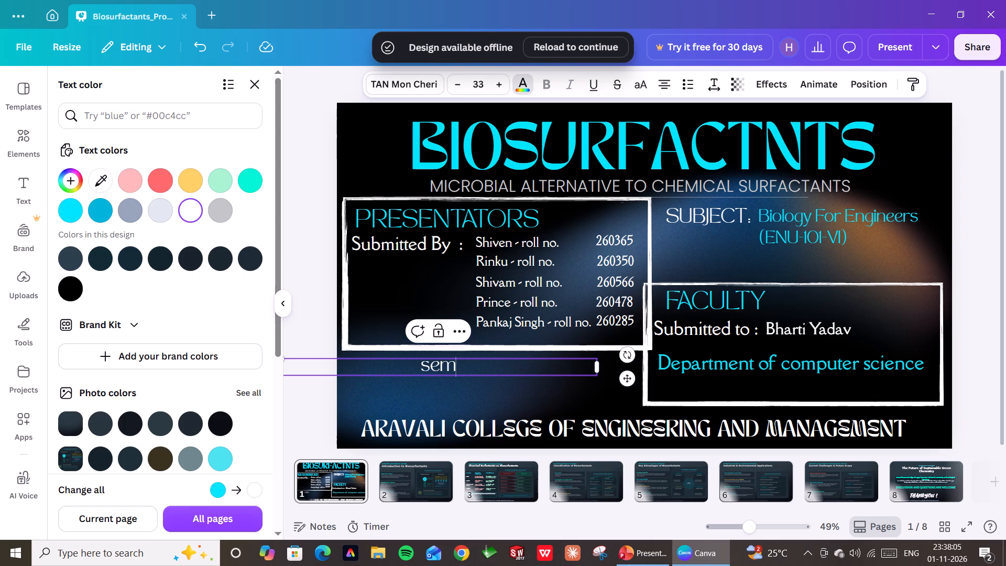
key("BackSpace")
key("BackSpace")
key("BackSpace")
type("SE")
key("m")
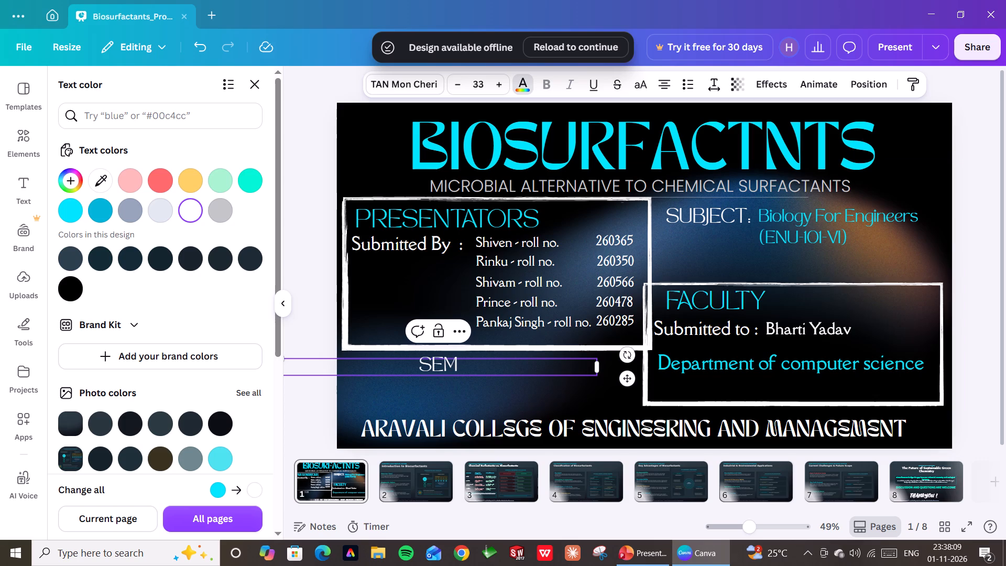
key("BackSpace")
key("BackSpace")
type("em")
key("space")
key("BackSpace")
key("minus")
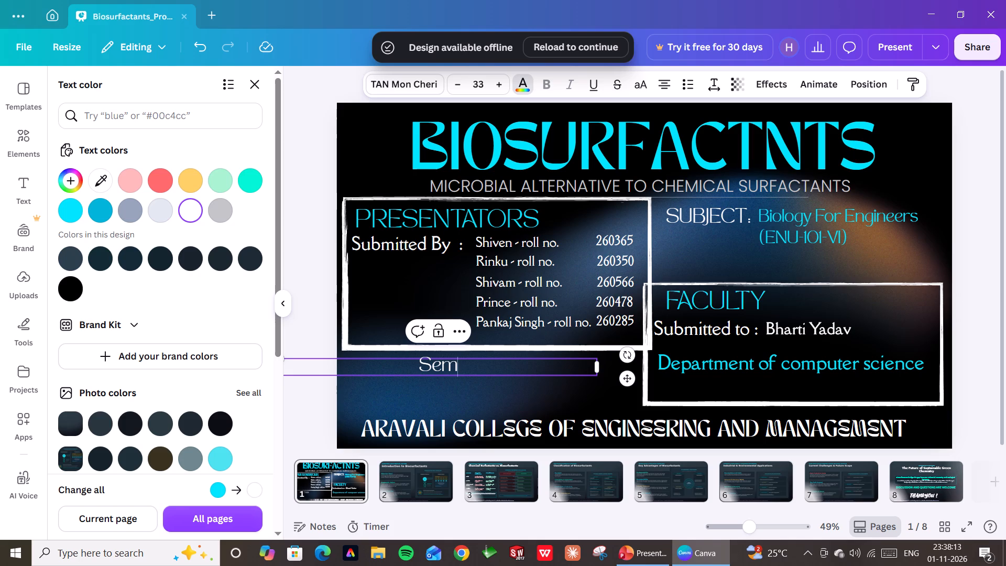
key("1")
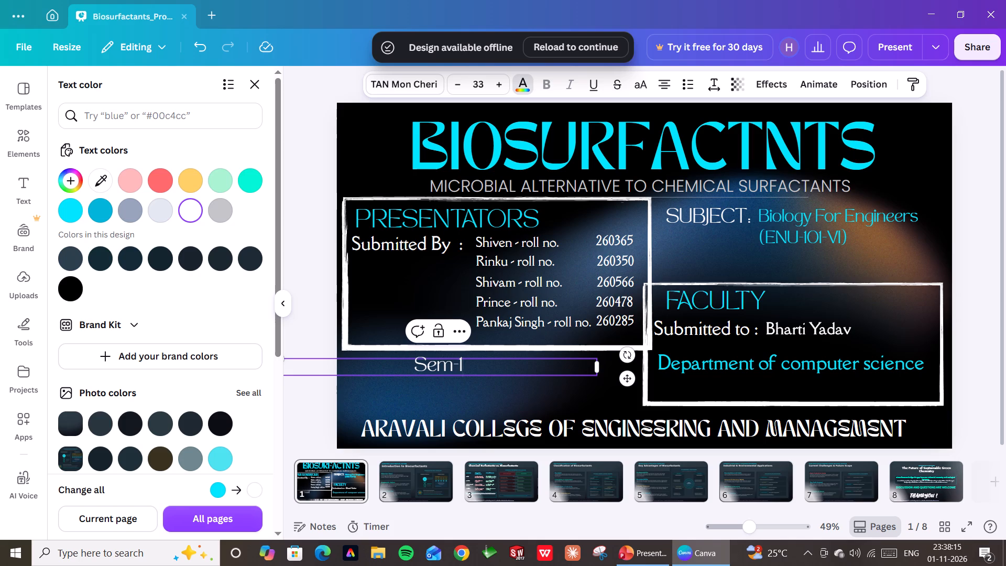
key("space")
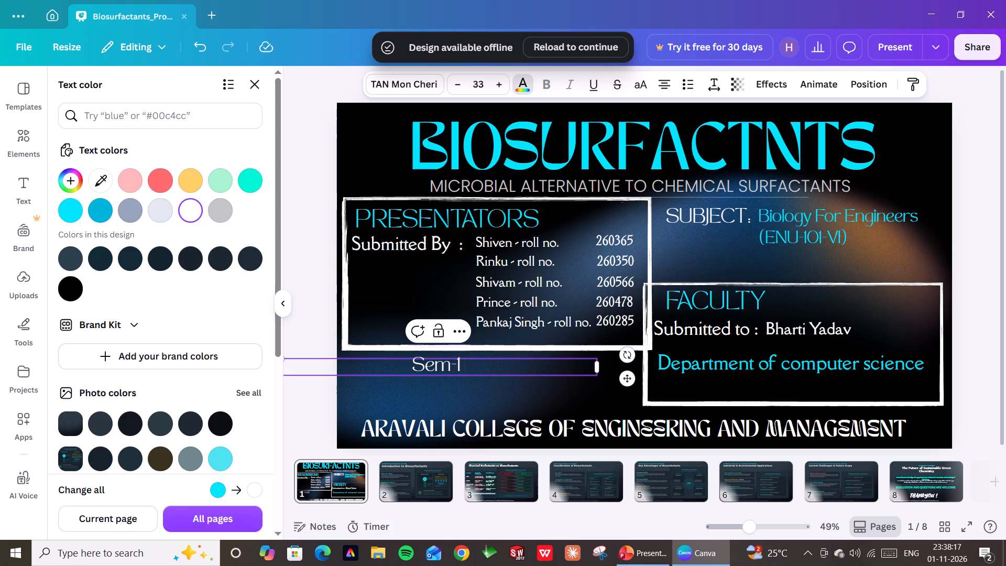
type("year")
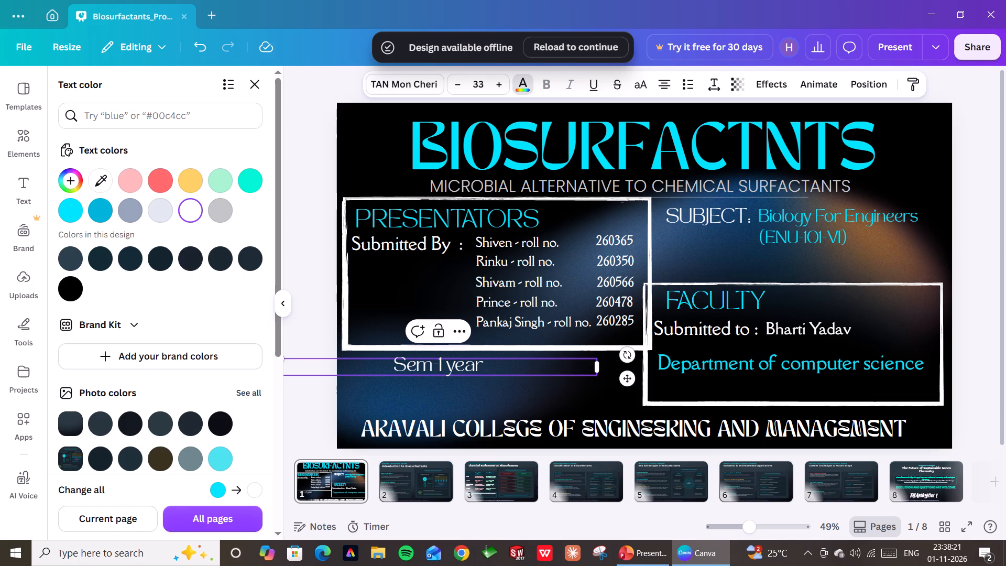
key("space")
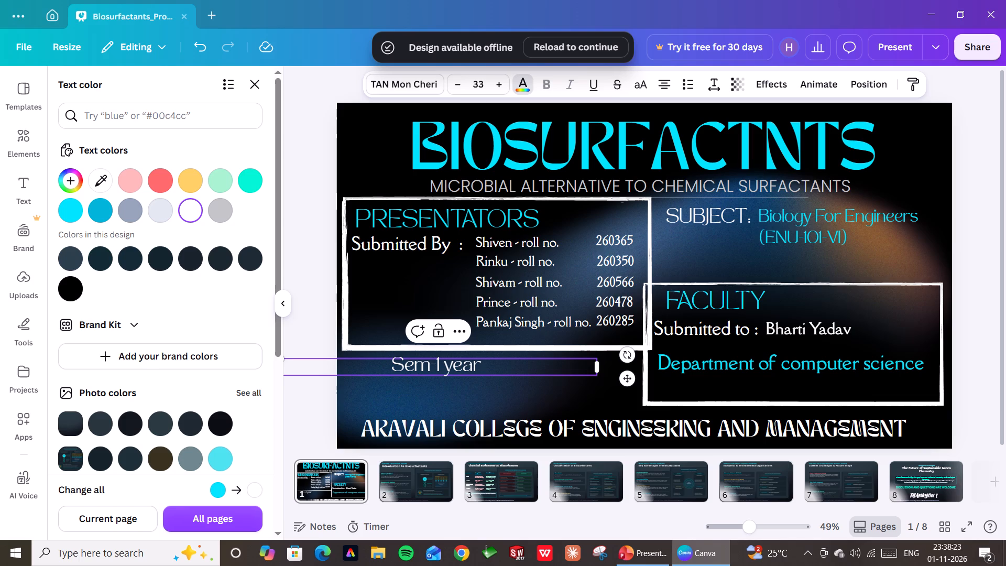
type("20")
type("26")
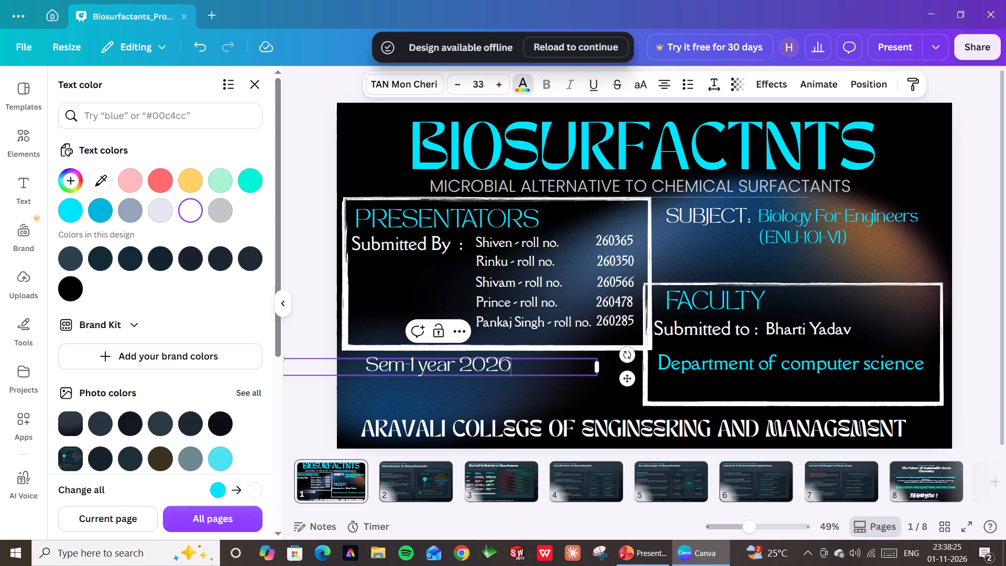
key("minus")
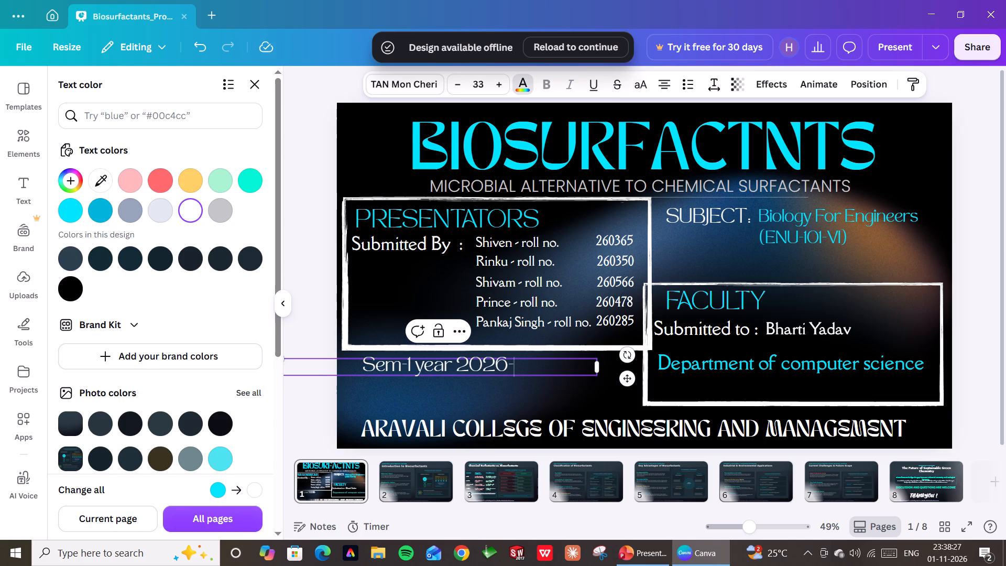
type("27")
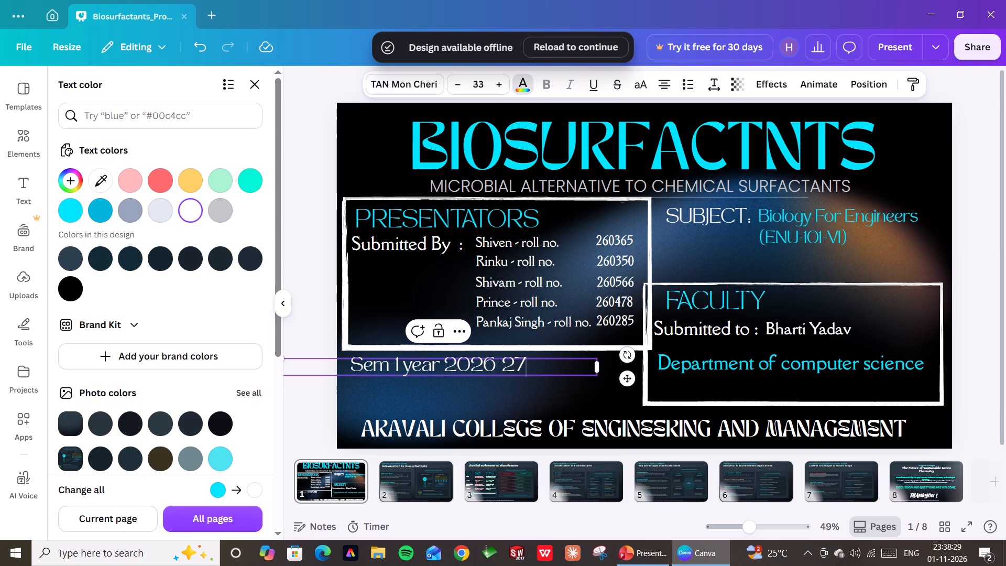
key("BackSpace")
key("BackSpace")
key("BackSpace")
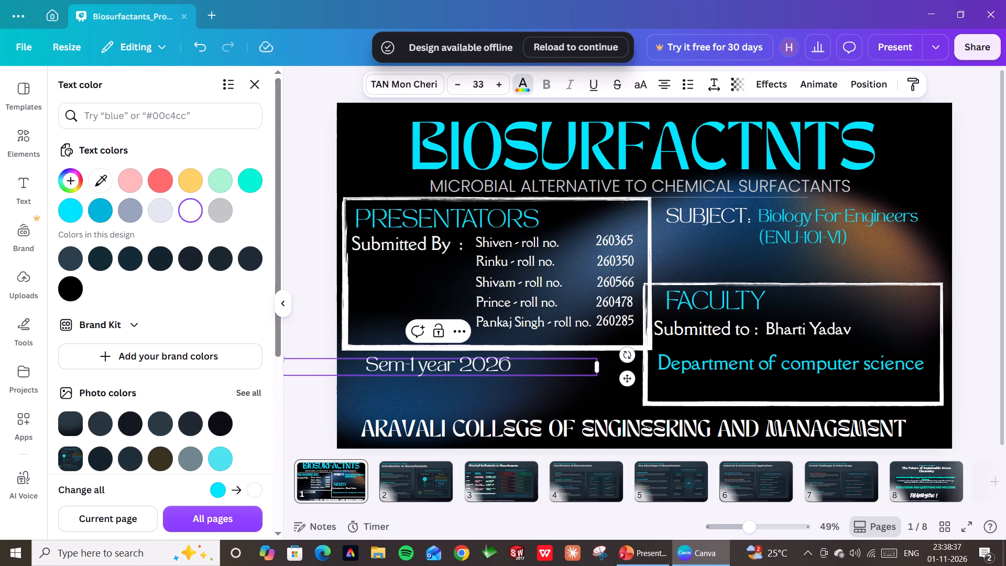
Put Sem-1 in parentheses and replace the word "year" with a comma, so the line reads "(Sem-1) , 2026".
left_click(415, 362)
key("shift+parenright")
left_click(365, 368)
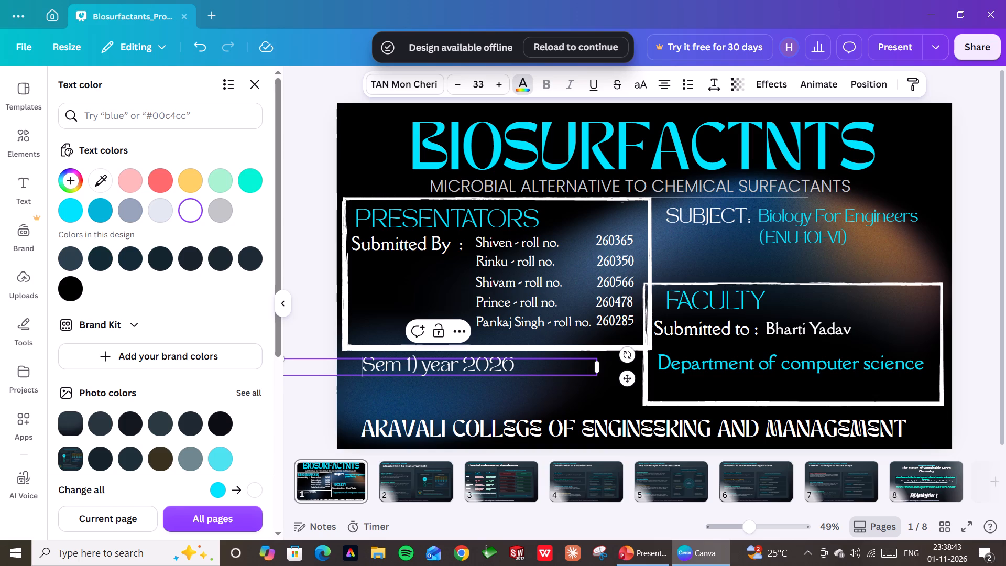
key("shift+parenleft")
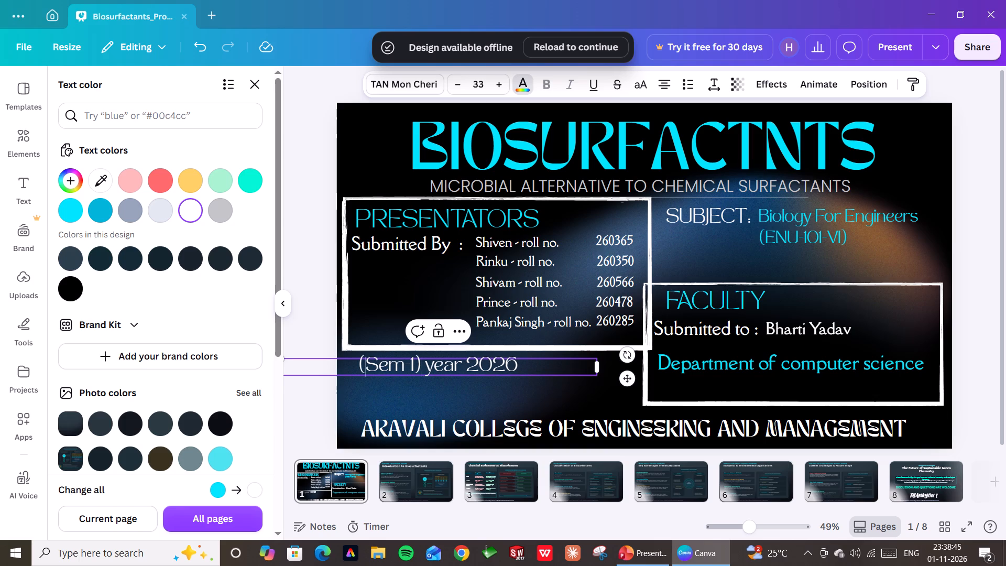
left_click(463, 361)
key("BackSpace")
key("BackSpace")
key("BackSpace")
key("BackSpace")
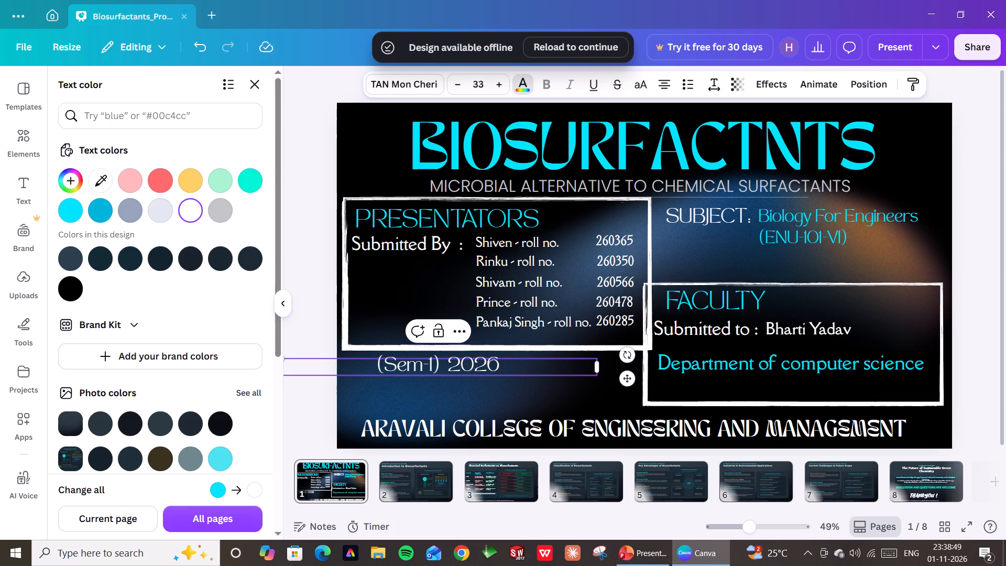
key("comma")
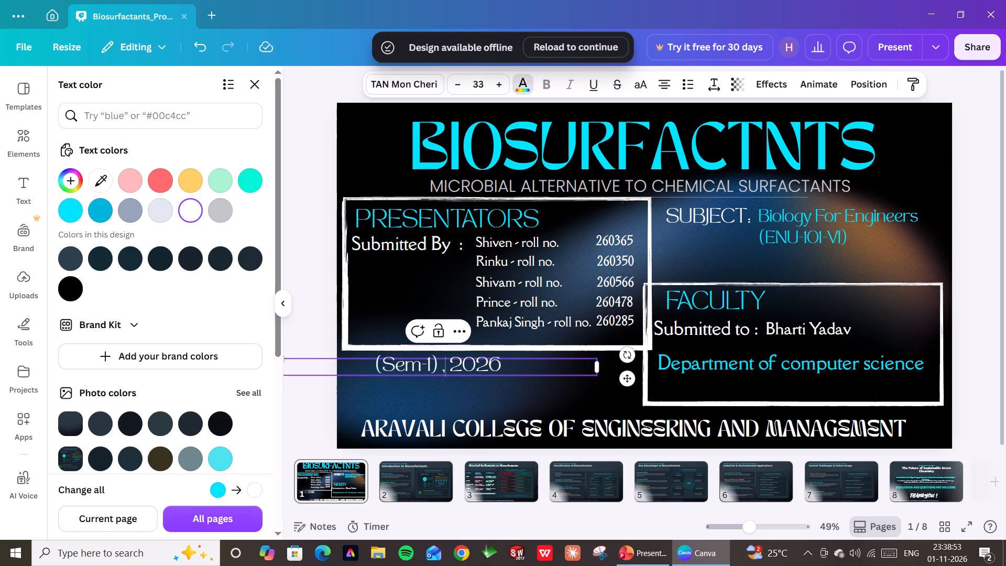
Replace the front page line "(Sem-1) , 2026" with "B-Tech(CSE)- Sem-1".
left_click(421, 499)
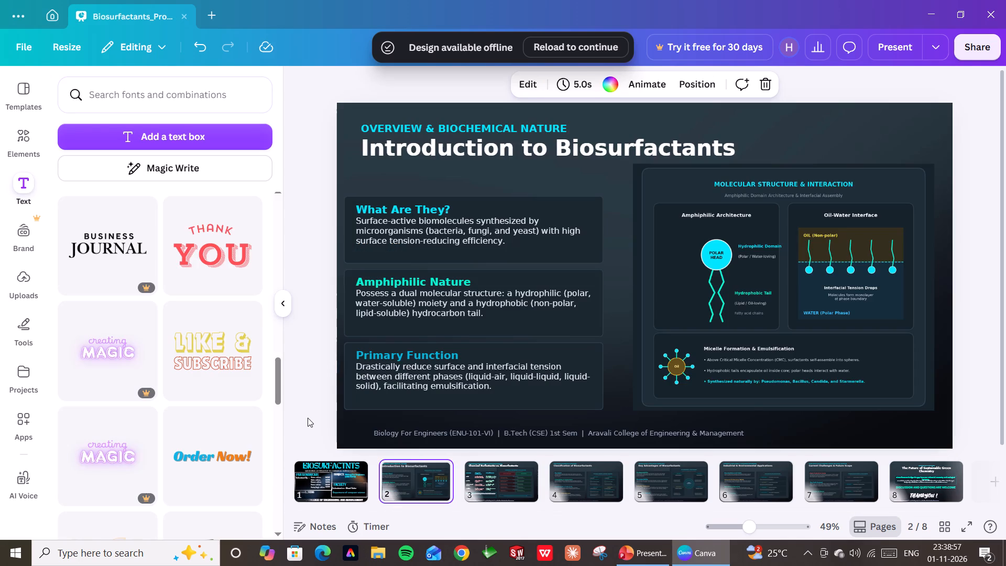
left_click(322, 480)
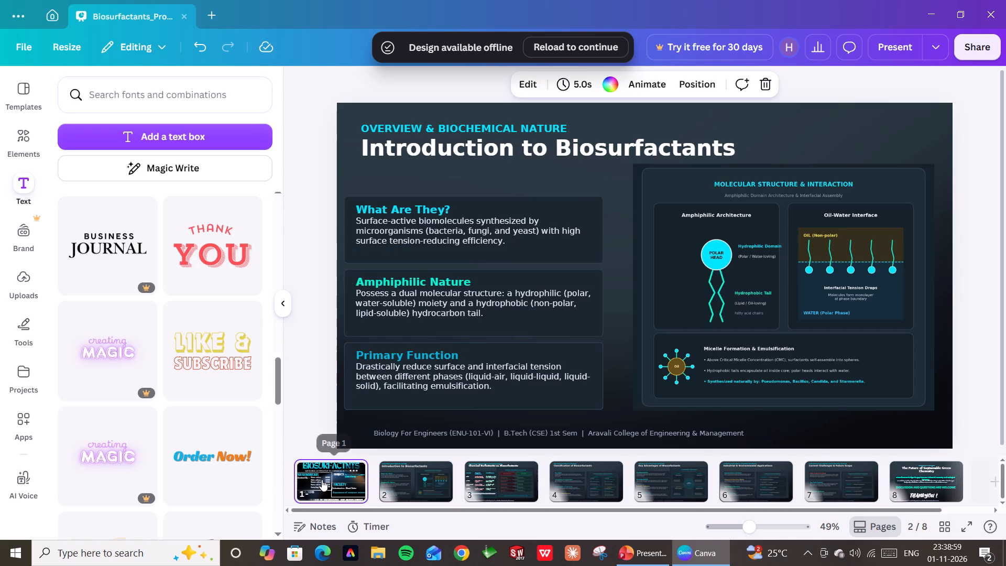
left_click(510, 365)
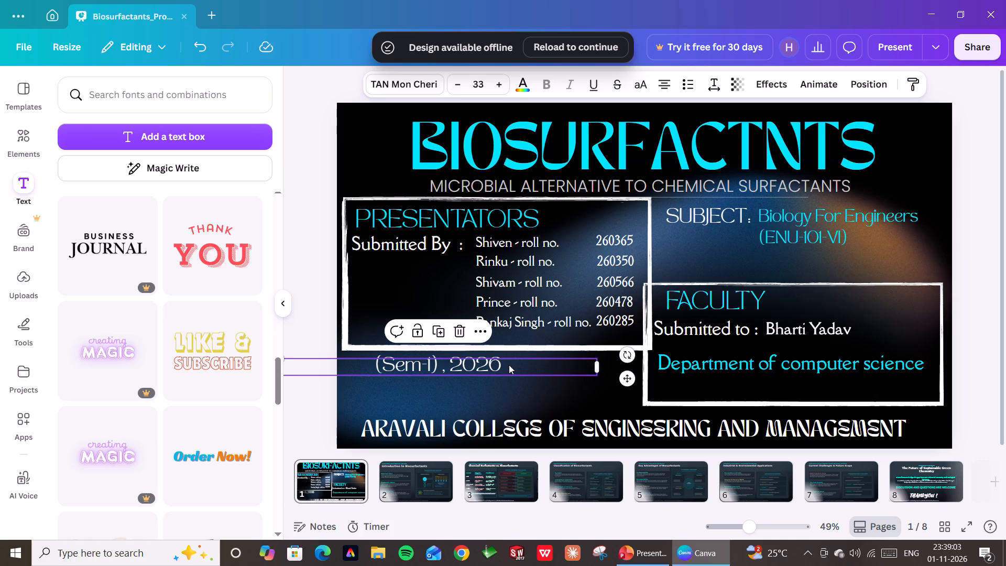
left_click(509, 365)
key("BackSpace")
key("BackSpace")
key("BackSpace")
key("BackSpace")
key("BackSpace")
key("BackSpace")
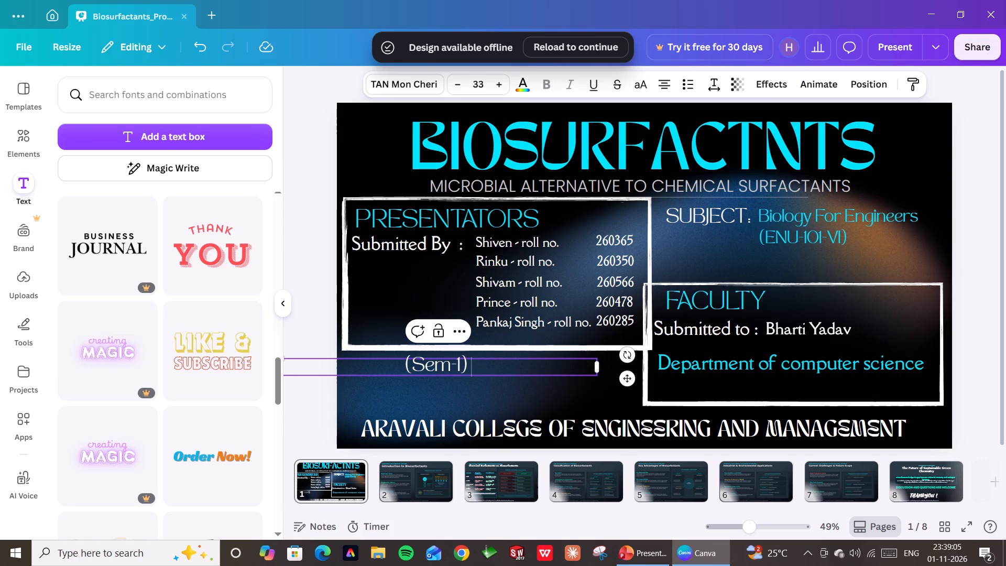
key("BackSpace")
key("BackSpace")
key("BackSpace")
key("BackSpace")
key("BackSpace")
key("BackSpace")
key("BackSpace")
key("BackSpace")
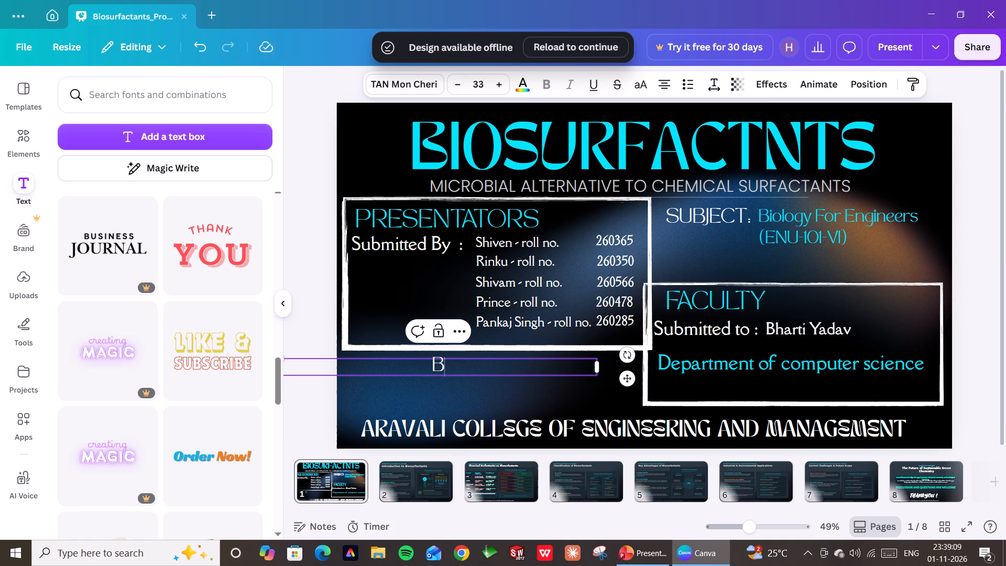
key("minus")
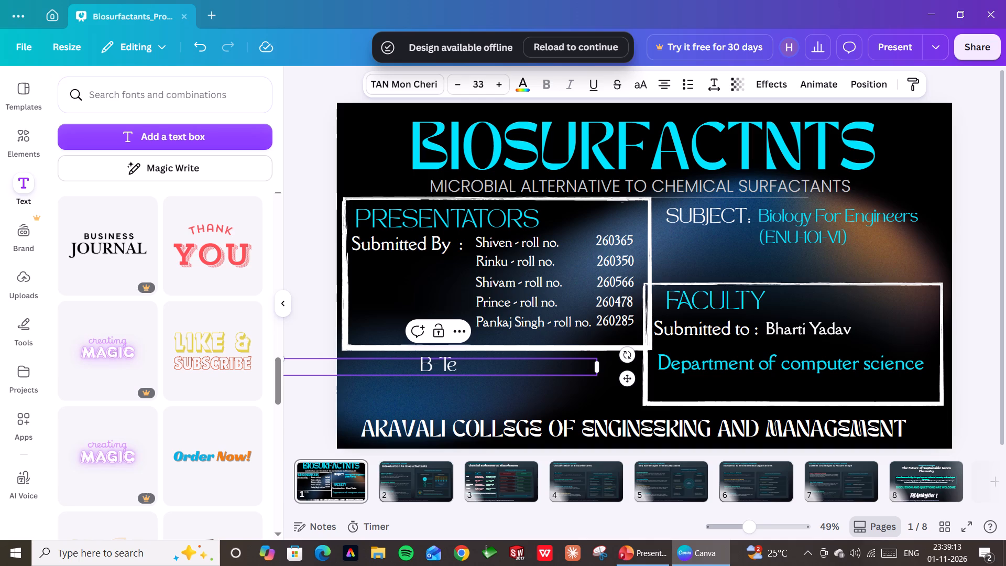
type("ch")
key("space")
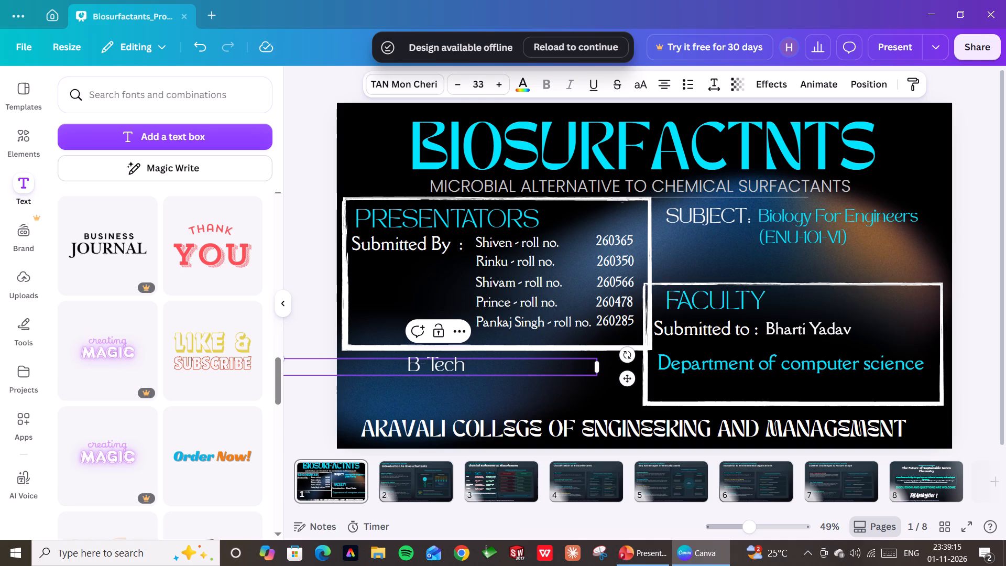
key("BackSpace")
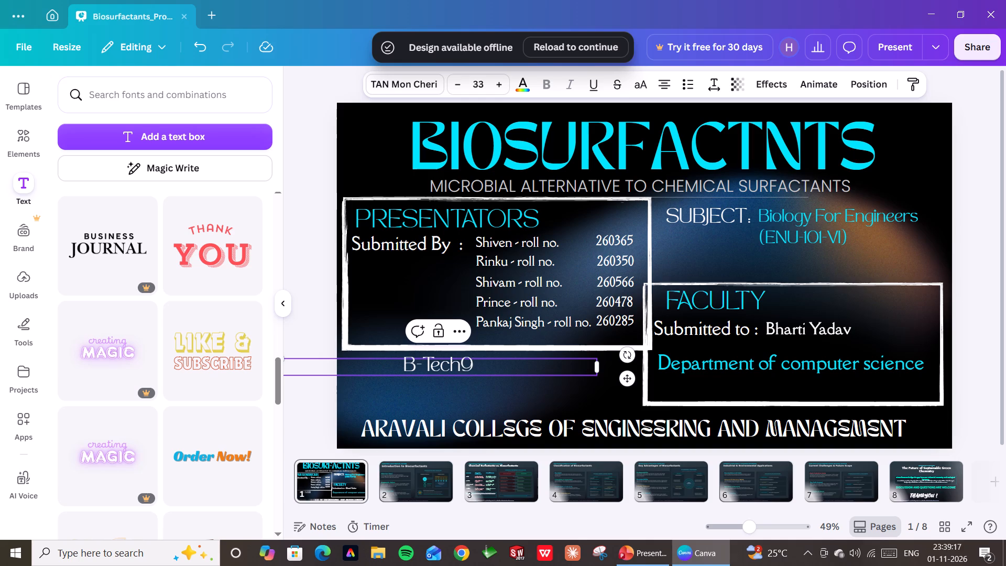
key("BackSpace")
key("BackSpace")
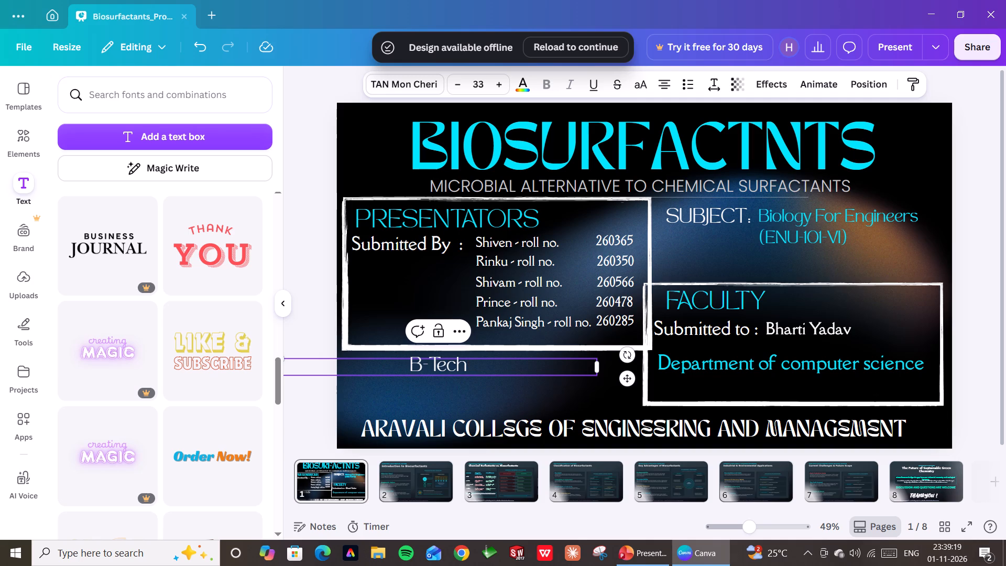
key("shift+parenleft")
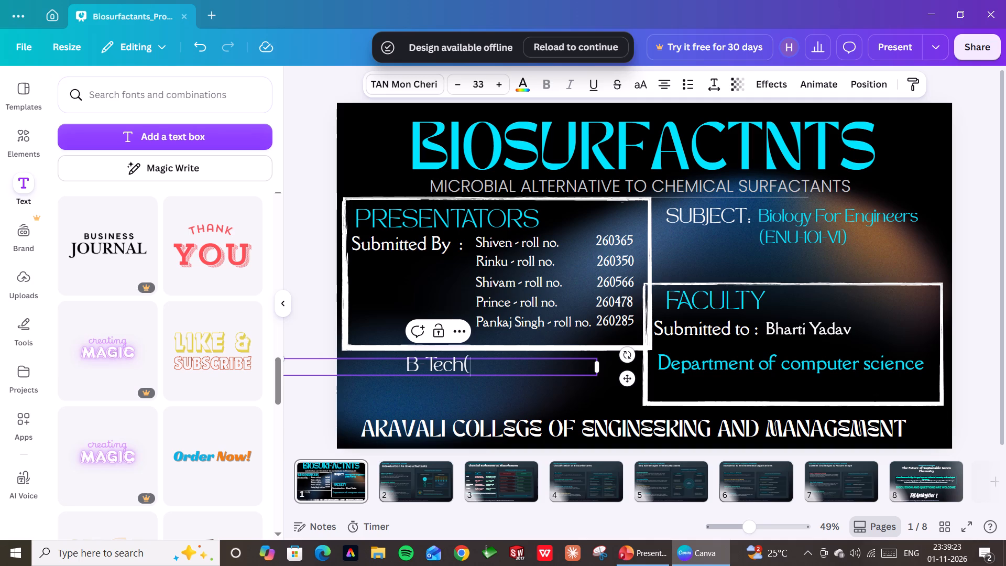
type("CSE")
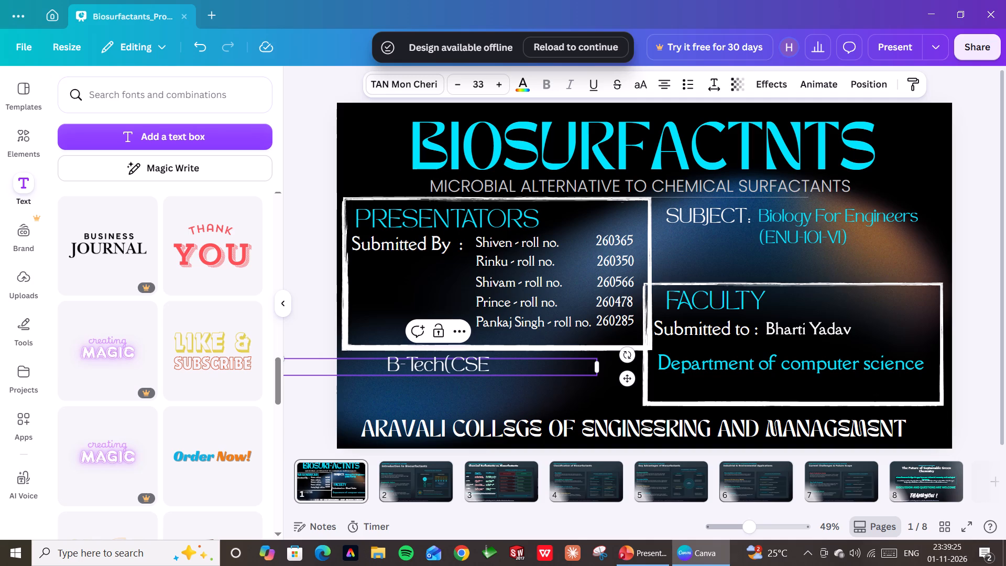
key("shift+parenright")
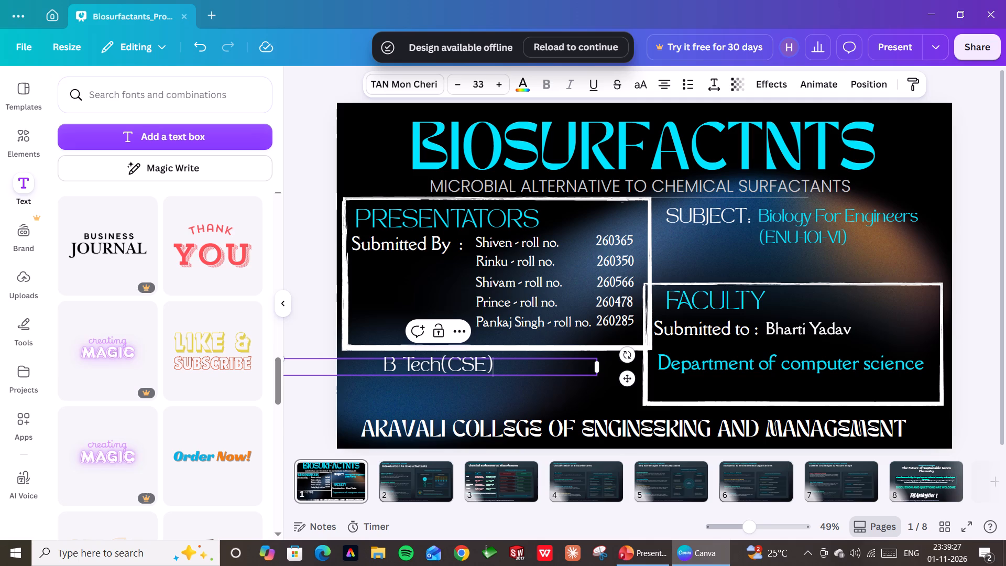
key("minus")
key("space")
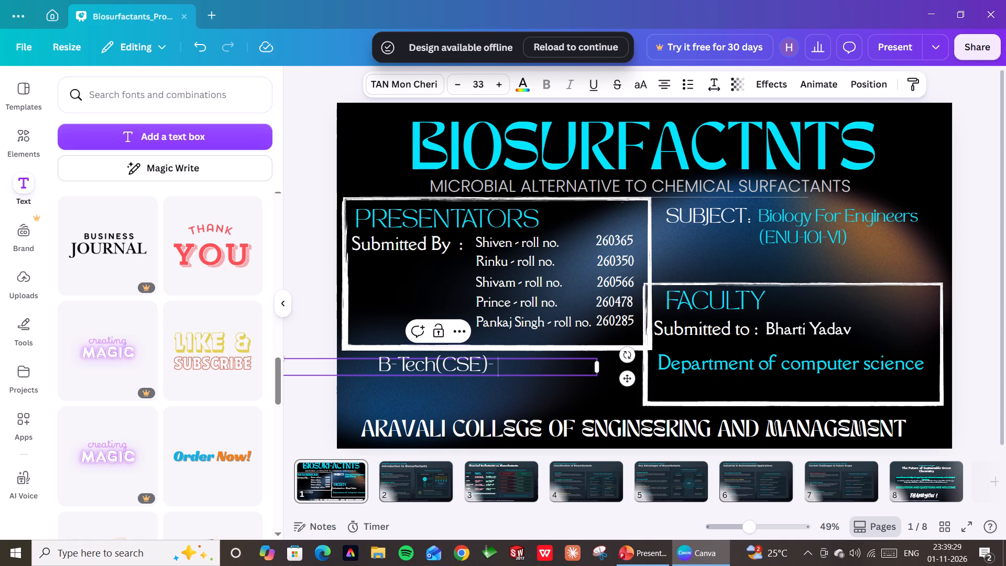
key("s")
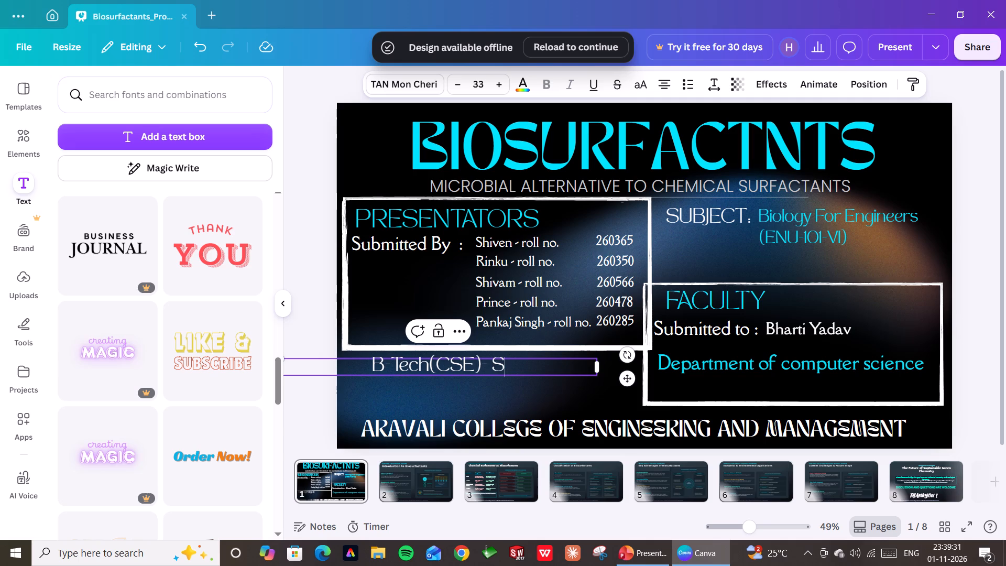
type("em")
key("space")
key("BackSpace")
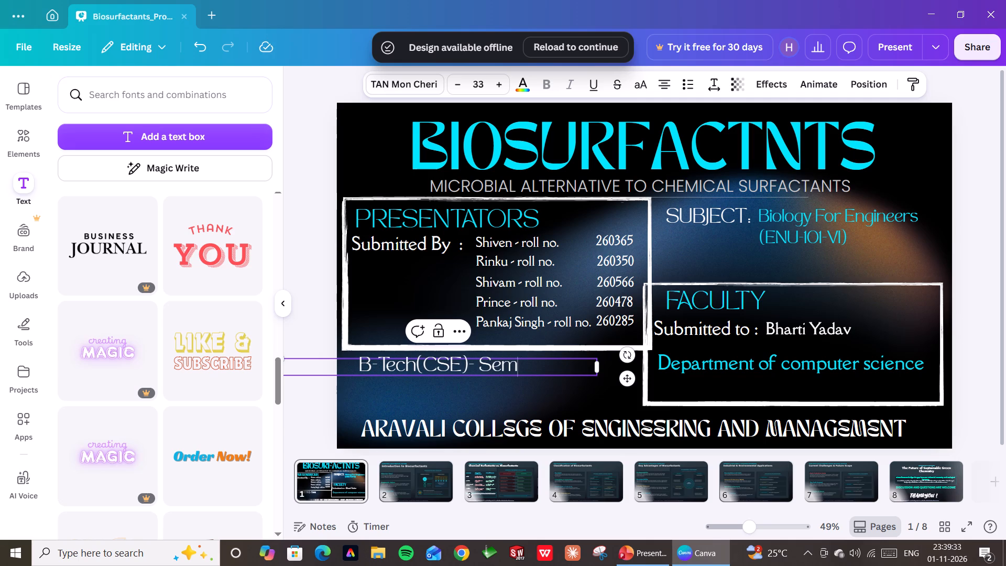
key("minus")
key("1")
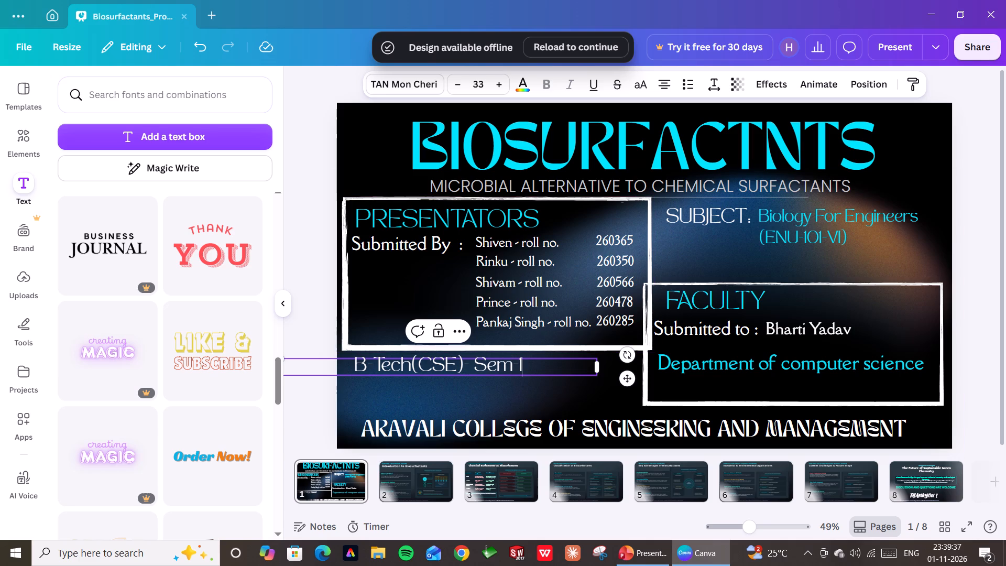
Check the course wording in slide 2's footer and change "B-Tech" to "B.Tech" in the front page line.
left_click(425, 483)
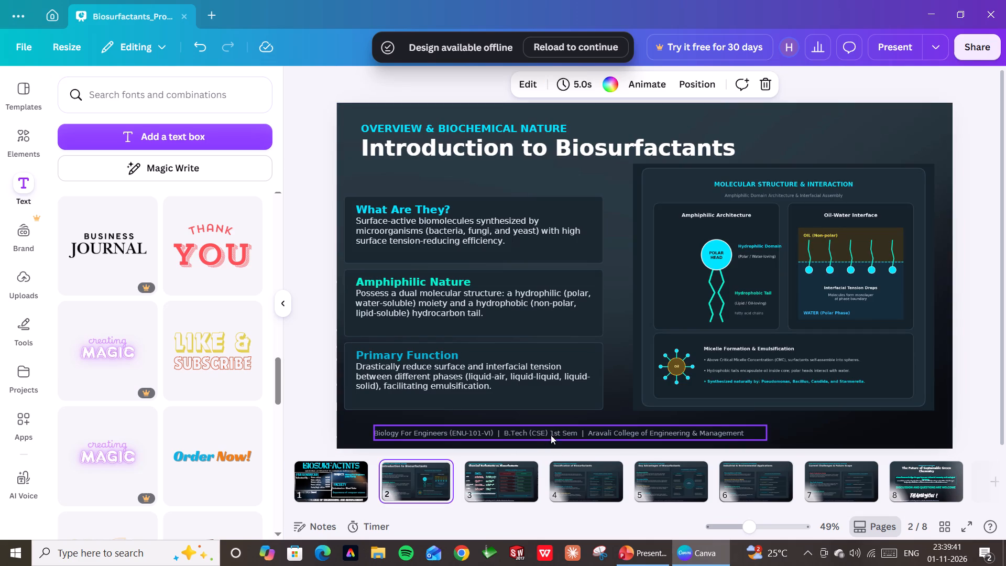
left_click(323, 472)
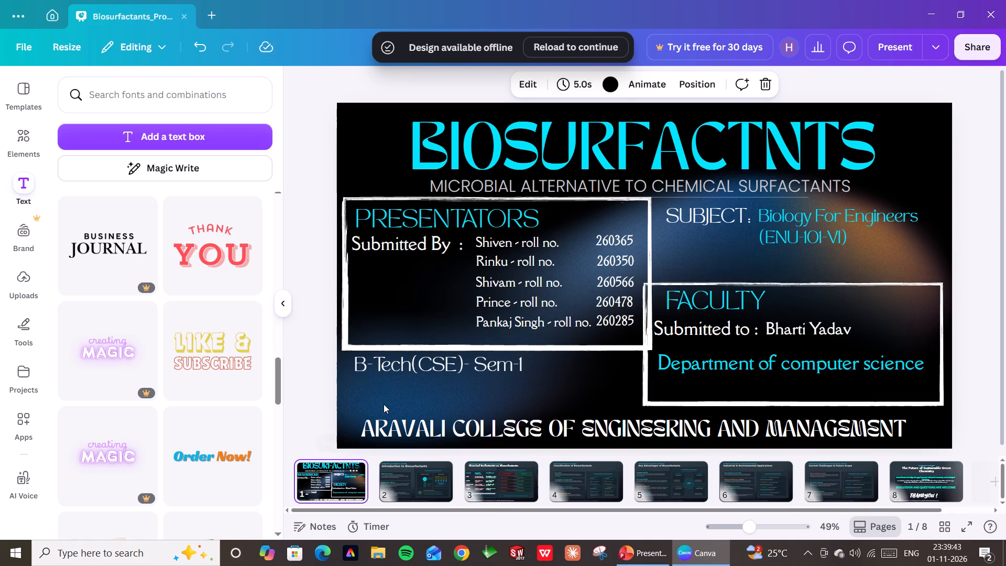
left_click(376, 364)
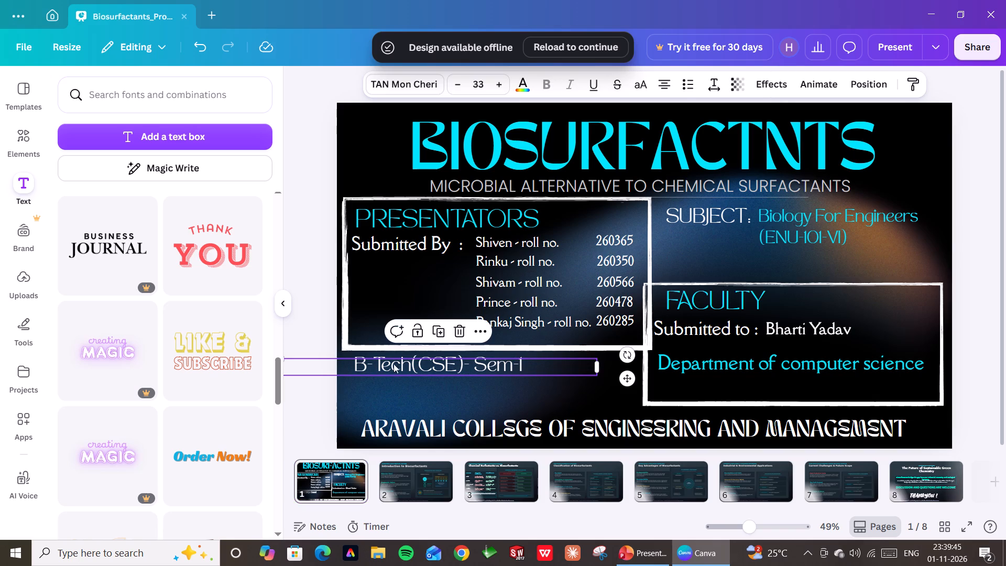
left_click(371, 362)
key("BackSpace")
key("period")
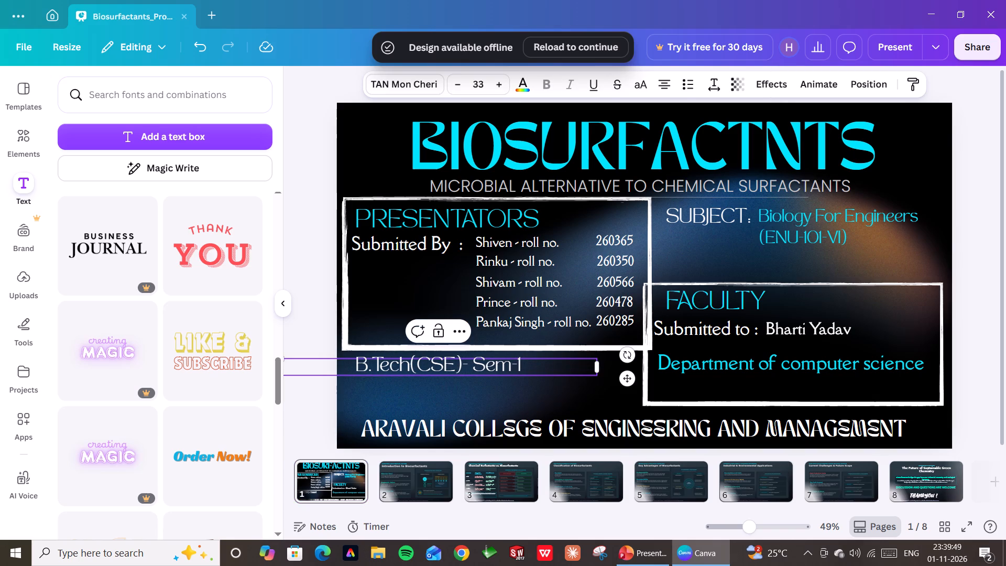
Replace the "- Sem-1" ending so the front page line reads "B.Tech(CSE) 1st Sem".
left_click(524, 365)
key("BackSpace")
key("BackSpace")
key("BackSpace")
key("BackSpace")
key("BackSpace")
key("BackSpace")
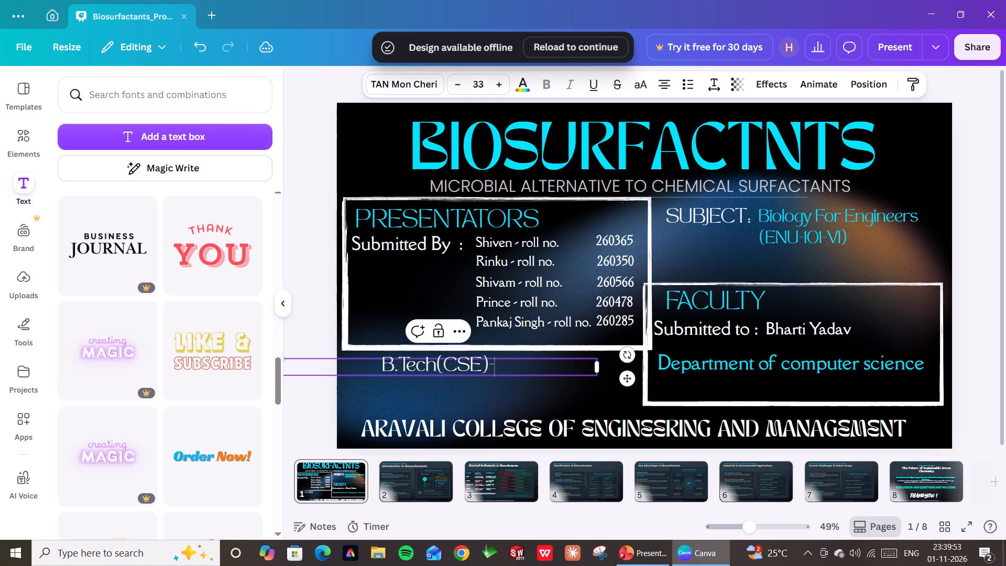
key("BackSpace")
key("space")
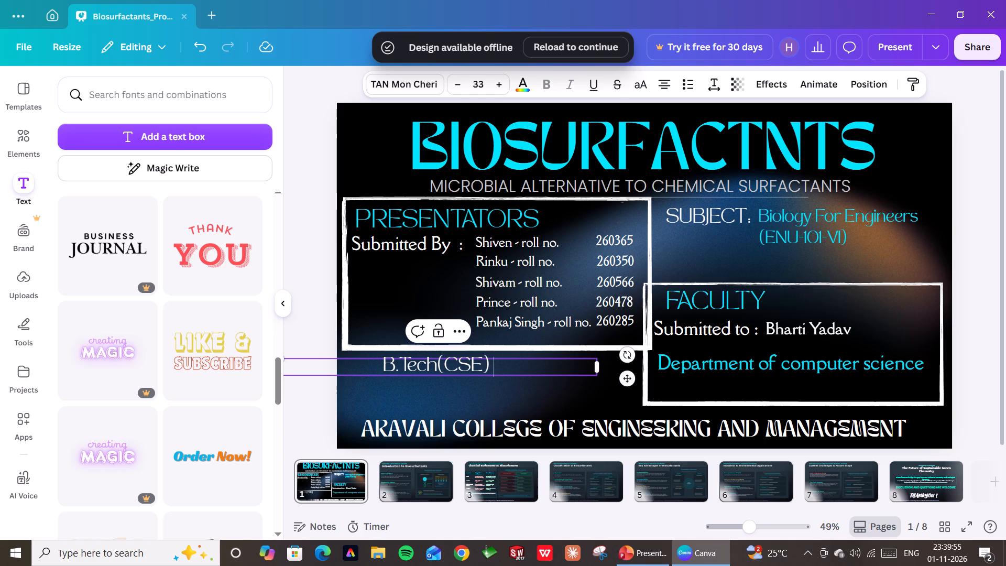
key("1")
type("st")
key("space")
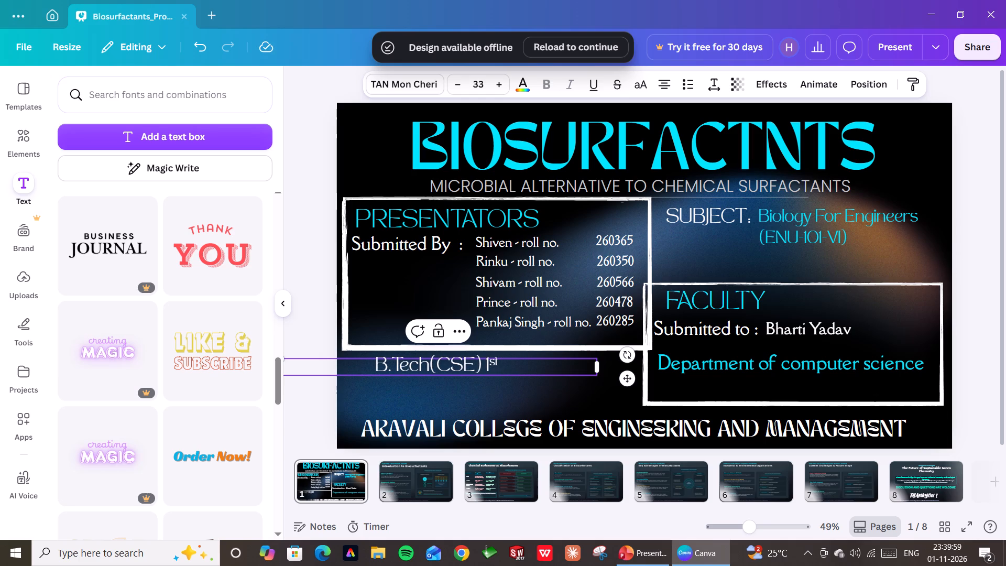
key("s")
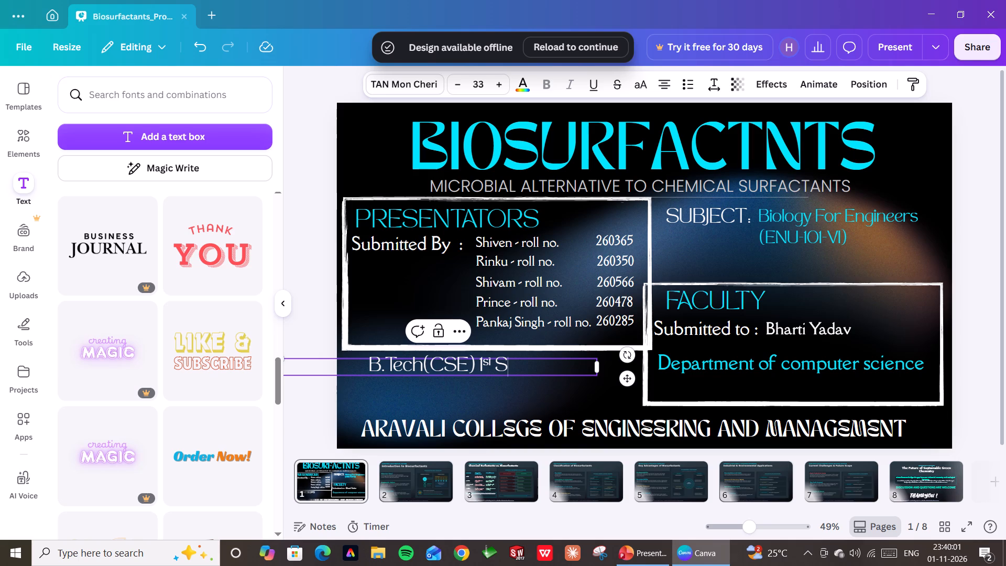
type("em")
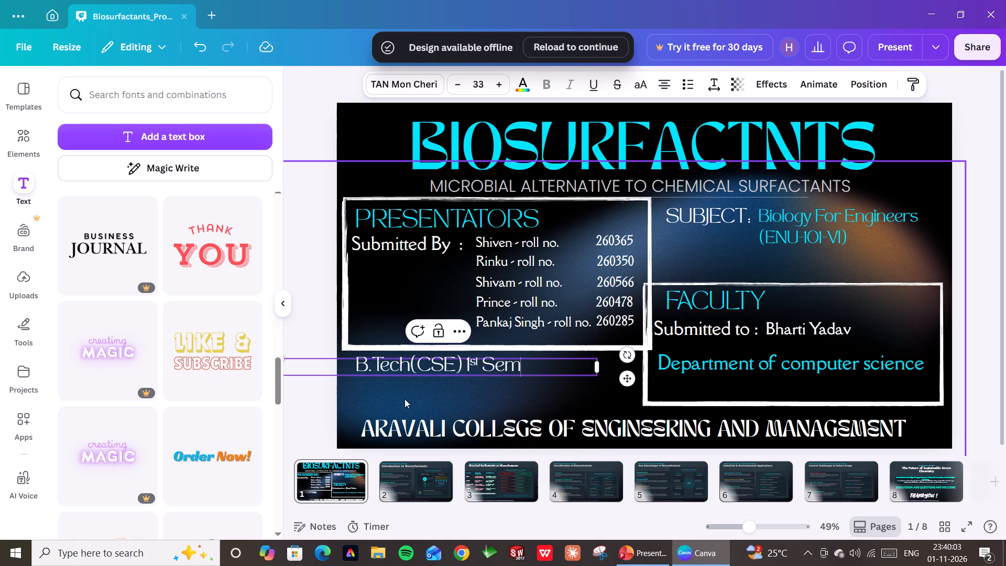
Shift the "B.Tech(CSE) 1st Sem" line slightly to the right below the presenters' frame.
left_click(322, 339)
left_click_drag(528, 368, 569, 374)
left_click_drag(570, 372, 545, 368)
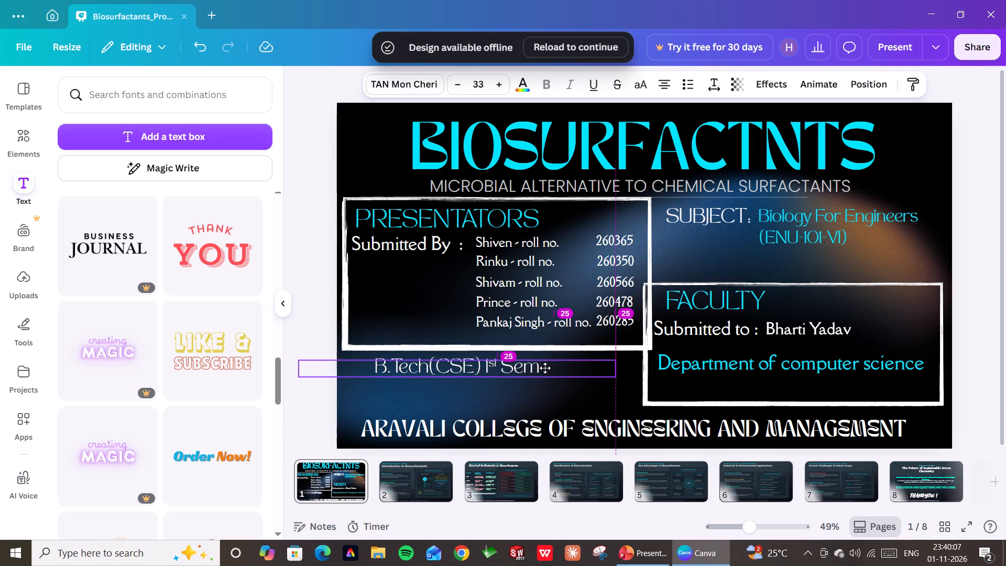
left_click_drag(545, 368, 551, 369)
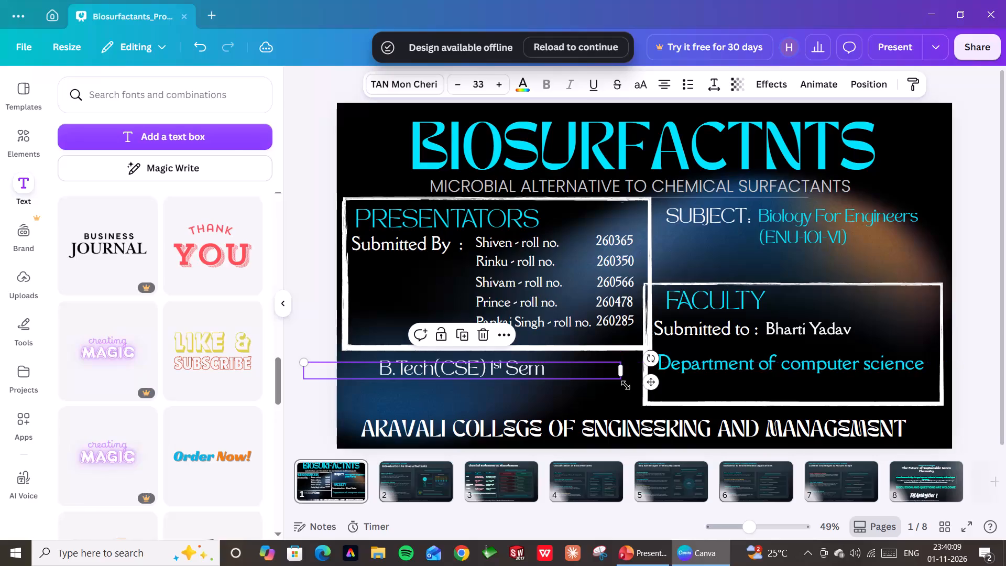
left_click_drag(648, 385, 658, 390)
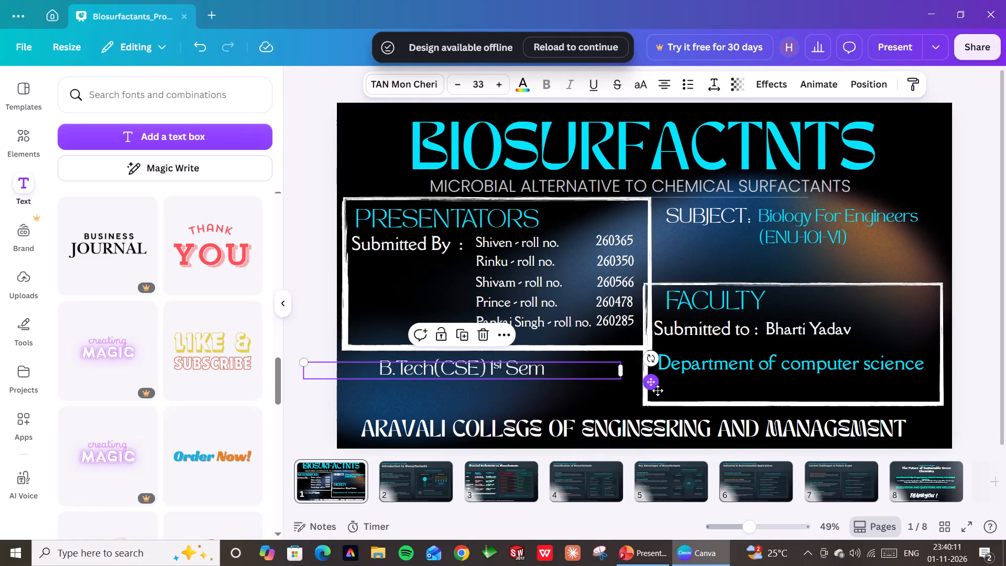
left_click_drag(658, 390, 643, 381)
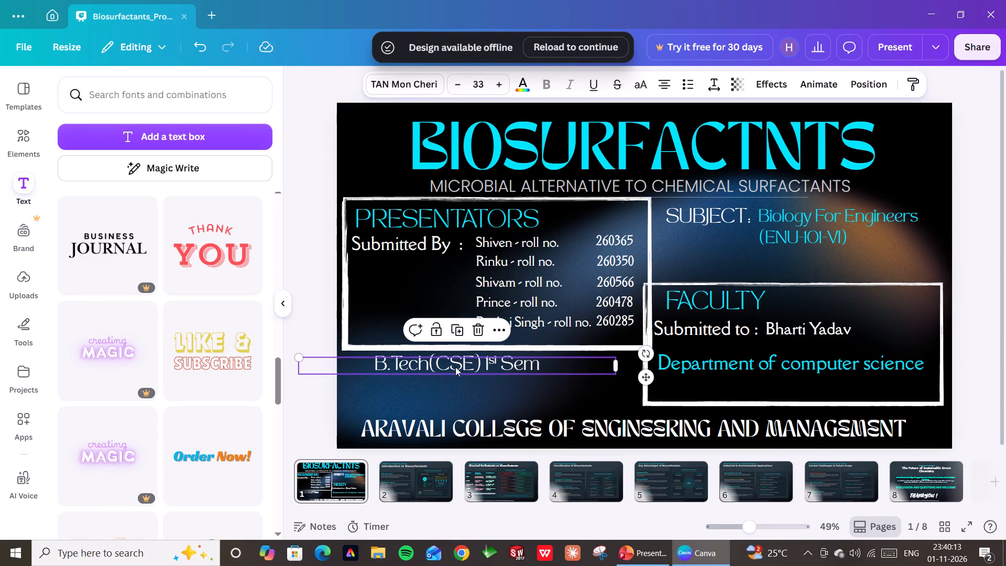
Enlarge the "B.Tech(CSE) 1st Sem" line to font size 38.1 and reposition it just below the presenters' frame.
left_click_drag(299, 356, 251, 299)
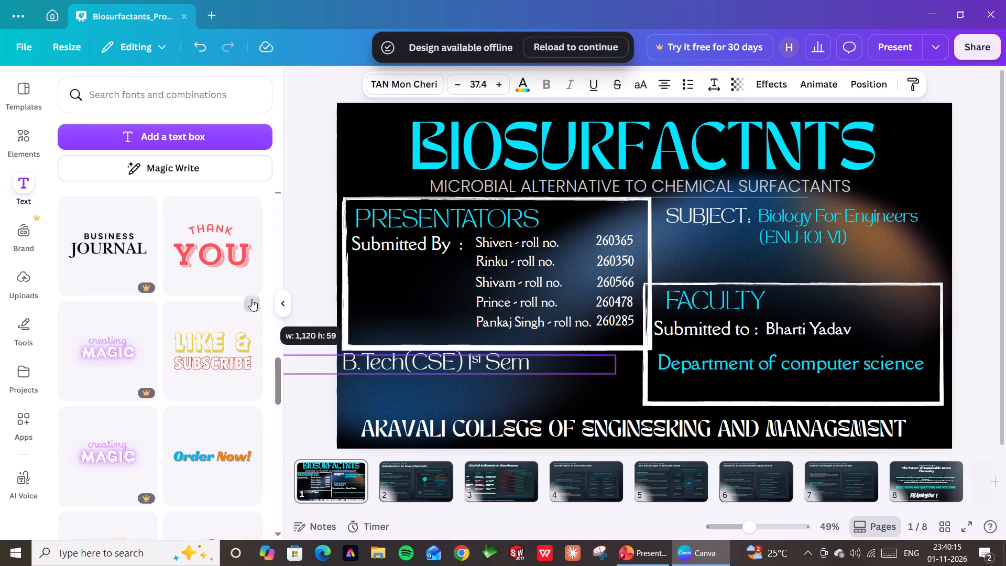
left_click_drag(251, 299, 250, 299)
left_click_drag(543, 366, 570, 375)
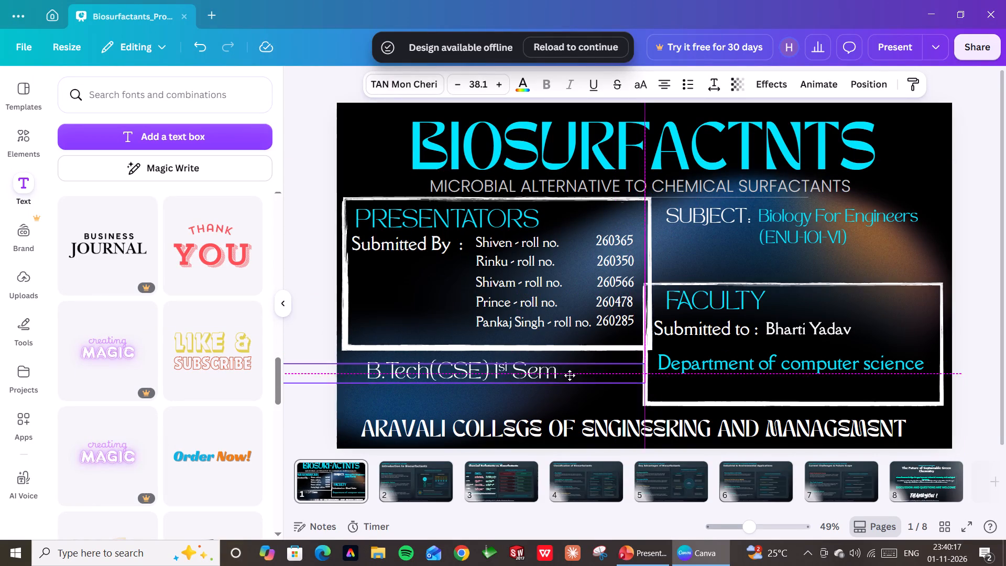
left_click_drag(570, 375, 566, 374)
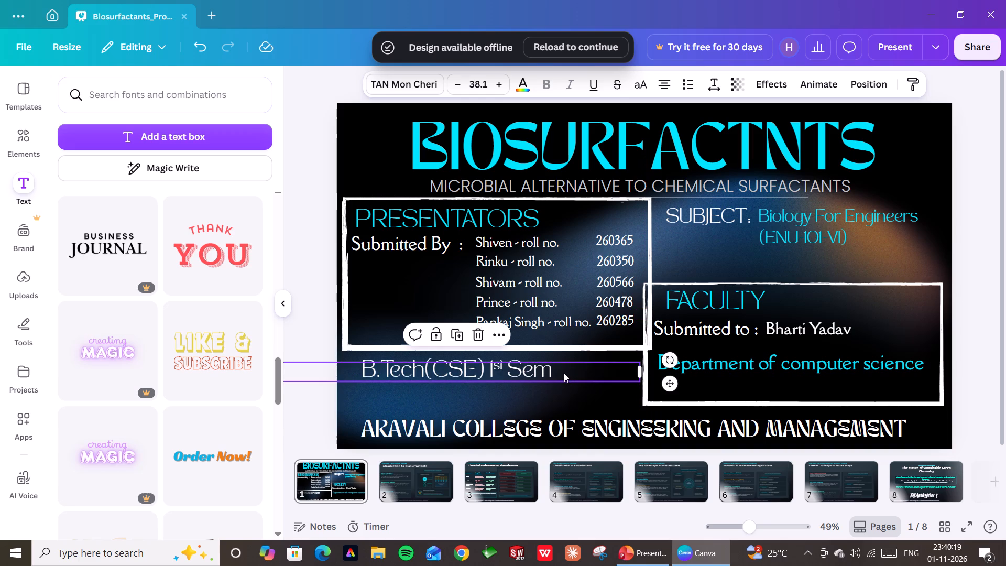
left_click(564, 373)
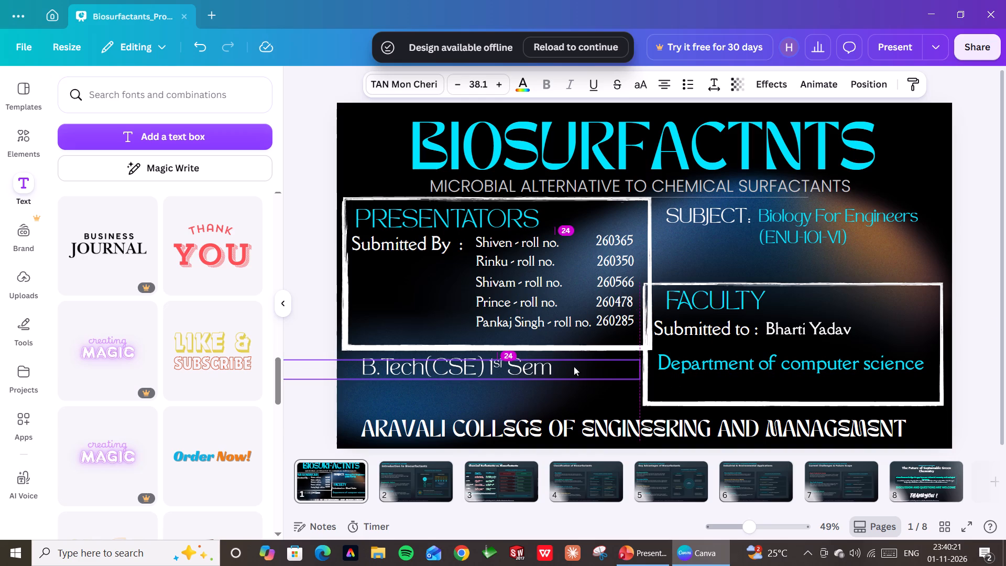
left_click(977, 148)
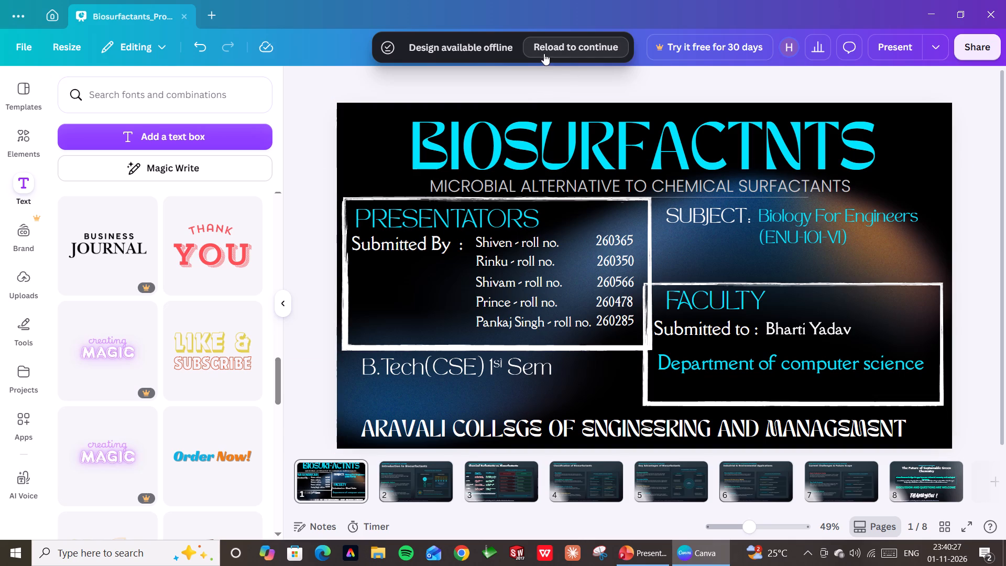
Download all pages of the Biosurfactants presentation as a PDF and dismiss the app rating request.
left_click(971, 49)
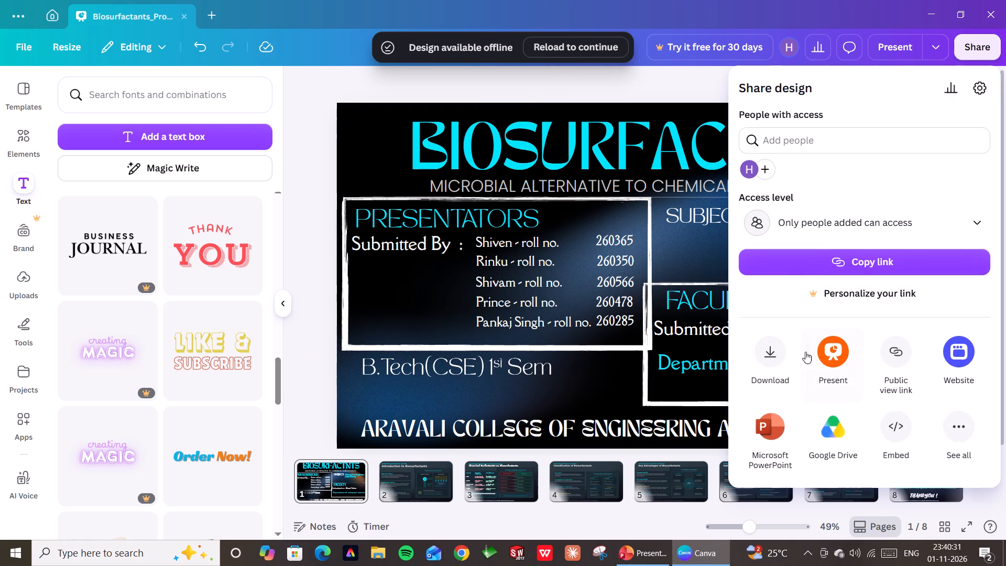
left_click(771, 360)
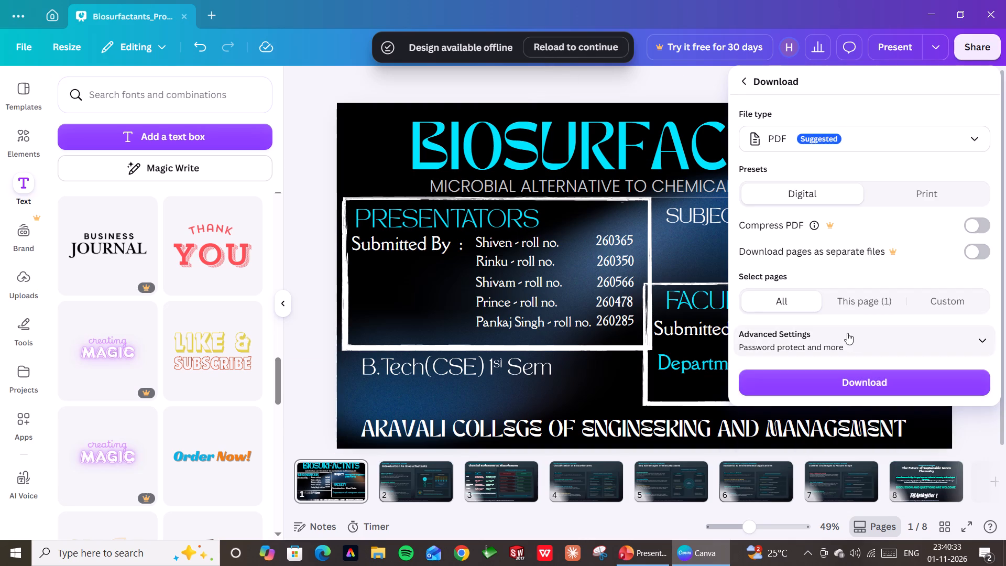
left_click(863, 384)
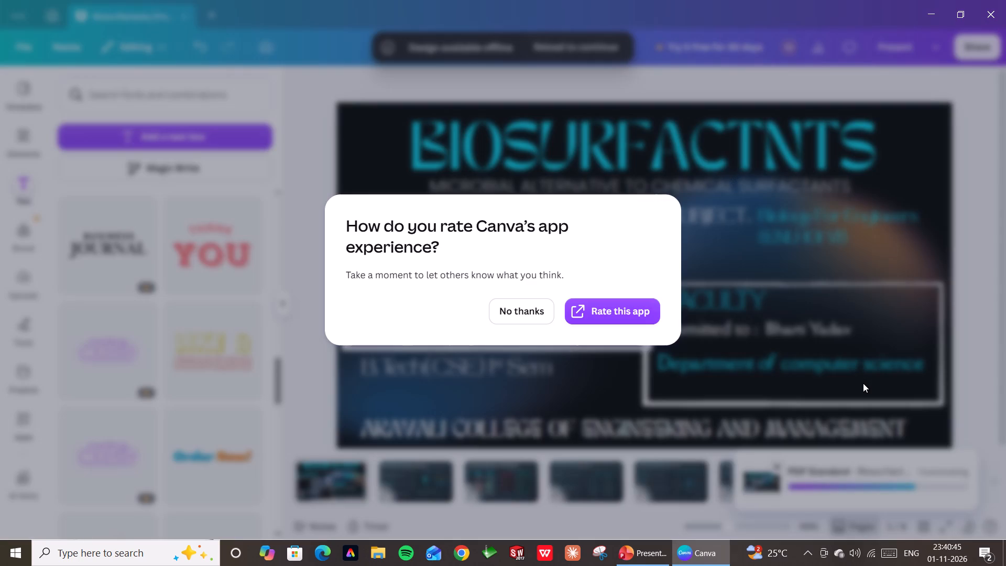
left_click(500, 306)
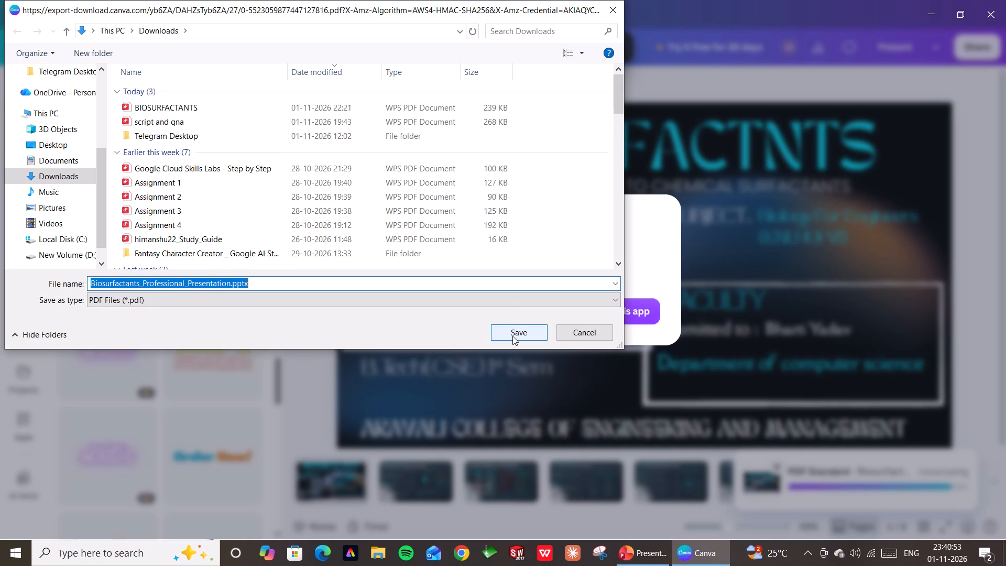
Save the exported PDF in Downloads under the file name "Biosurfactants sem 1" and decline to rate the app.
left_click(263, 282)
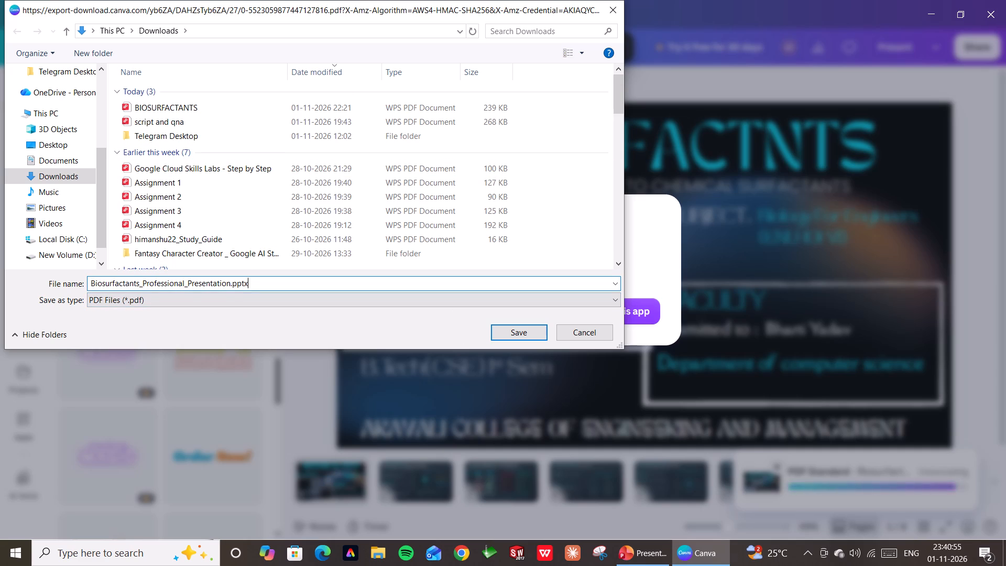
key("BackSpace")
key("BackSpace")
key("BackSpace")
key("BackSpace")
key("BackSpace")
key("BackSpace")
key("BackSpace")
key("BackSpace")
key("BackSpace")
key("BackSpace")
key("BackSpace")
key("BackSpace")
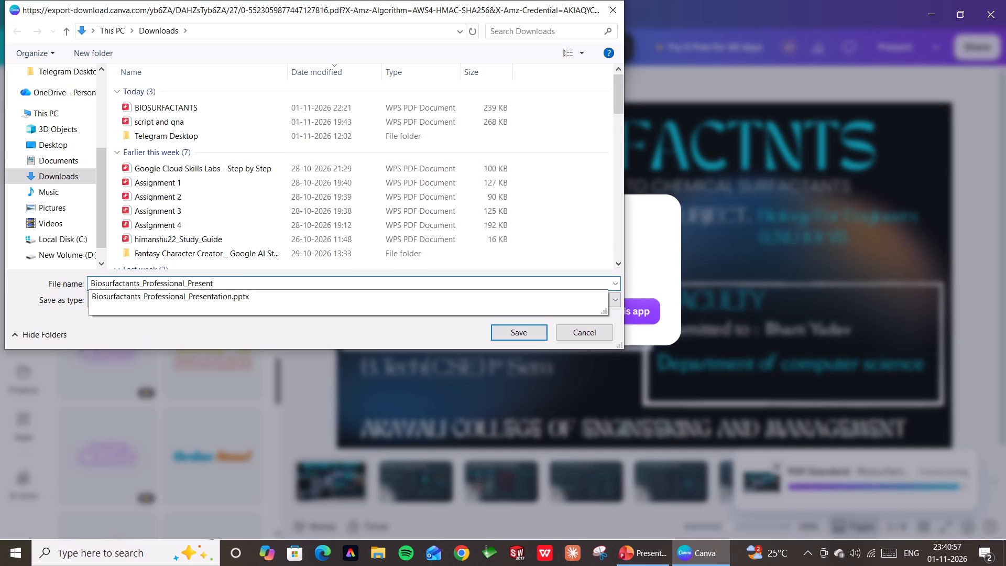
key("BackSpace")
key("BackSpace")
key("BackSpace")
key("BackSpace")
key("BackSpace")
key("BackSpace")
key("BackSpace")
key("BackSpace")
key("BackSpace")
key("BackSpace")
key("BackSpace")
key("BackSpace")
key("BackSpace")
key("BackSpace")
key("BackSpace")
key("BackSpace")
key("BackSpace")
key("BackSpace")
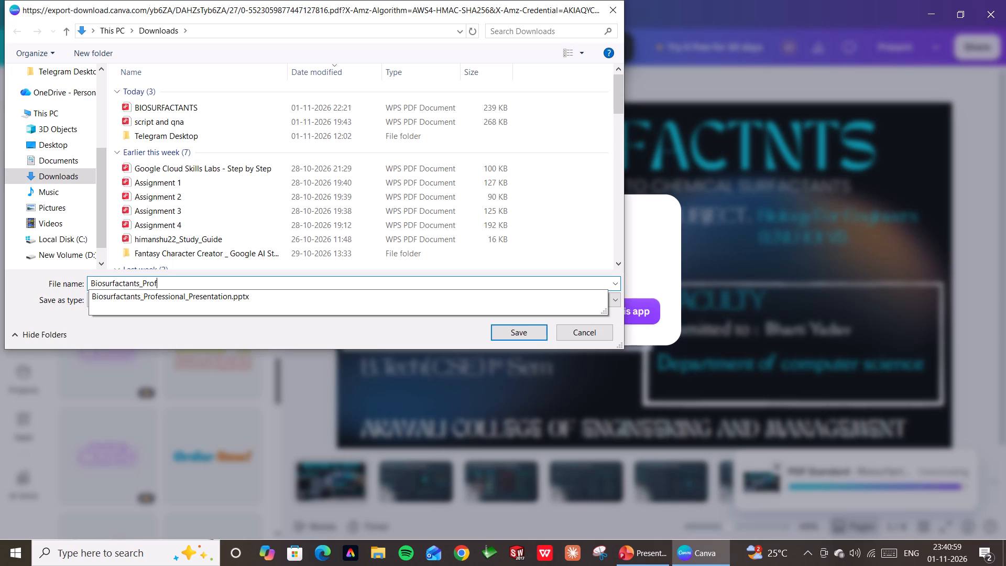
key("BackSpace")
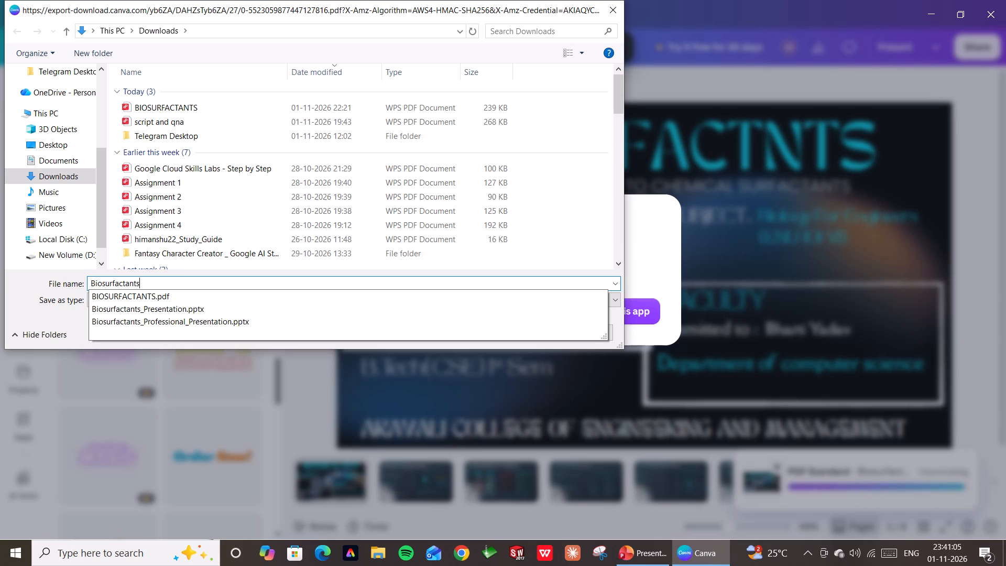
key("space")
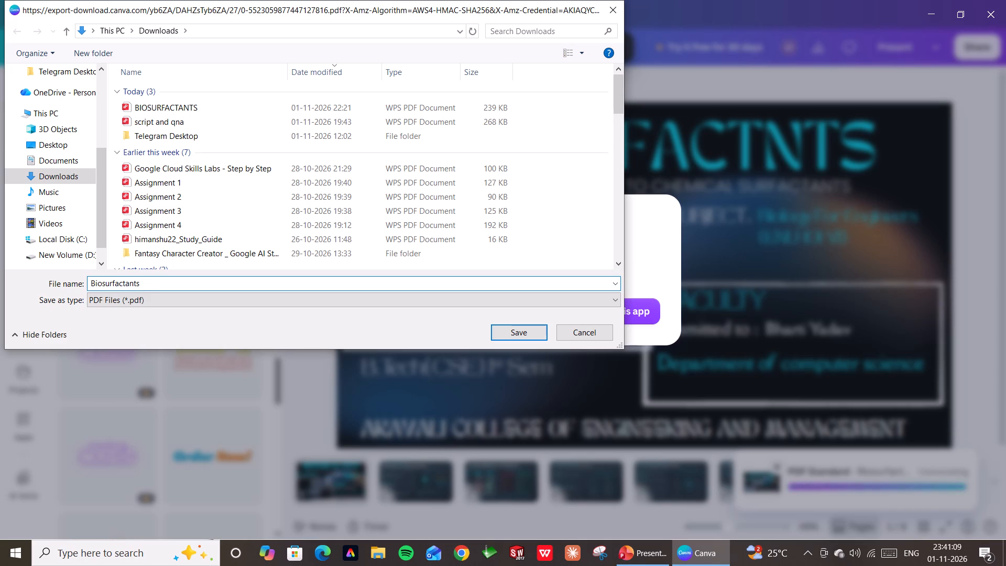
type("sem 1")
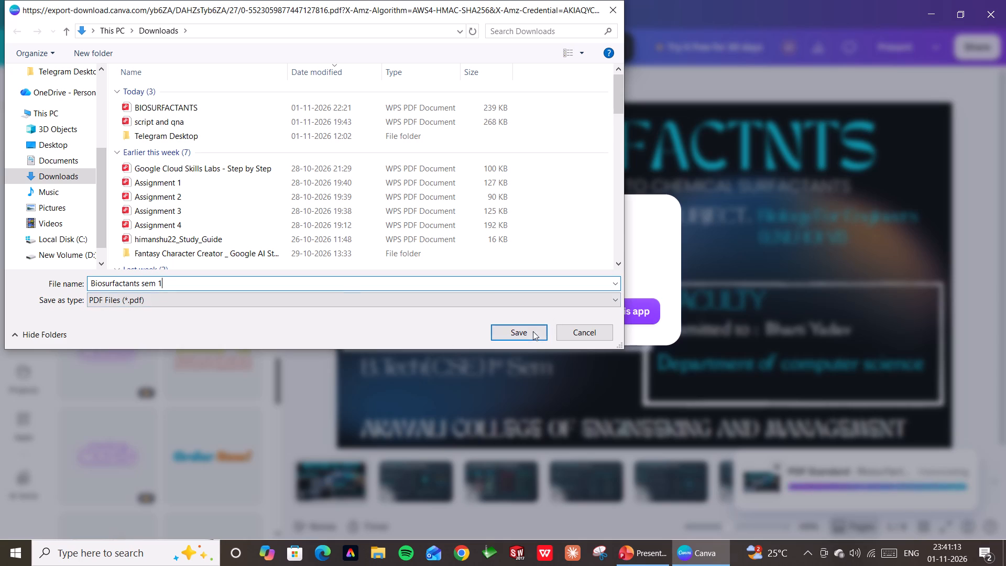
left_click(533, 331)
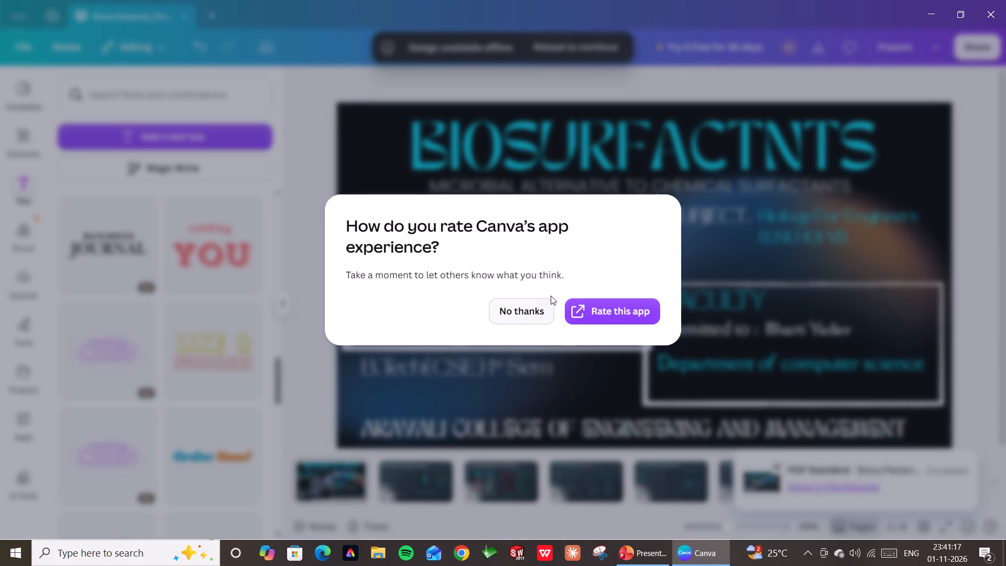
left_click(521, 306)
Open the exported PDF in WPS Office, look through its pages from the front page to the conclusion, and close it.
left_click(810, 482)
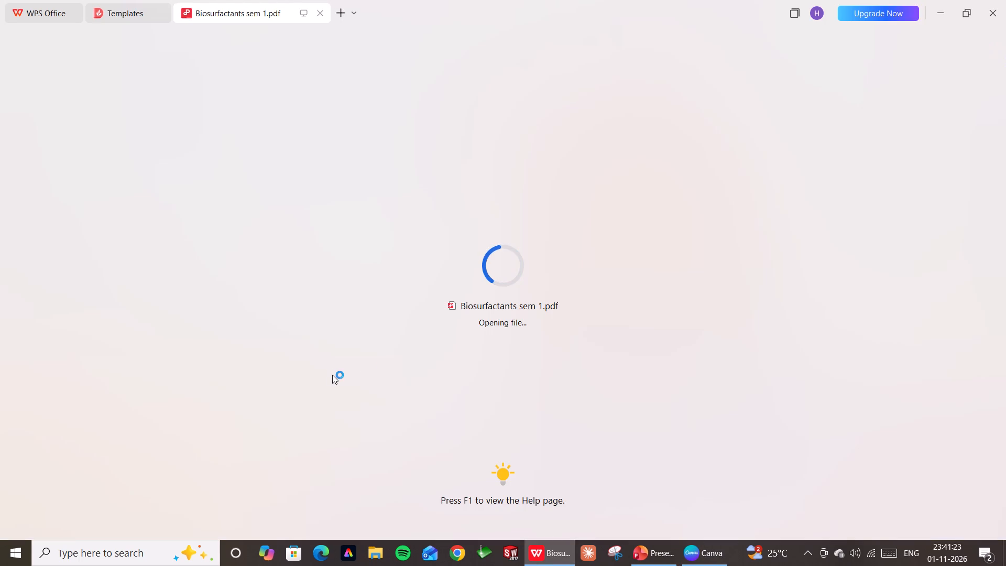
scroll(435, 318, "down", 6)
scroll(427, 375, "down", 6)
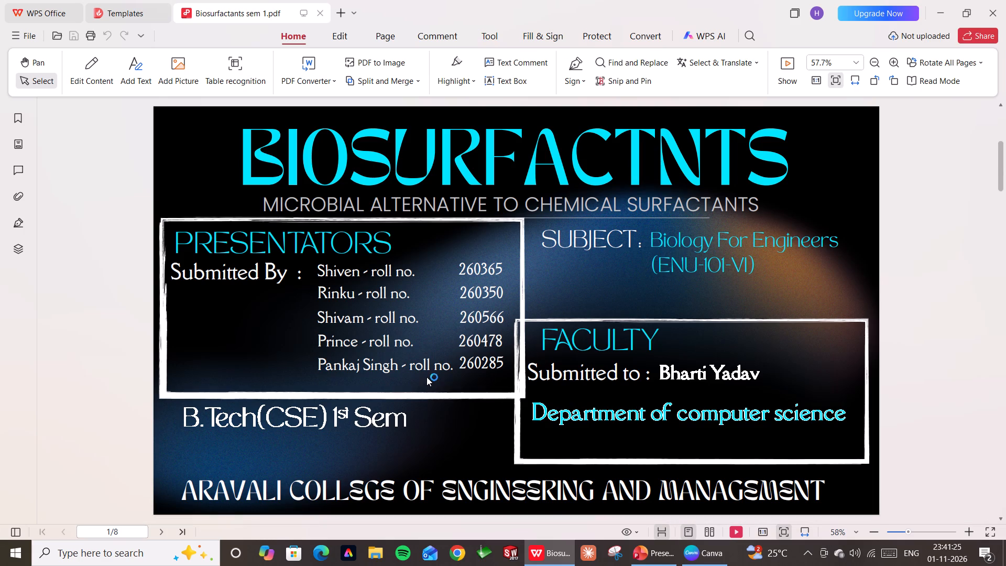
scroll(427, 377, "down", 13)
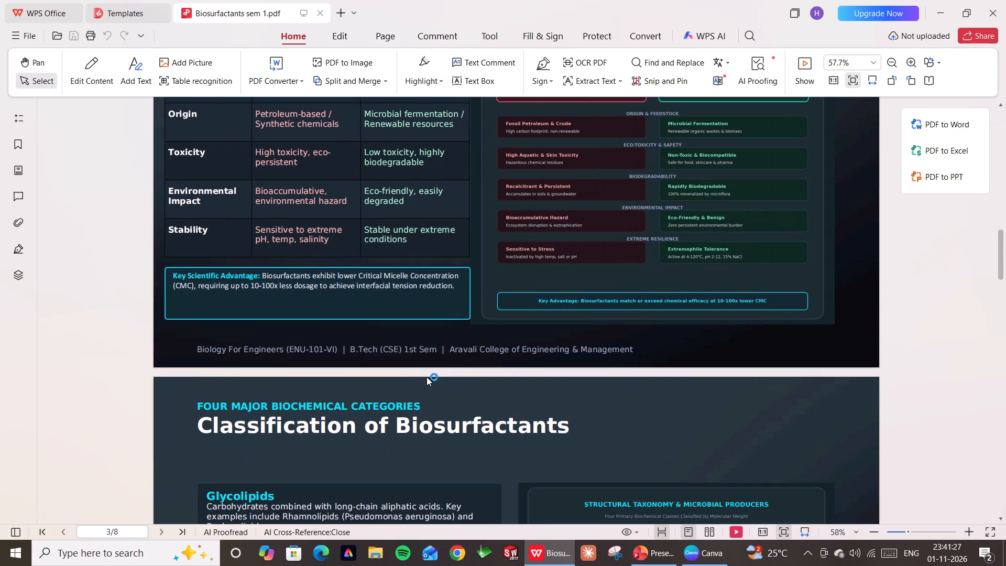
scroll(427, 377, "down", 15)
scroll(427, 377, "down", 16)
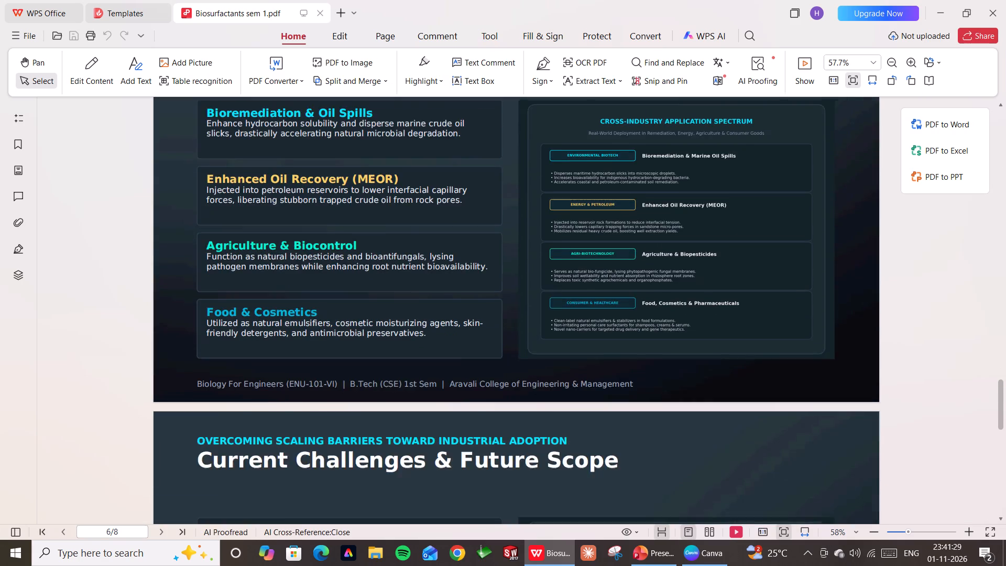
scroll(427, 377, "down", 18)
scroll(427, 376, "down", 9)
scroll(427, 375, "up", 9)
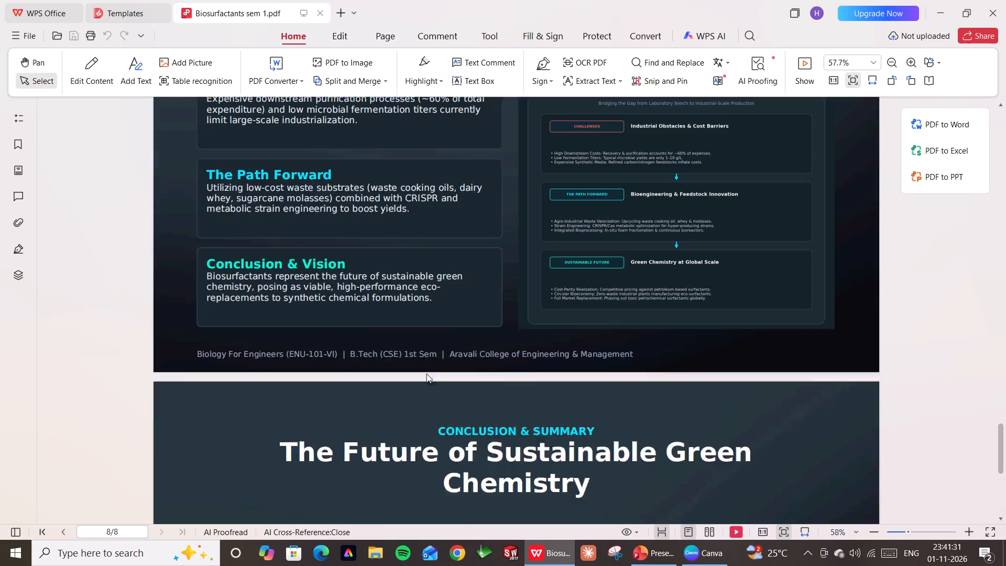
scroll(427, 374, "up", 20)
scroll(427, 374, "up", 20)
scroll(427, 374, "up", 10)
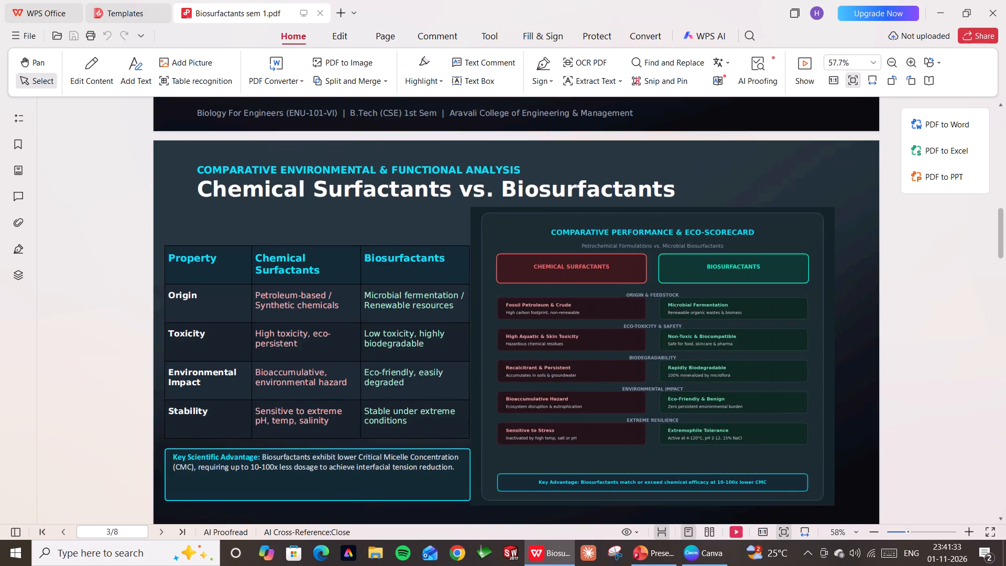
scroll(427, 374, "up", 20)
scroll(427, 374, "down", 1)
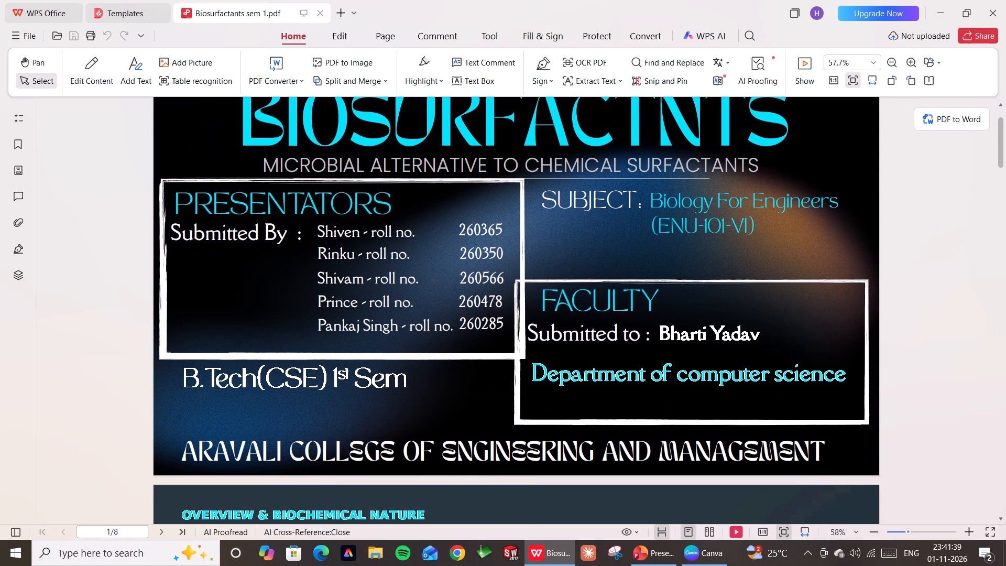
scroll(427, 374, "down", 9)
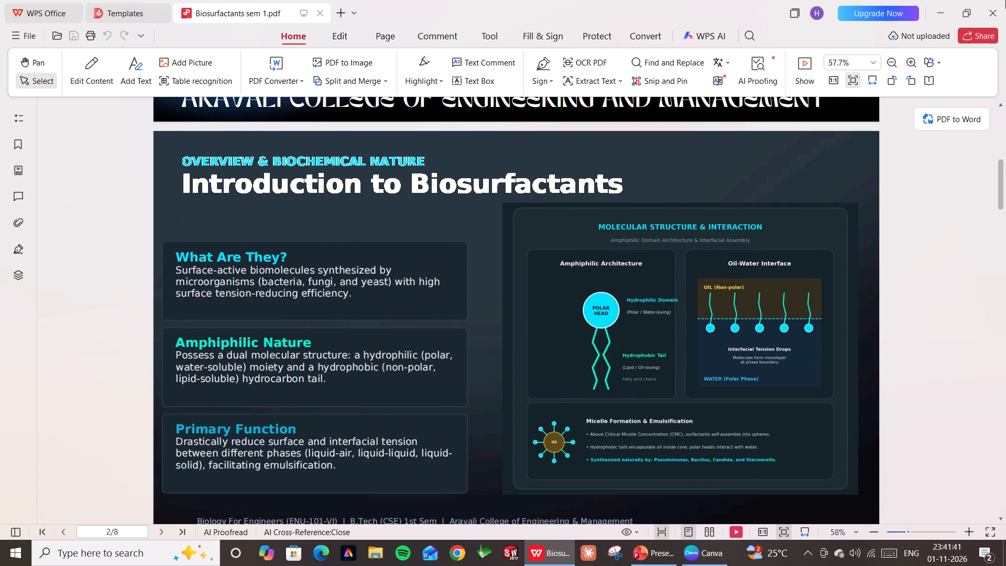
left_click(988, 1)
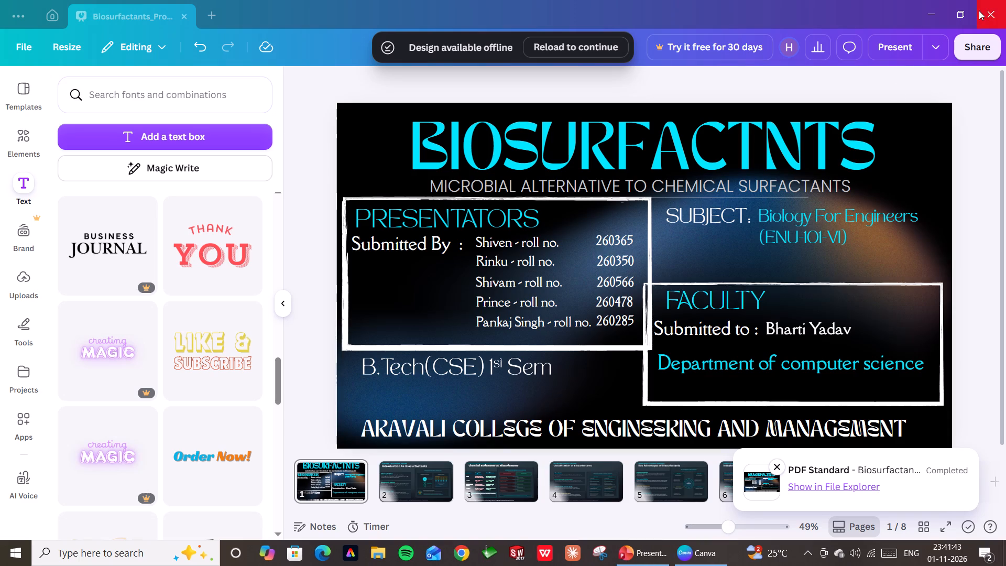
Close the Canva window to return to the desktop.
left_click(990, 8)
right_click(527, 184)
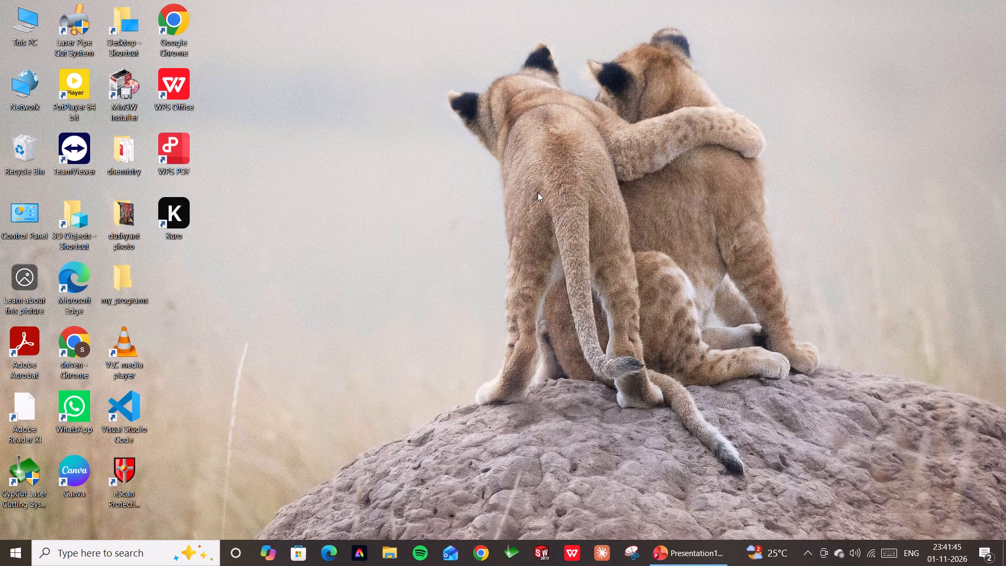
left_click(555, 221)
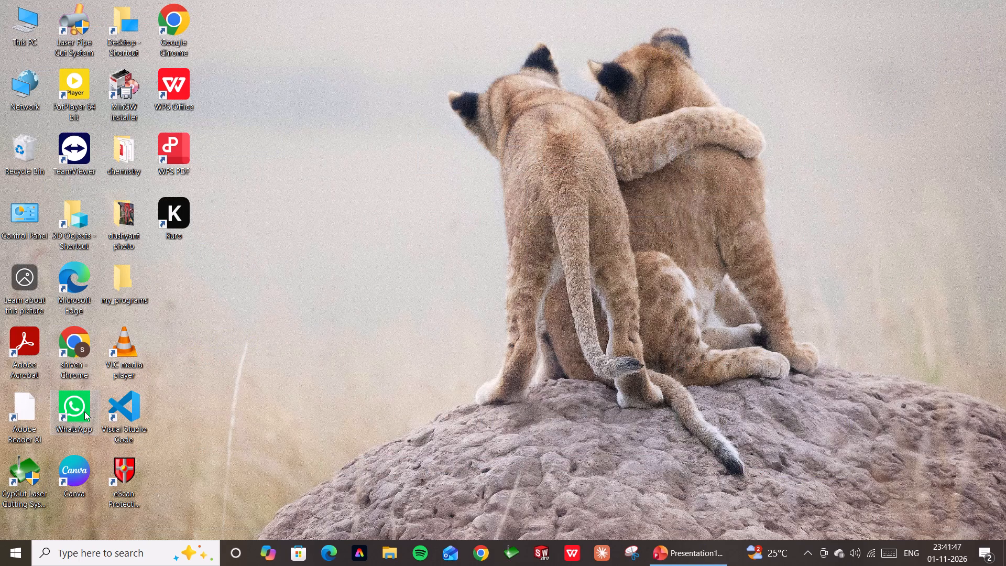
Share the "Biosurfactants sem 1" PDF from the Downloads folder through WhatsApp.
double_click(37, 35)
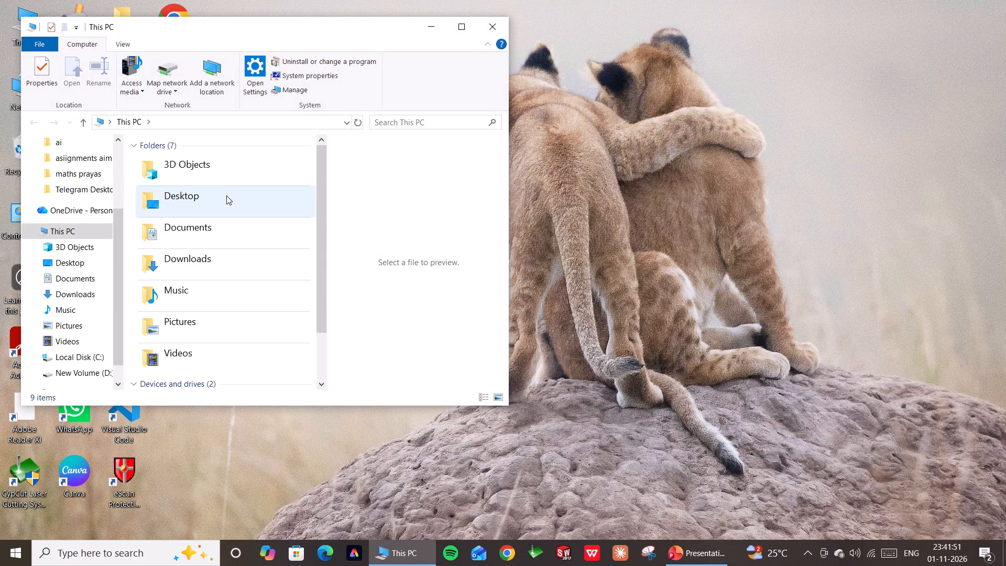
left_click(75, 293)
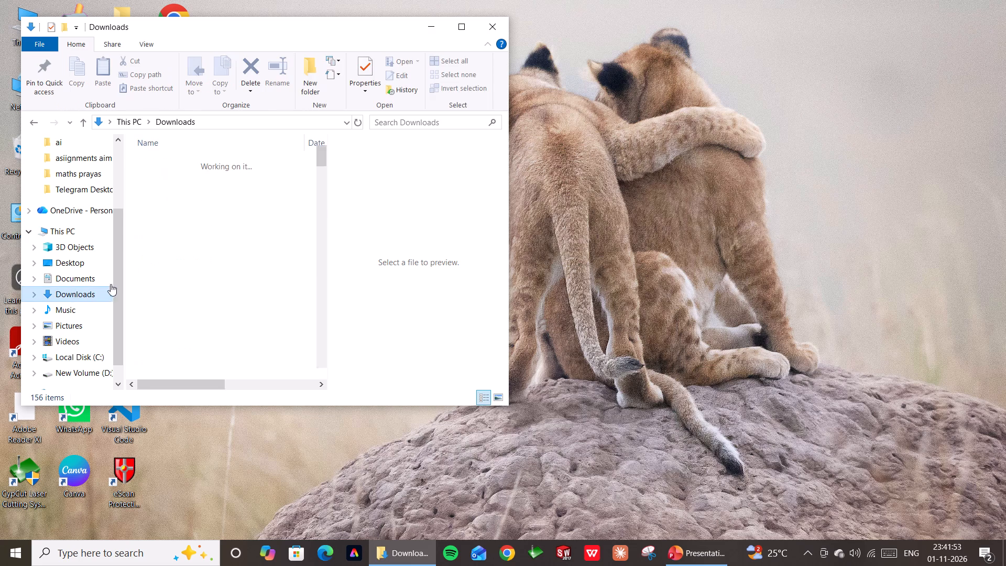
left_click(191, 178)
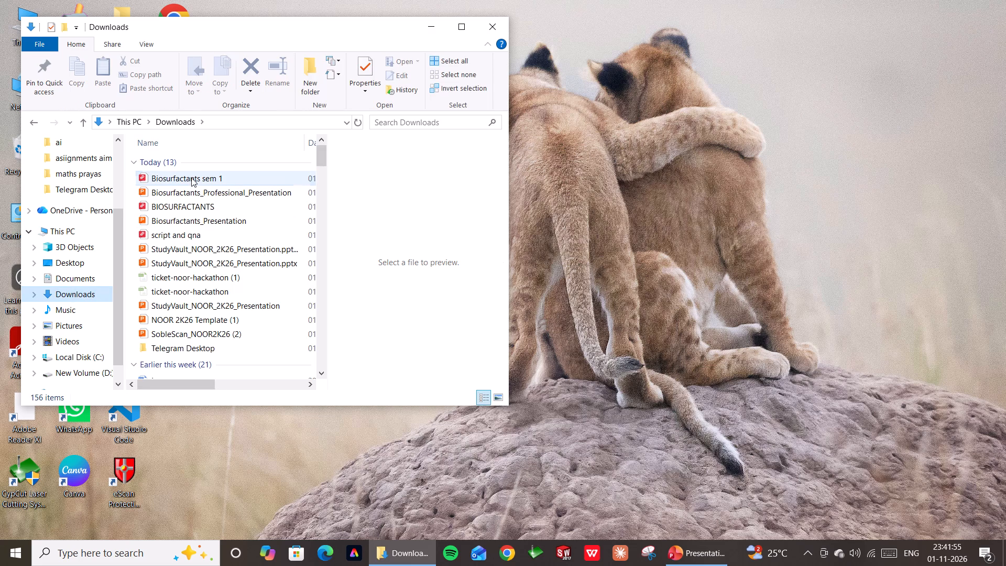
right_click(191, 178)
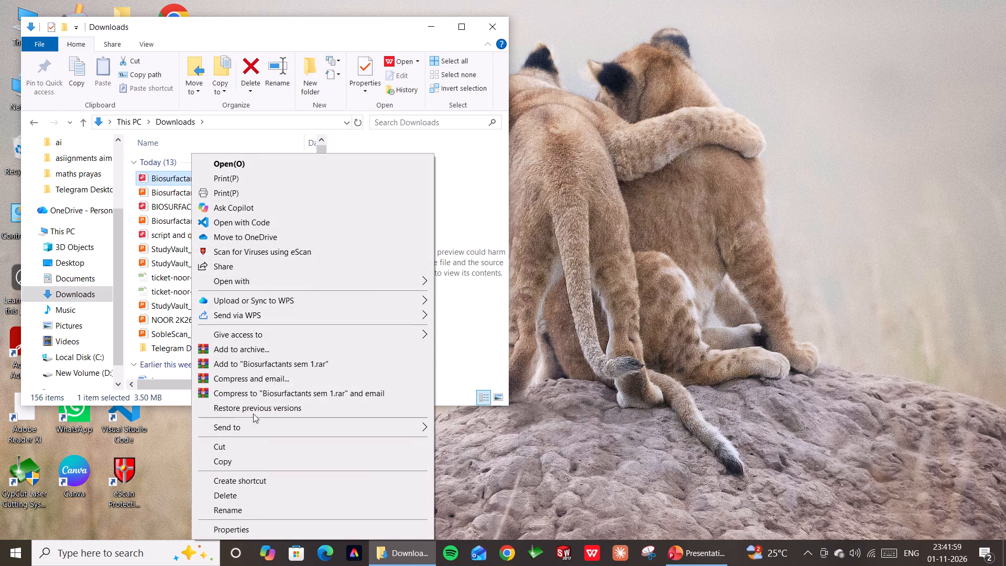
scroll(252, 449, "down", 2)
left_click(252, 266)
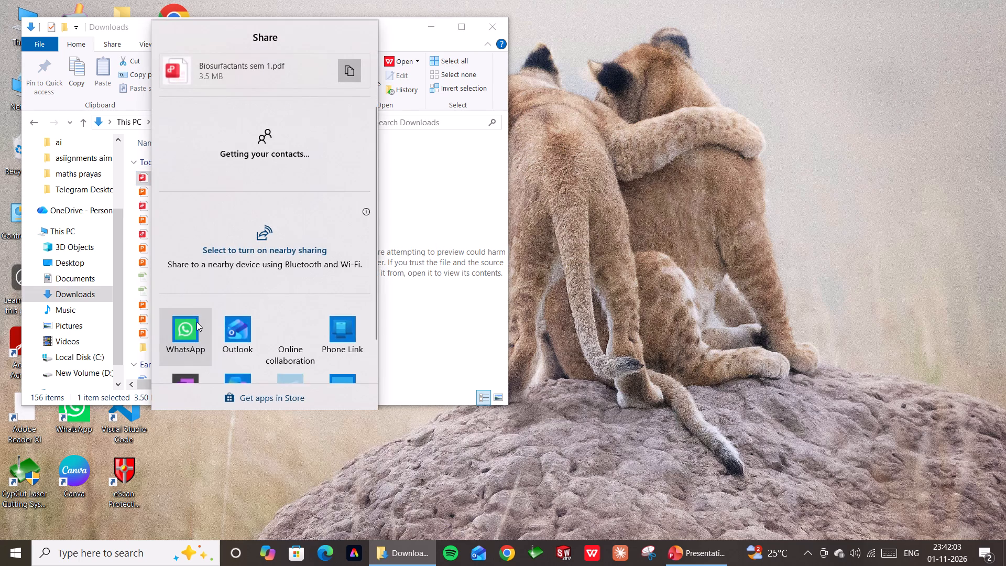
left_click(196, 328)
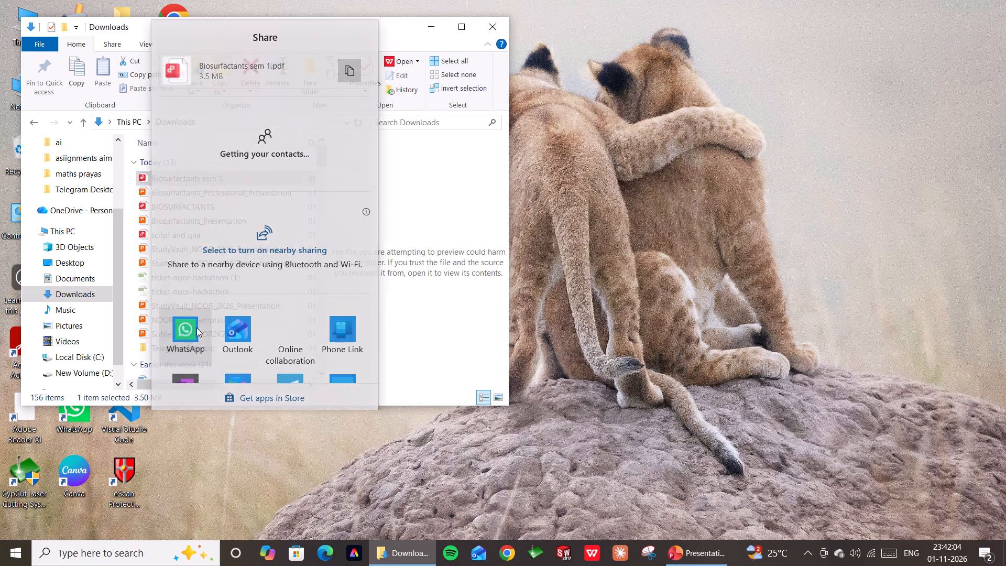
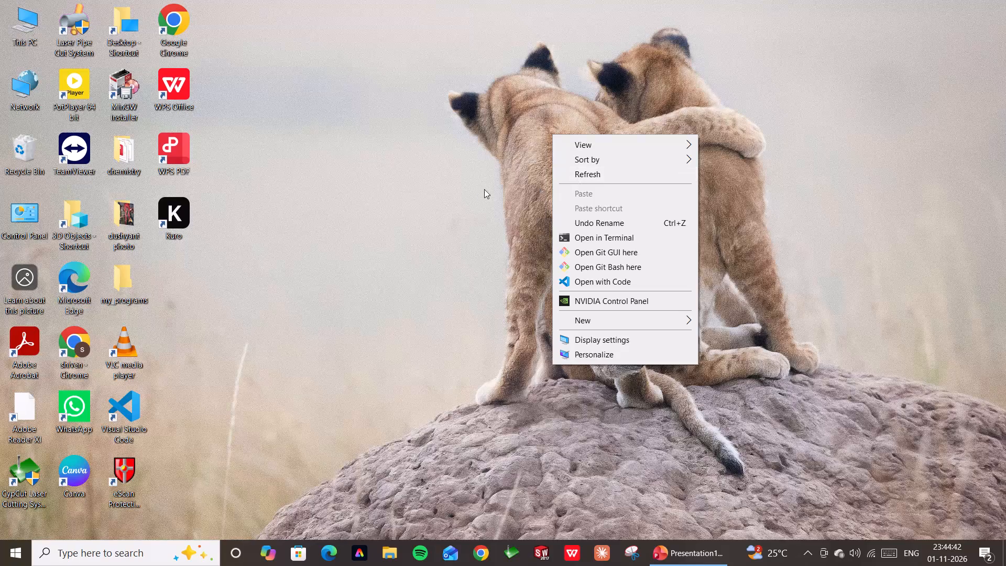
Refresh the desktop.
left_click(596, 173)
Shut down the computer.
left_click(0, 561)
left_click(26, 523)
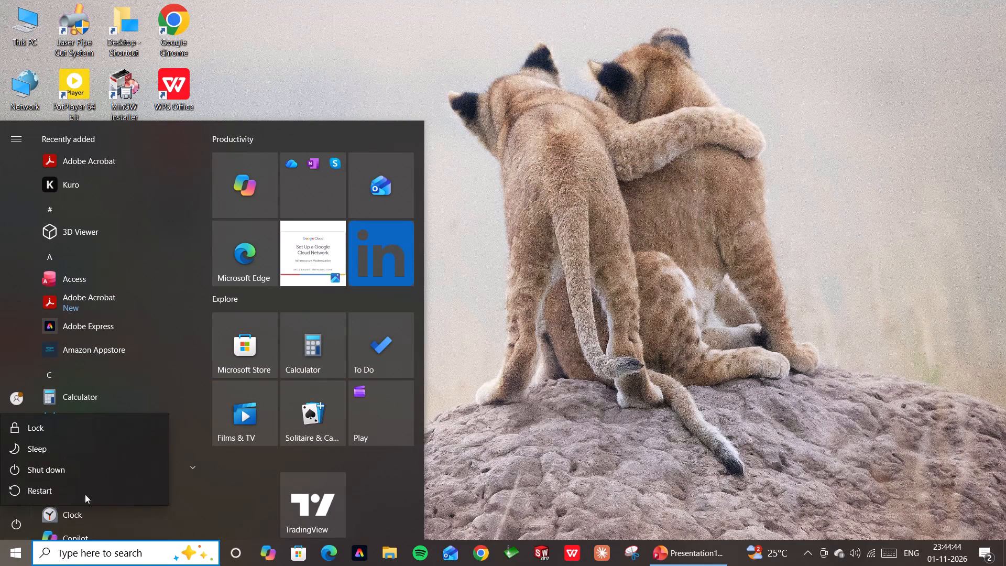
left_click(94, 473)
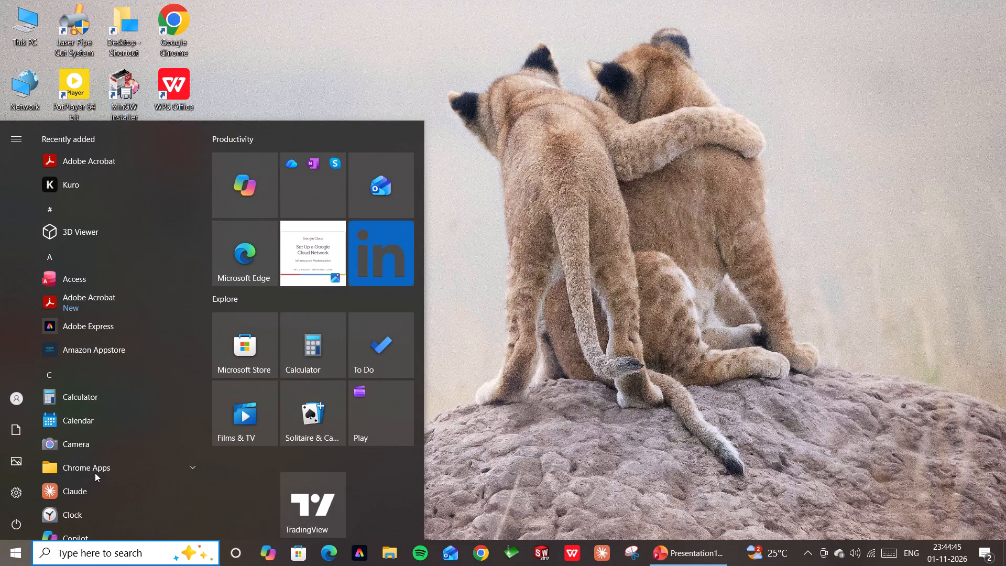